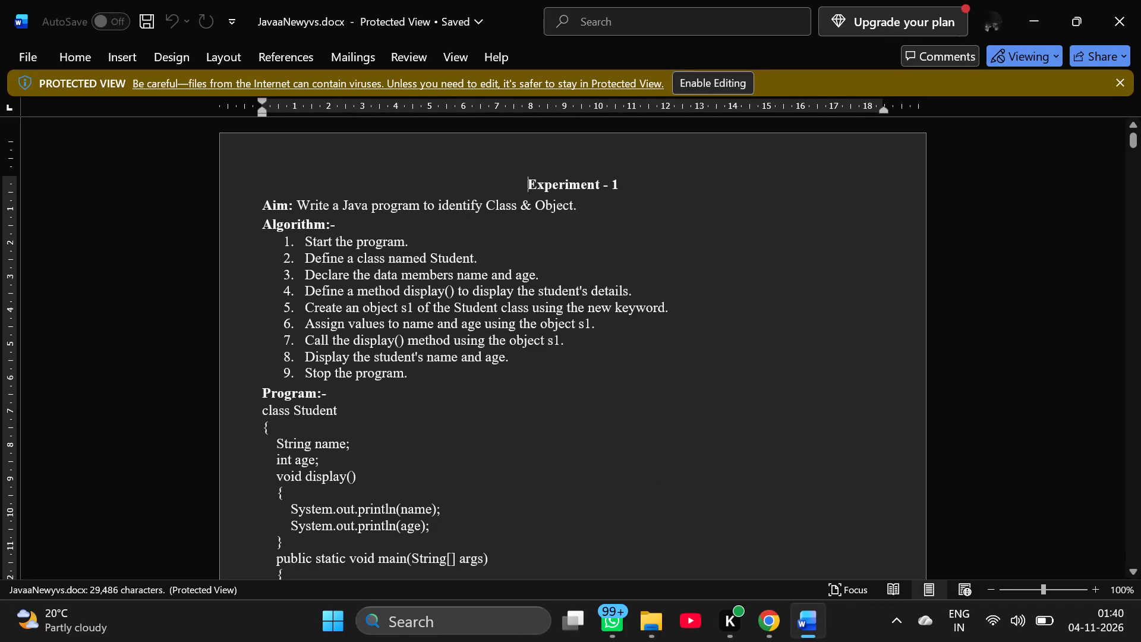
Enable editing for the protected document JavaaNewyvs.docx.
{"action": "left_click", "coordinate": [667, 177]}
{"action": "key", "text": "Return"}
{"action": "key", "text": "Return"}
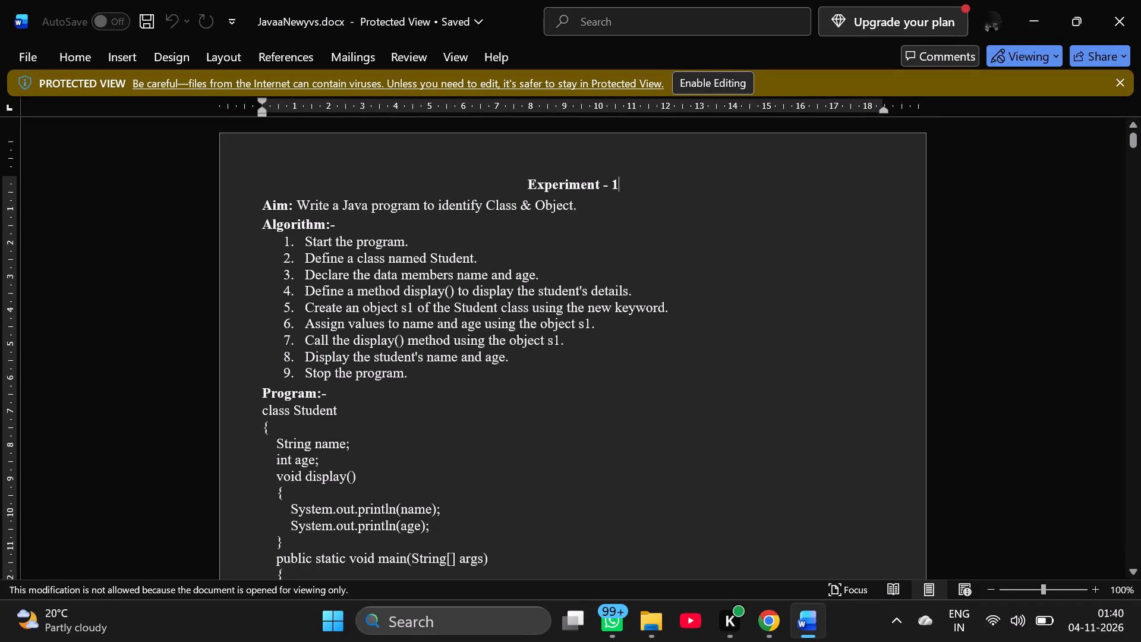
{"action": "left_click", "coordinate": [717, 83]}
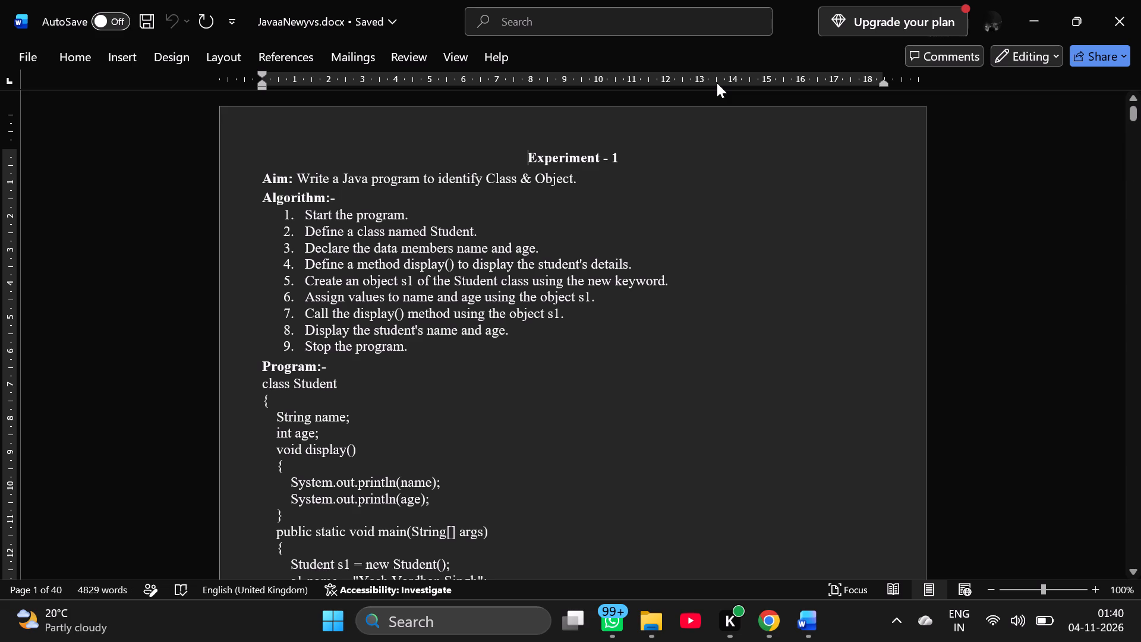
Look through Experiment 1 and Experiment 2, examining the layout of their headings, algorithm lists, programs and outputs.
{"action": "scroll", "coordinate": [717, 83], "scroll_direction": "down", "scroll_amount": 4}
{"action": "scroll", "coordinate": [641, 295], "scroll_direction": "down", "scroll_amount": 4}
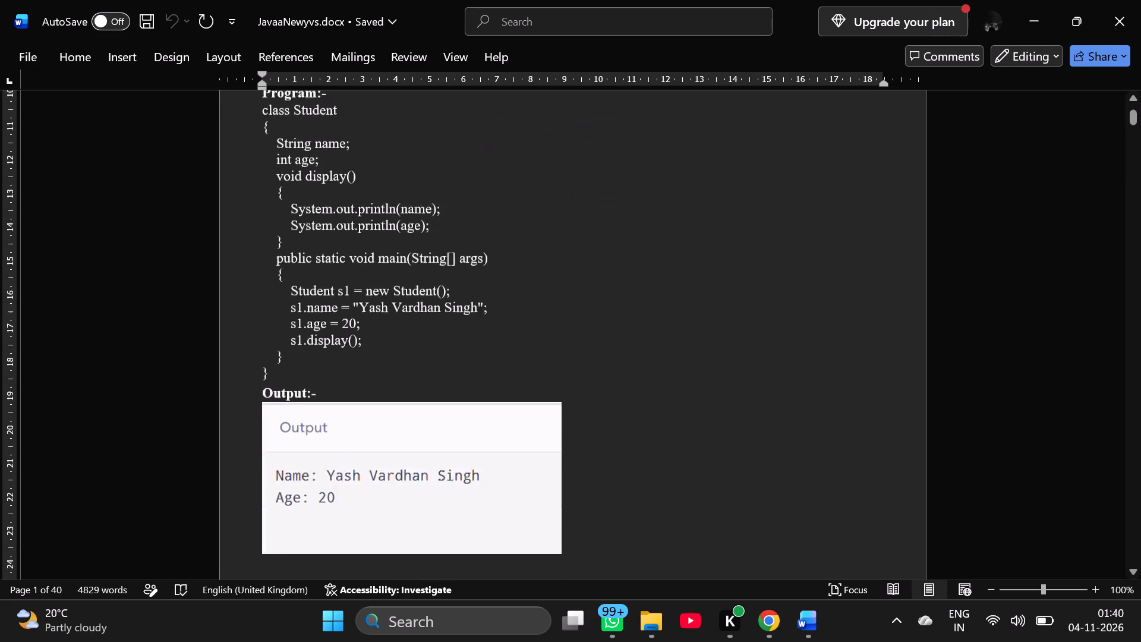
{"action": "scroll", "coordinate": [641, 295], "scroll_direction": "down", "scroll_amount": 1}
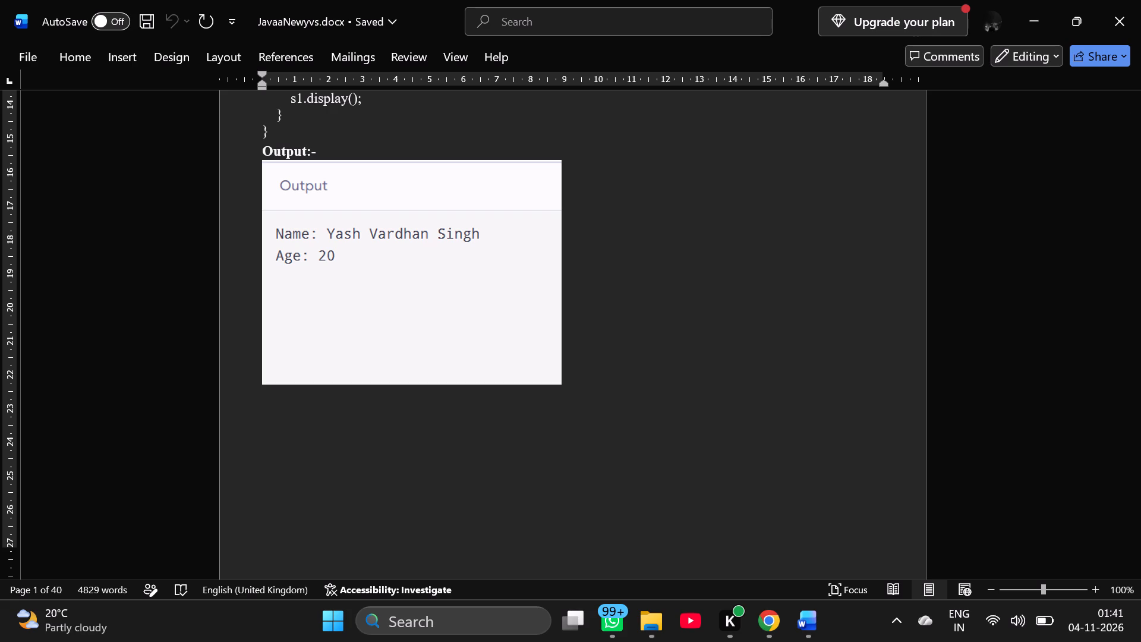
{"action": "scroll", "coordinate": [641, 295], "scroll_direction": "down", "scroll_amount": 1}
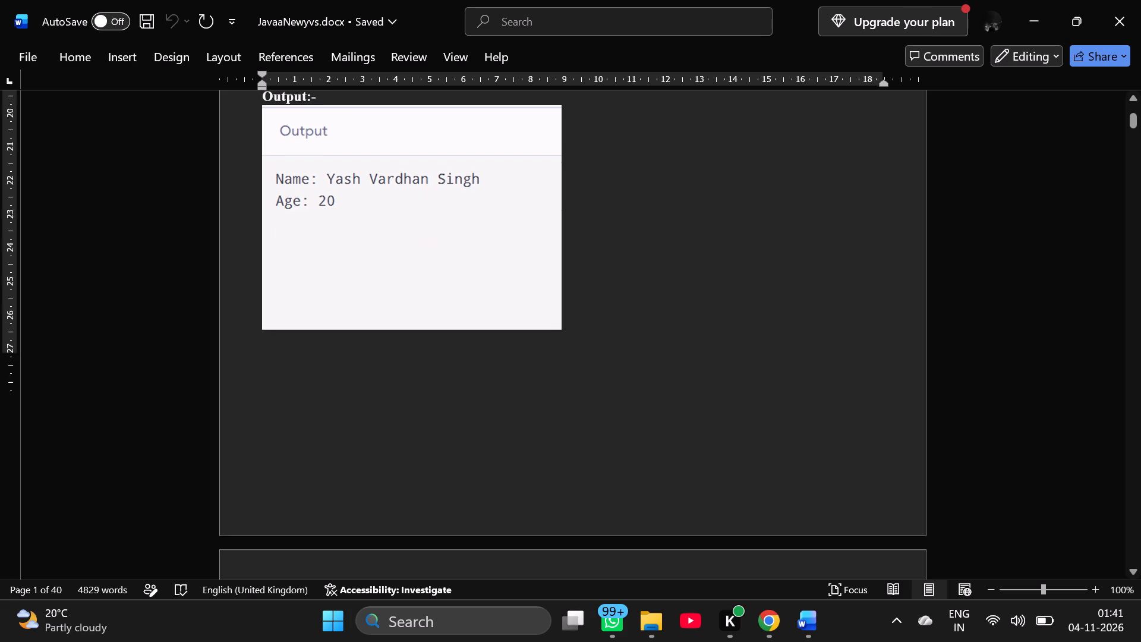
{"action": "scroll", "coordinate": [641, 295], "scroll_direction": "down", "scroll_amount": 3}
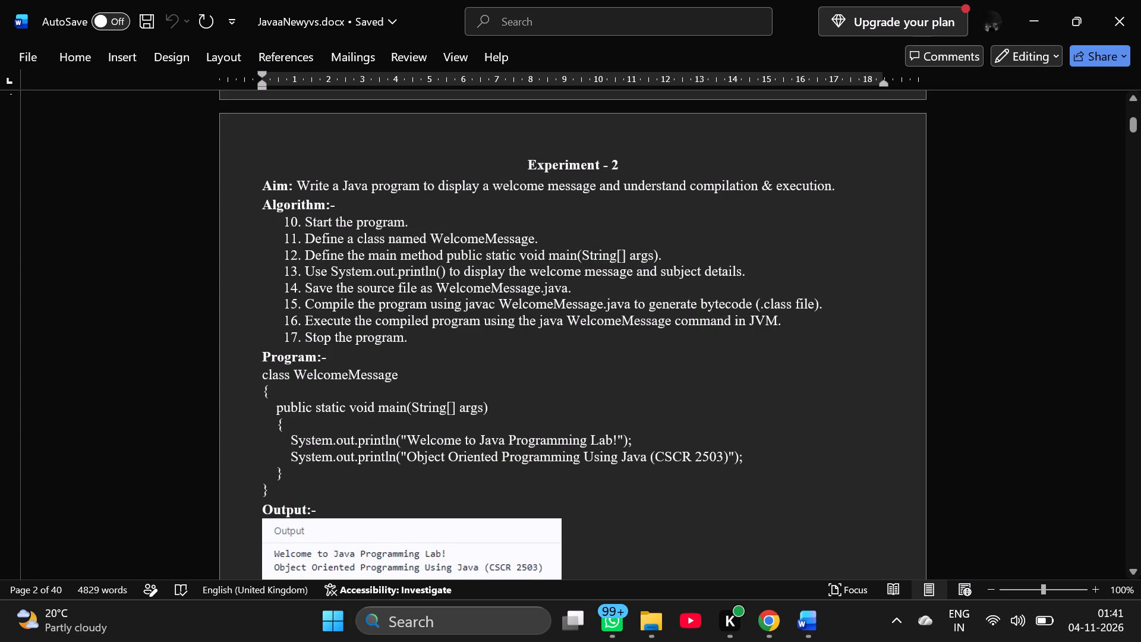
{"action": "left_click_drag", "start_coordinate": [467, 251], "coordinate": [514, 274]}
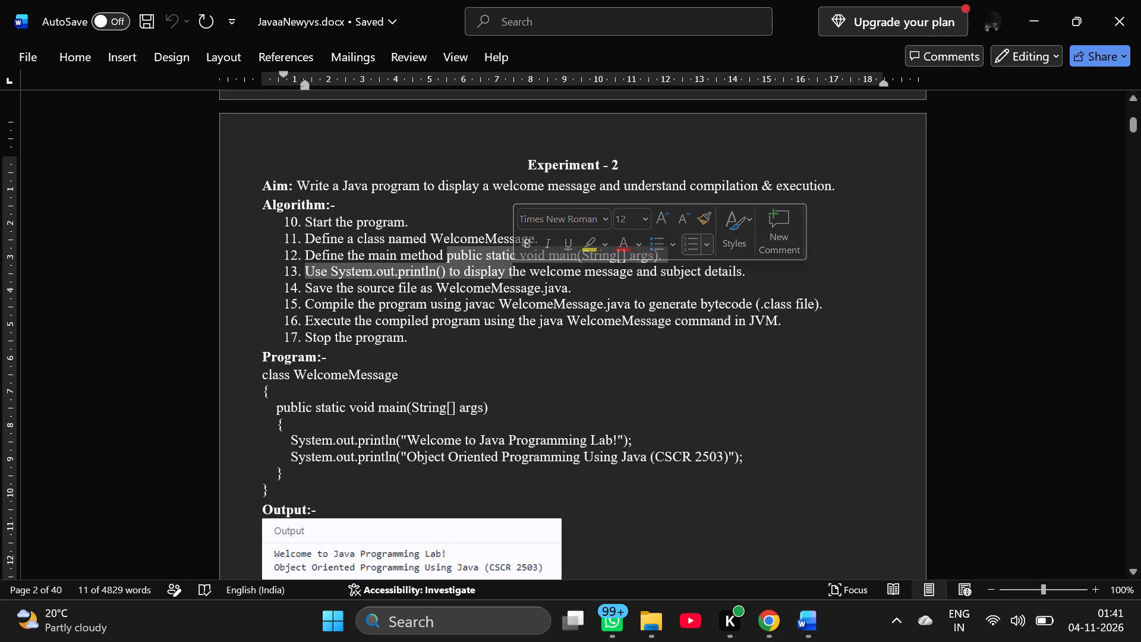
{"action": "left_click", "coordinate": [523, 302]}
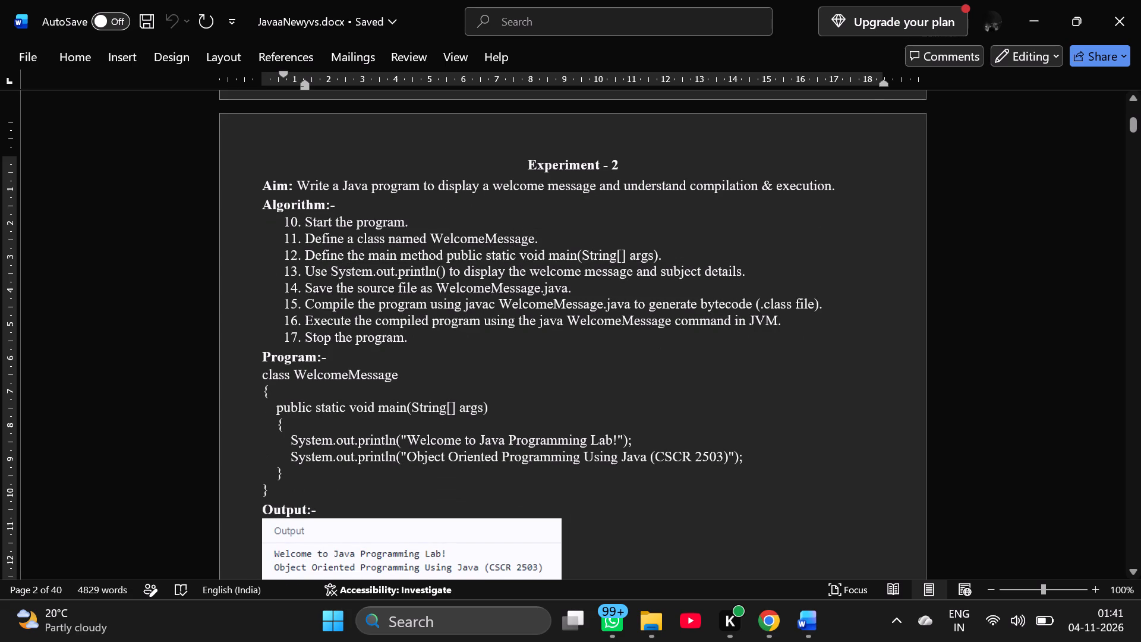
{"action": "left_click_drag", "start_coordinate": [535, 163], "coordinate": [582, 168]}
{"action": "left_click", "coordinate": [582, 168]}
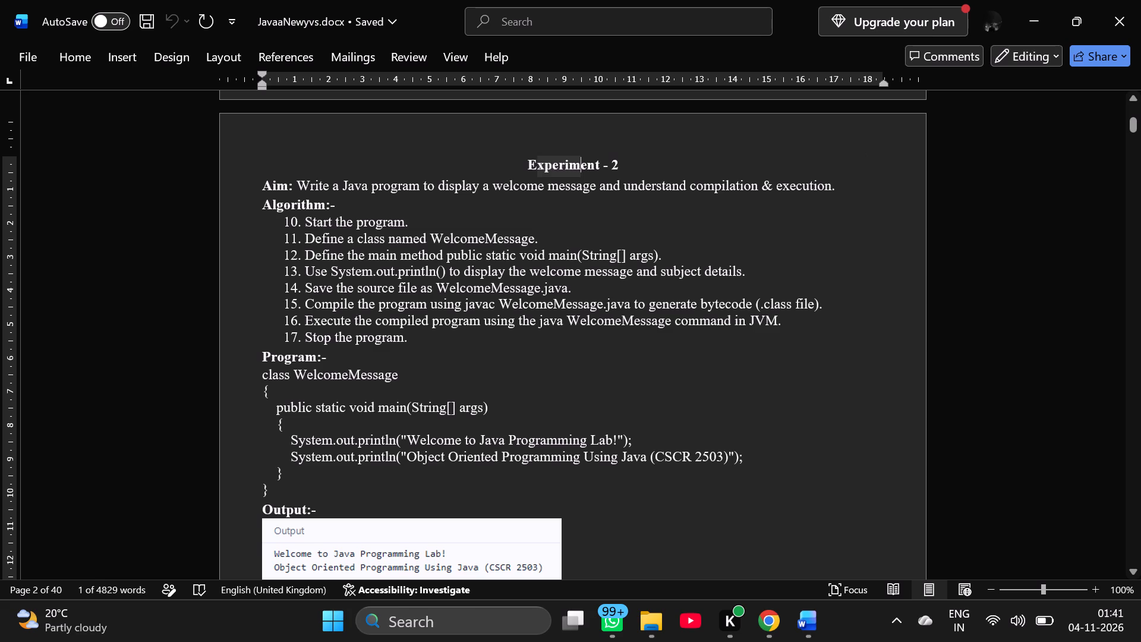
Switch to the Downloads folder in File Explorer, hide the file preview and show the files in Details view.
{"action": "left_click", "coordinate": [781, 641]}
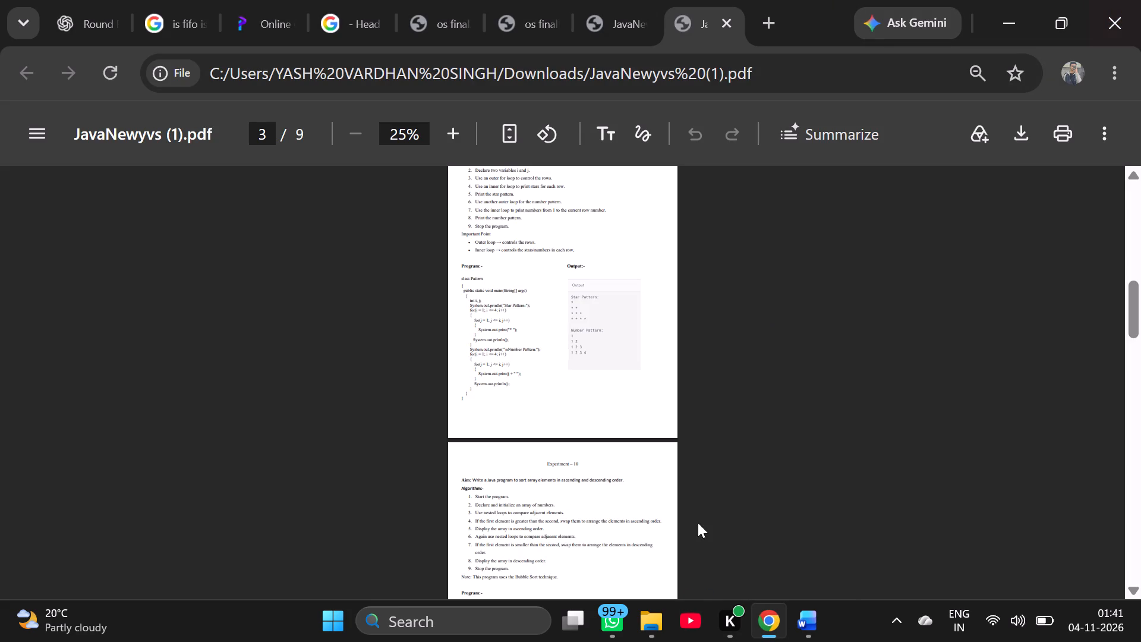
{"action": "left_click", "coordinate": [644, 629]}
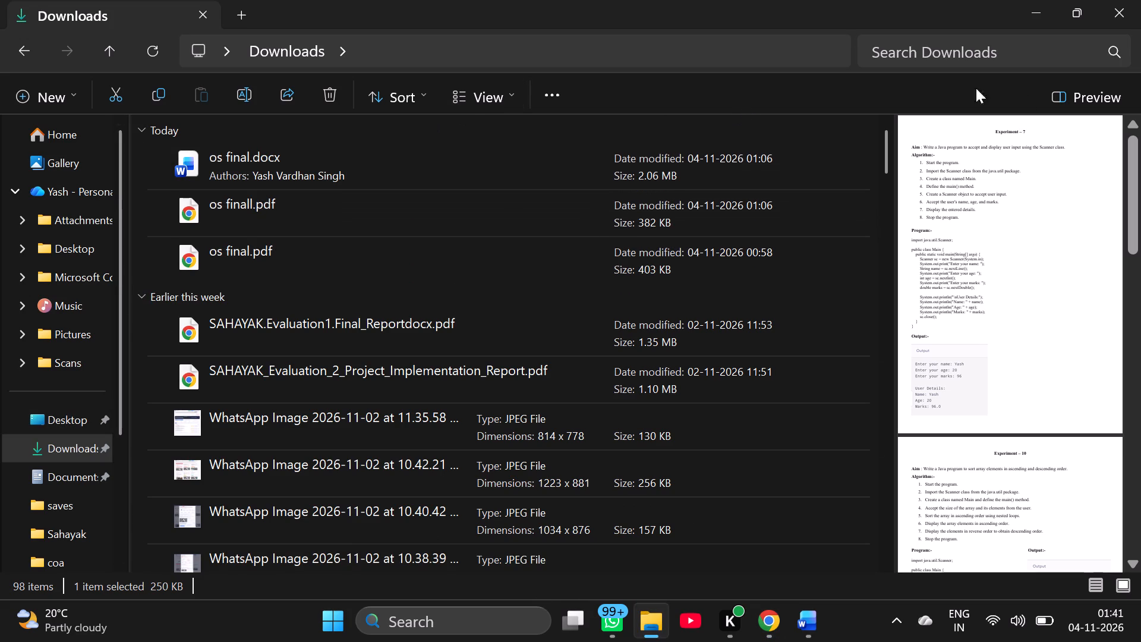
{"action": "left_click", "coordinate": [1055, 96]}
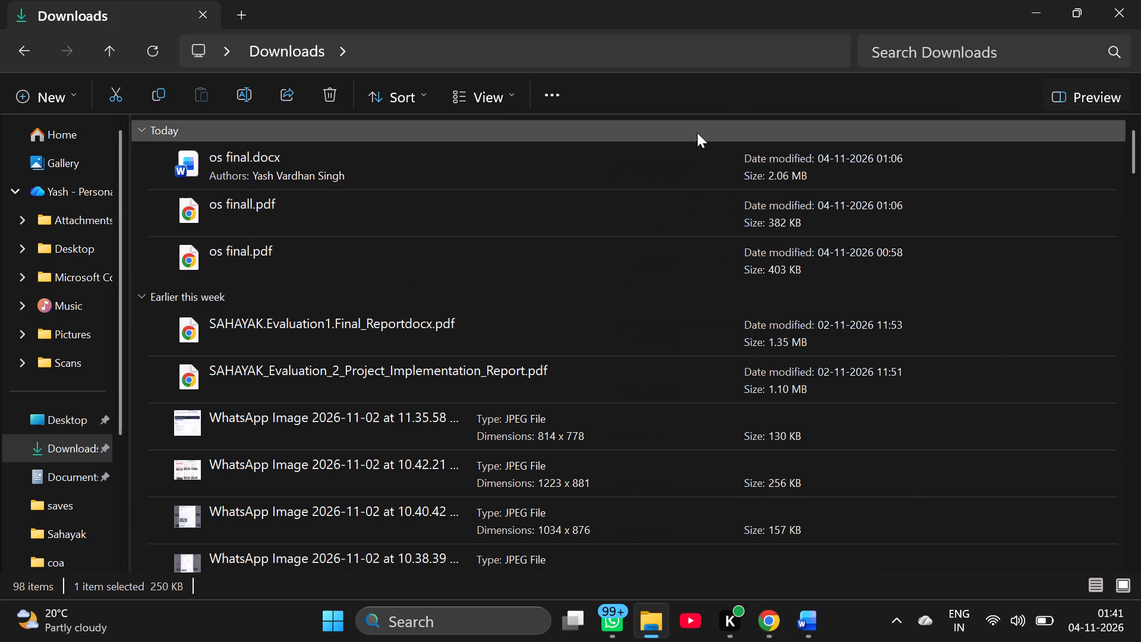
{"action": "left_click_drag", "start_coordinate": [527, 81], "coordinate": [519, 87]}
{"action": "left_click", "coordinate": [519, 87]}
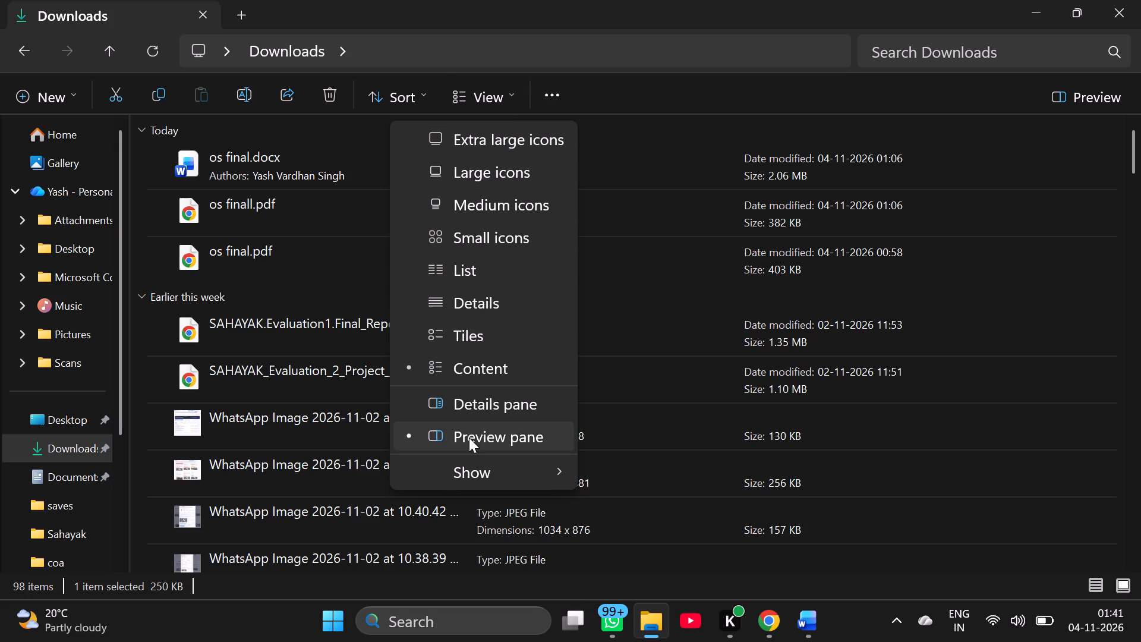
{"action": "left_click", "coordinate": [491, 269]}
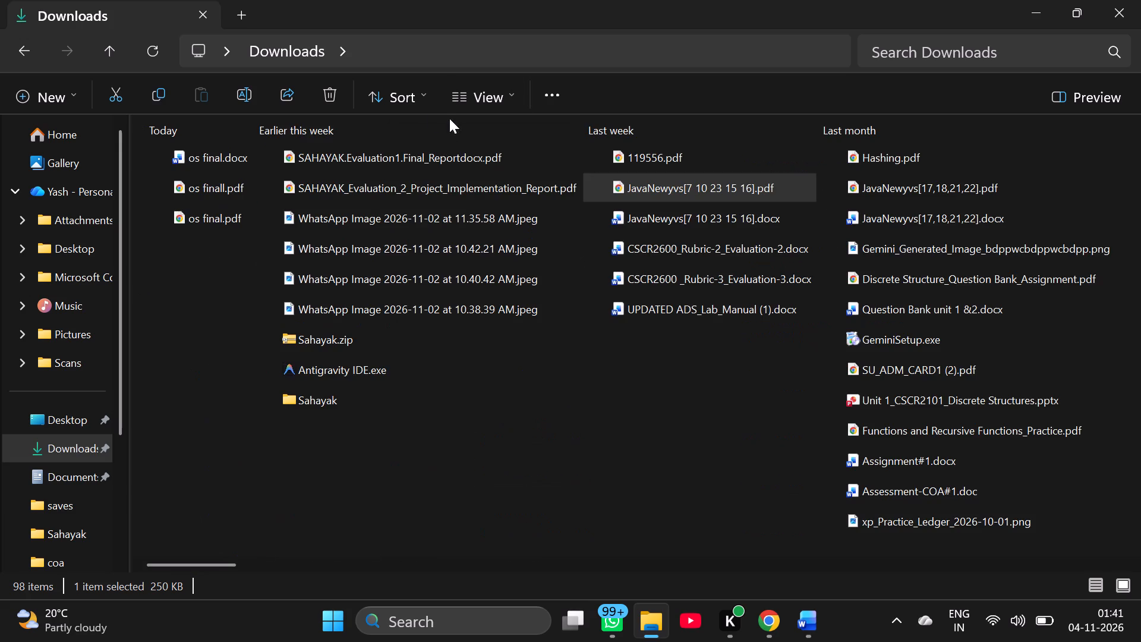
{"action": "left_click", "coordinate": [485, 92]}
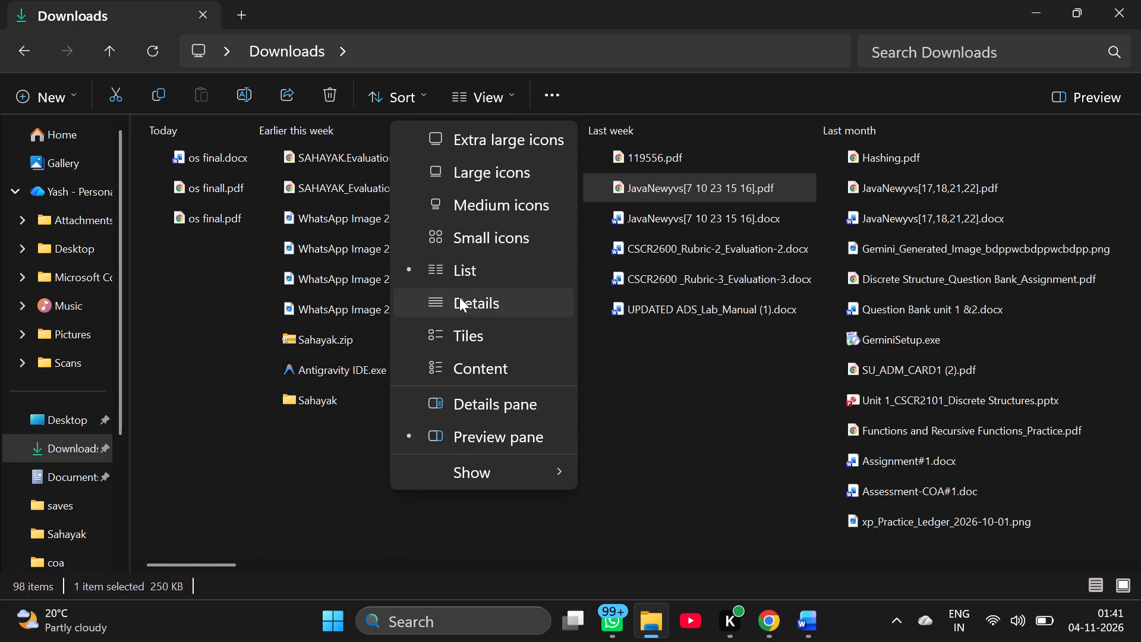
{"action": "left_click", "coordinate": [459, 297]}
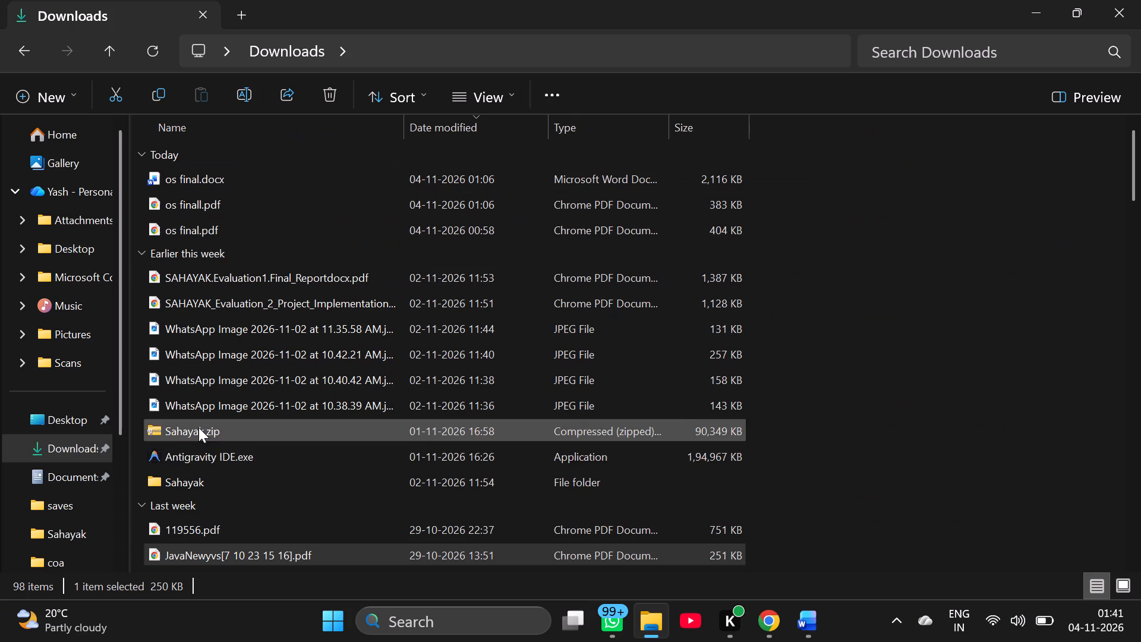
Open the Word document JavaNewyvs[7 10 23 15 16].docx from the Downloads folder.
{"action": "scroll", "coordinate": [193, 447], "scroll_direction": "down", "scroll_amount": 1}
{"action": "scroll", "coordinate": [193, 447], "scroll_direction": "up", "scroll_amount": 1}
{"action": "scroll", "coordinate": [250, 357], "scroll_direction": "down", "scroll_amount": 1}
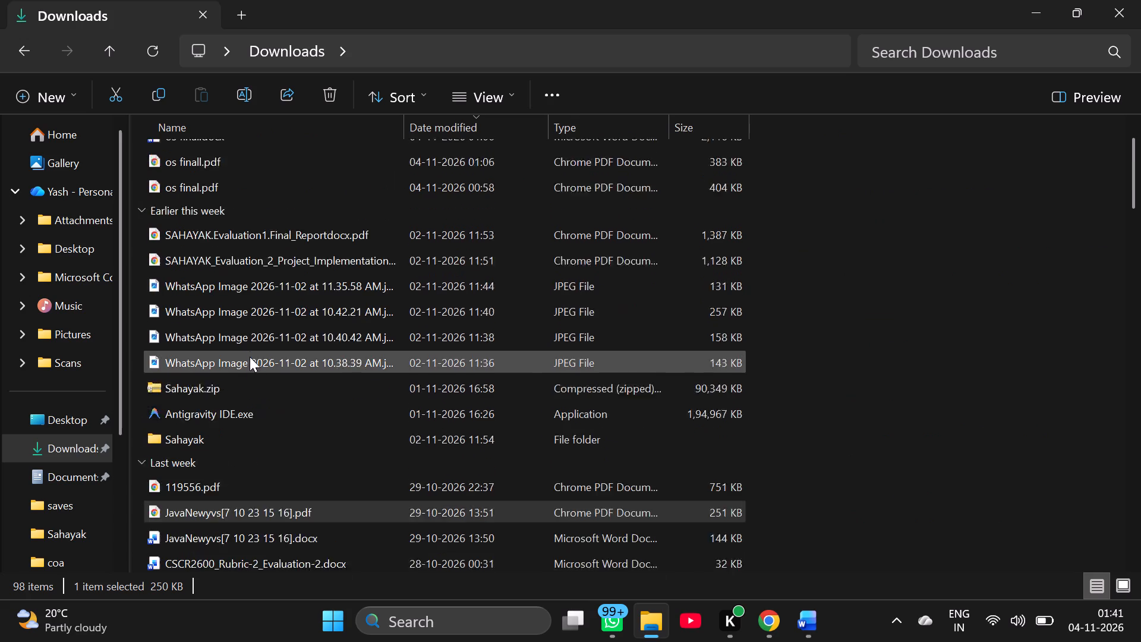
{"action": "scroll", "coordinate": [250, 357], "scroll_direction": "down", "scroll_amount": 1}
{"action": "double_click", "coordinate": [231, 445]}
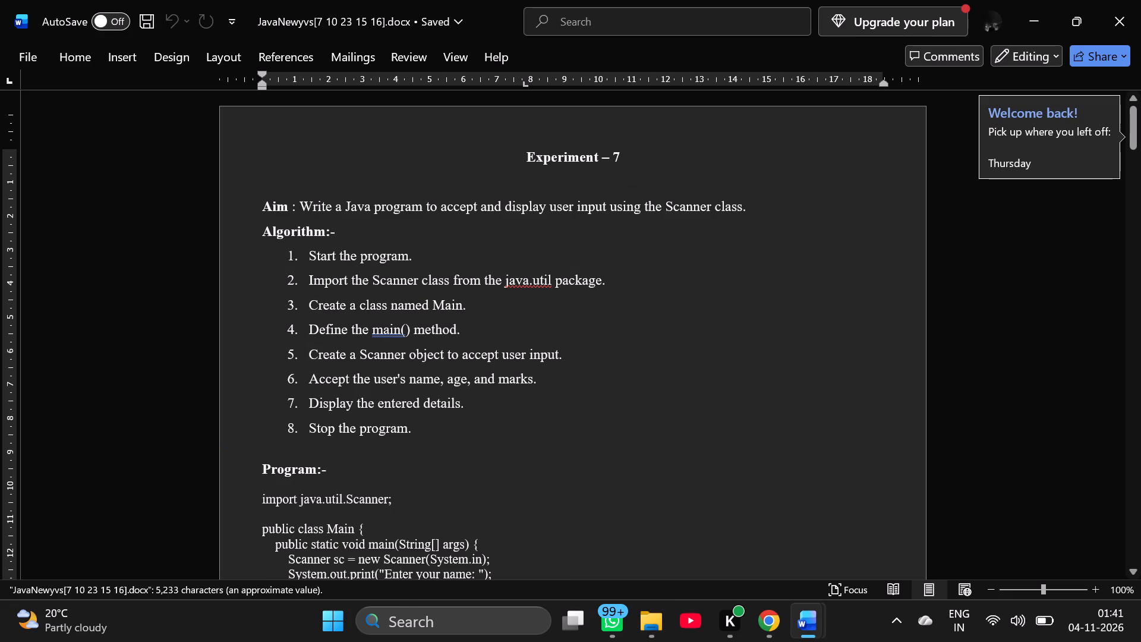
Examine the formatting of Experiment 7's aim, Algorithm heading and numbered algorithm steps as a reference.
{"action": "left_click_drag", "start_coordinate": [392, 213], "coordinate": [437, 212]}
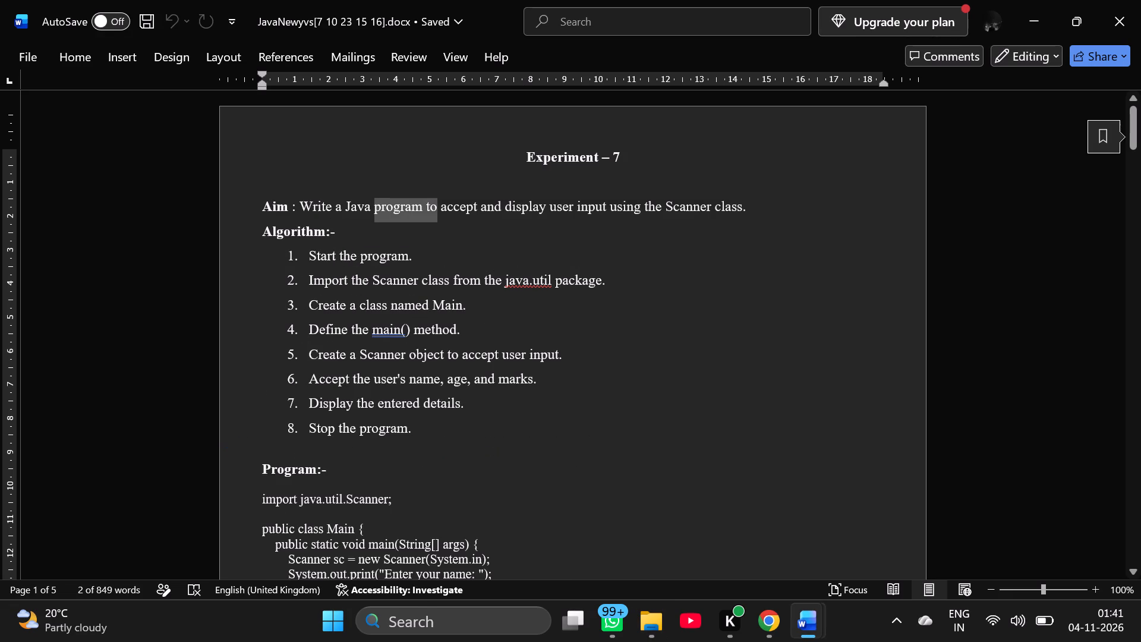
{"action": "left_click", "coordinate": [437, 212]}
{"action": "left_click_drag", "start_coordinate": [288, 234], "coordinate": [335, 244]}
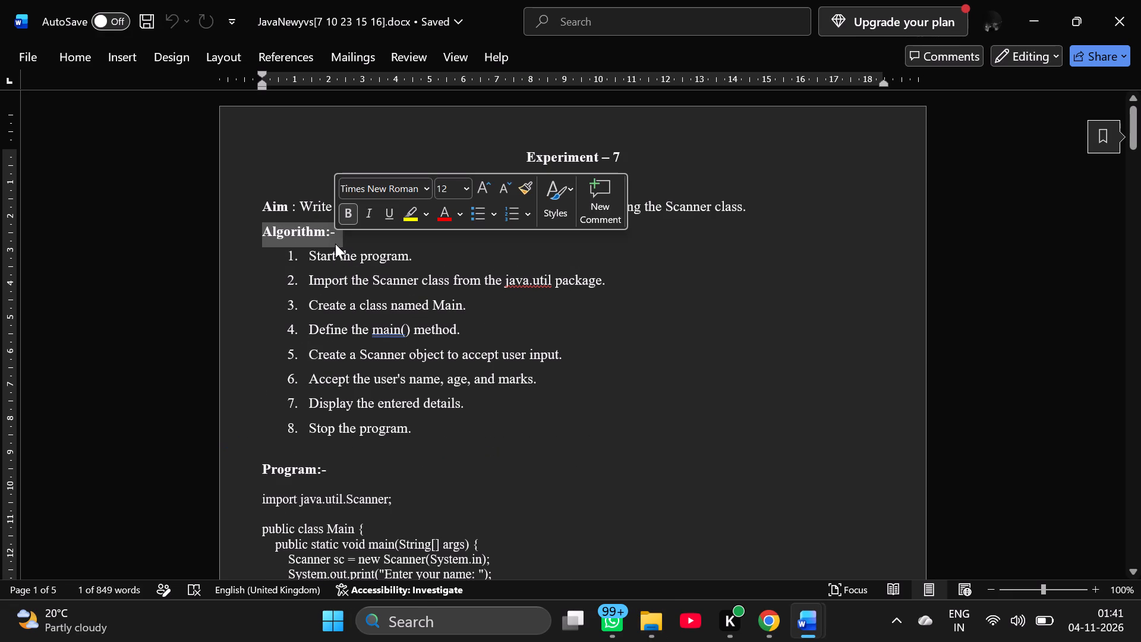
{"action": "left_click", "coordinate": [335, 244]}
{"action": "left_click_drag", "start_coordinate": [308, 250], "coordinate": [325, 276]}
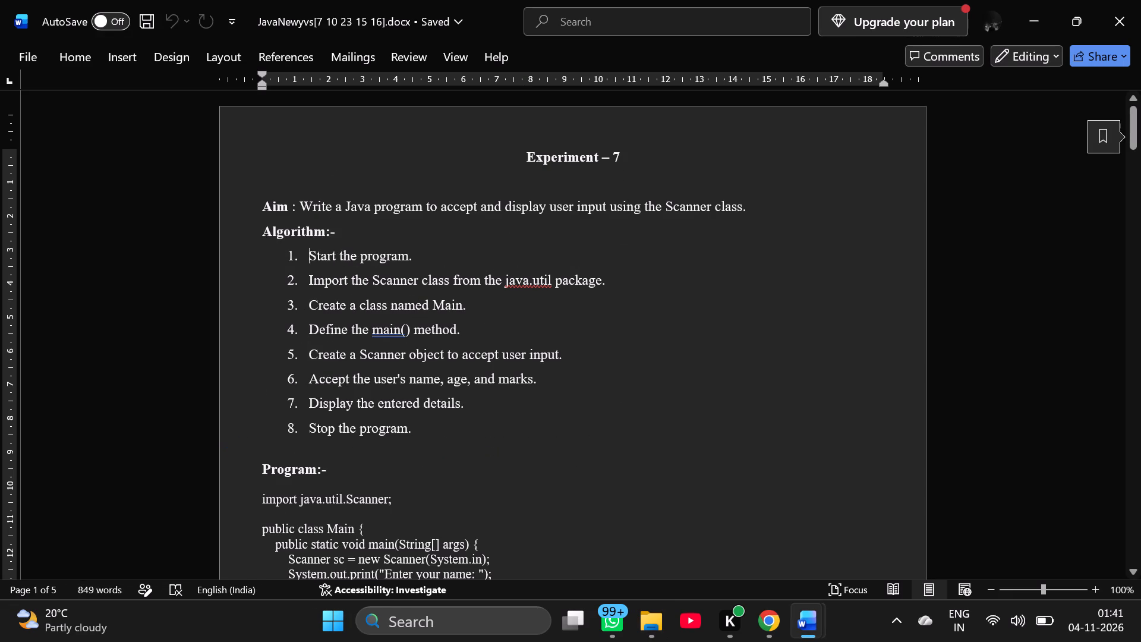
{"action": "left_click_drag", "start_coordinate": [325, 276], "coordinate": [344, 312]}
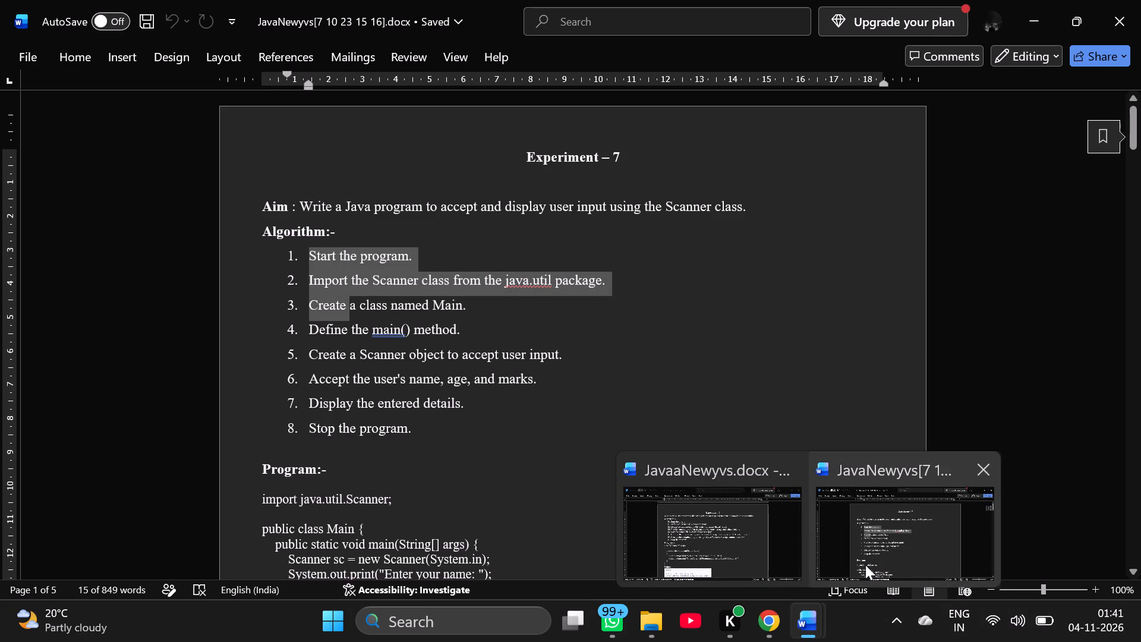
Switch to JavaaNewyvs.docx and compare the layout of Experiment 1's headings and algorithm list with the reference document.
{"action": "left_click", "coordinate": [691, 482]}
{"action": "scroll", "coordinate": [592, 316], "scroll_direction": "up", "scroll_amount": 2}
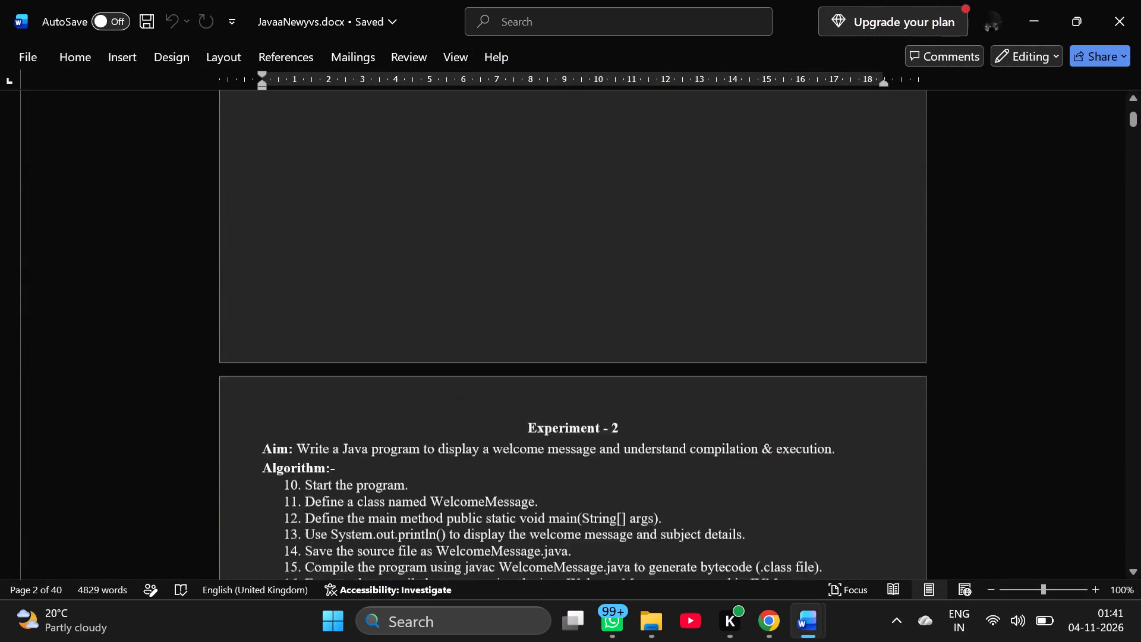
{"action": "scroll", "coordinate": [592, 316], "scroll_direction": "up", "scroll_amount": 4}
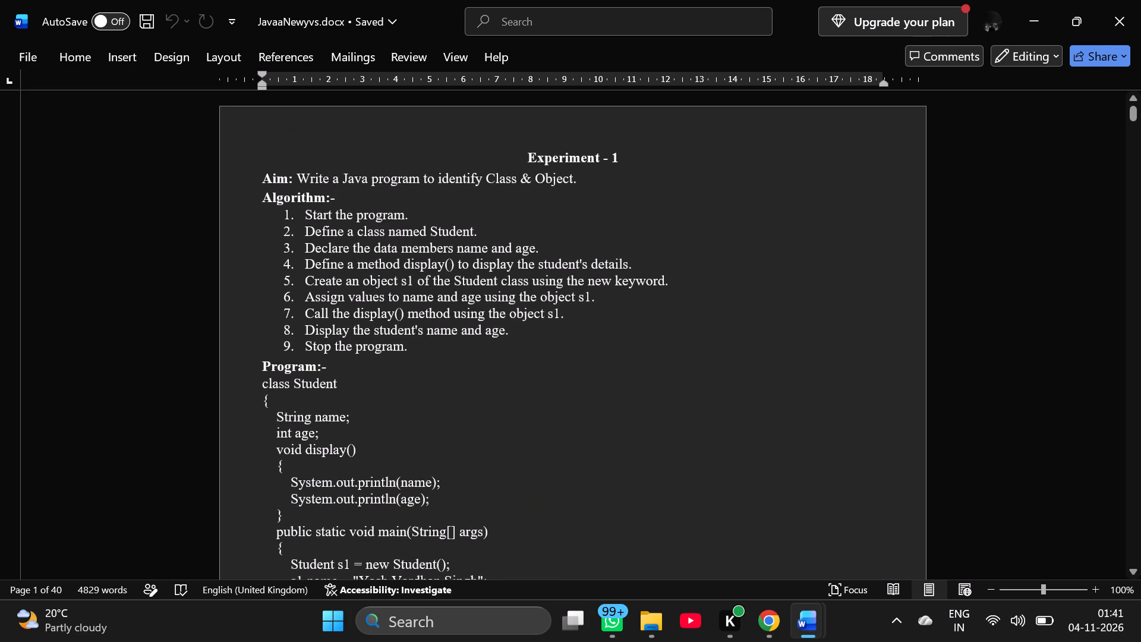
{"action": "left_click_drag", "start_coordinate": [276, 195], "coordinate": [278, 196]}
{"action": "left_click_drag", "start_coordinate": [278, 196], "coordinate": [291, 196]}
{"action": "left_click", "coordinate": [476, 305]}
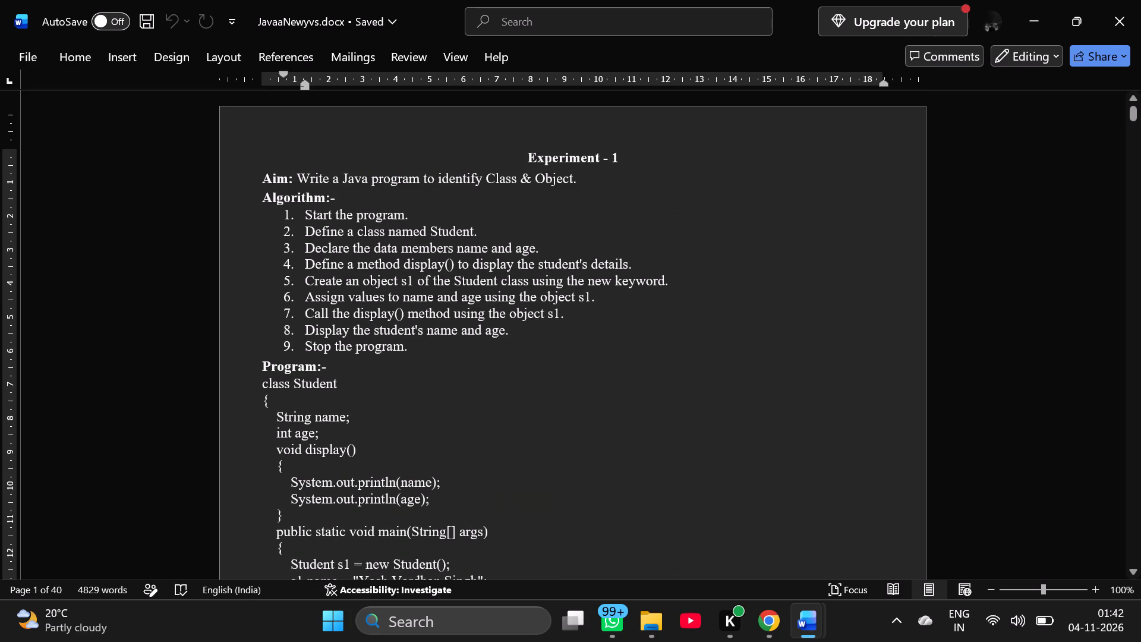
{"action": "scroll", "coordinate": [499, 184], "scroll_direction": "down", "scroll_amount": 6}
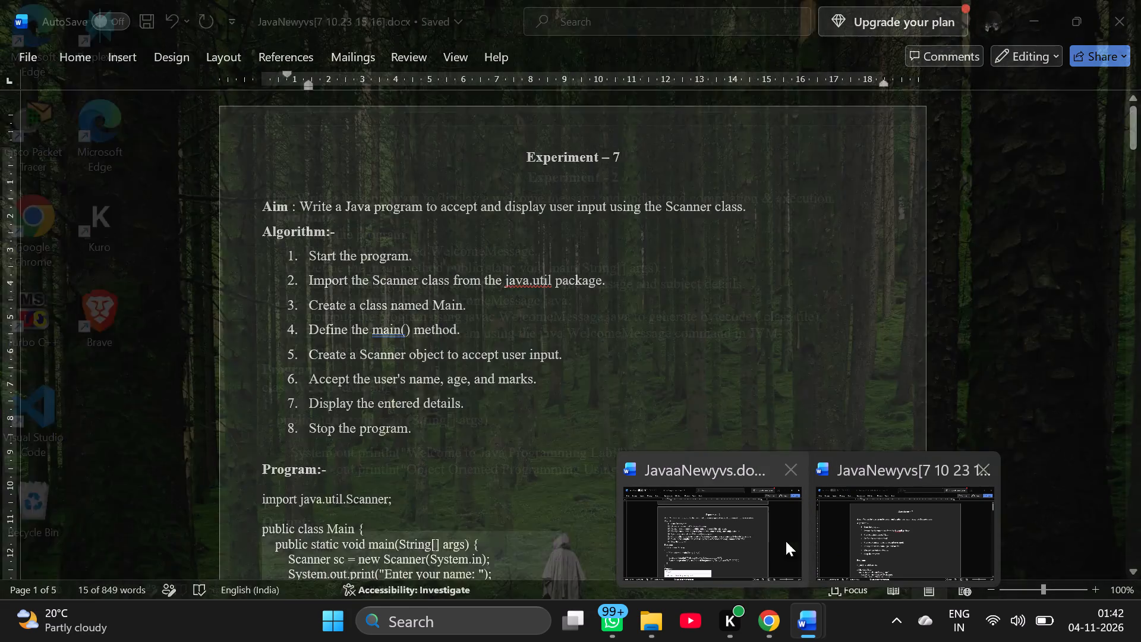
In JavaaNewyvs.docx, reapply numbering to Experiment 2's algorithm steps so the list runs from 1 to 8.
{"action": "left_click", "coordinate": [768, 541]}
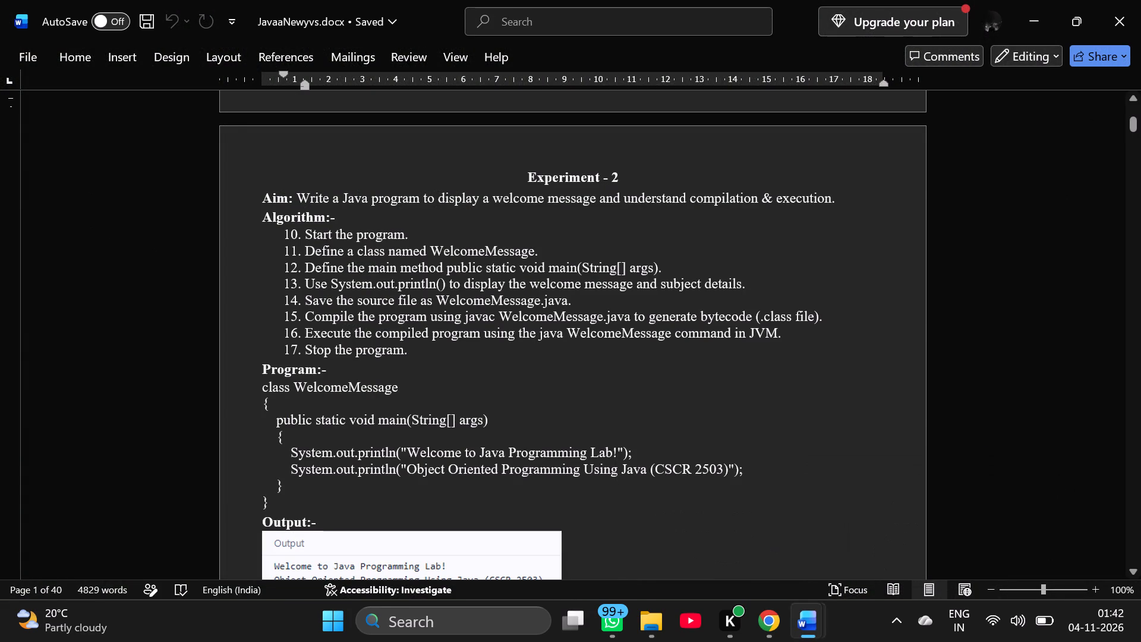
{"action": "left_click_drag", "start_coordinate": [285, 238], "coordinate": [337, 268]}
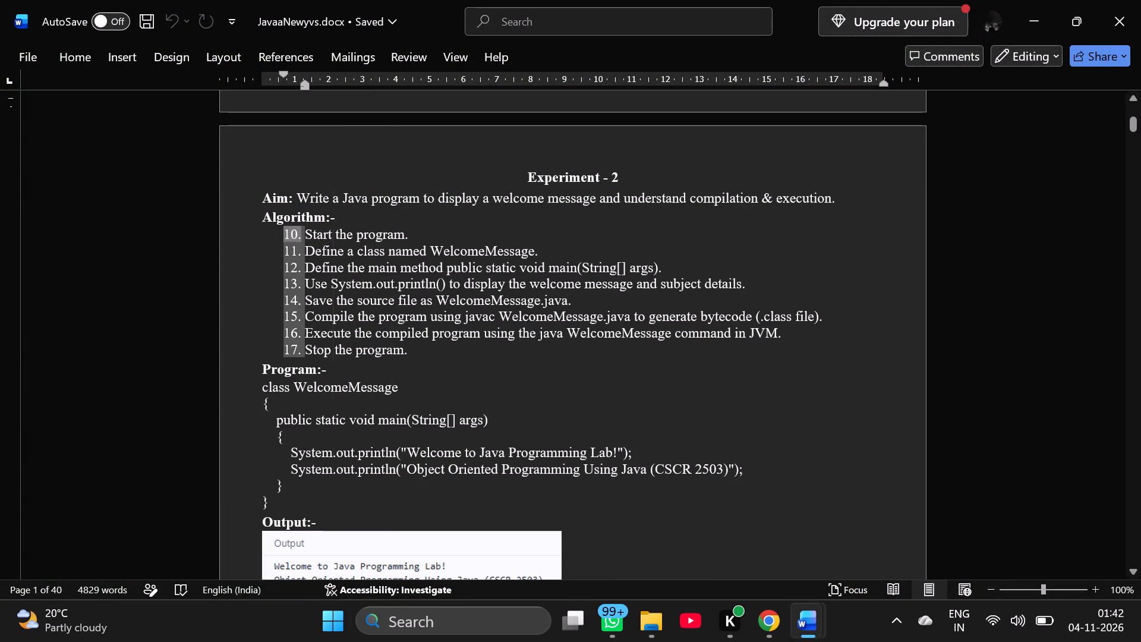
{"action": "left_click_drag", "start_coordinate": [337, 268], "coordinate": [294, 322]}
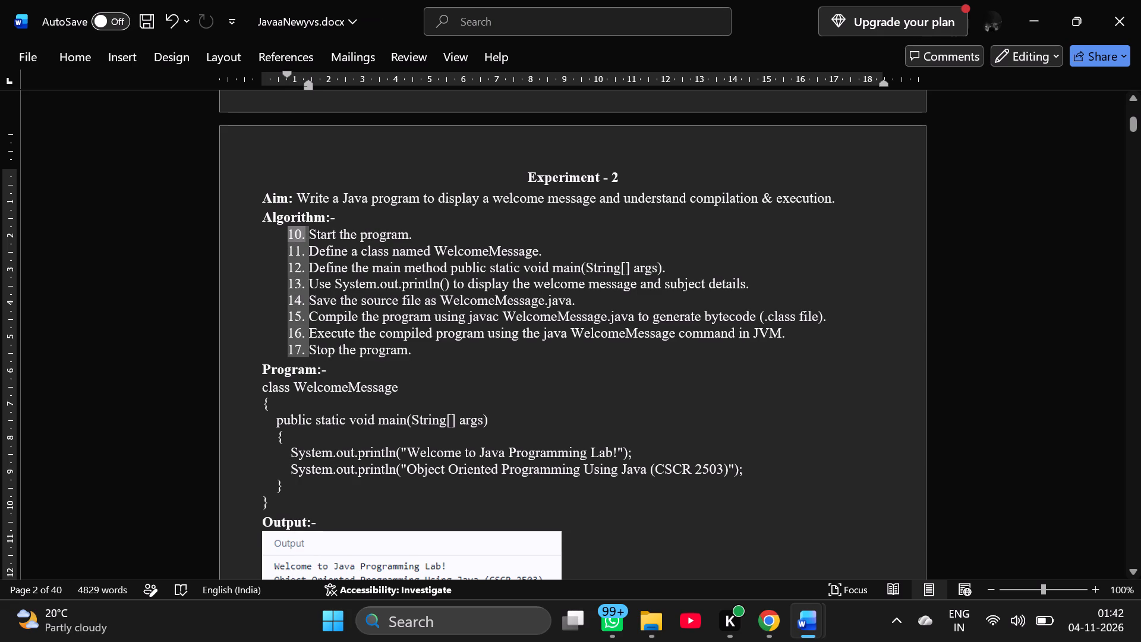
{"action": "left_click", "coordinate": [282, 234]}
{"action": "left_click_drag", "start_coordinate": [282, 234], "coordinate": [494, 341]}
{"action": "left_click", "coordinate": [668, 311]}
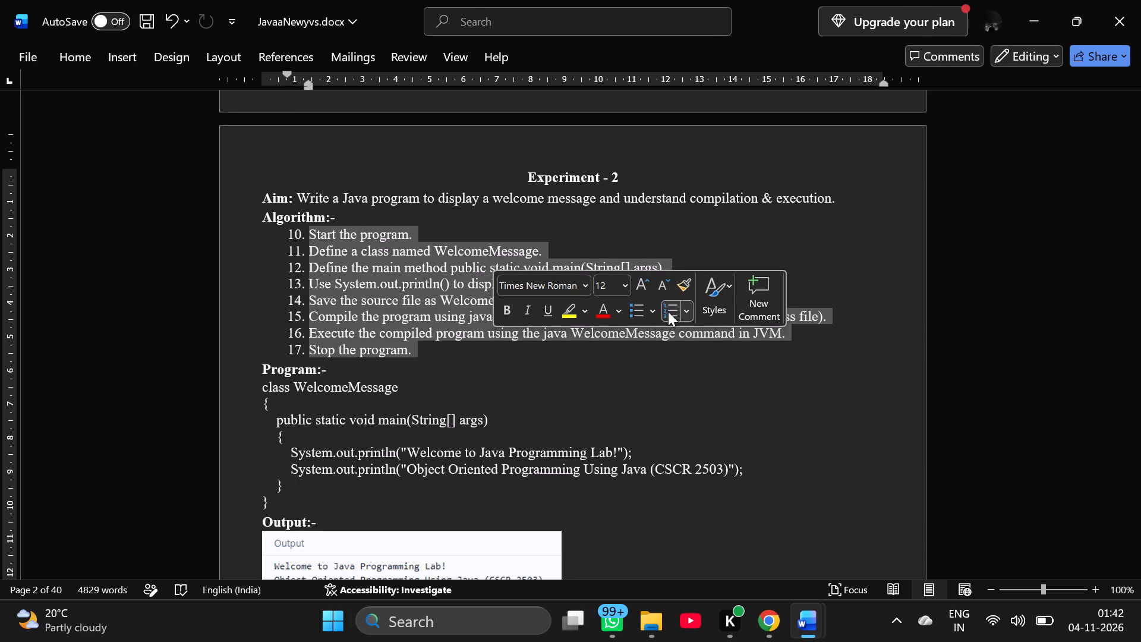
{"action": "left_click", "coordinate": [668, 311]}
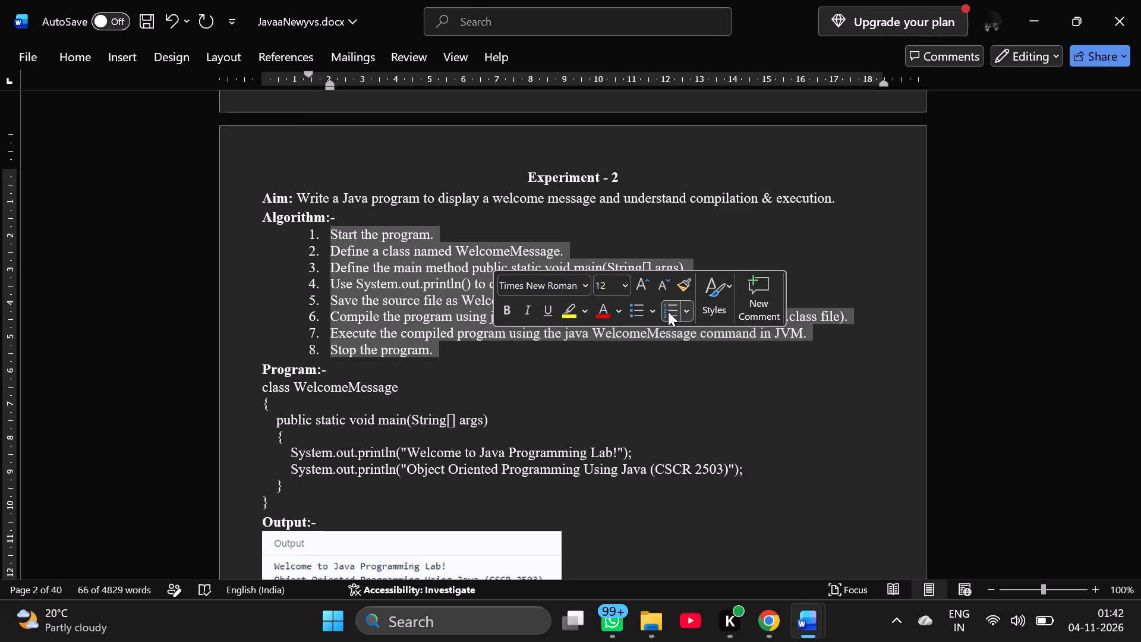
Set the line spacing of Experiment 2's numbered algorithm steps to 1.5.
{"action": "left_click", "coordinate": [79, 65]}
{"action": "left_click", "coordinate": [495, 126]}
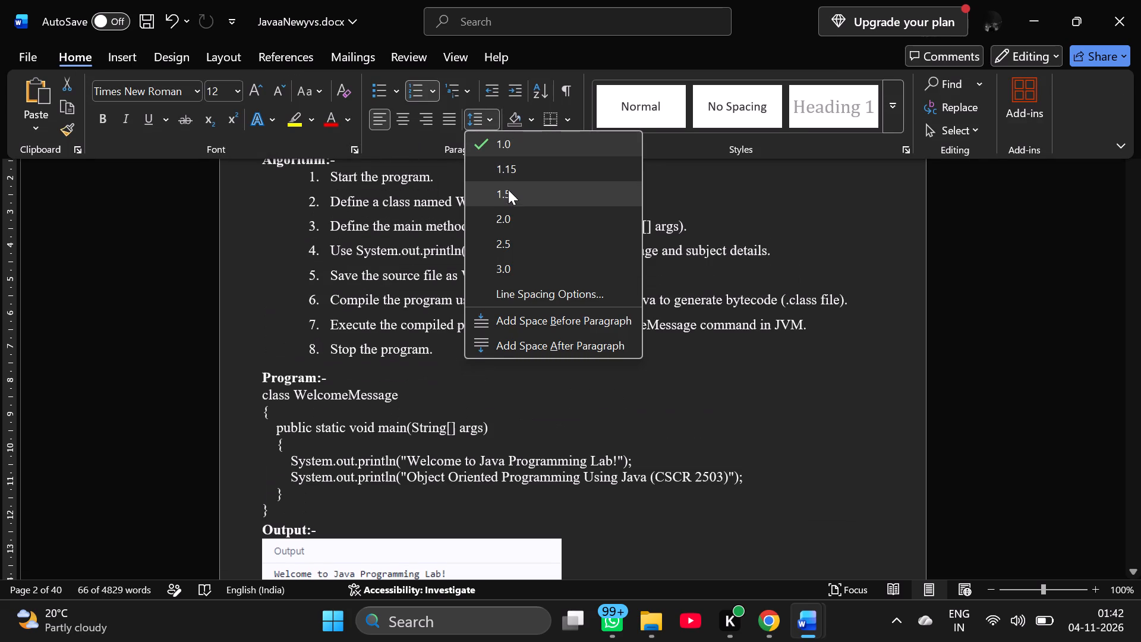
{"action": "left_click", "coordinate": [508, 190]}
{"action": "left_click", "coordinate": [556, 367]}
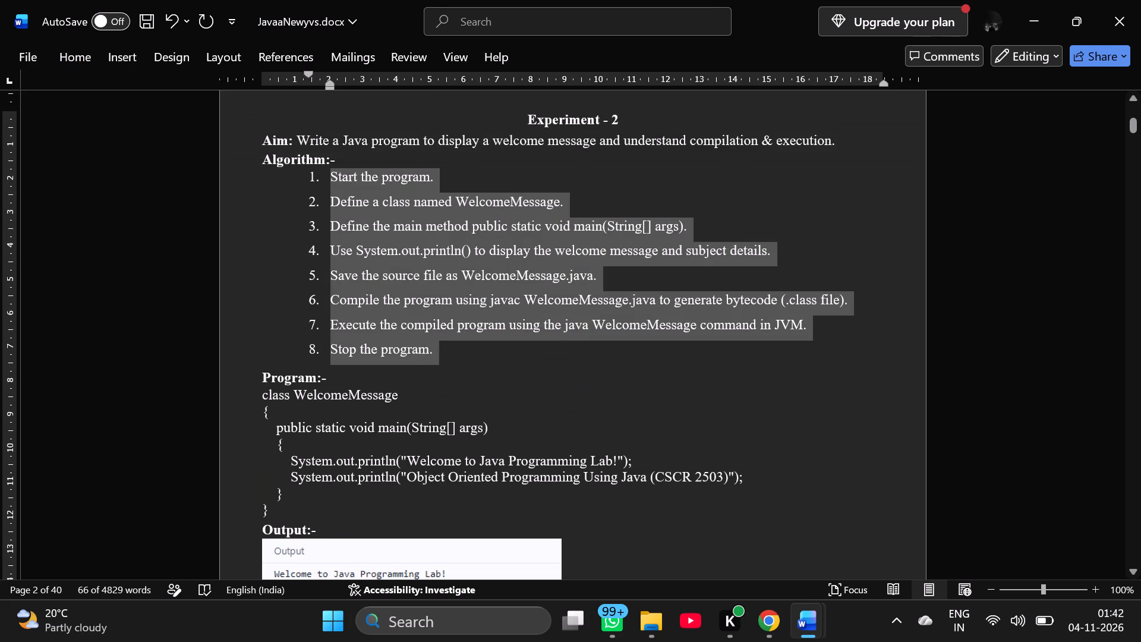
Enlarge Experiment 2's output screenshot proportionally to about 11 cm wide, keeping it aligned with the text margin.
{"action": "left_click", "coordinate": [556, 367]}
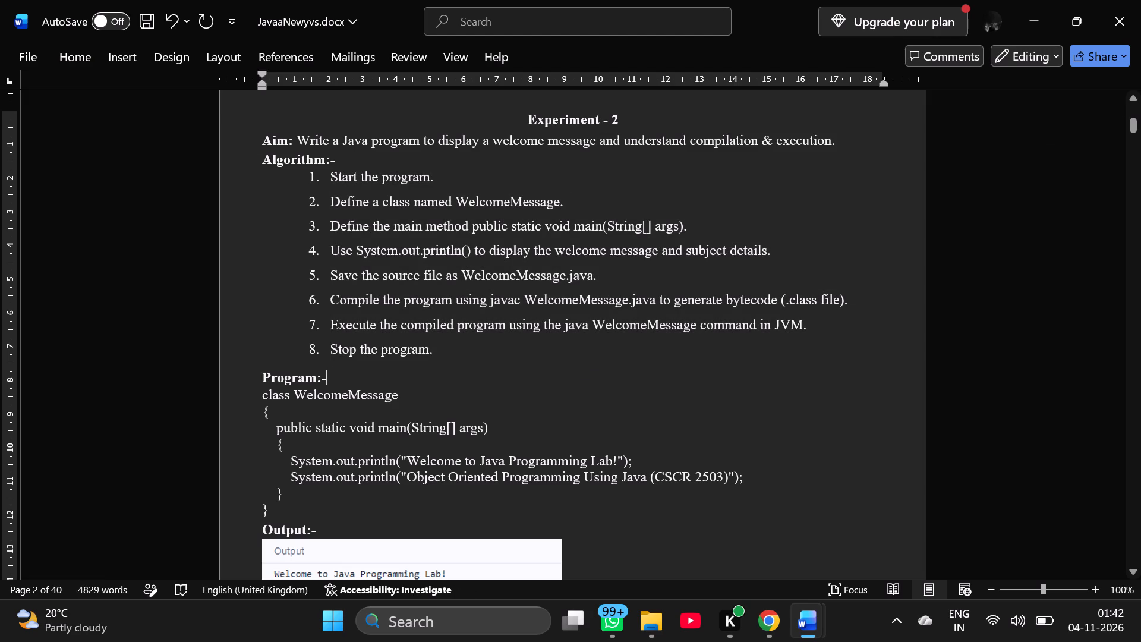
{"action": "scroll", "coordinate": [434, 385], "scroll_direction": "down", "scroll_amount": 1}
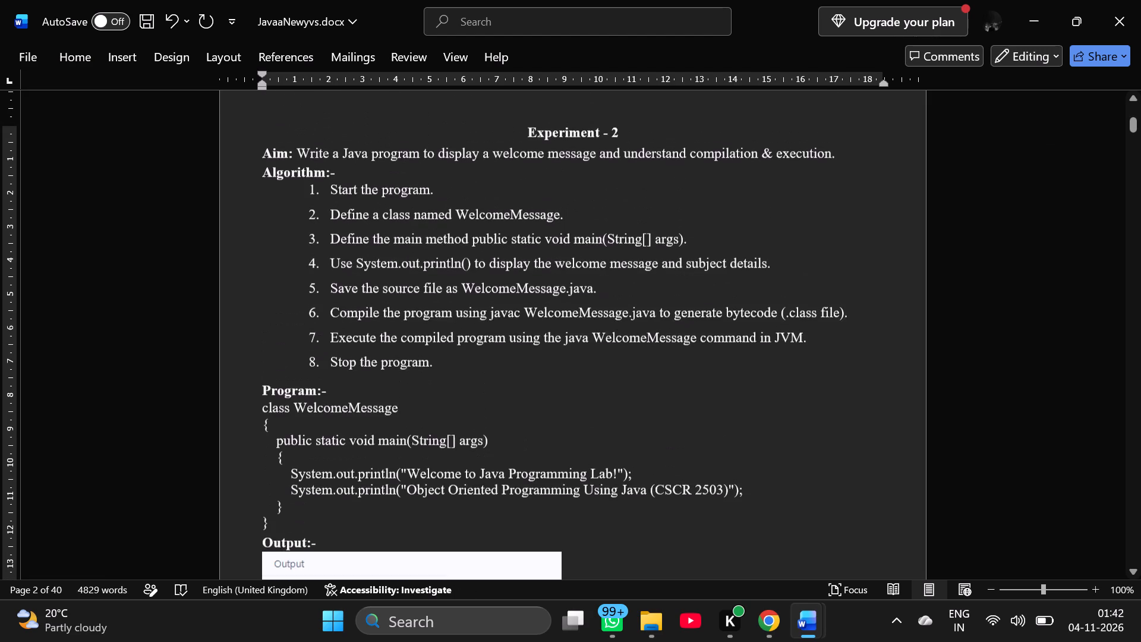
{"action": "scroll", "coordinate": [434, 385], "scroll_direction": "down", "scroll_amount": 1}
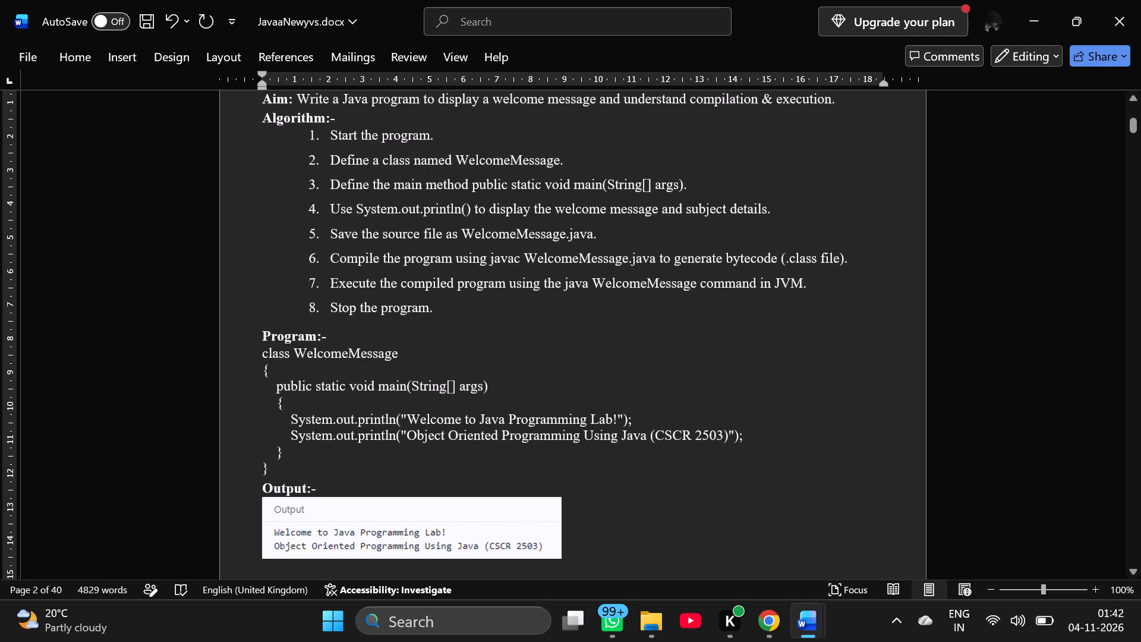
{"action": "scroll", "coordinate": [434, 385], "scroll_direction": "down", "scroll_amount": 1}
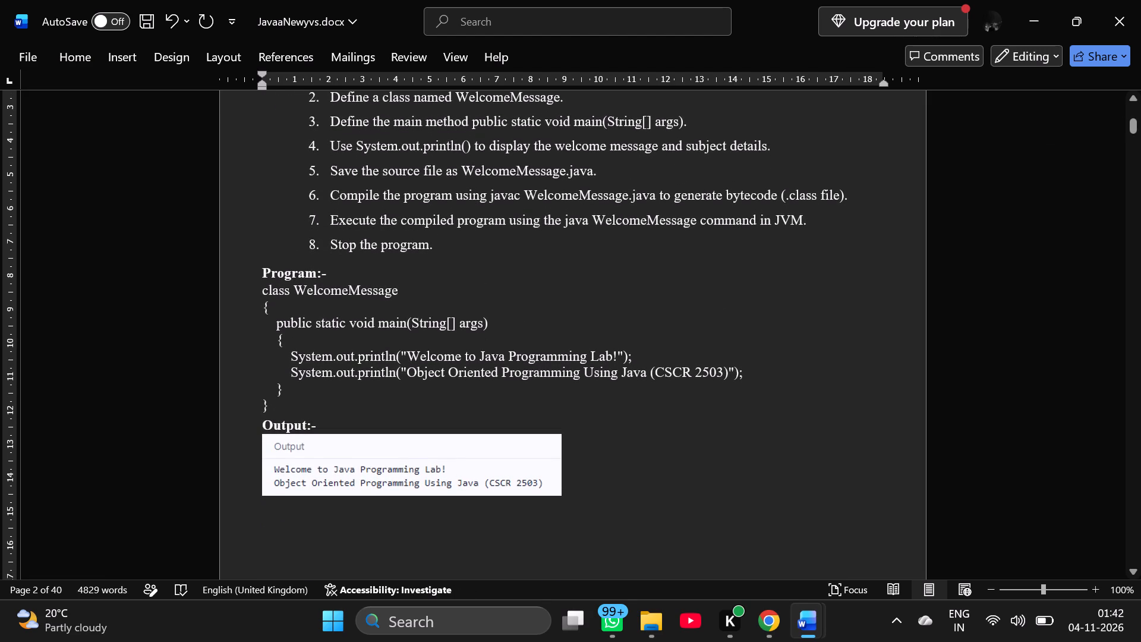
{"action": "scroll", "coordinate": [484, 360], "scroll_direction": "up", "scroll_amount": 1}
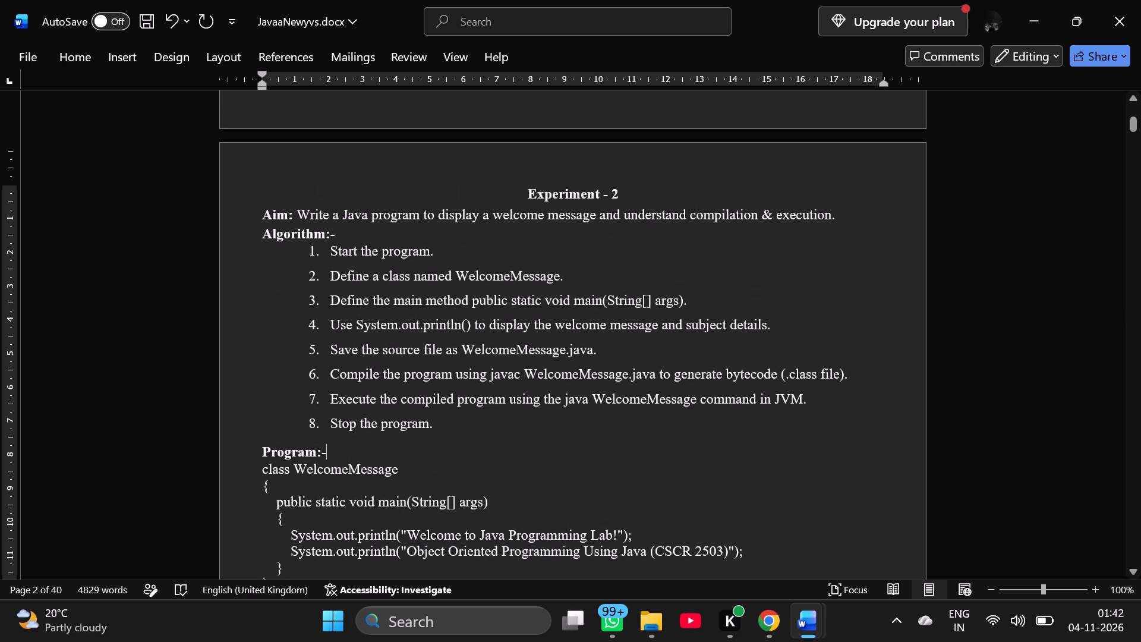
{"action": "scroll", "coordinate": [484, 360], "scroll_direction": "down", "scroll_amount": 2}
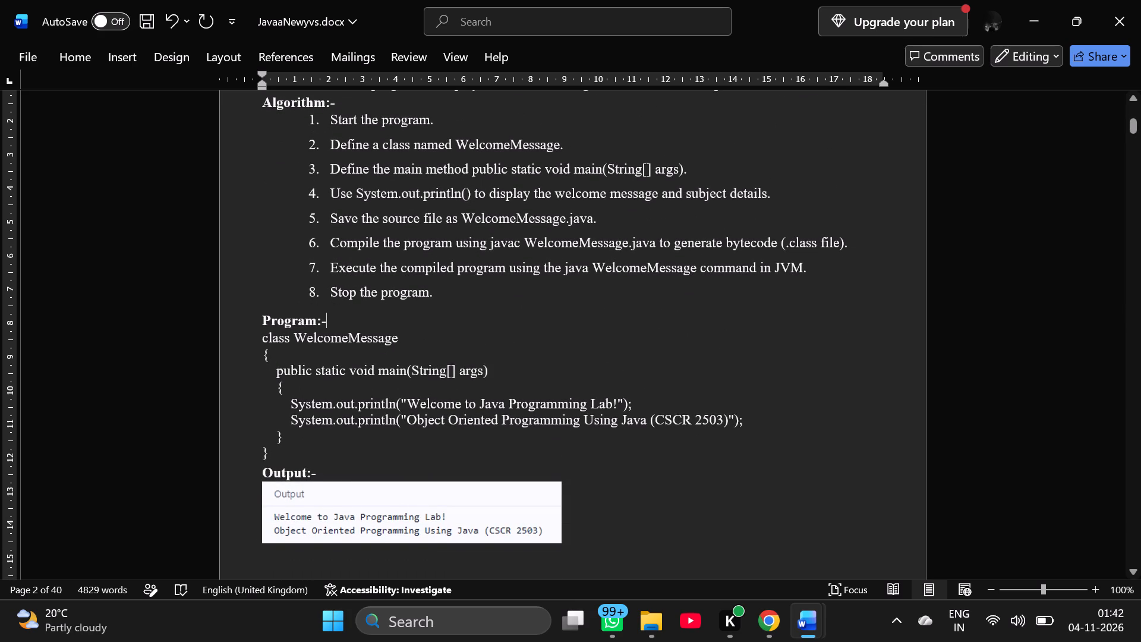
{"action": "scroll", "coordinate": [484, 360], "scroll_direction": "down", "scroll_amount": 1}
{"action": "left_click", "coordinate": [413, 433]}
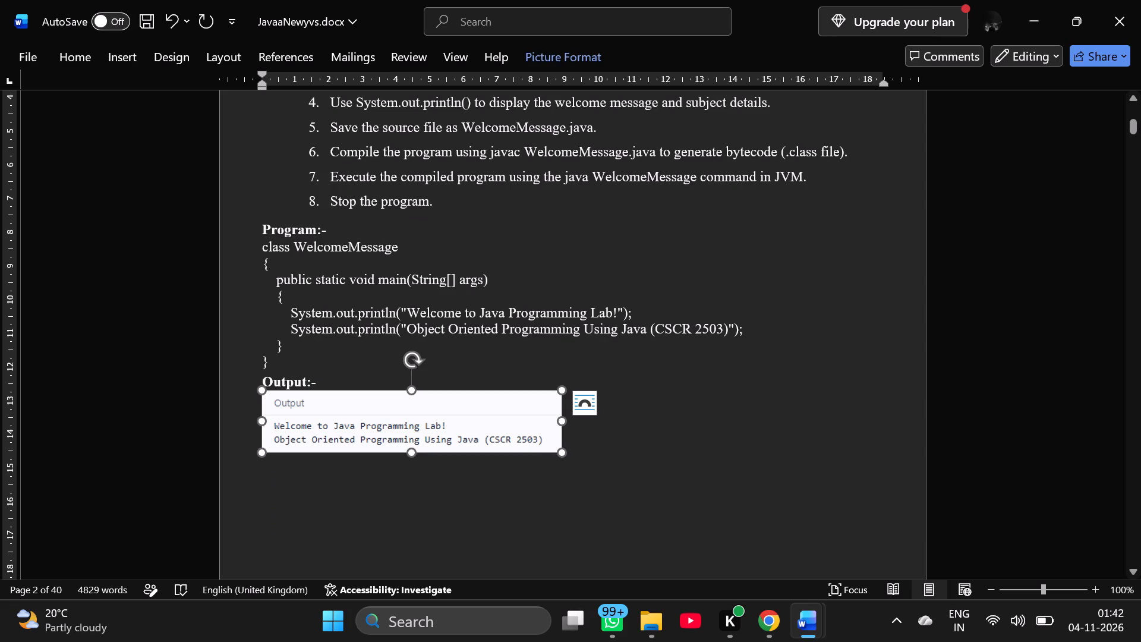
{"action": "left_click_drag", "start_coordinate": [562, 453], "coordinate": [604, 476]}
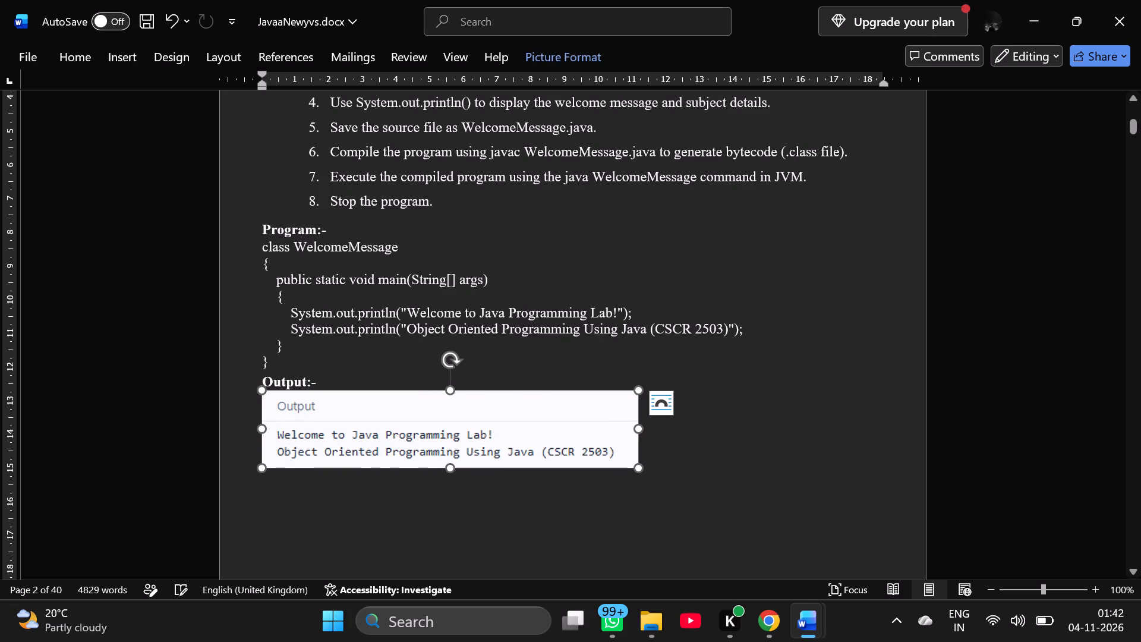
Insert a blank line above and another below Experiment 2's Output heading.
{"action": "left_click", "coordinate": [295, 366]}
{"action": "key", "text": "Return"}
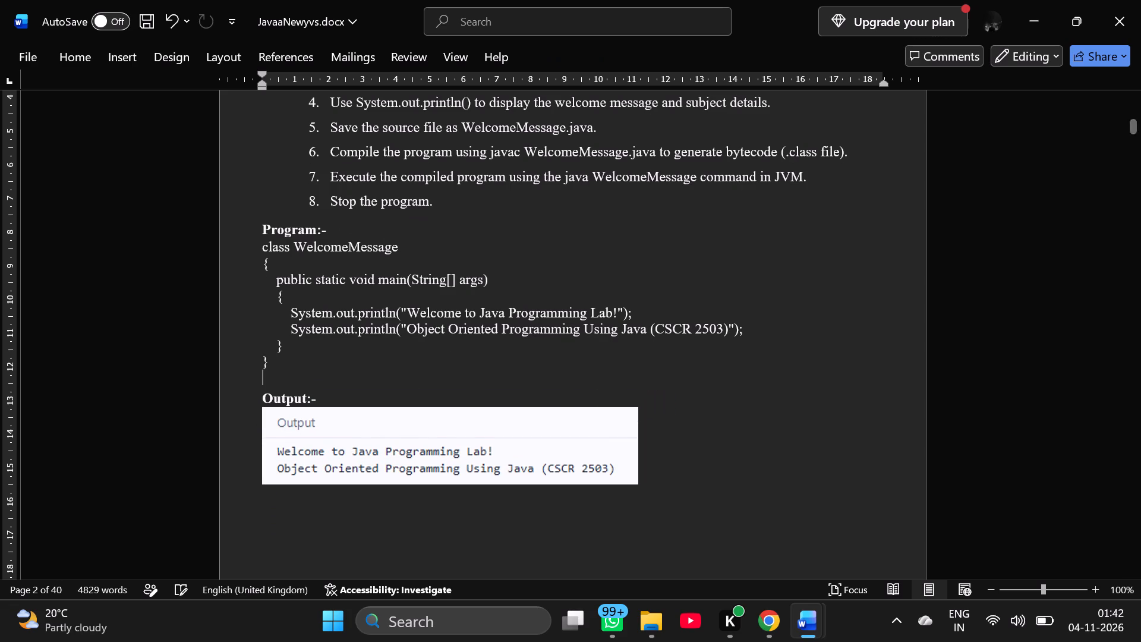
{"action": "left_click", "coordinate": [324, 392]}
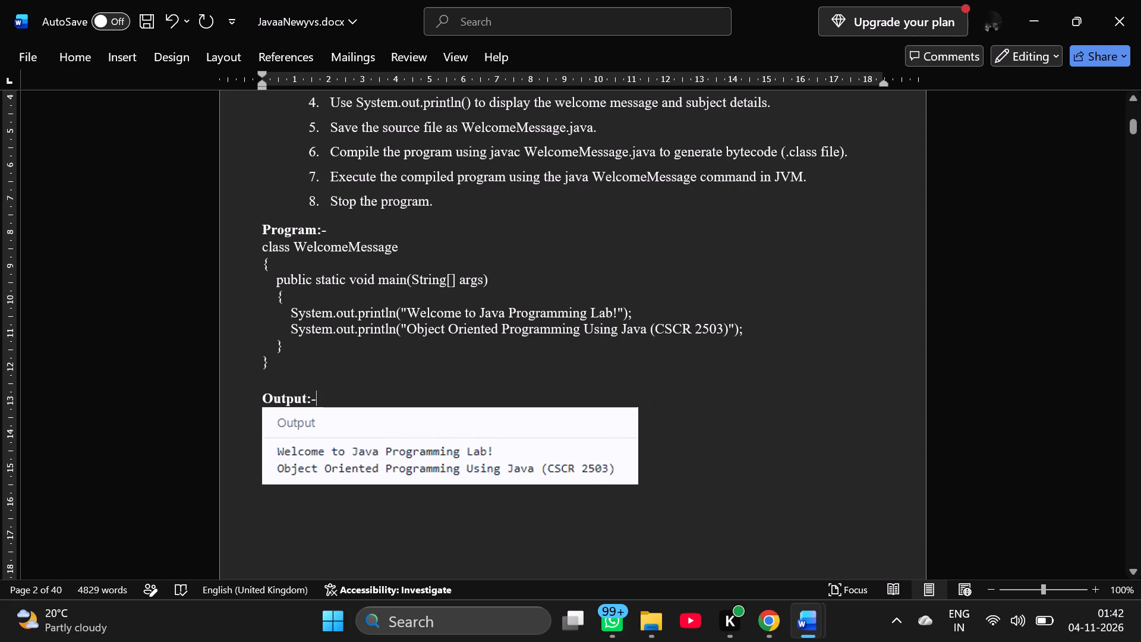
{"action": "key", "text": "Return"}
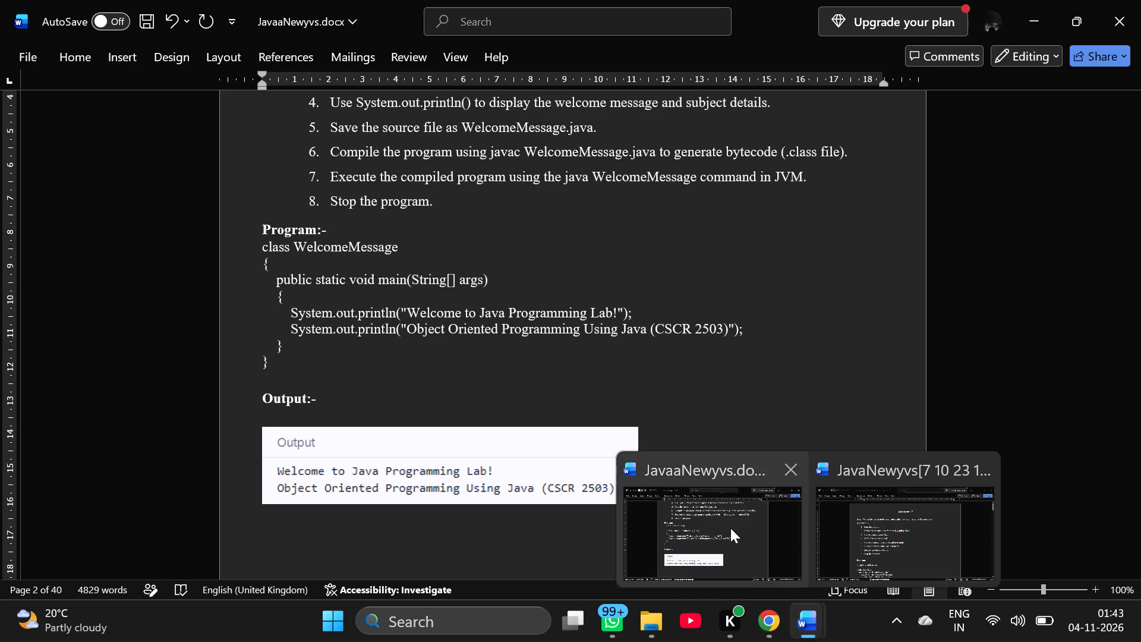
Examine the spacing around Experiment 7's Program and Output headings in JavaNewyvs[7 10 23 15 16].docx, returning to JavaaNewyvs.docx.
{"action": "left_click", "coordinate": [730, 528]}
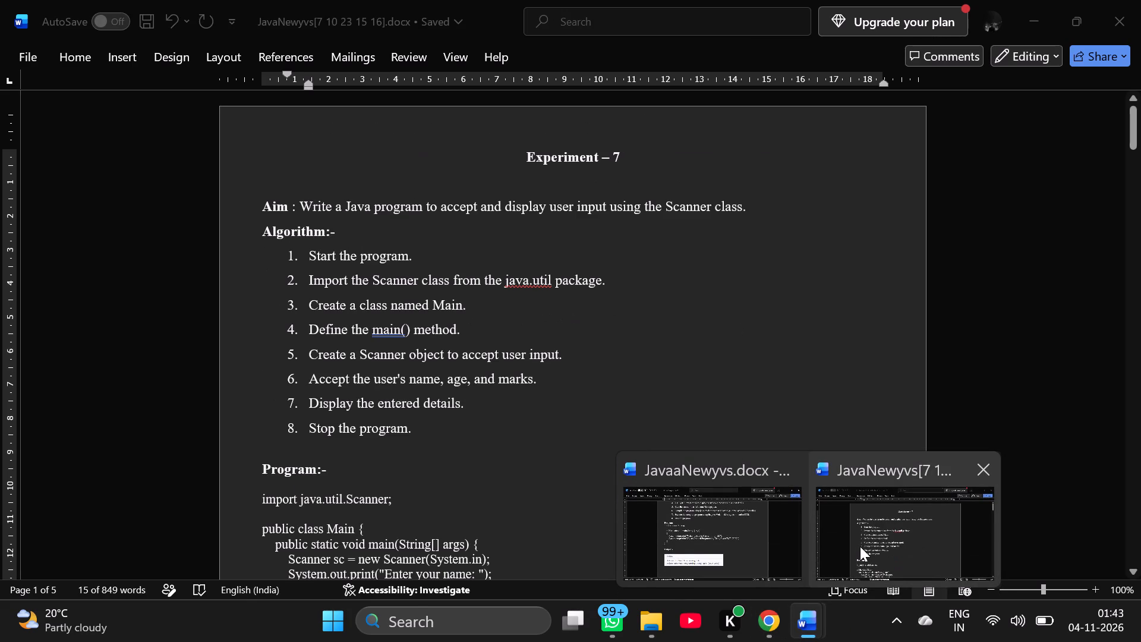
{"action": "left_click", "coordinate": [860, 546]}
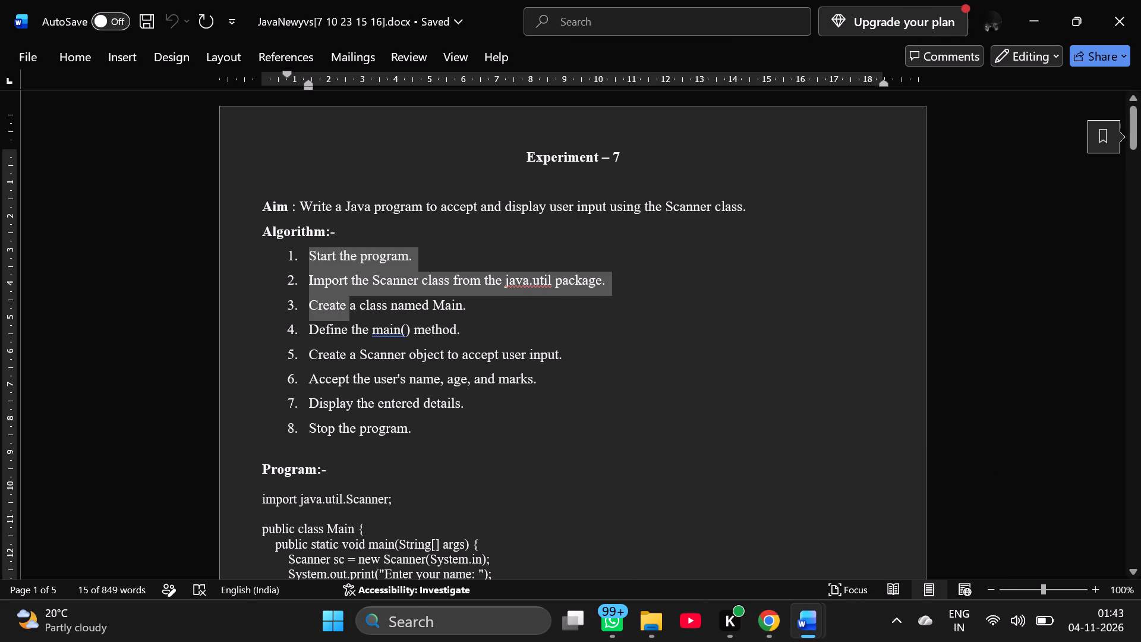
{"action": "scroll", "coordinate": [613, 478], "scroll_direction": "down", "scroll_amount": 2}
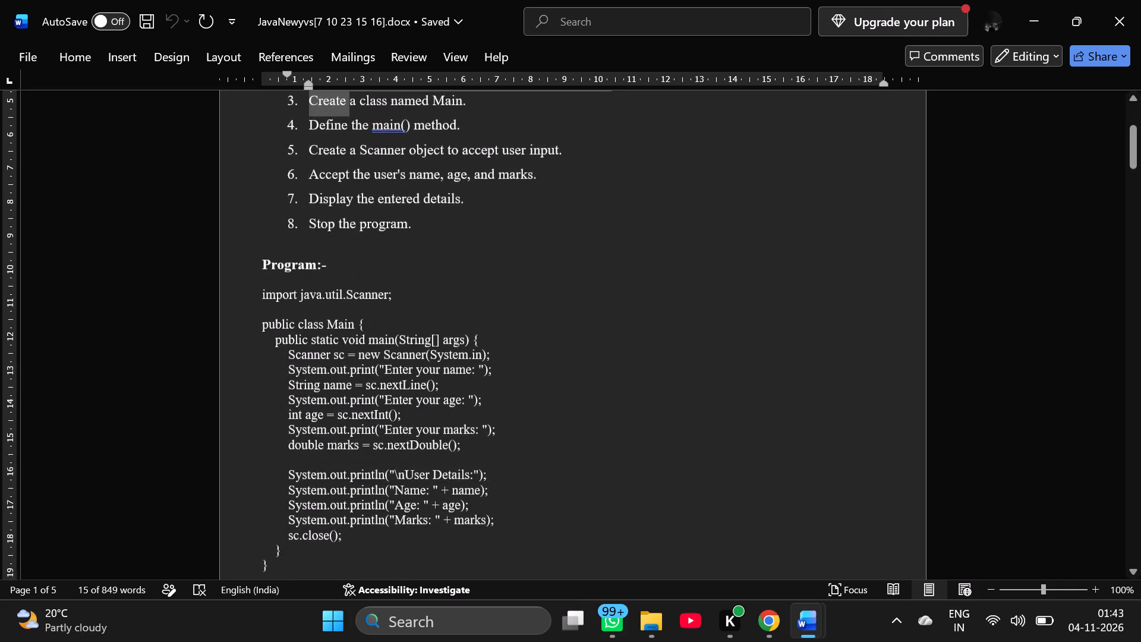
{"action": "scroll", "coordinate": [613, 478], "scroll_direction": "down", "scroll_amount": 2}
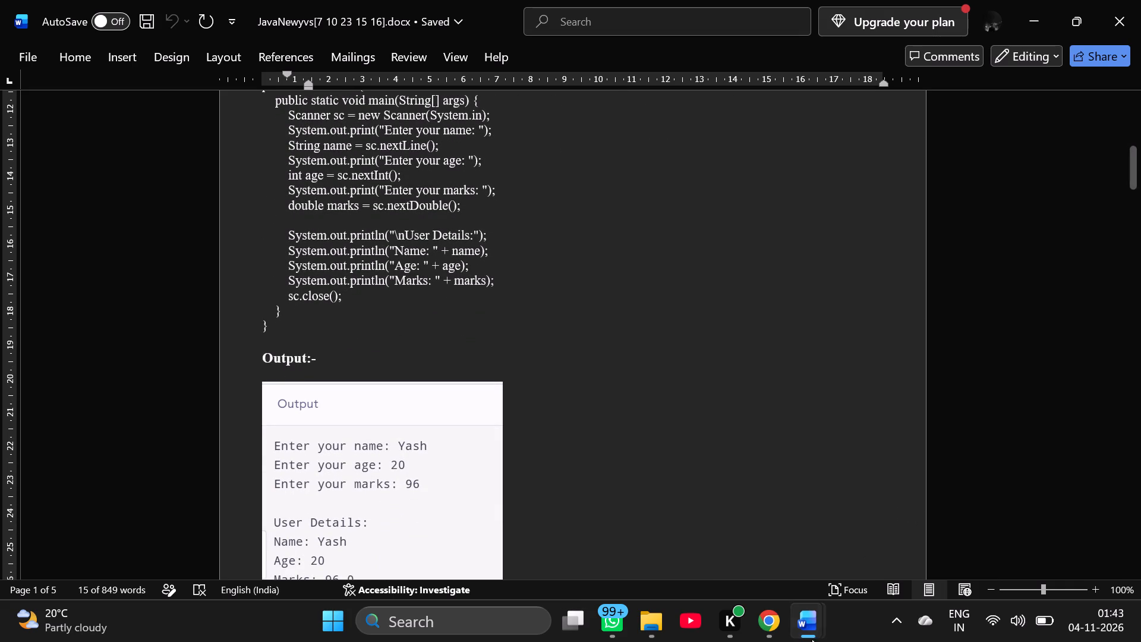
{"action": "left_click", "coordinate": [774, 559]}
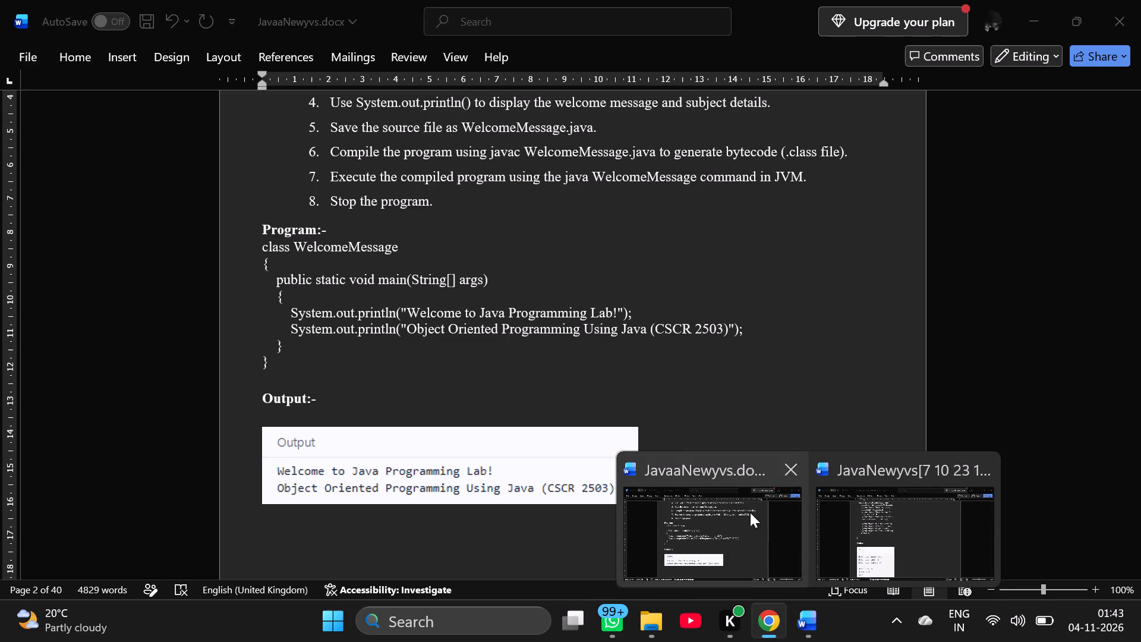
{"action": "left_click", "coordinate": [750, 512]}
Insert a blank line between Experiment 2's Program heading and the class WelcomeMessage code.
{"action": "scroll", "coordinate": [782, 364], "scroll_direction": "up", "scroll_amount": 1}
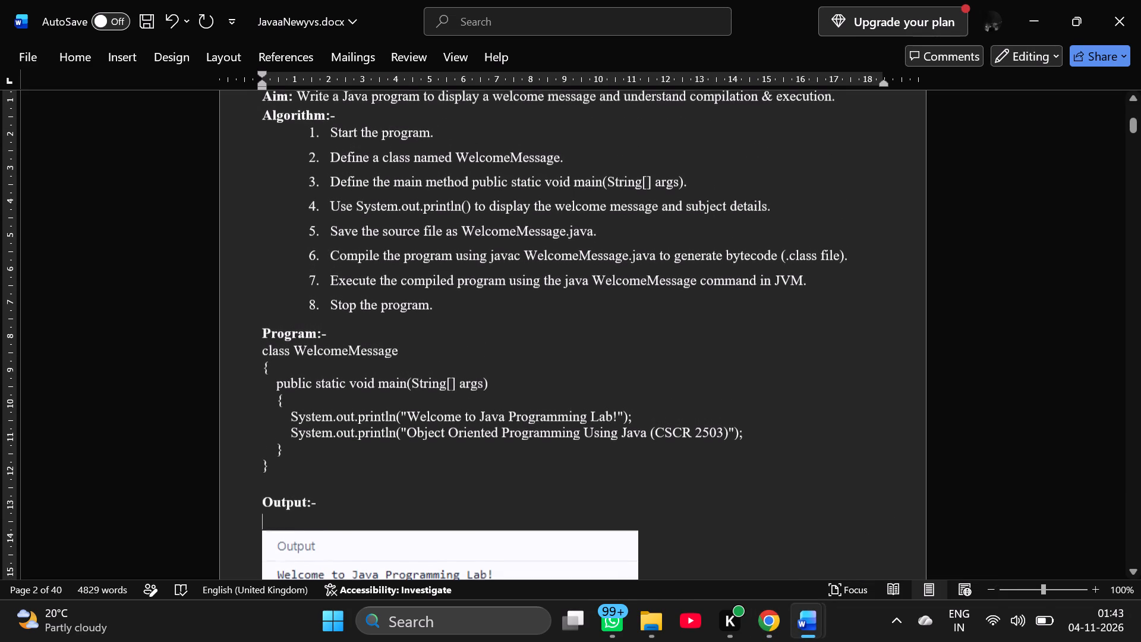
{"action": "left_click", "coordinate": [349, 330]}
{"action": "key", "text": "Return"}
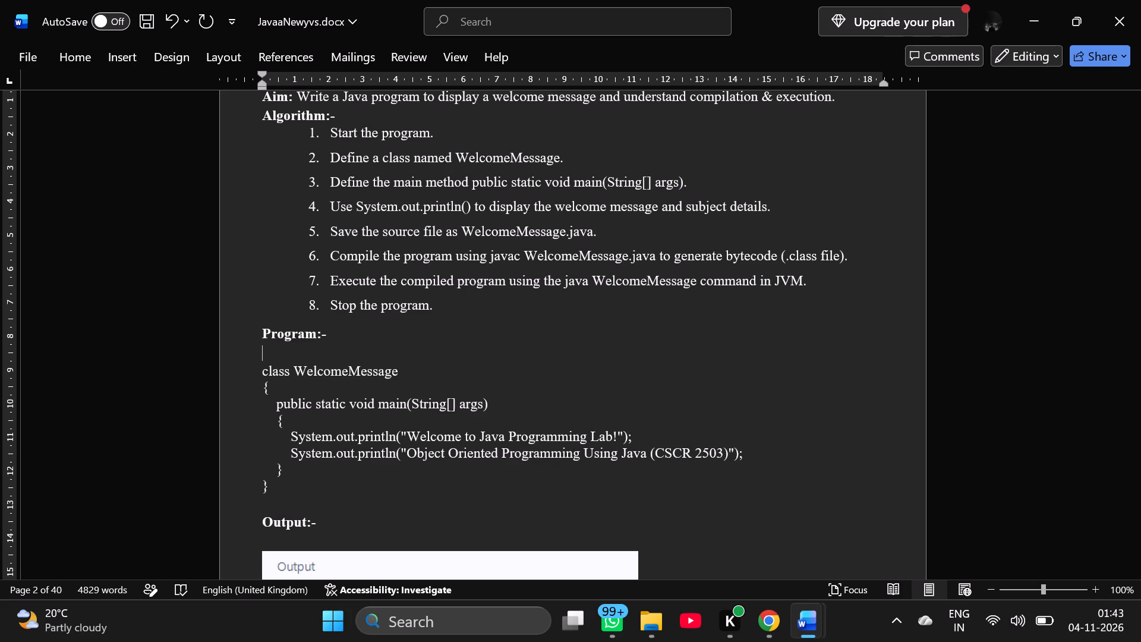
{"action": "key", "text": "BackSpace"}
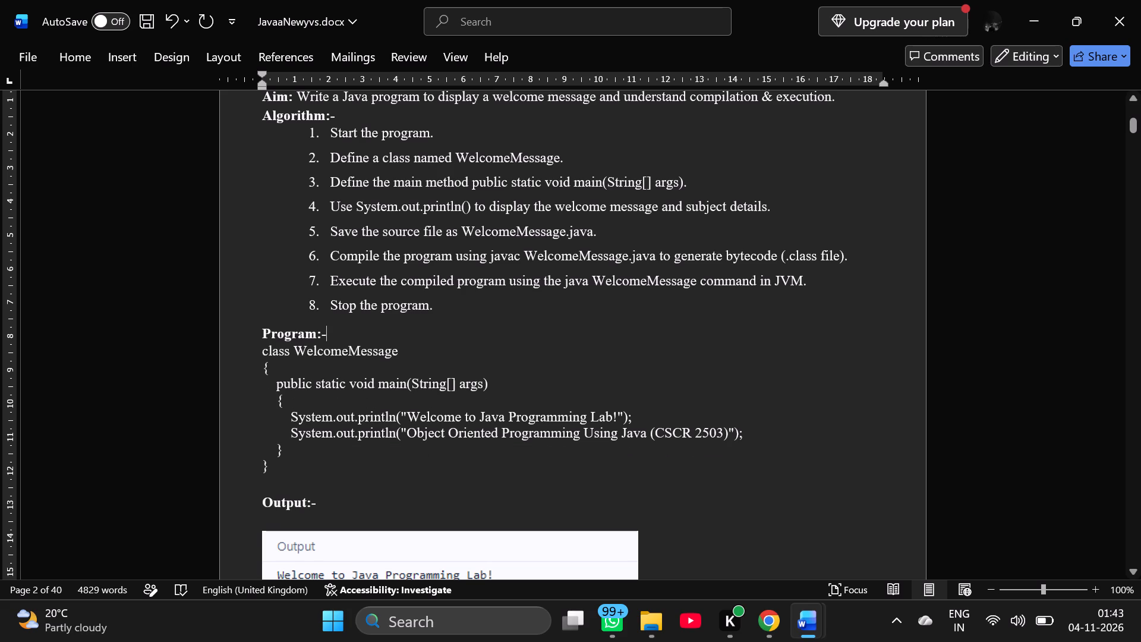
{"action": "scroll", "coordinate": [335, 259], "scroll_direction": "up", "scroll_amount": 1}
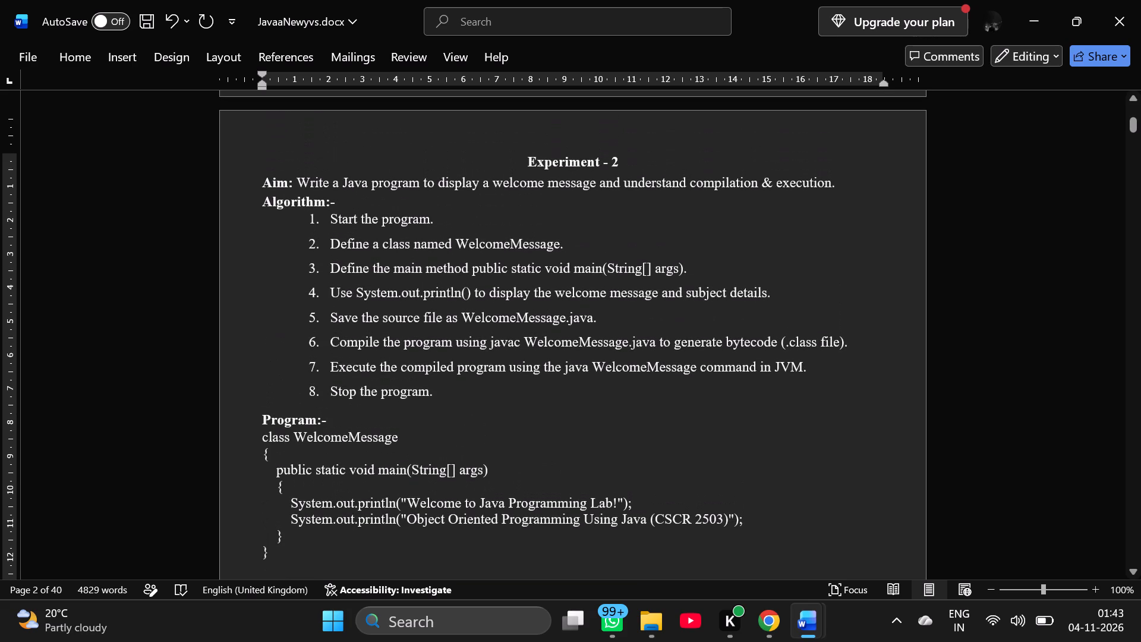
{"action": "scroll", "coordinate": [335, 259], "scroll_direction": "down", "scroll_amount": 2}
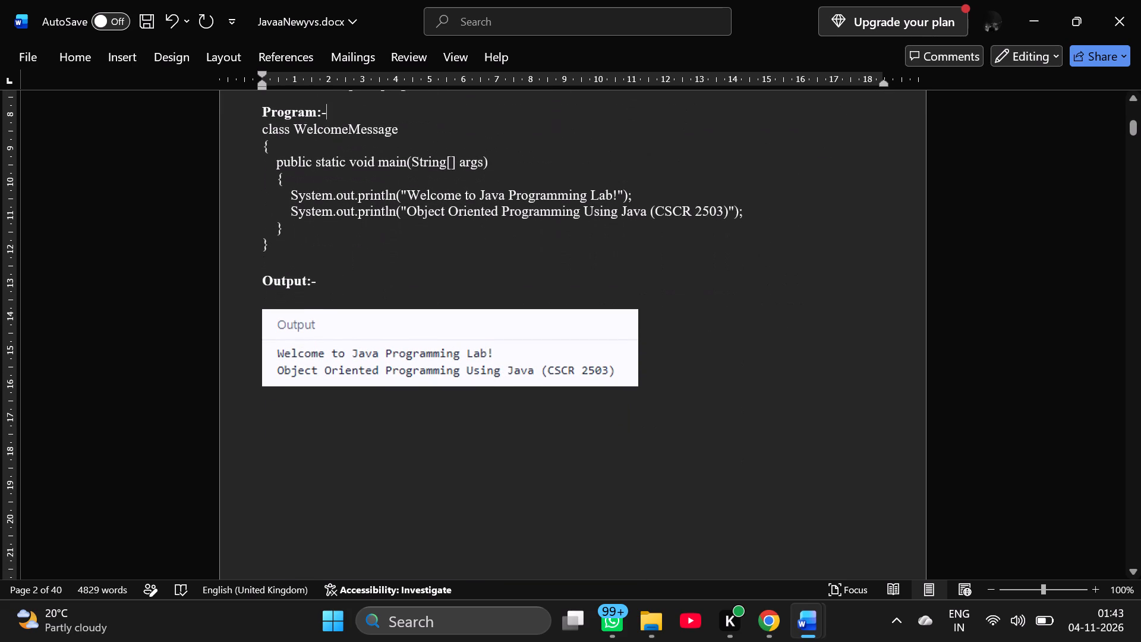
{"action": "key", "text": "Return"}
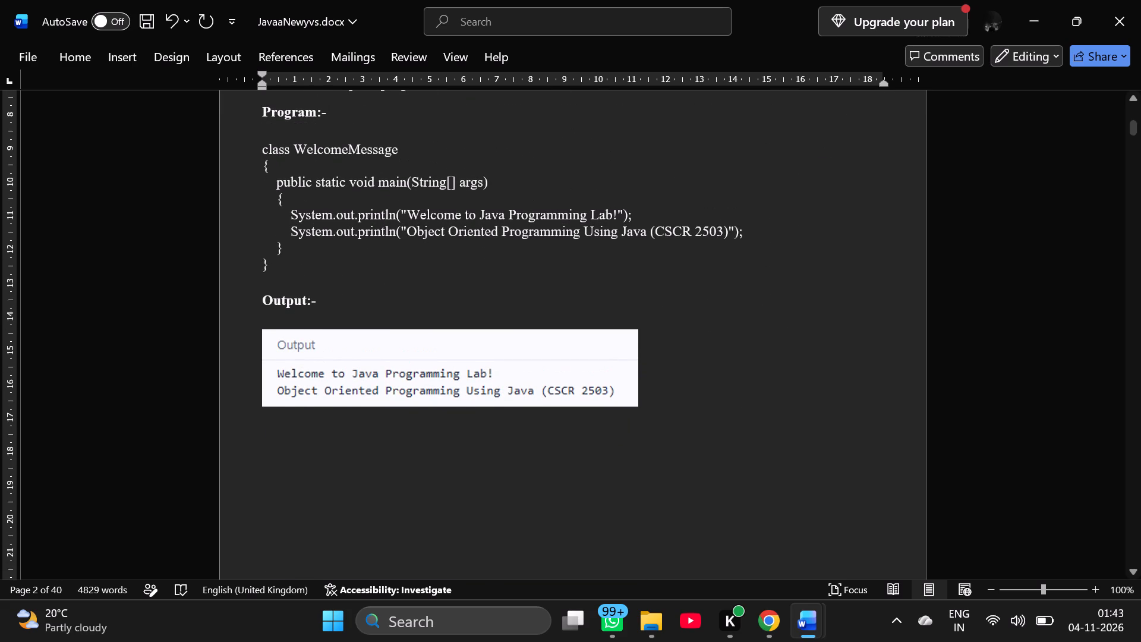
Remove the space before the paragraph for Experiment 2's Program heading and the blank line below it.
{"action": "left_click_drag", "start_coordinate": [260, 125], "coordinate": [307, 130]}
{"action": "left_click_drag", "start_coordinate": [307, 130], "coordinate": [326, 128]}
{"action": "left_click_drag", "start_coordinate": [258, 112], "coordinate": [327, 122]}
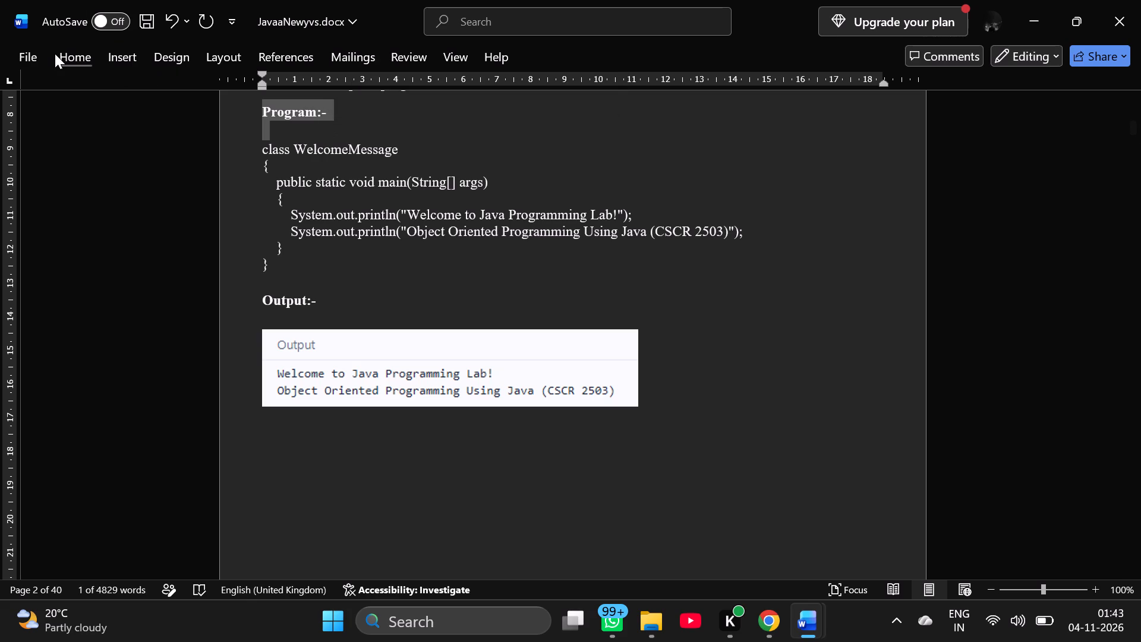
{"action": "left_click", "coordinate": [55, 53]}
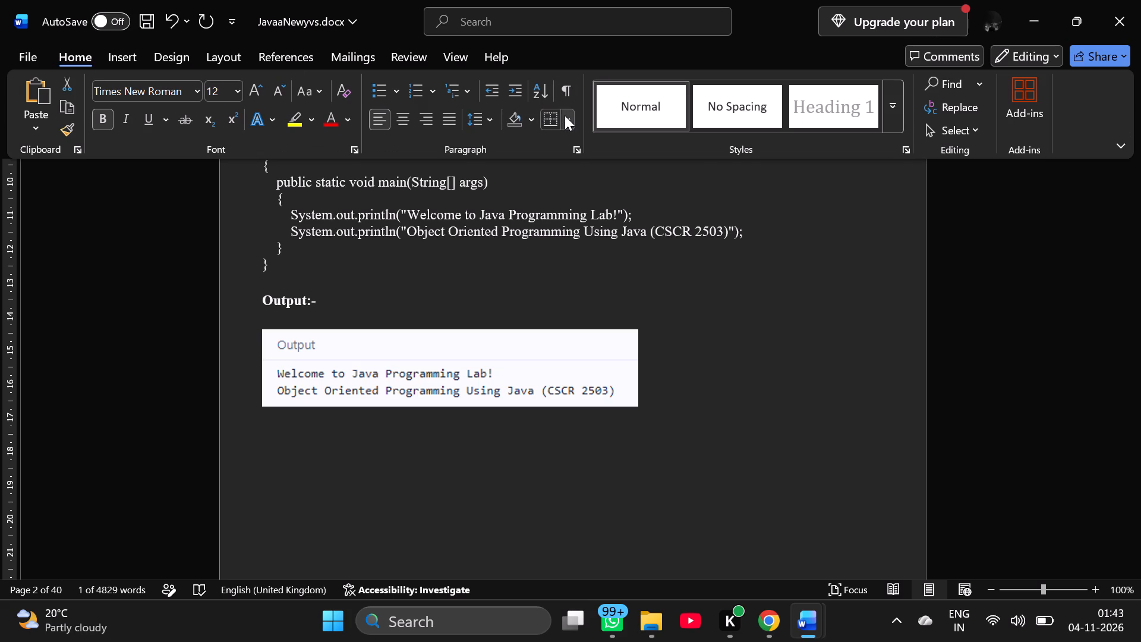
{"action": "left_click", "coordinate": [565, 115]}
{"action": "left_click", "coordinate": [487, 117]}
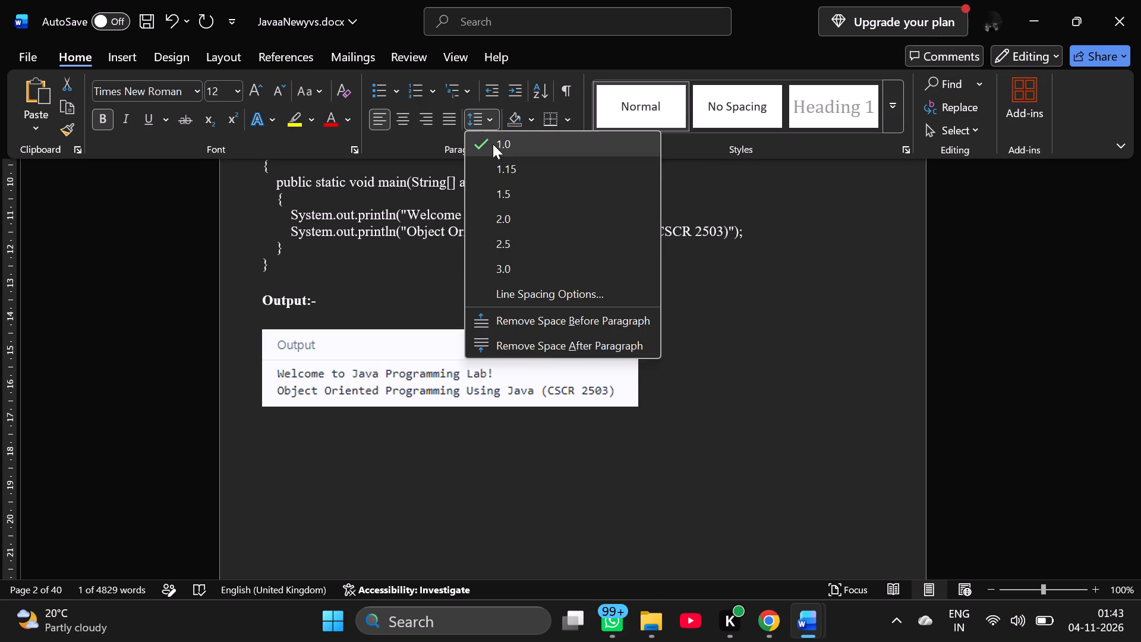
{"action": "left_click", "coordinate": [522, 312]}
{"action": "scroll", "coordinate": [537, 296], "scroll_direction": "up", "scroll_amount": 2}
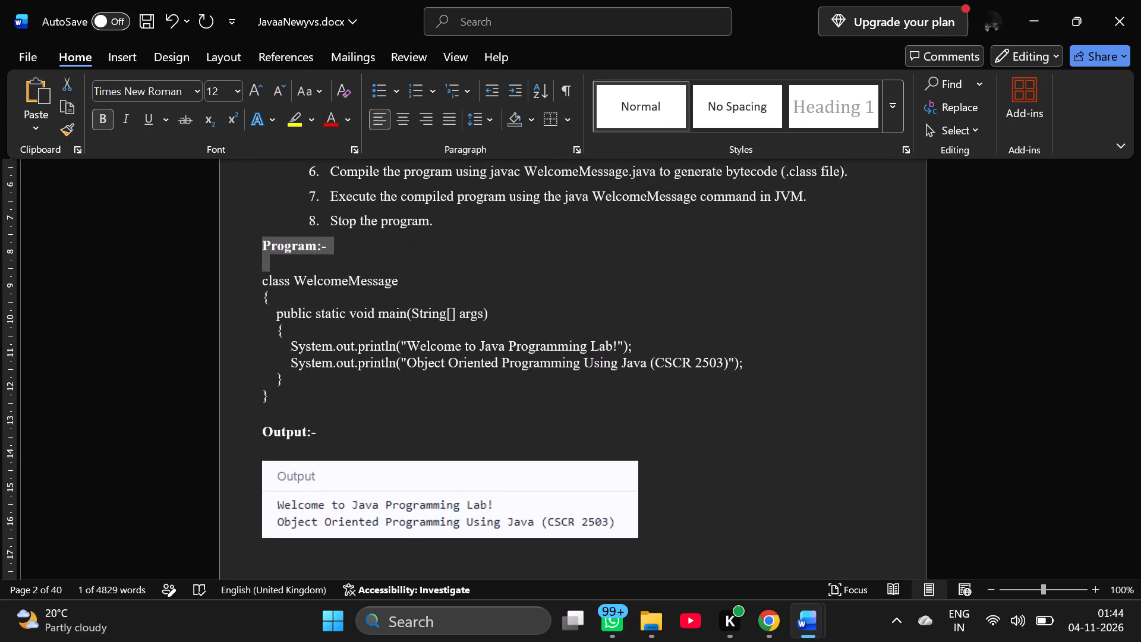
{"action": "left_click", "coordinate": [537, 296]}
{"action": "left_click", "coordinate": [537, 296]}
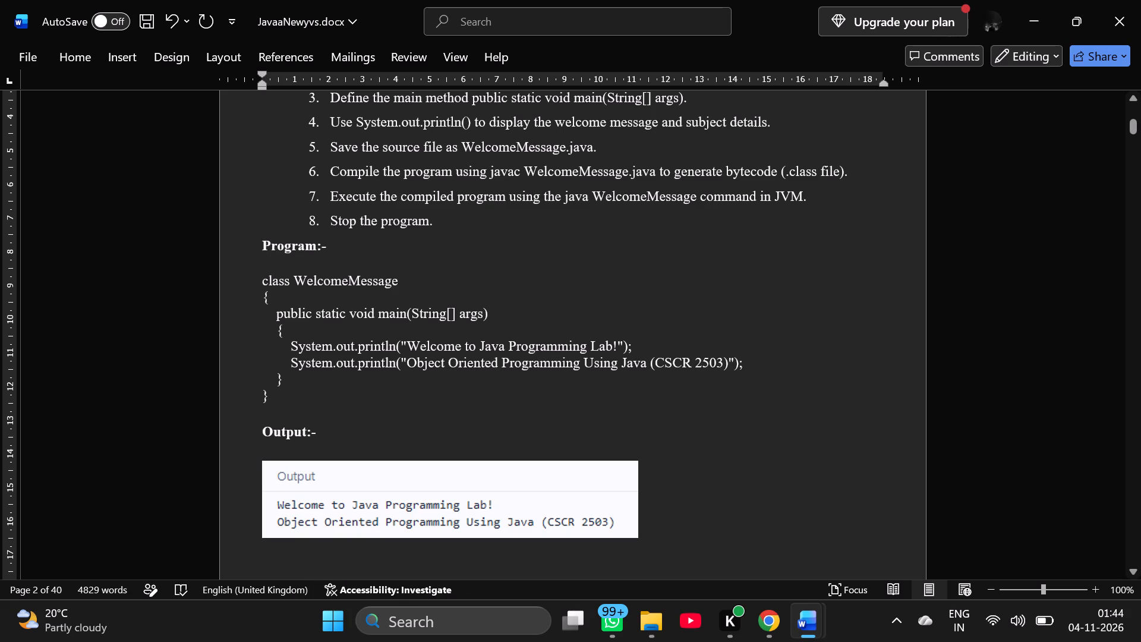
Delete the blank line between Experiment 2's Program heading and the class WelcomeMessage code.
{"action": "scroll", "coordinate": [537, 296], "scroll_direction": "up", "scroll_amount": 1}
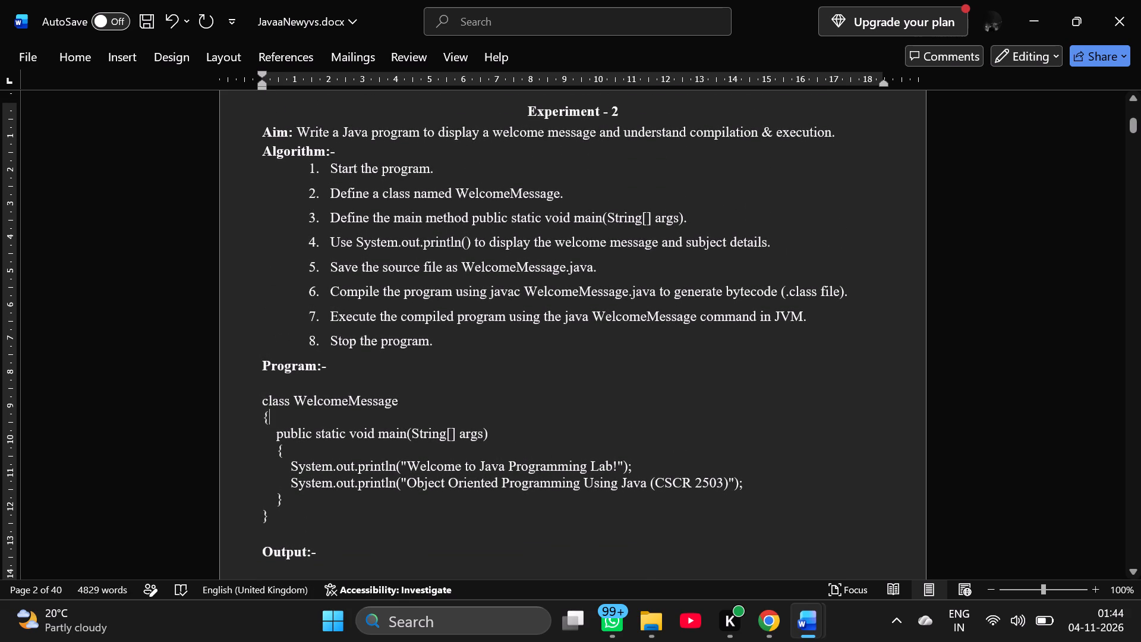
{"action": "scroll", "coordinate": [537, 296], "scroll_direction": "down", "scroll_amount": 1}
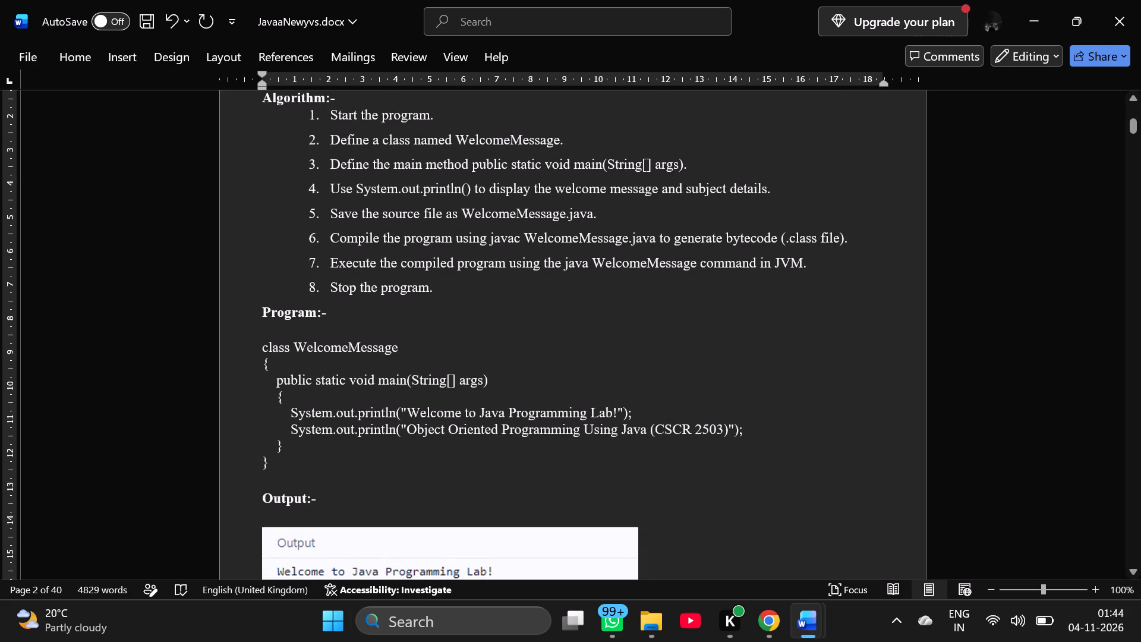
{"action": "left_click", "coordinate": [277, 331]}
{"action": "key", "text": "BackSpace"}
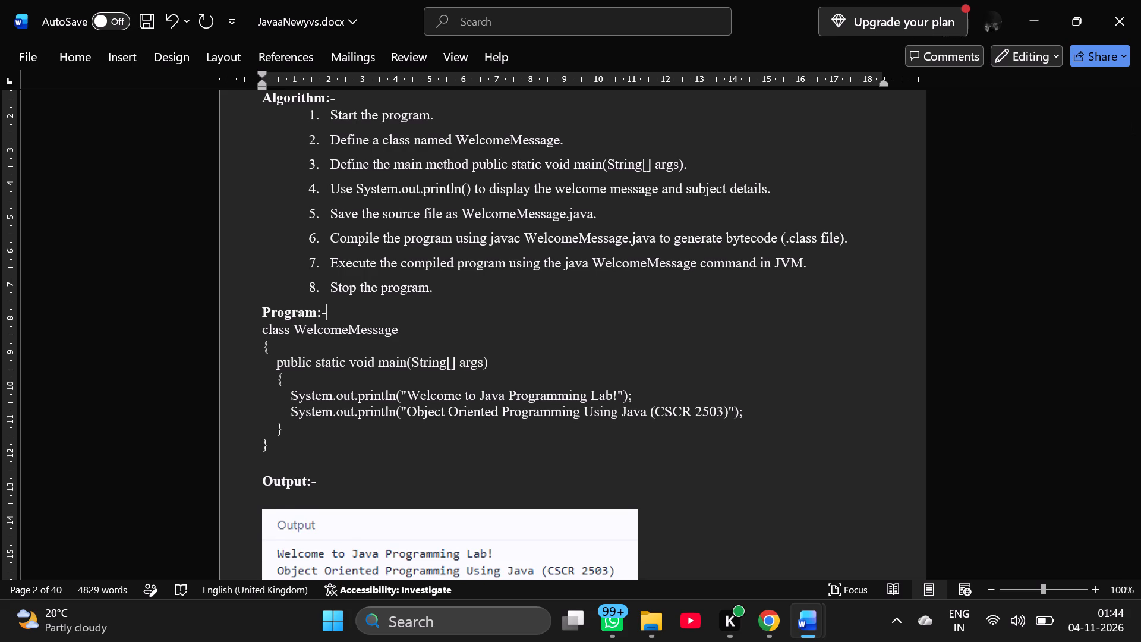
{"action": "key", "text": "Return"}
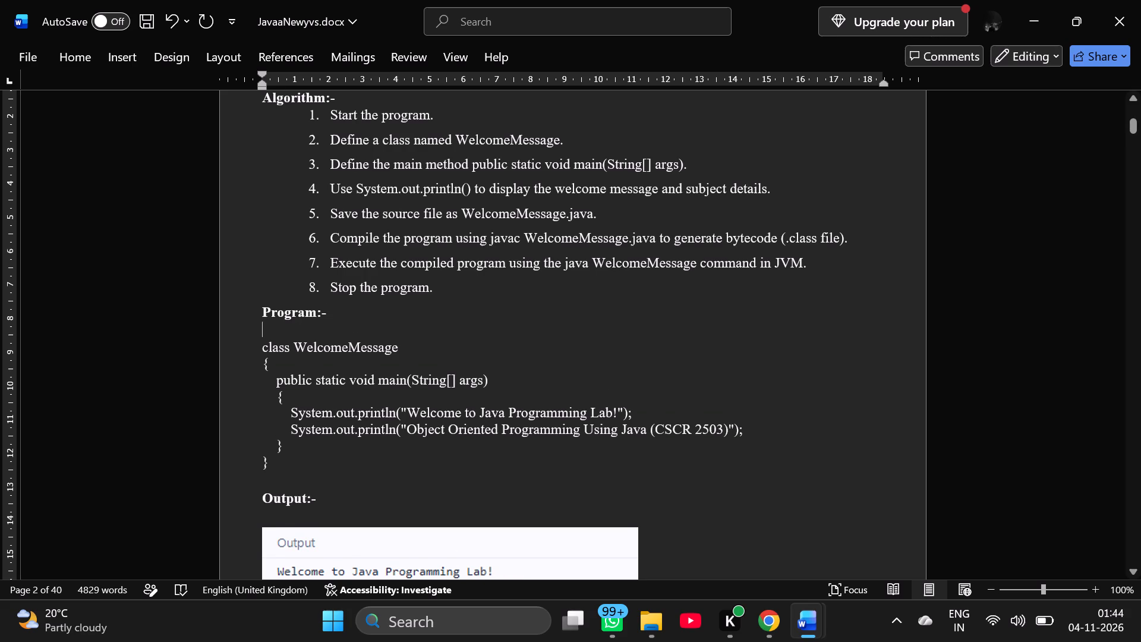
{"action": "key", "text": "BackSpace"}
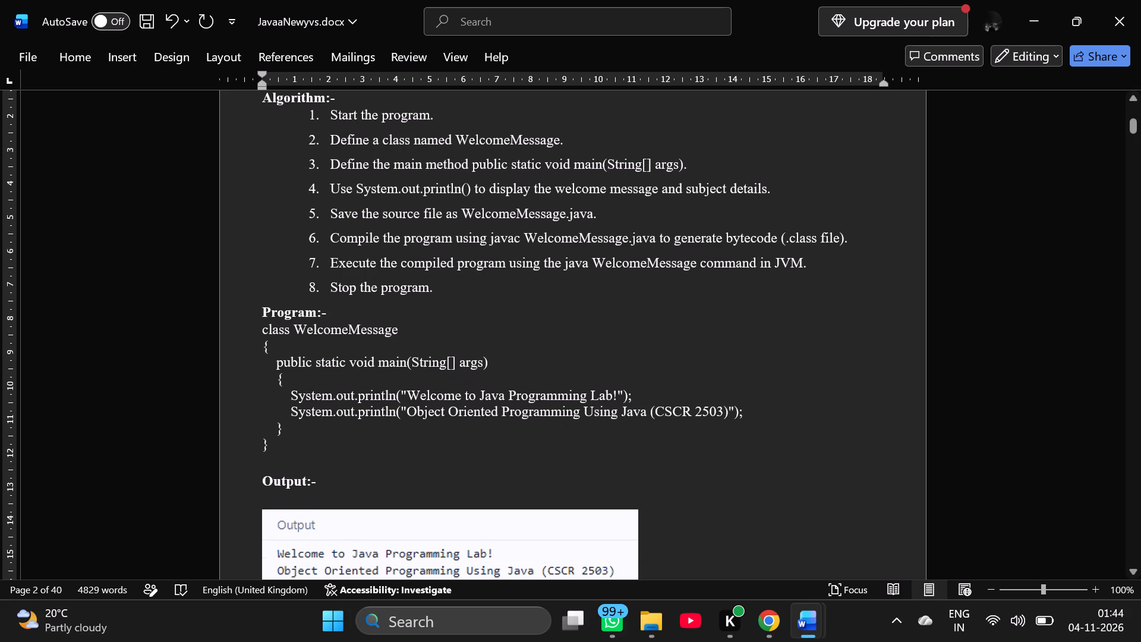
Set the line spacing of Experiment 2's class WelcomeMessage line to 1.15.
{"action": "left_click_drag", "start_coordinate": [261, 325], "coordinate": [452, 357]}
{"action": "left_click", "coordinate": [364, 345]}
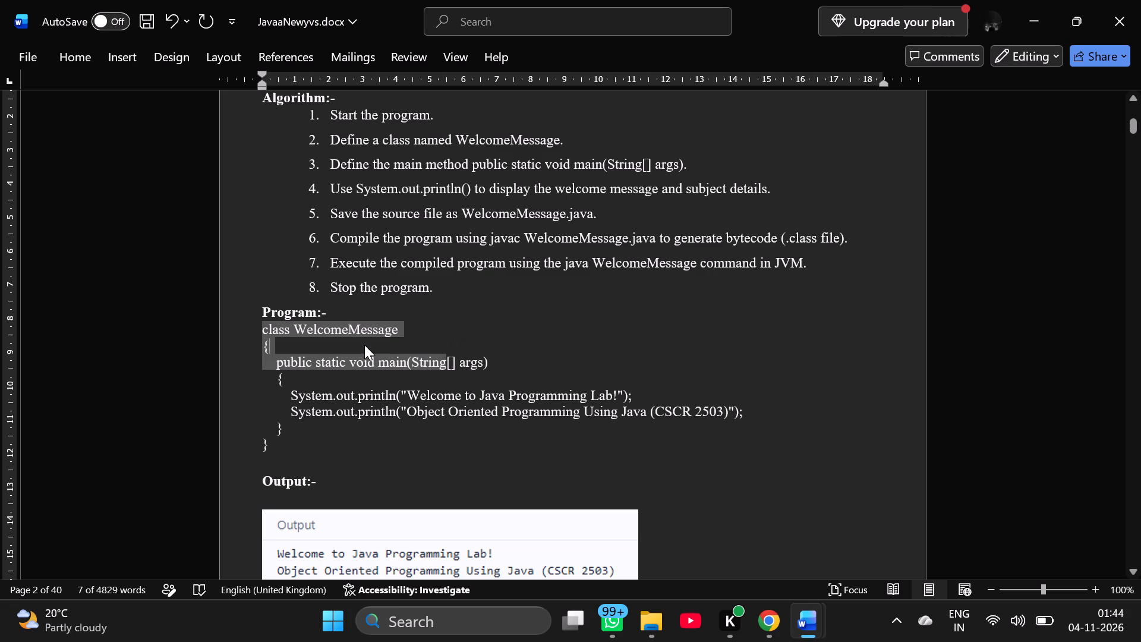
{"action": "left_click_drag", "start_coordinate": [259, 321], "coordinate": [354, 326]}
{"action": "left_click", "coordinate": [68, 64]}
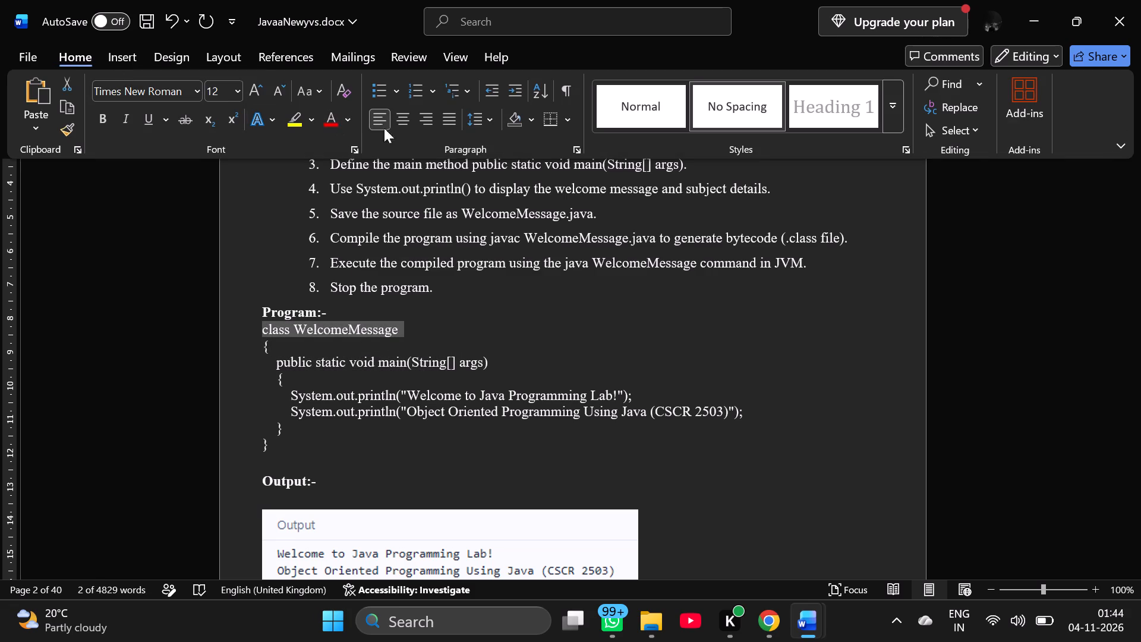
{"action": "left_click", "coordinate": [353, 118]}
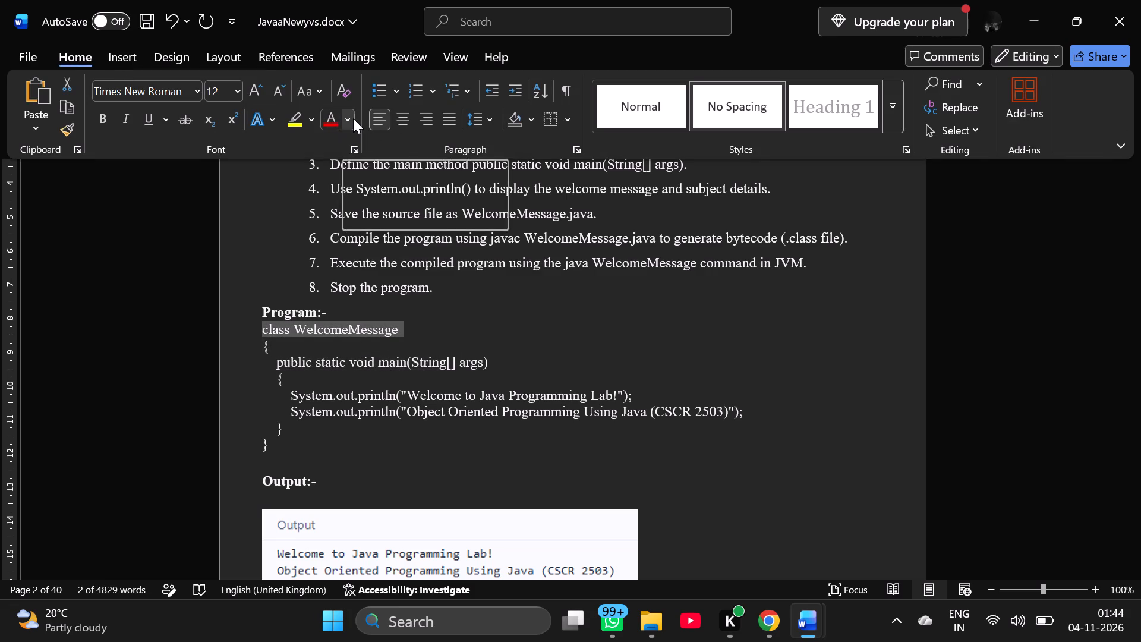
{"action": "left_click_drag", "start_coordinate": [353, 118], "coordinate": [441, 129]}
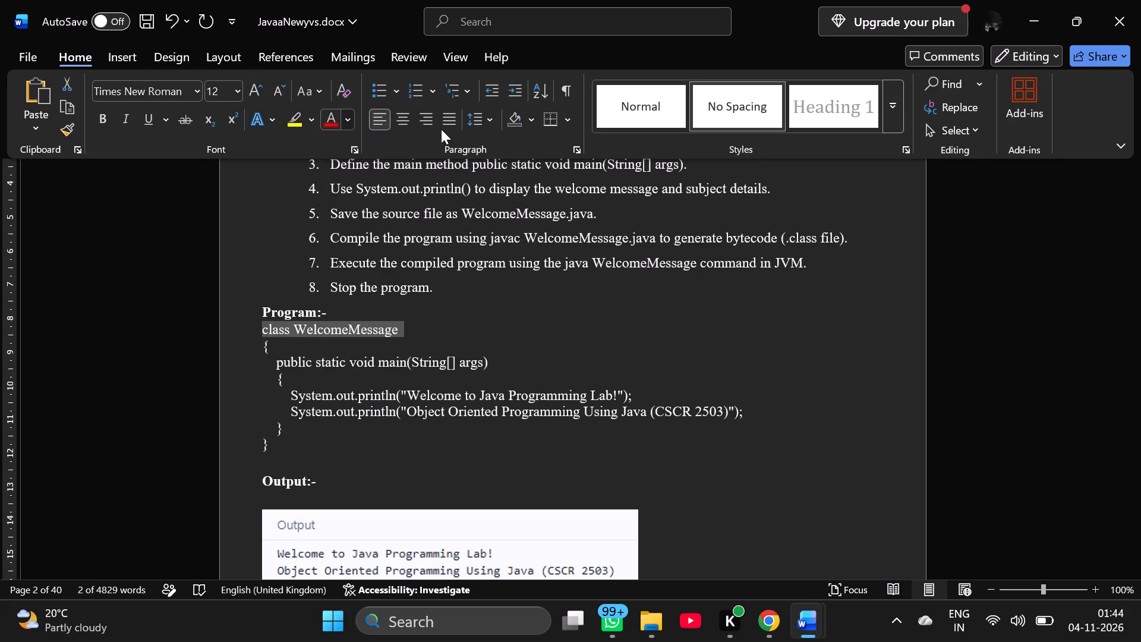
{"action": "left_click_drag", "start_coordinate": [441, 129], "coordinate": [485, 115]}
{"action": "left_click", "coordinate": [485, 115]}
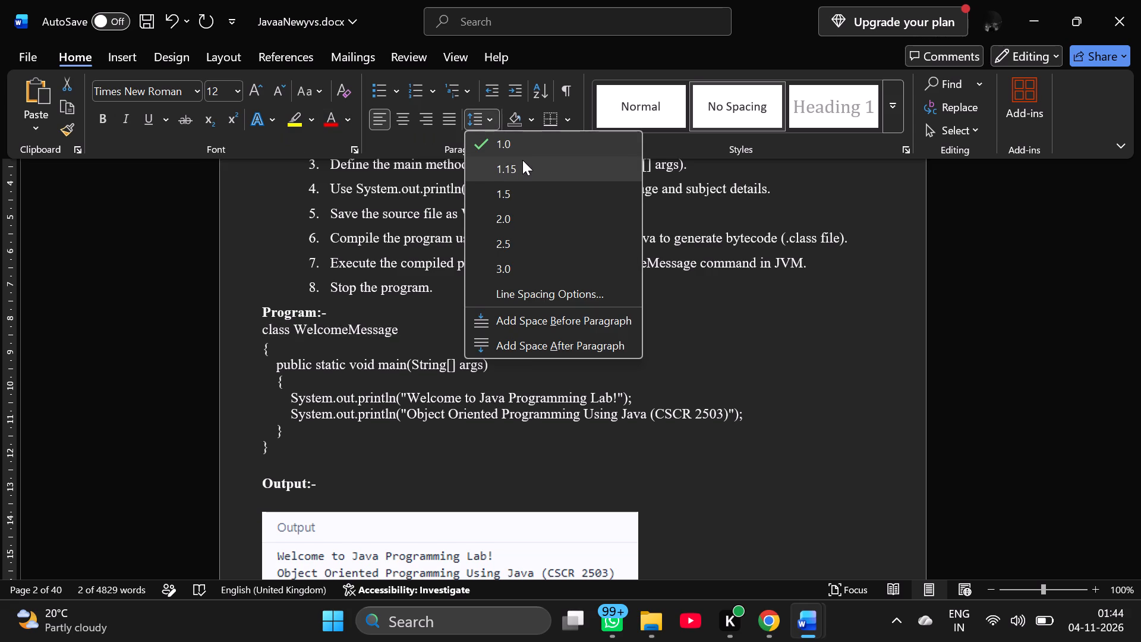
{"action": "left_click", "coordinate": [522, 160]}
{"action": "left_click", "coordinate": [425, 288]}
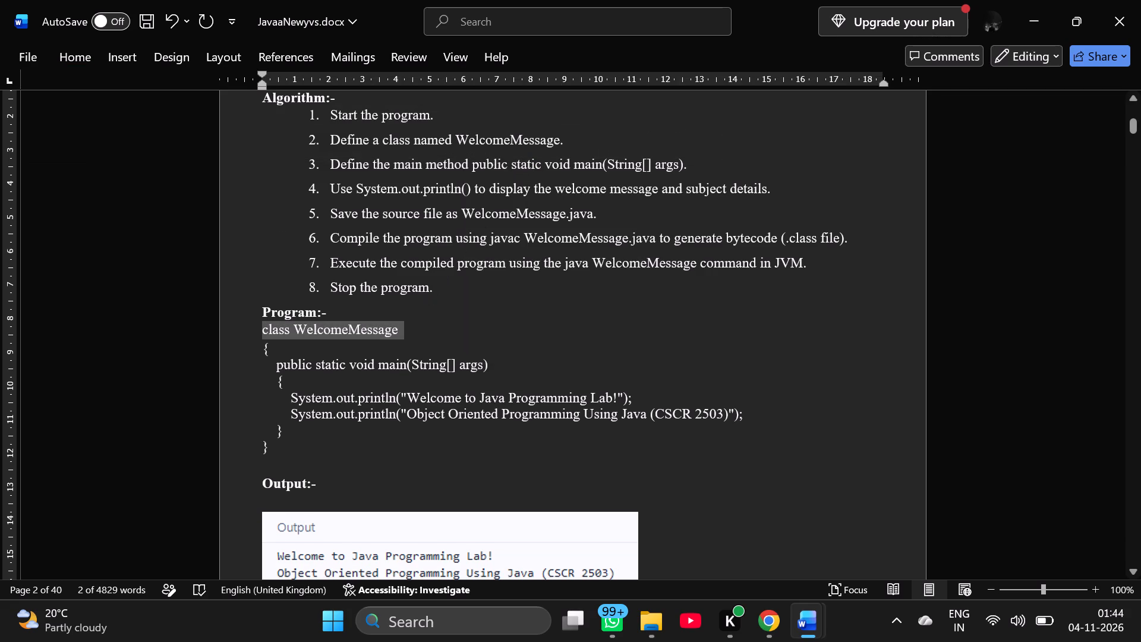
Set the line spacing of Experiment 2's Program heading to 1.5.
{"action": "left_click_drag", "start_coordinate": [264, 307], "coordinate": [332, 314]}
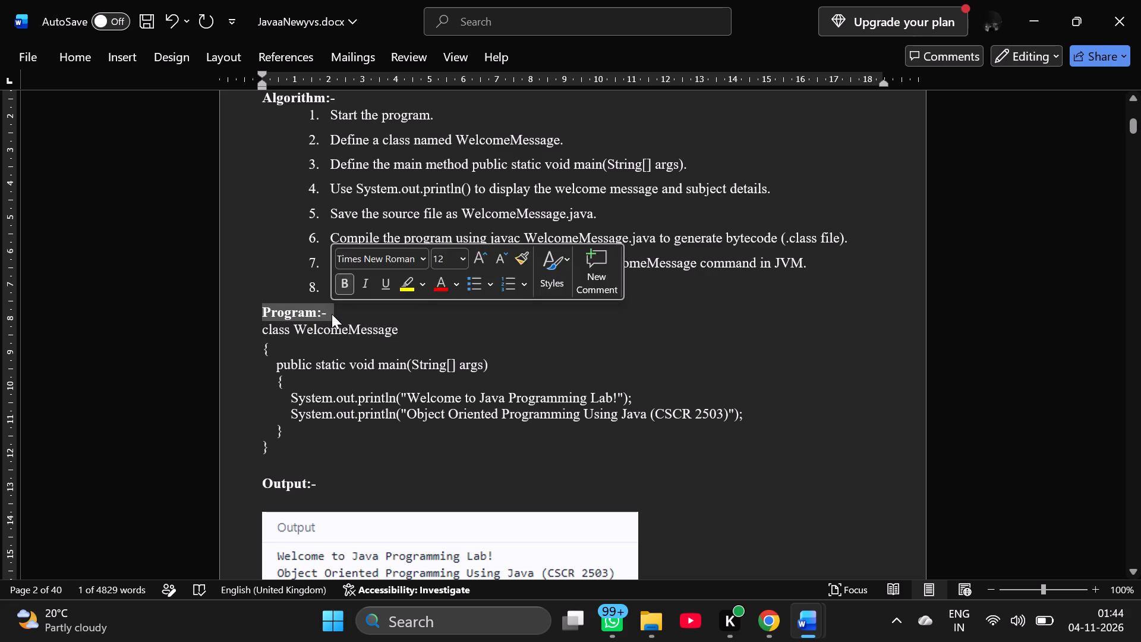
{"action": "left_click", "coordinate": [83, 43]}
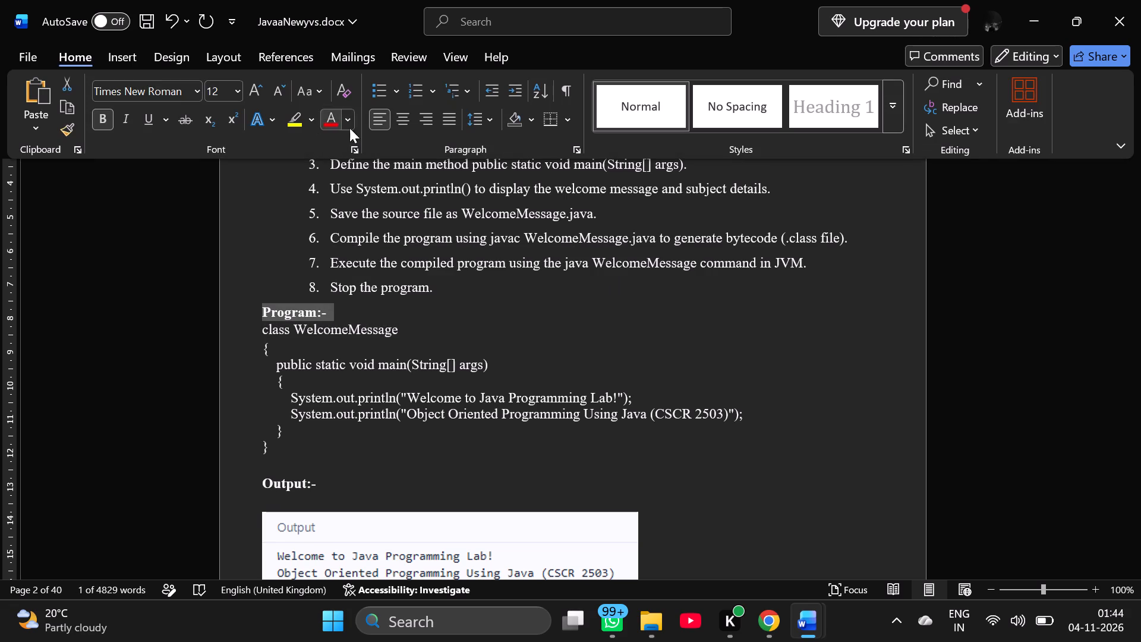
{"action": "left_click", "coordinate": [478, 122]}
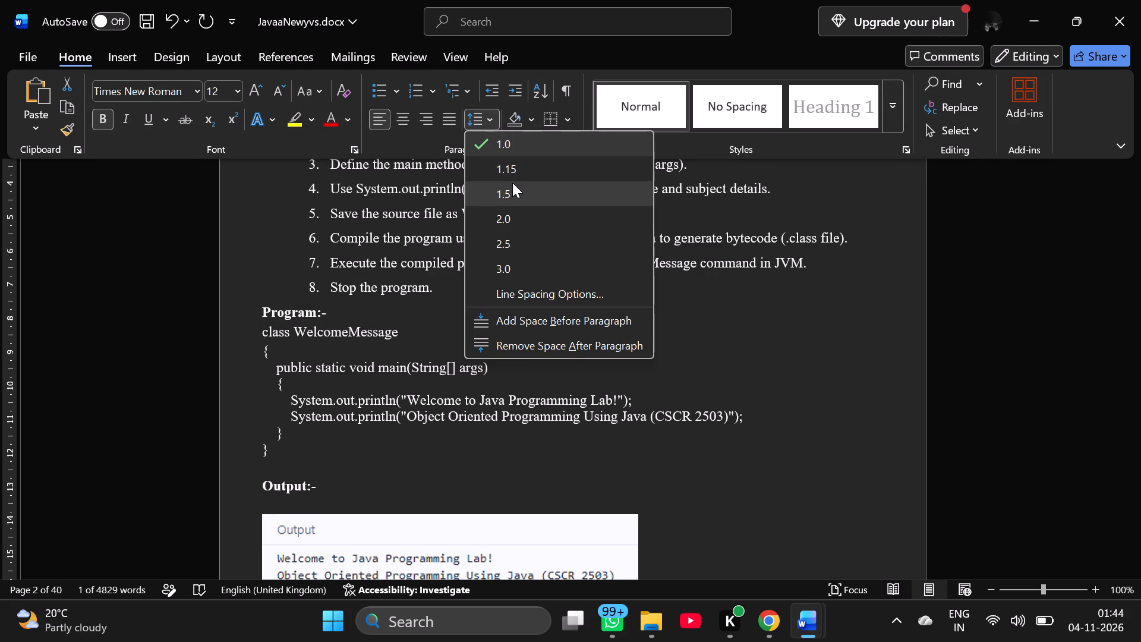
{"action": "left_click", "coordinate": [512, 185]}
{"action": "left_click", "coordinate": [576, 333]}
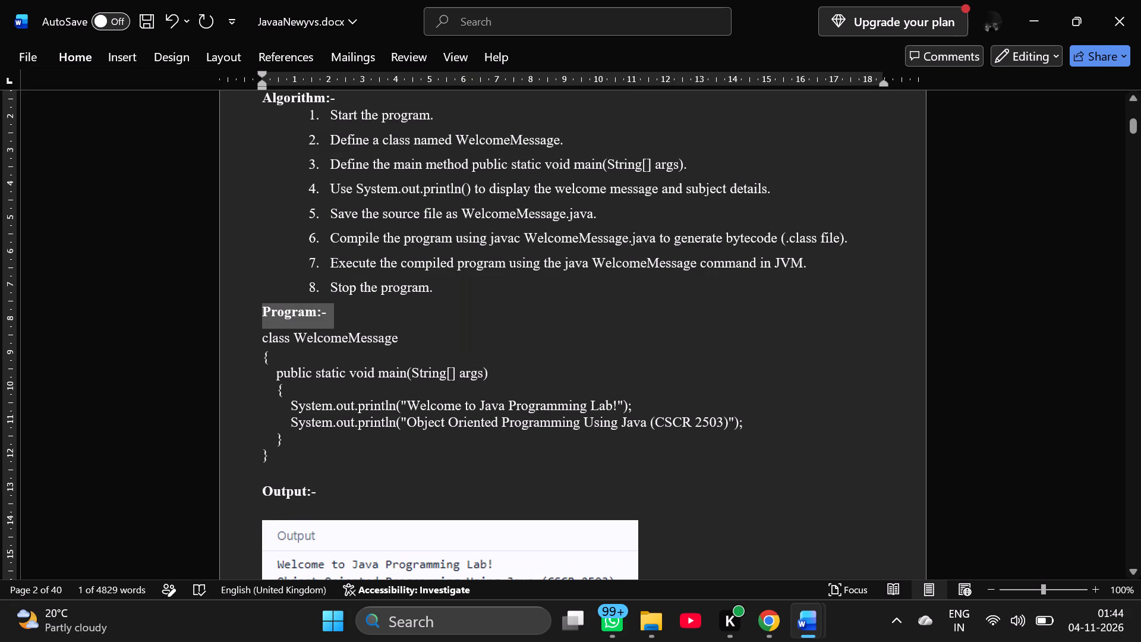
{"action": "left_click", "coordinate": [576, 333]}
Delete all of Experiment 1's content, from its title through the output image.
{"action": "scroll", "coordinate": [576, 333], "scroll_direction": "up", "scroll_amount": 1}
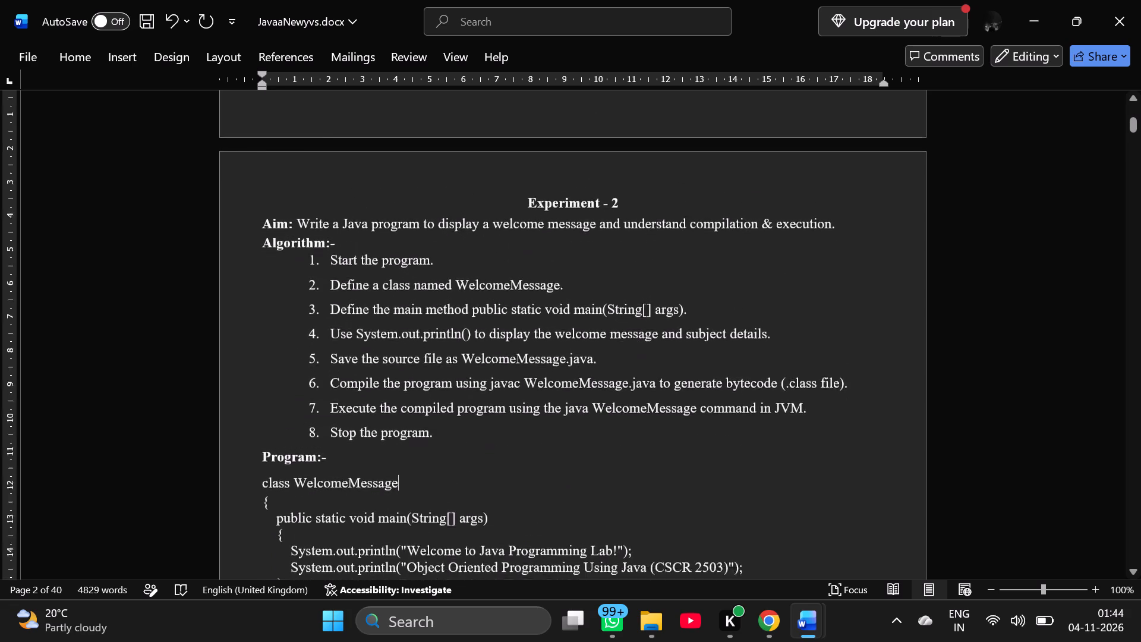
{"action": "scroll", "coordinate": [576, 333], "scroll_direction": "up", "scroll_amount": 3}
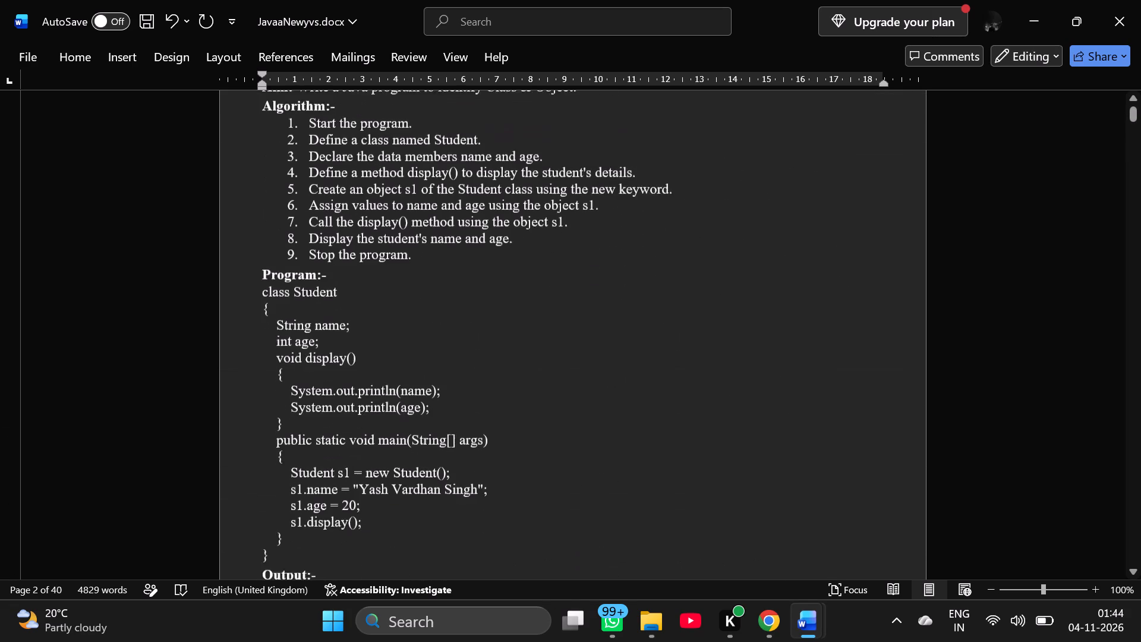
{"action": "left_click_drag", "start_coordinate": [265, 111], "coordinate": [428, 310]}
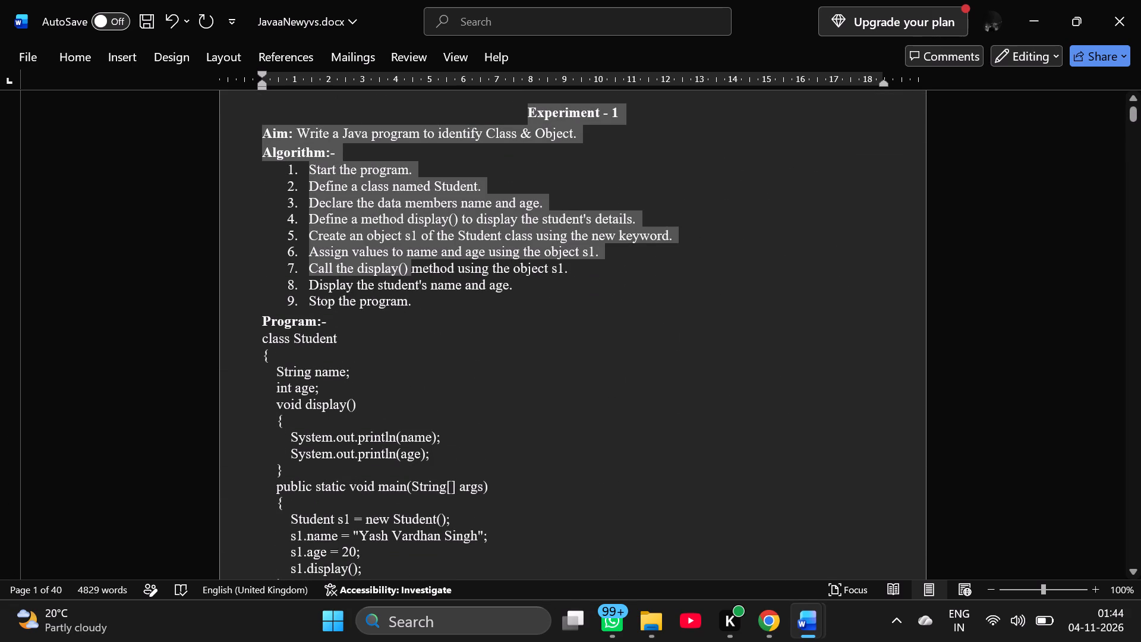
{"action": "left_click_drag", "start_coordinate": [428, 310], "coordinate": [471, 601]}
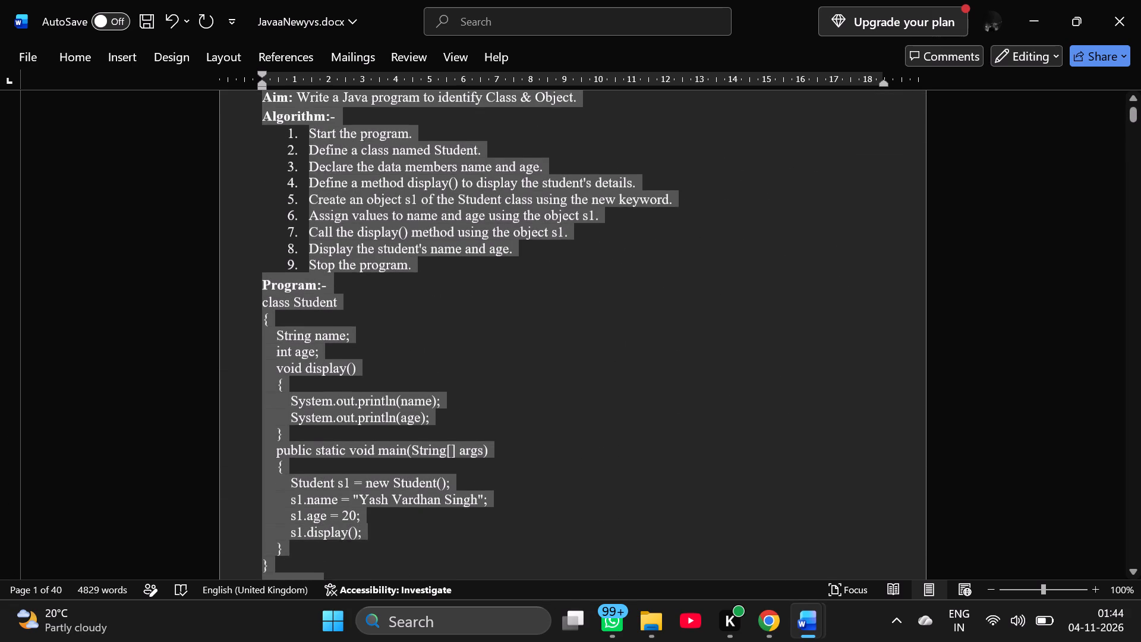
{"action": "left_click_drag", "start_coordinate": [471, 601], "coordinate": [582, 537]}
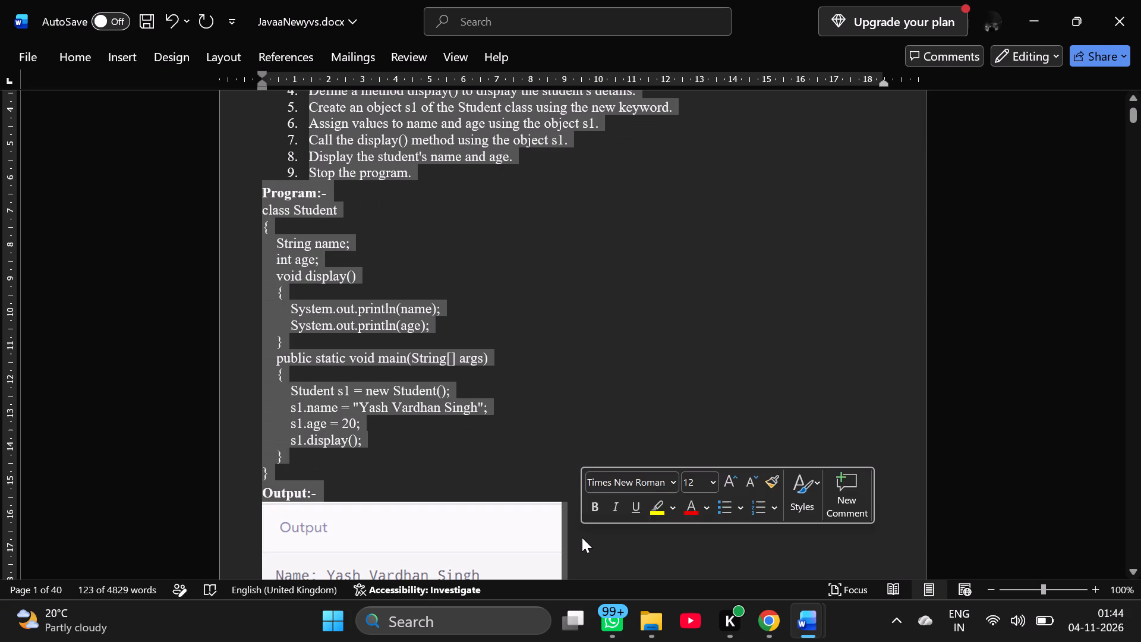
{"action": "key", "text": "Delete"}
Delete the blank first page in front of Experiment 2.
{"action": "left_click_drag", "start_coordinate": [399, 272], "coordinate": [491, 374]}
{"action": "scroll", "coordinate": [491, 374], "scroll_direction": "up", "scroll_amount": 1}
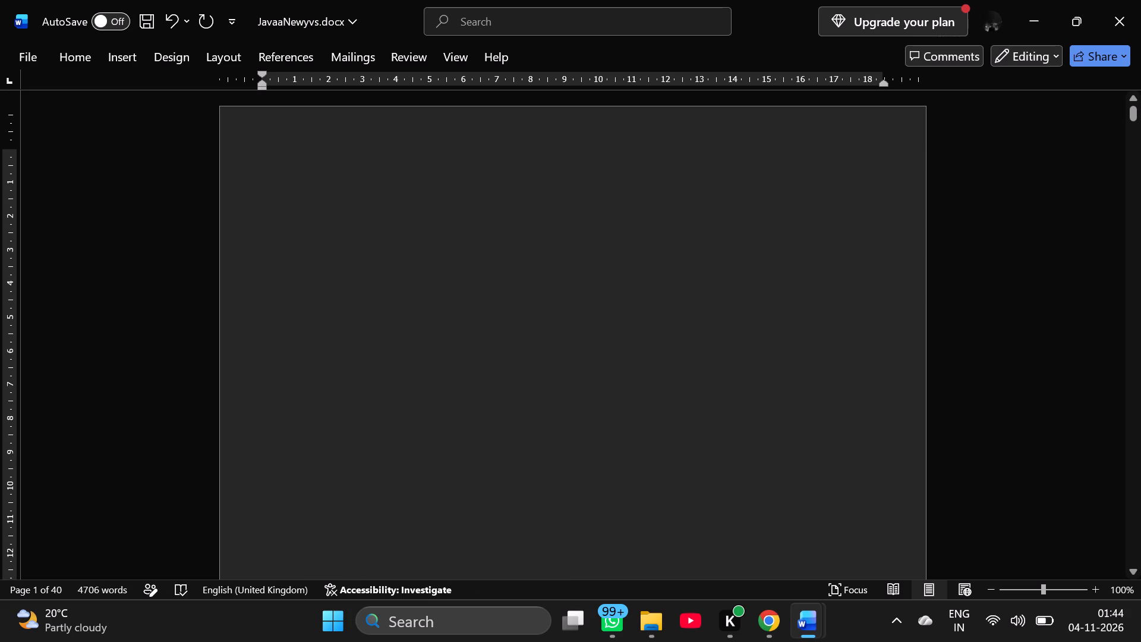
{"action": "left_click_drag", "start_coordinate": [344, 185], "coordinate": [270, 155]}
{"action": "left_click", "coordinate": [270, 155]}
{"action": "left_click_drag", "start_coordinate": [270, 155], "coordinate": [314, 210]}
{"action": "left_click_drag", "start_coordinate": [314, 210], "coordinate": [389, 262]}
{"action": "left_click_drag", "start_coordinate": [236, 159], "coordinate": [275, 184]}
{"action": "left_click_drag", "start_coordinate": [275, 184], "coordinate": [696, 507]}
{"action": "key", "text": "Delete"}
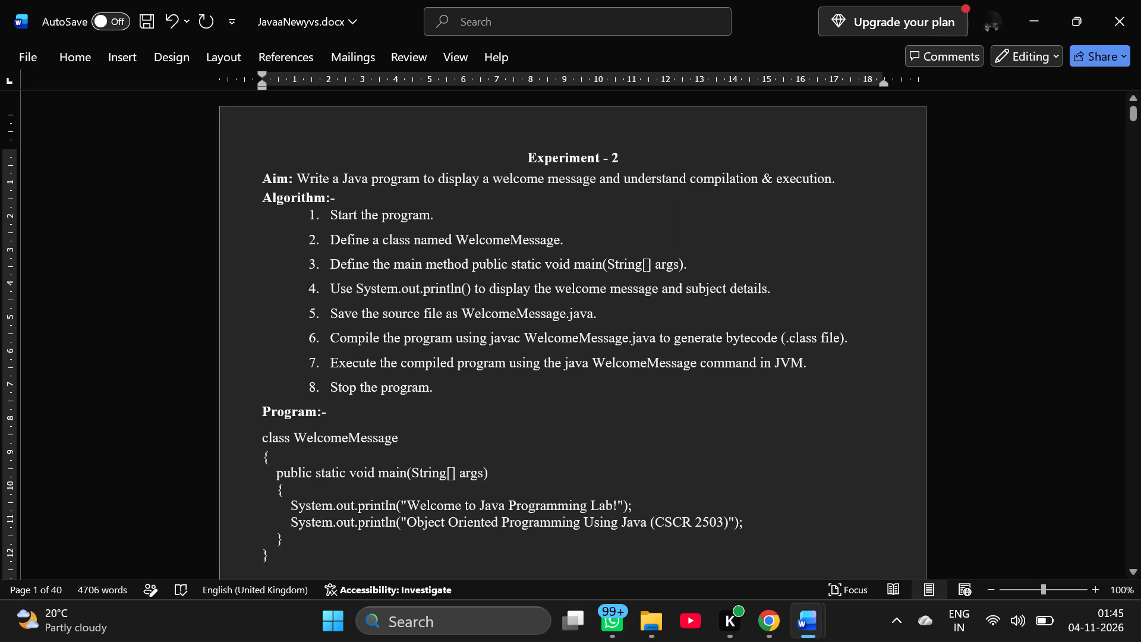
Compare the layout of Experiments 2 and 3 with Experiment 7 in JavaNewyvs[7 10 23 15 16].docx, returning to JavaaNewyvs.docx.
{"action": "scroll", "coordinate": [696, 507], "scroll_direction": "up", "scroll_amount": 4}
{"action": "scroll", "coordinate": [843, 523], "scroll_direction": "down", "scroll_amount": 2}
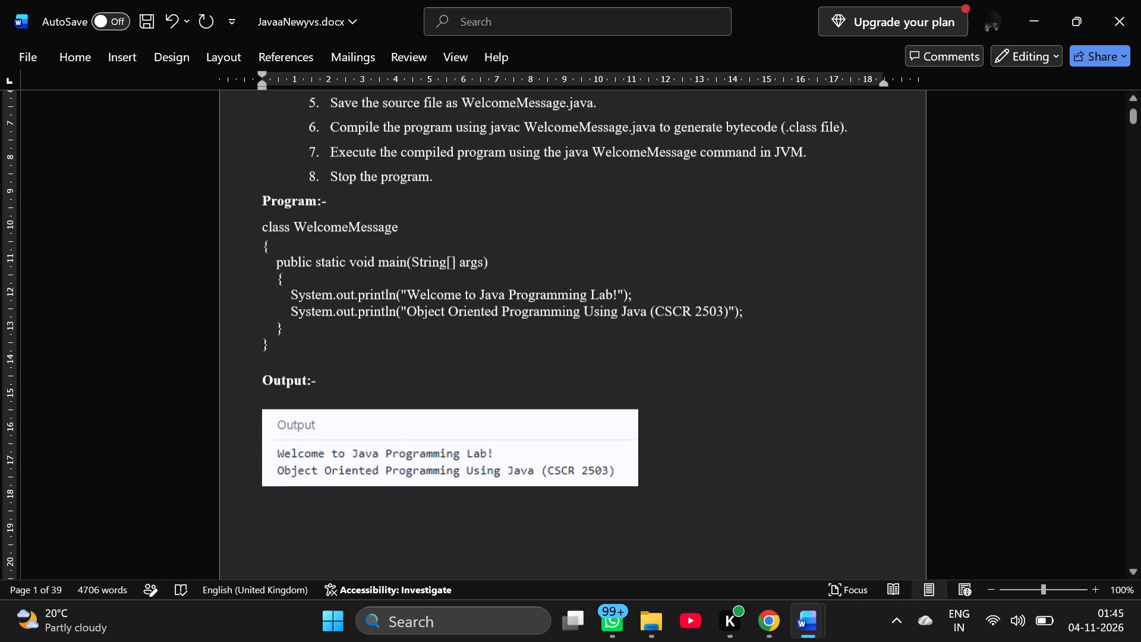
{"action": "scroll", "coordinate": [843, 523], "scroll_direction": "down", "scroll_amount": 3}
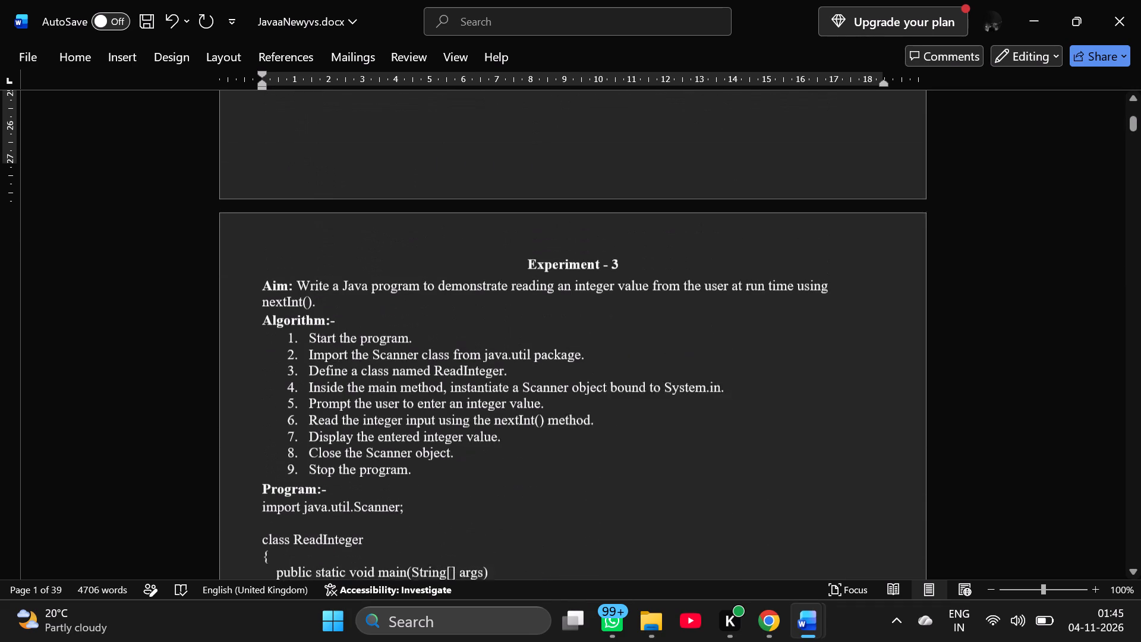
{"action": "scroll", "coordinate": [843, 523], "scroll_direction": "down", "scroll_amount": 1}
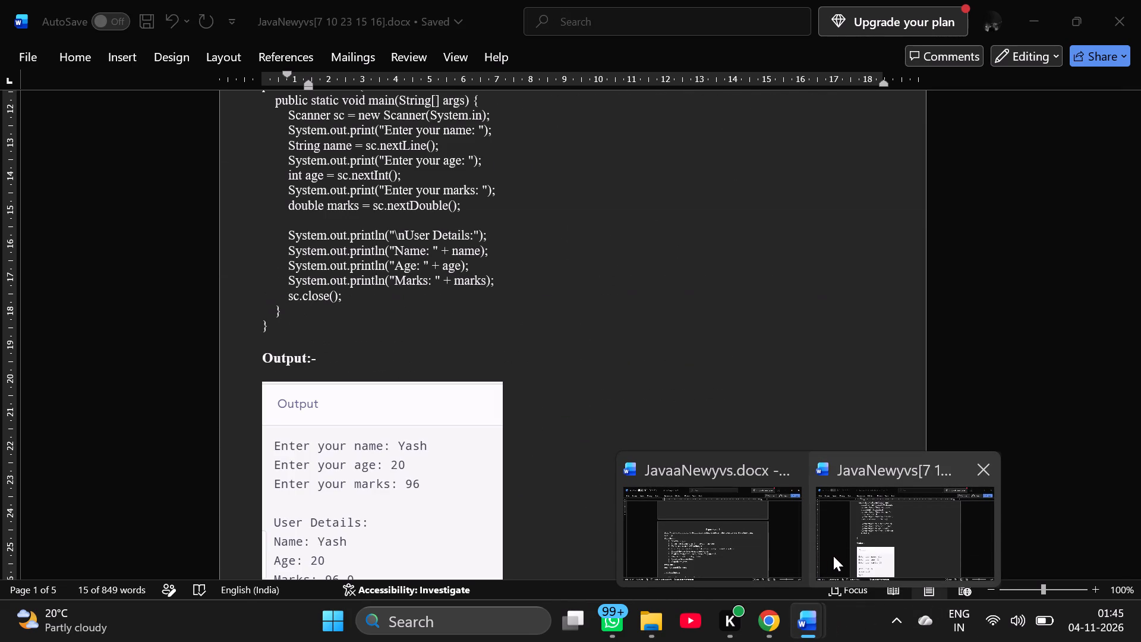
{"action": "left_click", "coordinate": [833, 556]}
{"action": "scroll", "coordinate": [728, 421], "scroll_direction": "up", "scroll_amount": 7}
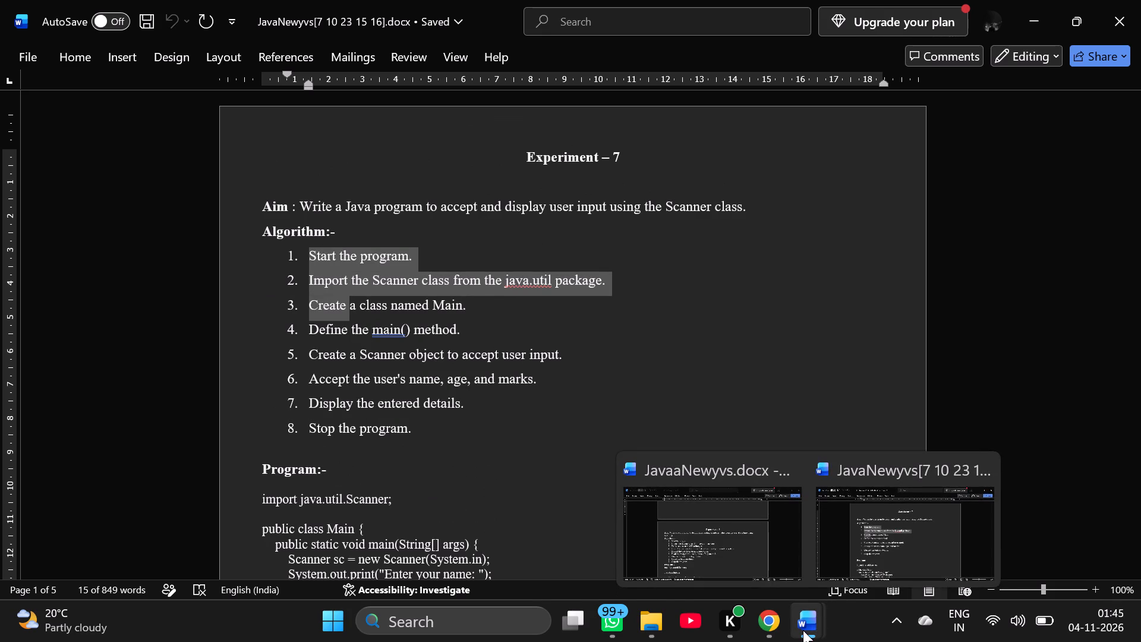
{"action": "left_click", "coordinate": [757, 521]}
Insert a blank line between the Experiment 2 title and its Aim.
{"action": "scroll", "coordinate": [696, 241], "scroll_direction": "up", "scroll_amount": 1}
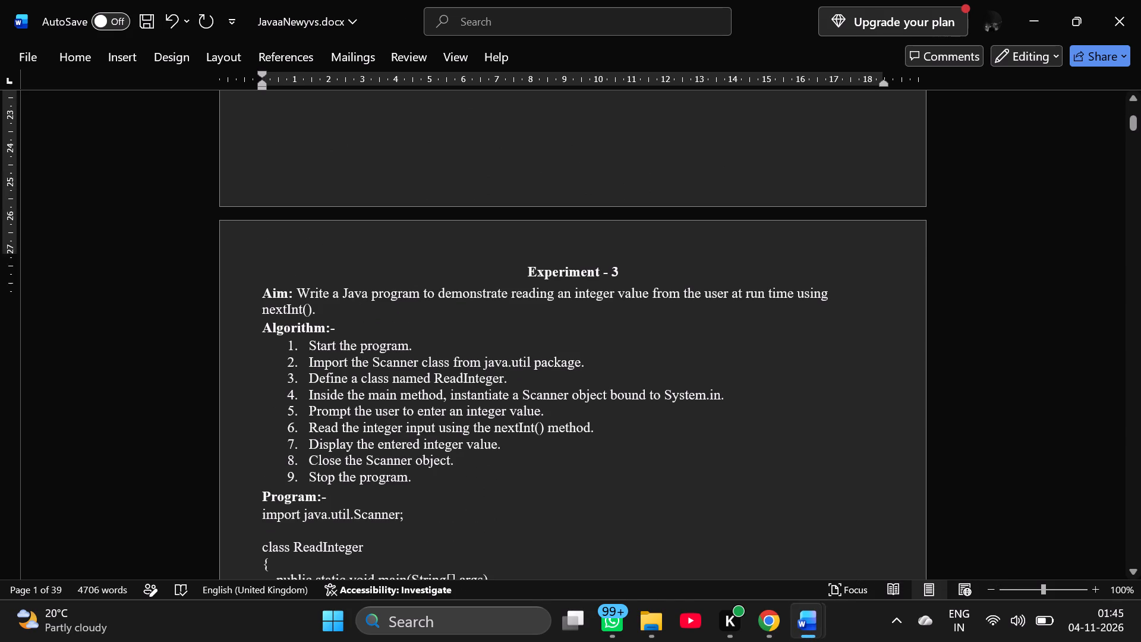
{"action": "scroll", "coordinate": [696, 241], "scroll_direction": "up", "scroll_amount": 6}
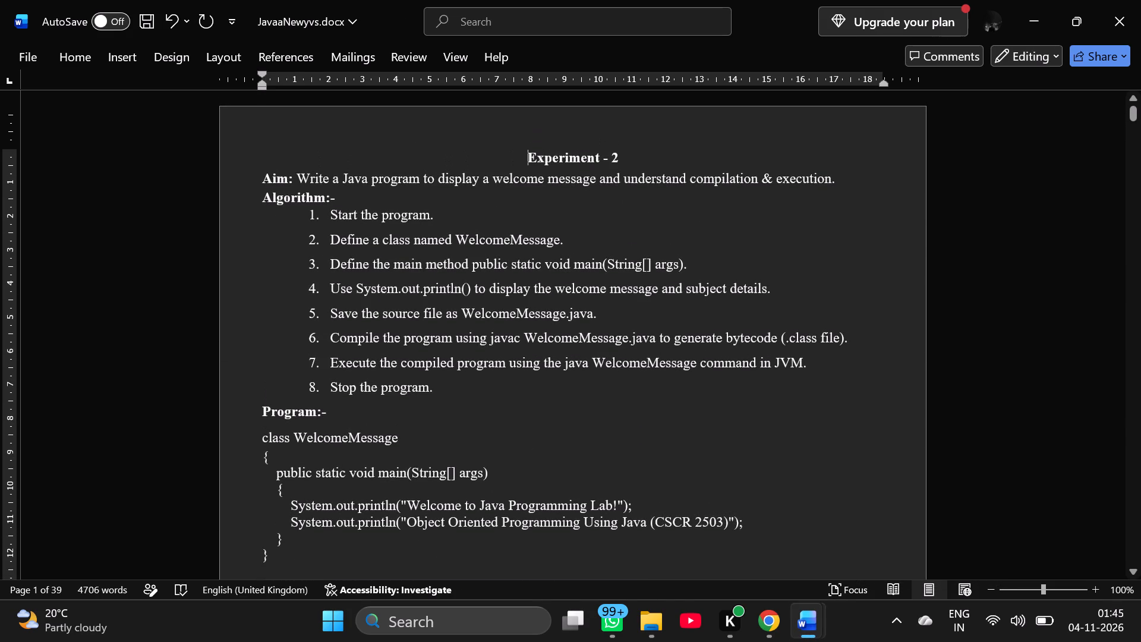
{"action": "left_click", "coordinate": [641, 146]}
{"action": "key", "text": "Return"}
Insert a blank line between the Experiment 3 title and its Aim.
{"action": "scroll", "coordinate": [642, 159], "scroll_direction": "down", "scroll_amount": 4}
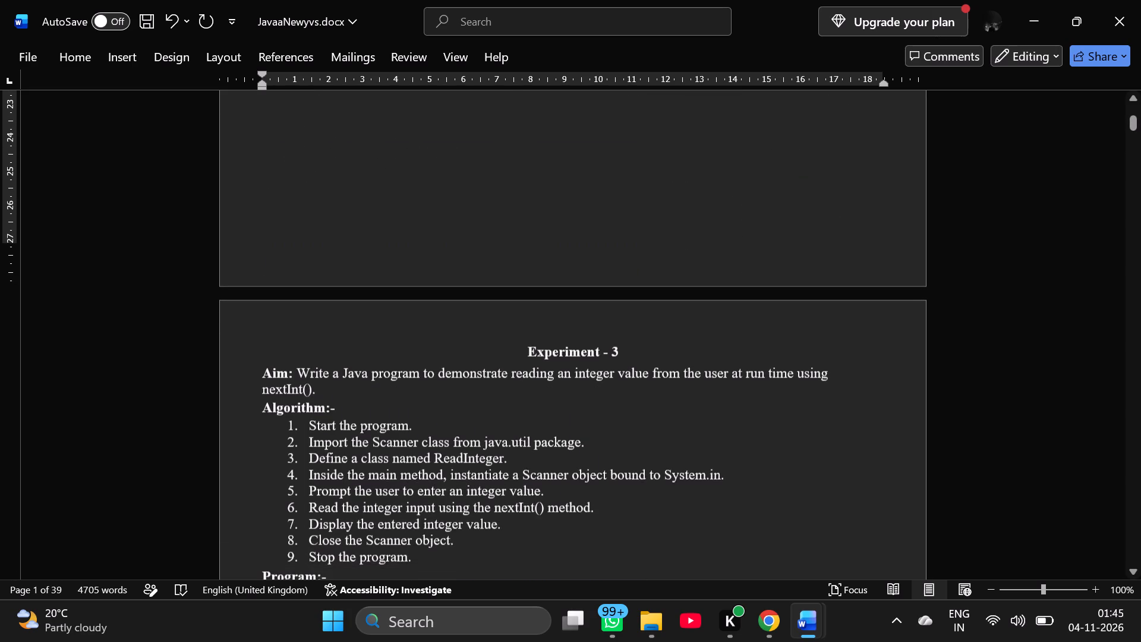
{"action": "left_click", "coordinate": [630, 354]}
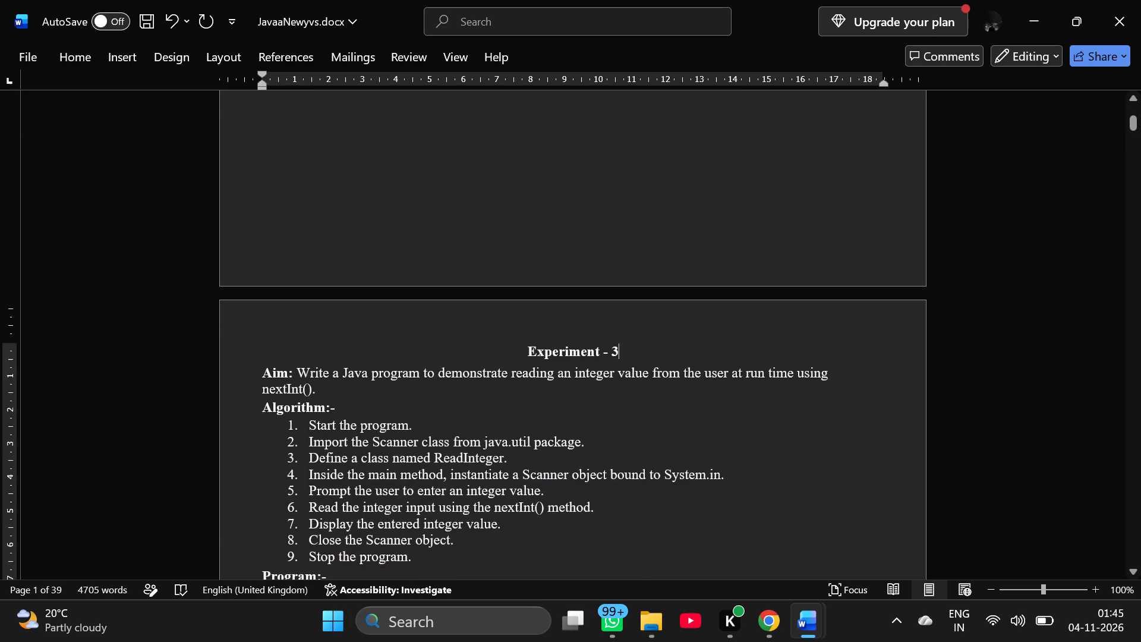
{"action": "key", "text": "Return"}
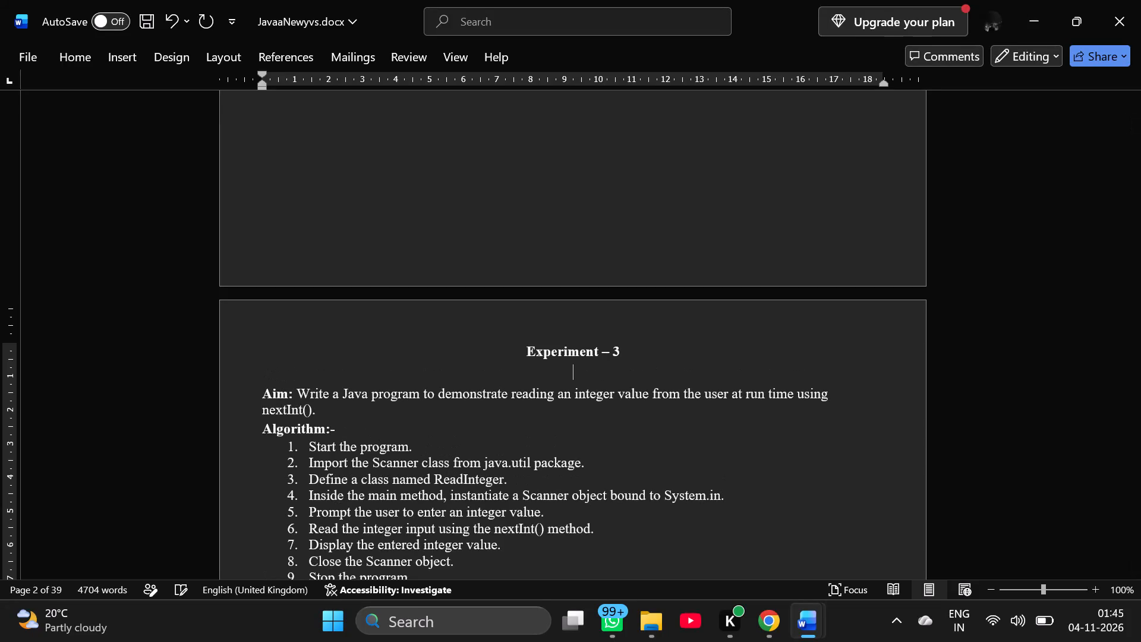
Insert a blank line between the Output heading and the output screenshot in Experiment 3.
{"action": "scroll", "coordinate": [630, 354], "scroll_direction": "down", "scroll_amount": 2}
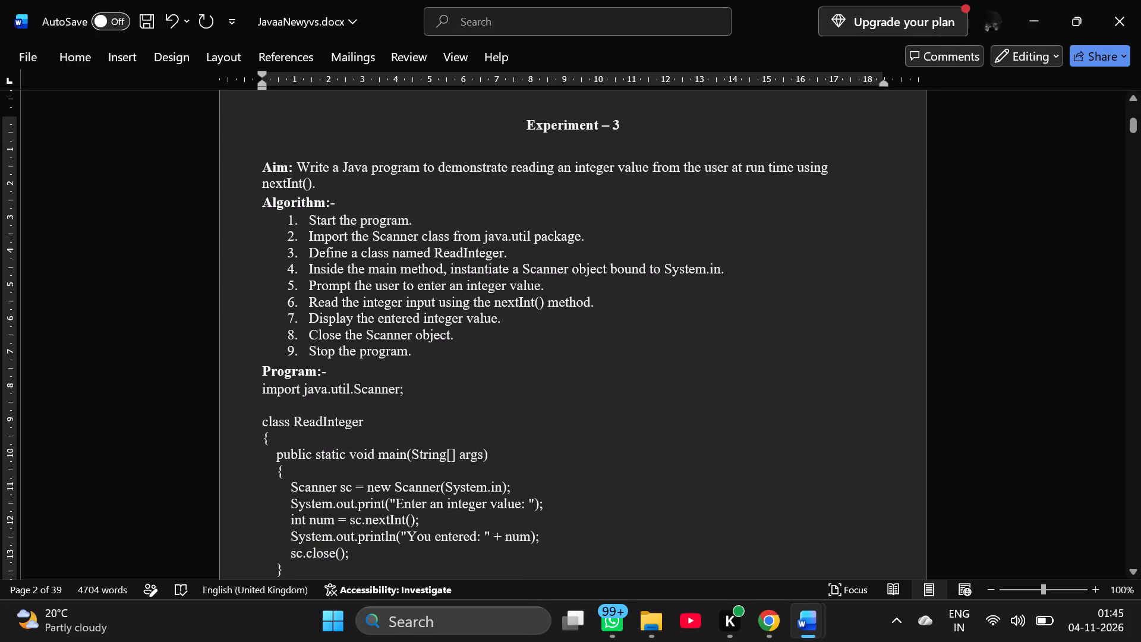
{"action": "left_click_drag", "start_coordinate": [257, 187], "coordinate": [315, 190]}
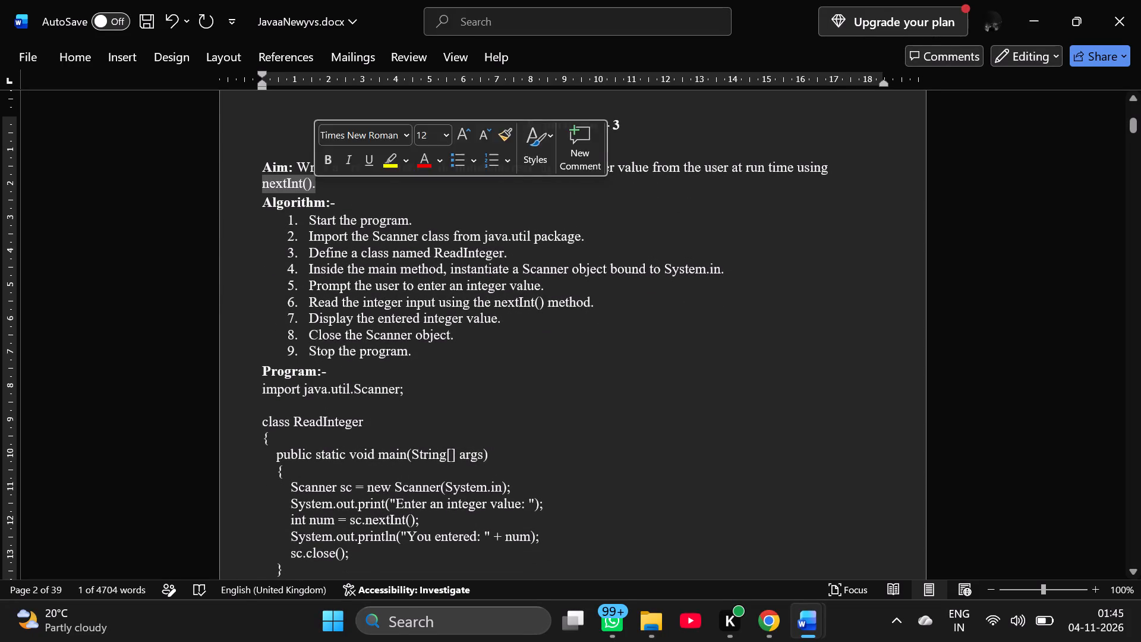
{"action": "left_click", "coordinate": [428, 291]}
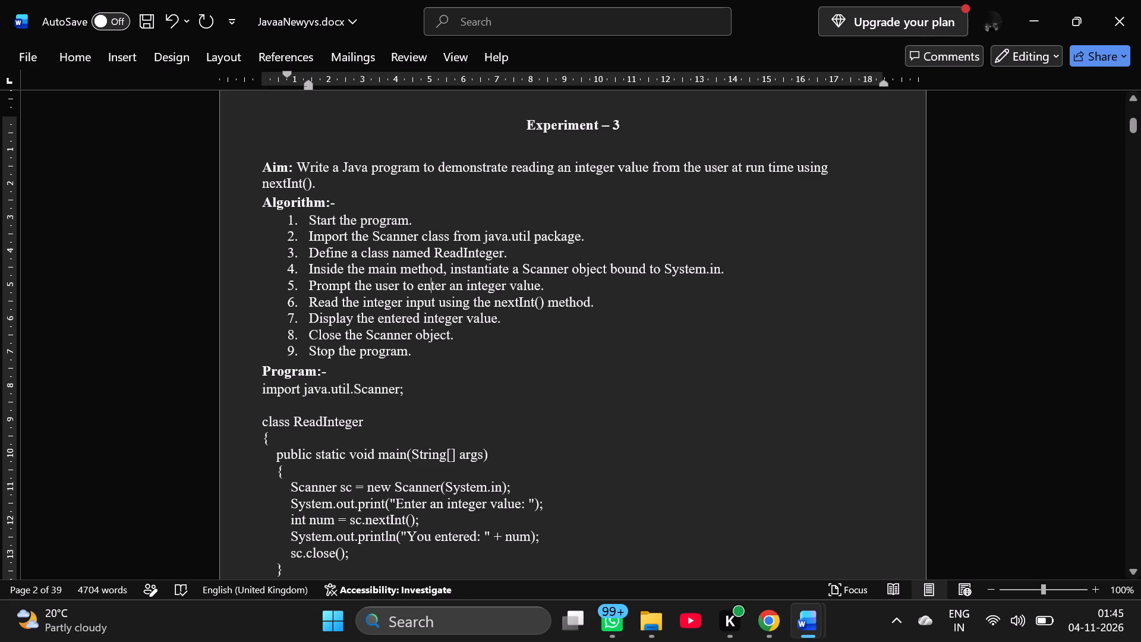
{"action": "scroll", "coordinate": [527, 318], "scroll_direction": "down", "scroll_amount": 1}
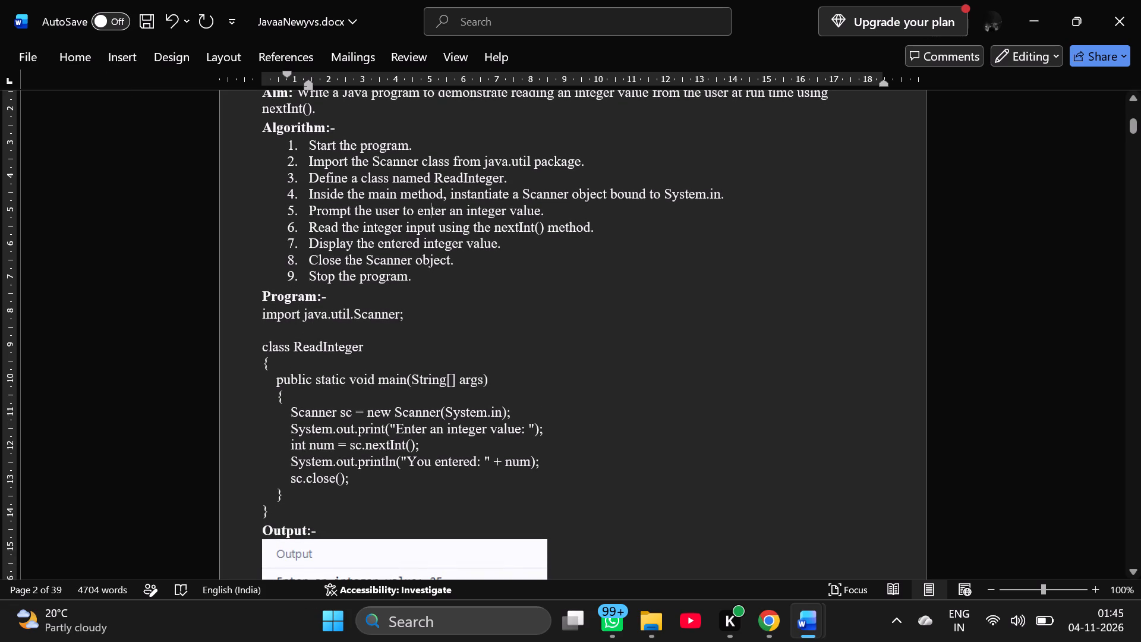
{"action": "left_click", "coordinate": [346, 299]}
{"action": "scroll", "coordinate": [346, 299], "scroll_direction": "down", "scroll_amount": 1}
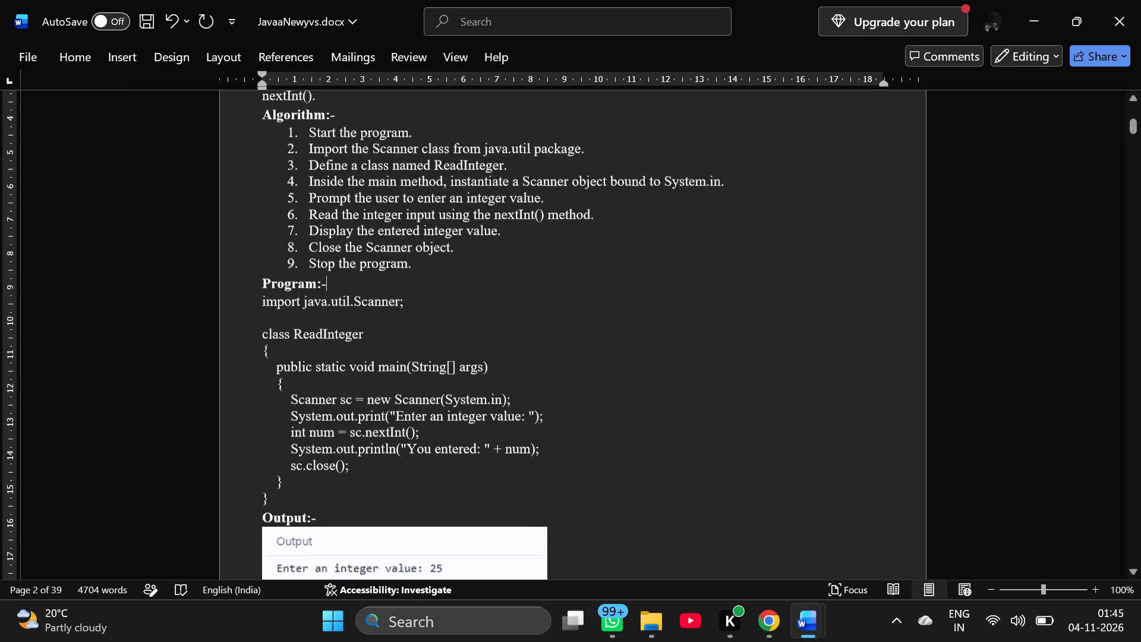
{"action": "scroll", "coordinate": [346, 299], "scroll_direction": "down", "scroll_amount": 1}
{"action": "left_click", "coordinate": [349, 430]}
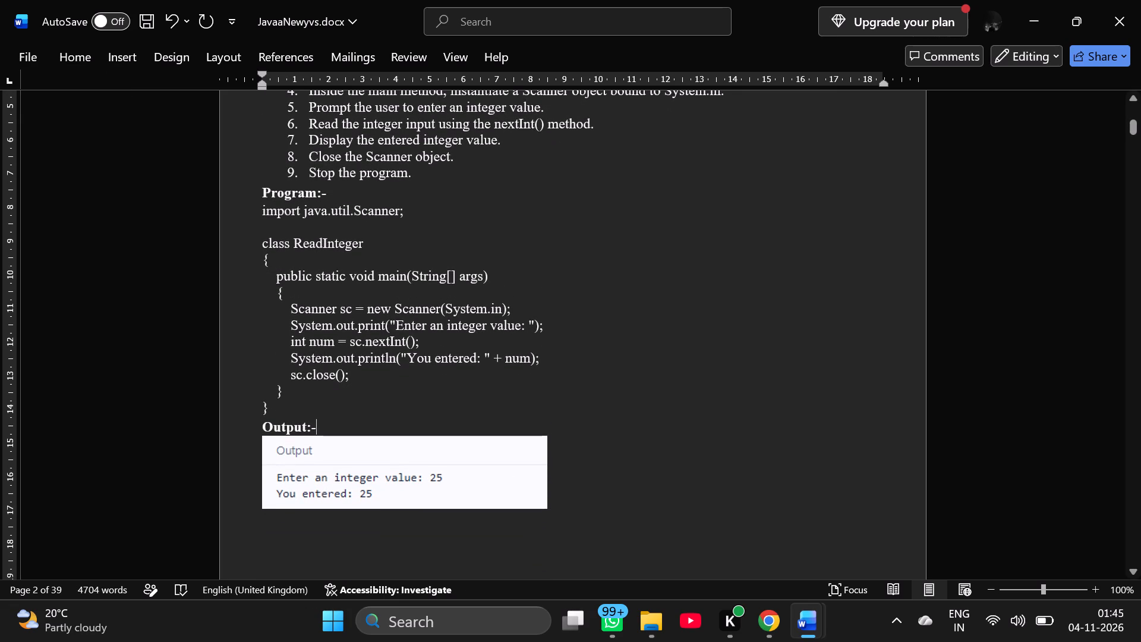
{"action": "key", "text": "Return"}
Insert a blank, unnumbered line between the last algorithm item and the Program heading in Experiment 3.
{"action": "scroll", "coordinate": [349, 430], "scroll_direction": "down", "scroll_amount": 3}
{"action": "scroll", "coordinate": [349, 430], "scroll_direction": "up", "scroll_amount": 2}
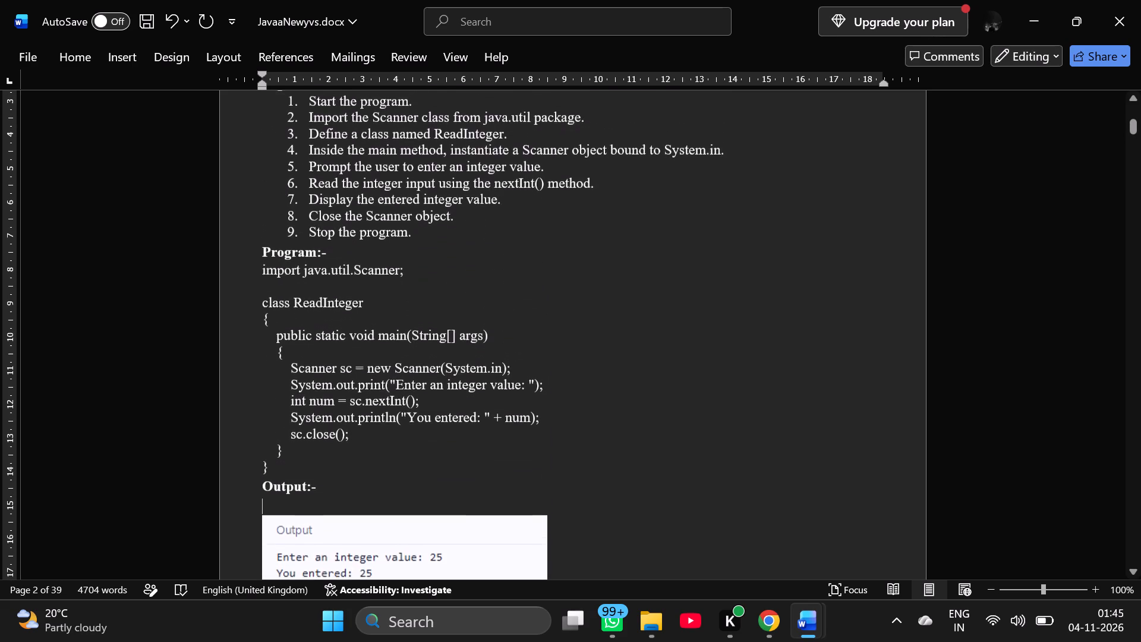
{"action": "scroll", "coordinate": [349, 430], "scroll_direction": "up", "scroll_amount": 1}
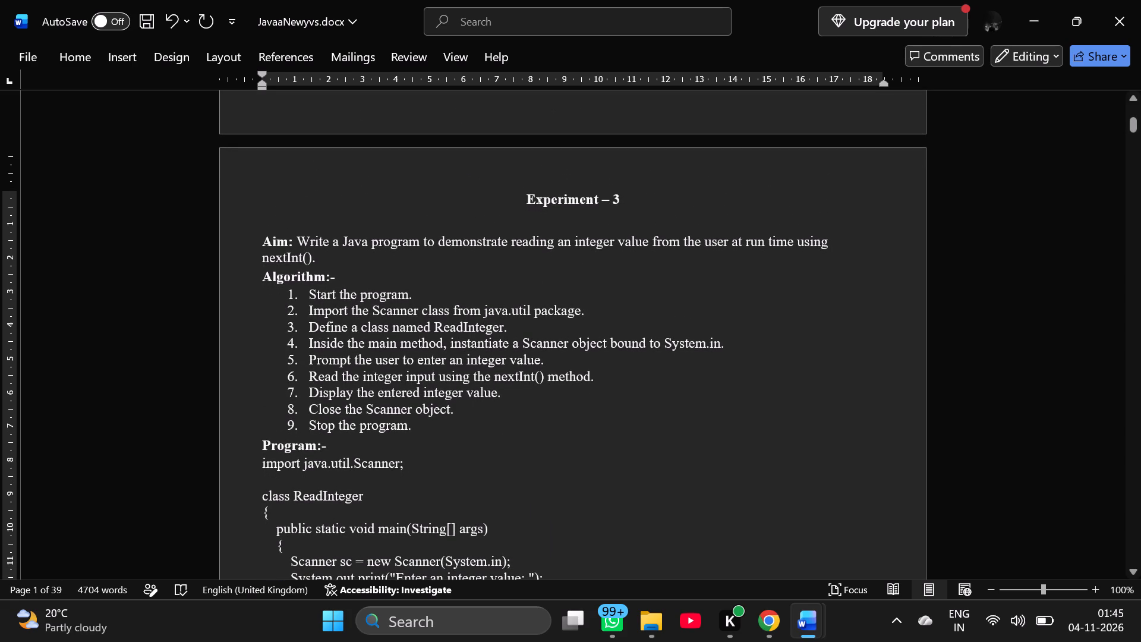
{"action": "scroll", "coordinate": [349, 430], "scroll_direction": "up", "scroll_amount": 1}
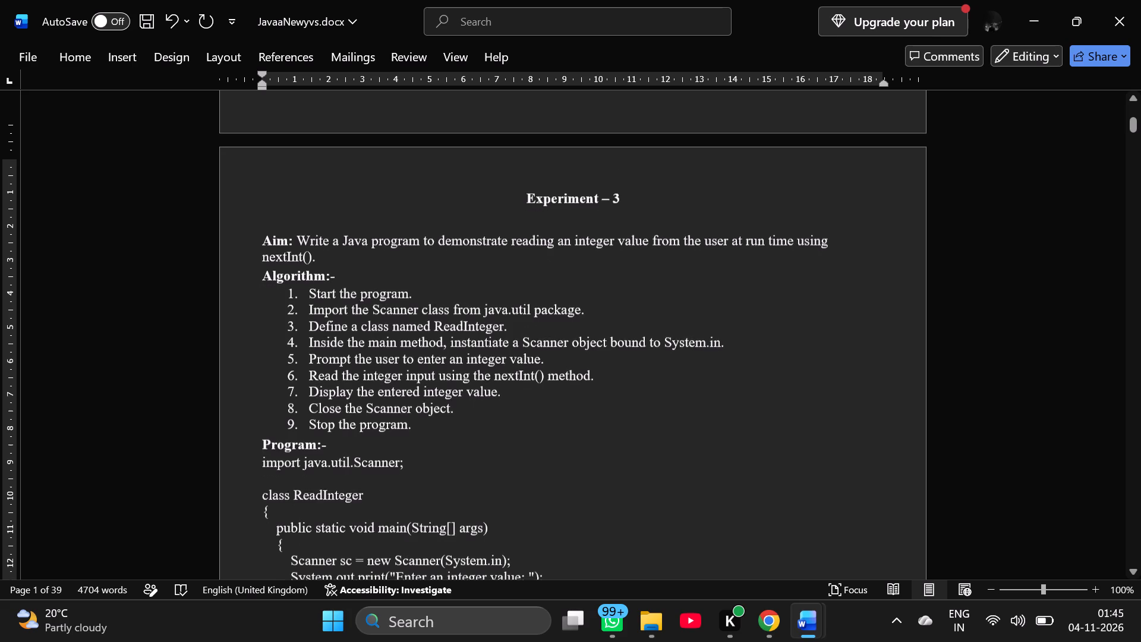
{"action": "scroll", "coordinate": [349, 430], "scroll_direction": "up", "scroll_amount": 1}
{"action": "scroll", "coordinate": [349, 430], "scroll_direction": "down", "scroll_amount": 2}
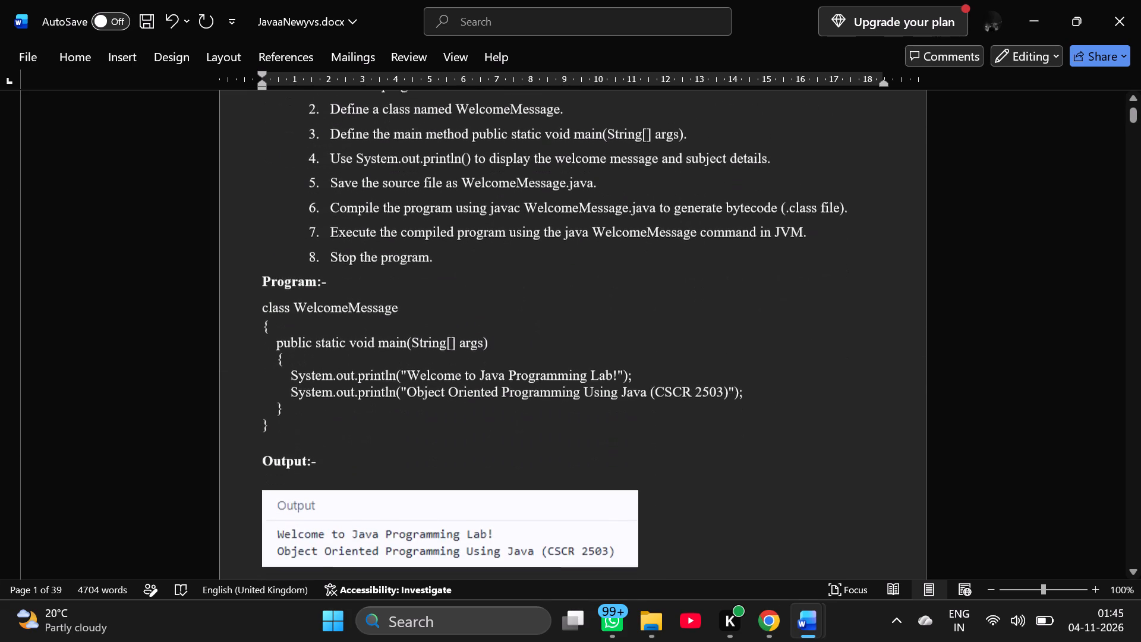
{"action": "scroll", "coordinate": [349, 430], "scroll_direction": "down", "scroll_amount": 1}
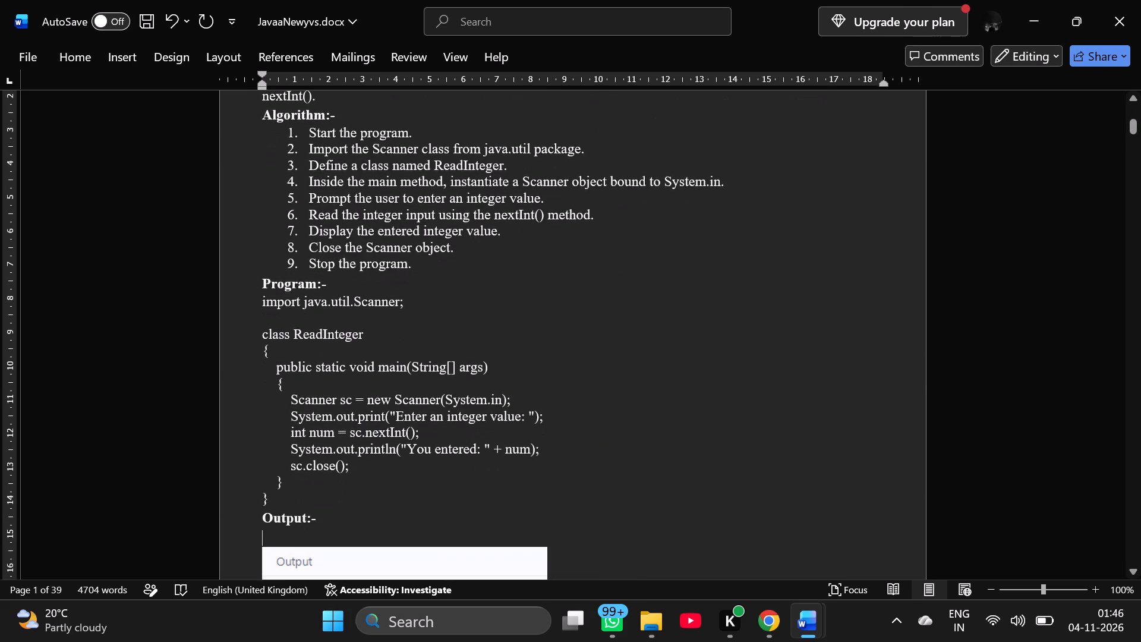
{"action": "left_click", "coordinate": [326, 287]}
{"action": "left_click", "coordinate": [433, 271]}
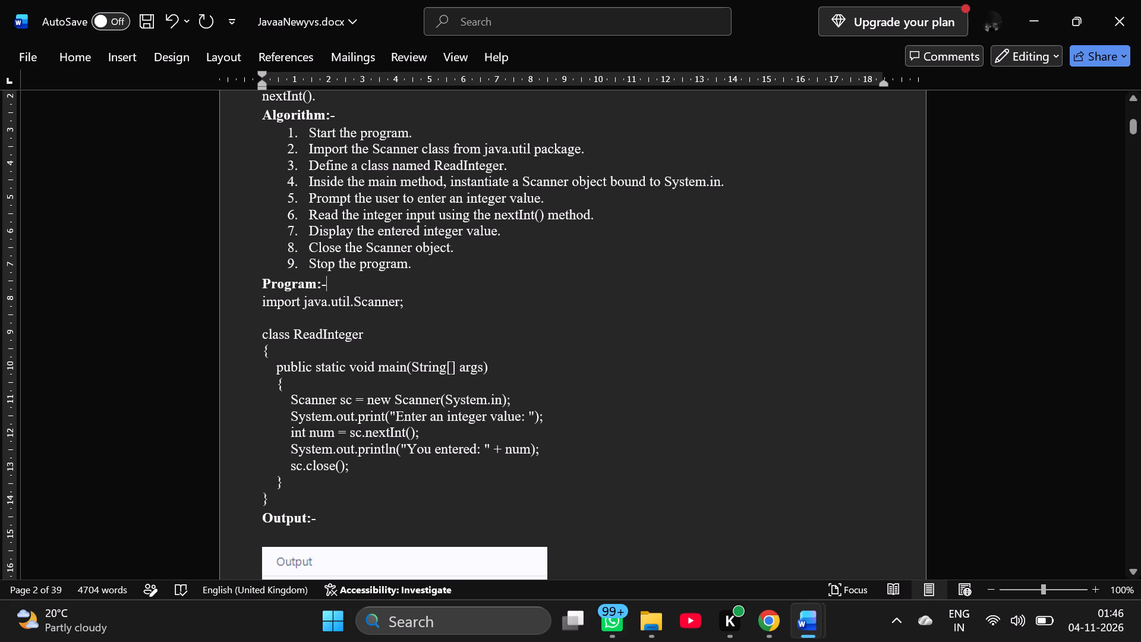
{"action": "left_click", "coordinate": [440, 270]}
{"action": "key", "text": "Return"}
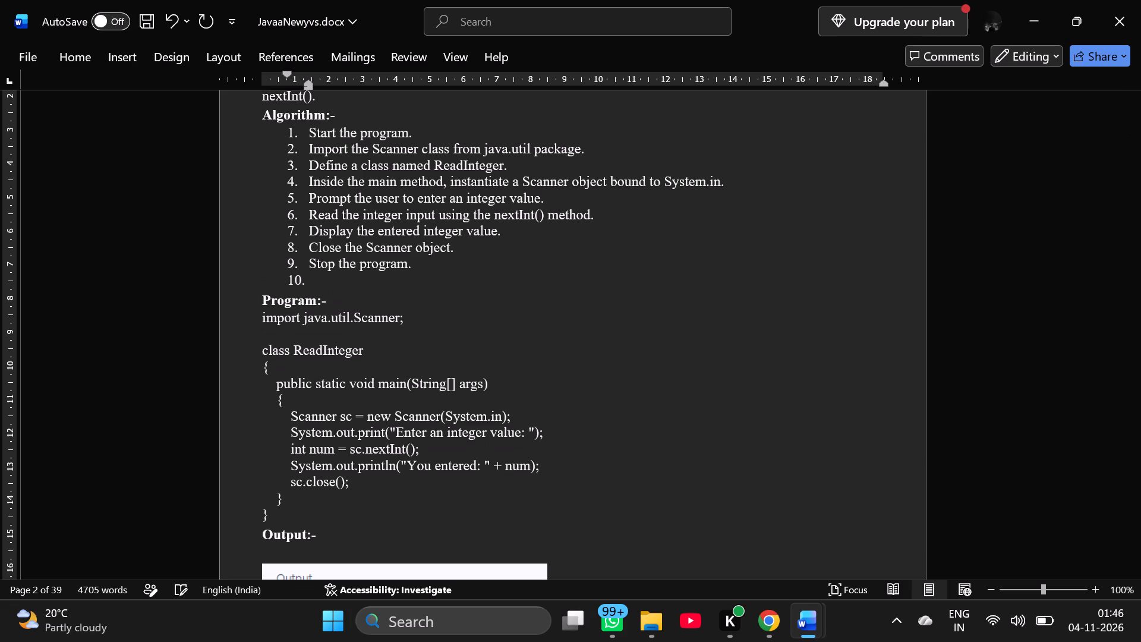
{"action": "key", "text": "BackSpace"}
Insert a blank line between the program's final closing brace and the Output heading in Experiment 3.
{"action": "scroll", "coordinate": [440, 270], "scroll_direction": "up", "scroll_amount": 1}
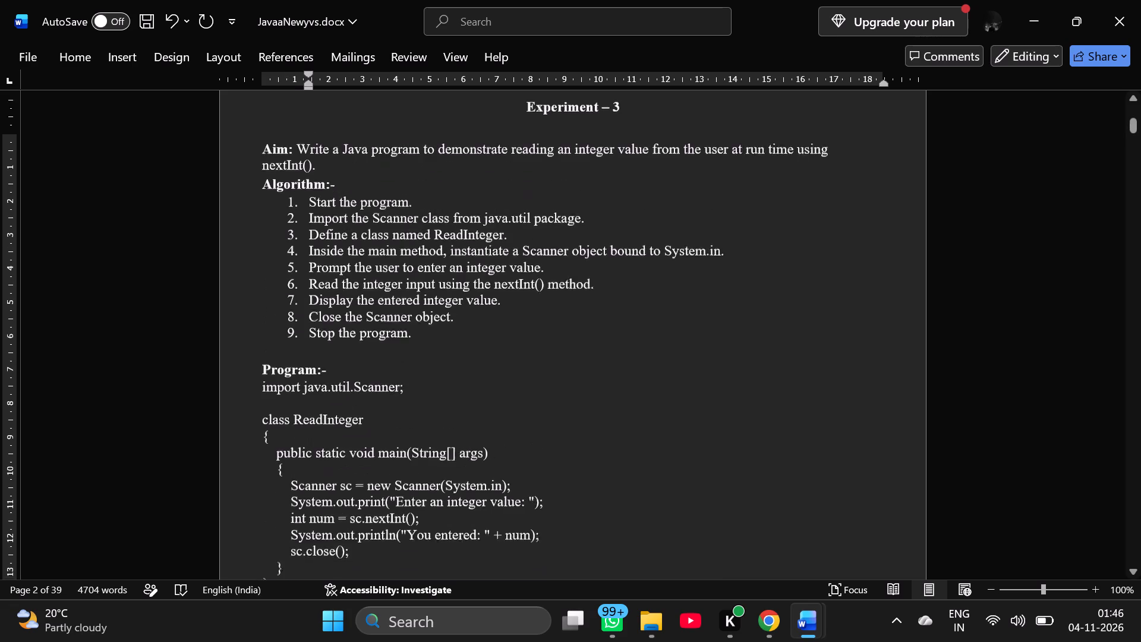
{"action": "scroll", "coordinate": [440, 270], "scroll_direction": "up", "scroll_amount": 1}
{"action": "scroll", "coordinate": [440, 270], "scroll_direction": "down", "scroll_amount": 2}
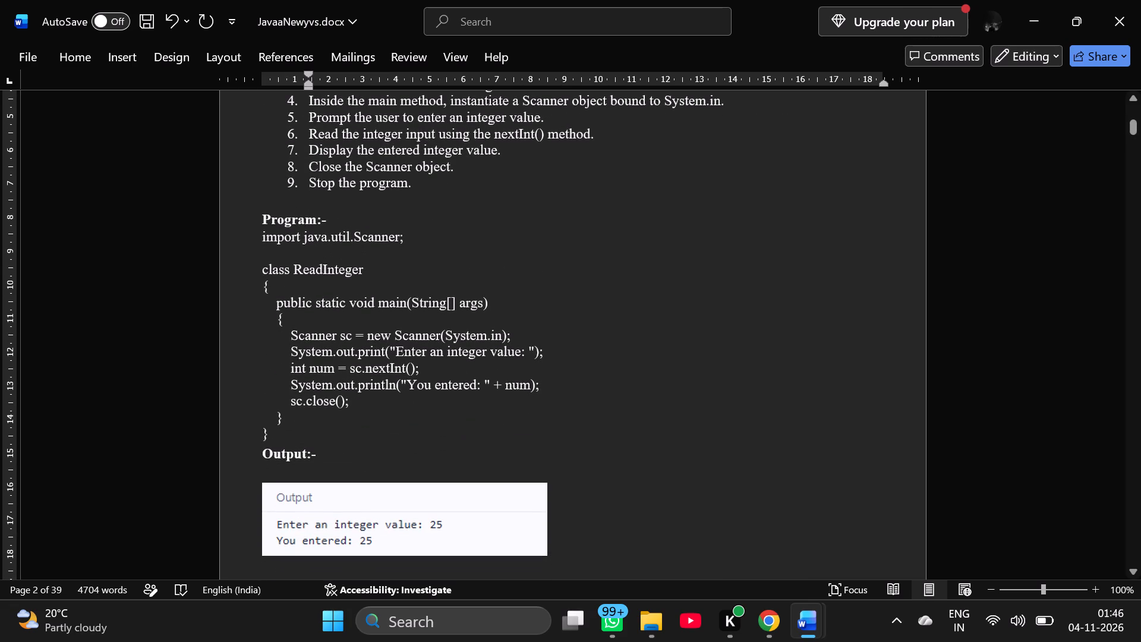
{"action": "left_click", "coordinate": [284, 434]}
{"action": "key", "text": "Return"}
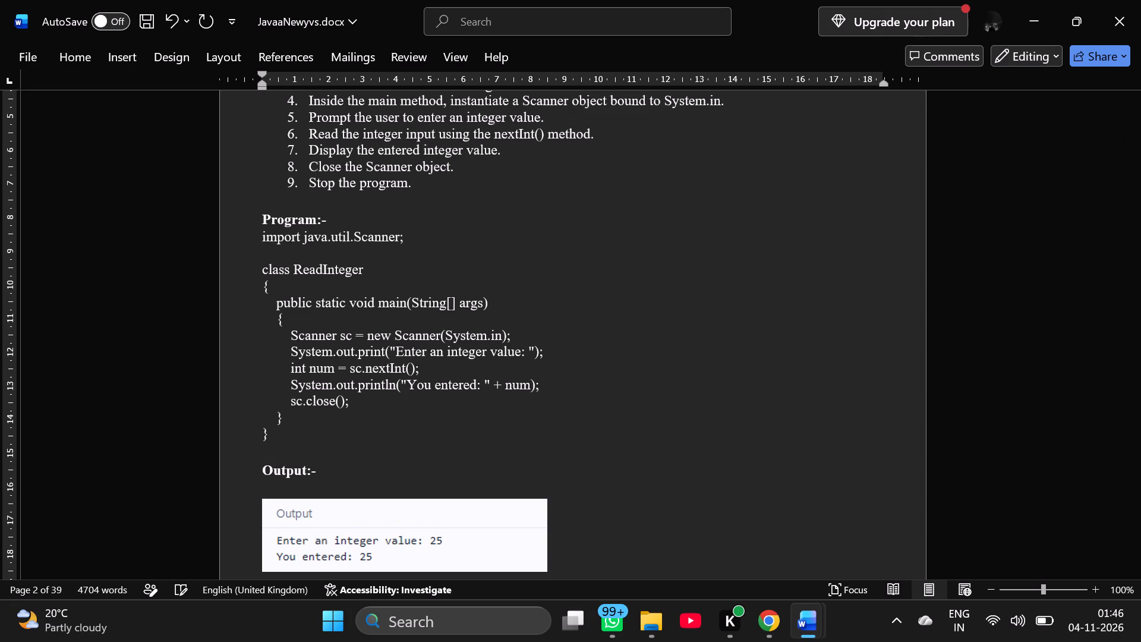
Compare the spacing of the algorithm, program and output sections in Experiment 3 with Experiment 2.
{"action": "scroll", "coordinate": [284, 434], "scroll_direction": "up", "scroll_amount": 4}
{"action": "scroll", "coordinate": [284, 434], "scroll_direction": "right", "scroll_amount": 1}
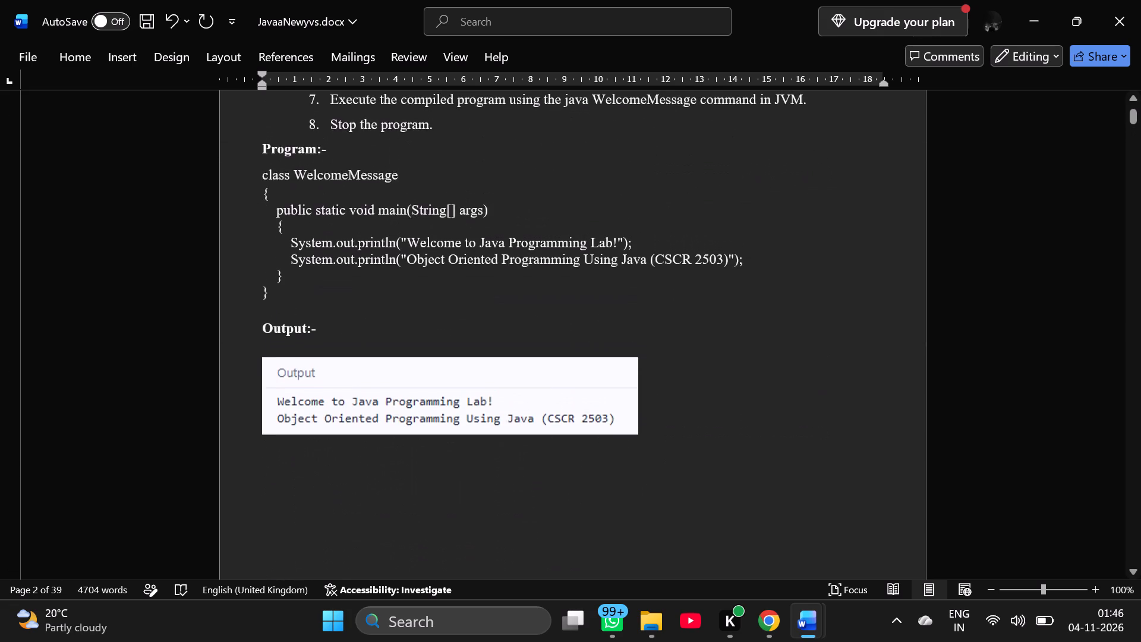
{"action": "scroll", "coordinate": [284, 434], "scroll_direction": "right", "scroll_amount": 2}
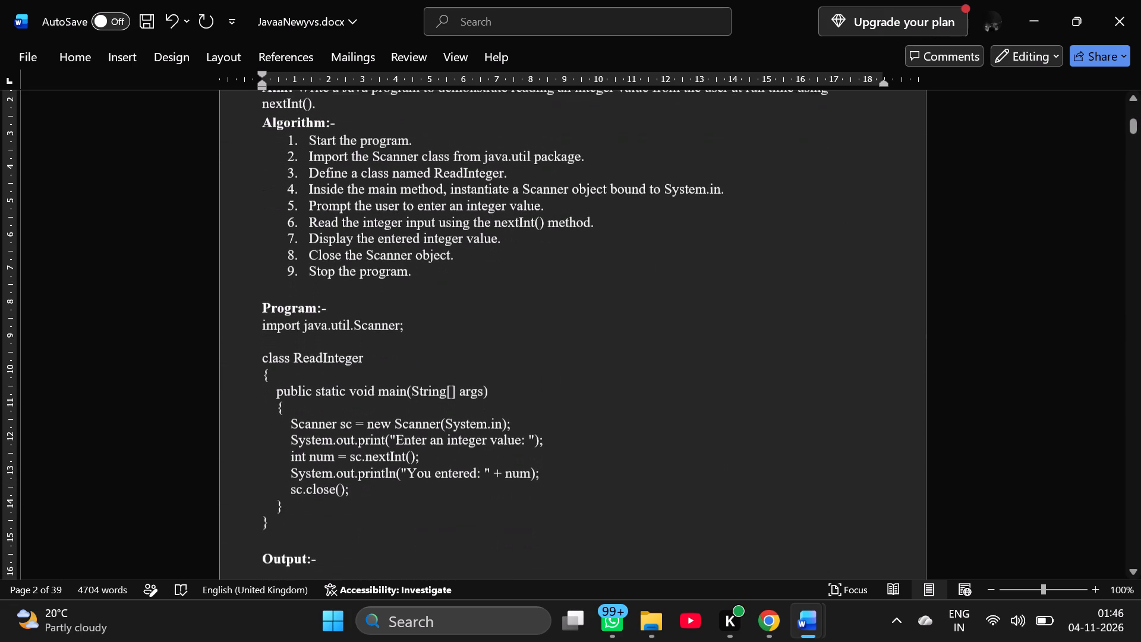
{"action": "scroll", "coordinate": [284, 434], "scroll_direction": "up", "scroll_amount": 3}
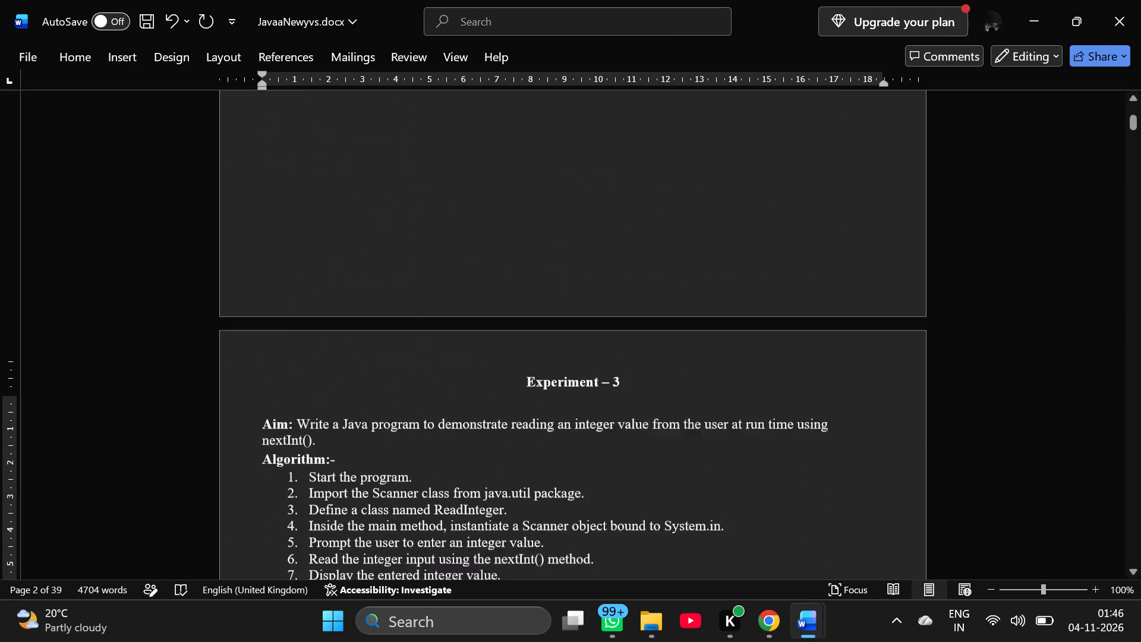
{"action": "scroll", "coordinate": [284, 434], "scroll_direction": "up", "scroll_amount": 3}
{"action": "scroll", "coordinate": [284, 434], "scroll_direction": "right", "scroll_amount": 1}
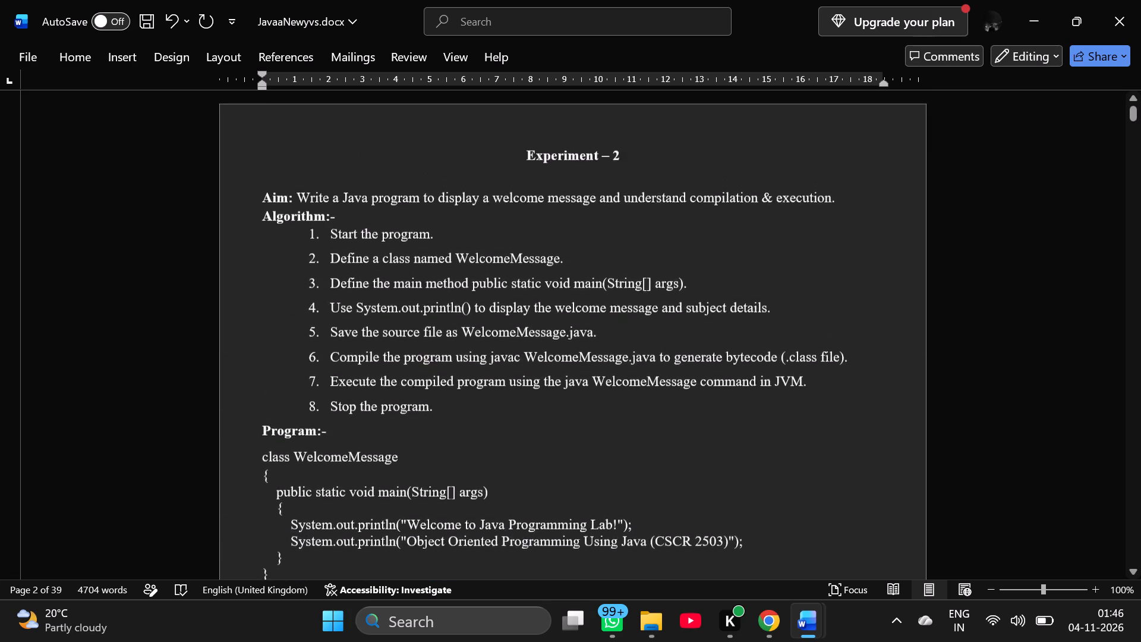
{"action": "scroll", "coordinate": [284, 434], "scroll_direction": "right", "scroll_amount": 1}
{"action": "scroll", "coordinate": [284, 434], "scroll_direction": "down", "scroll_amount": 2}
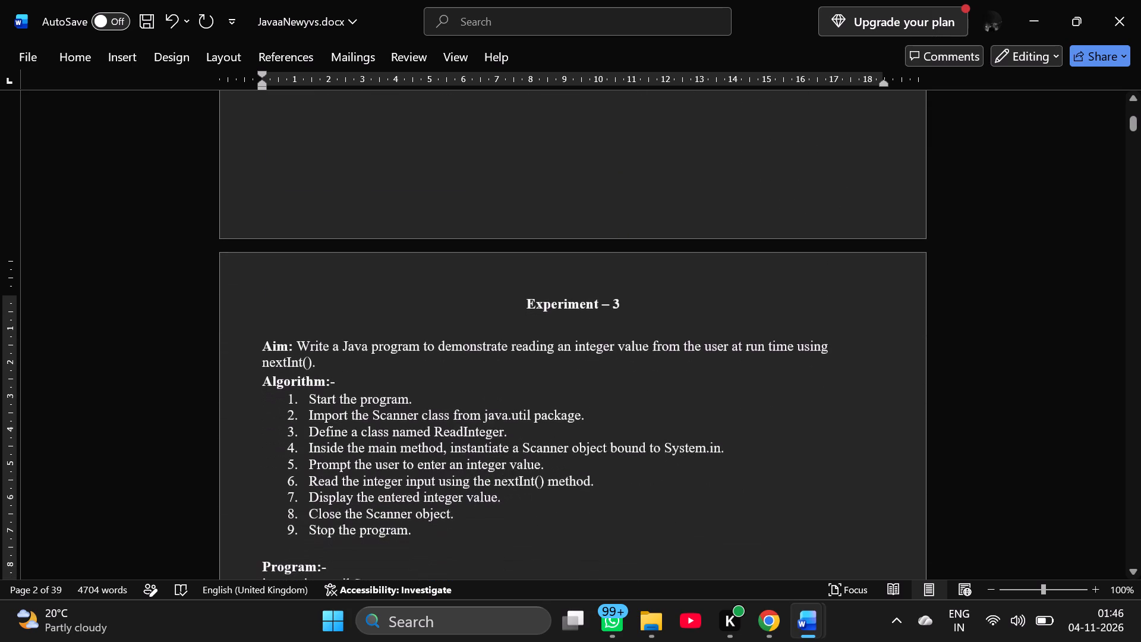
{"action": "scroll", "coordinate": [284, 434], "scroll_direction": "down", "scroll_amount": 2}
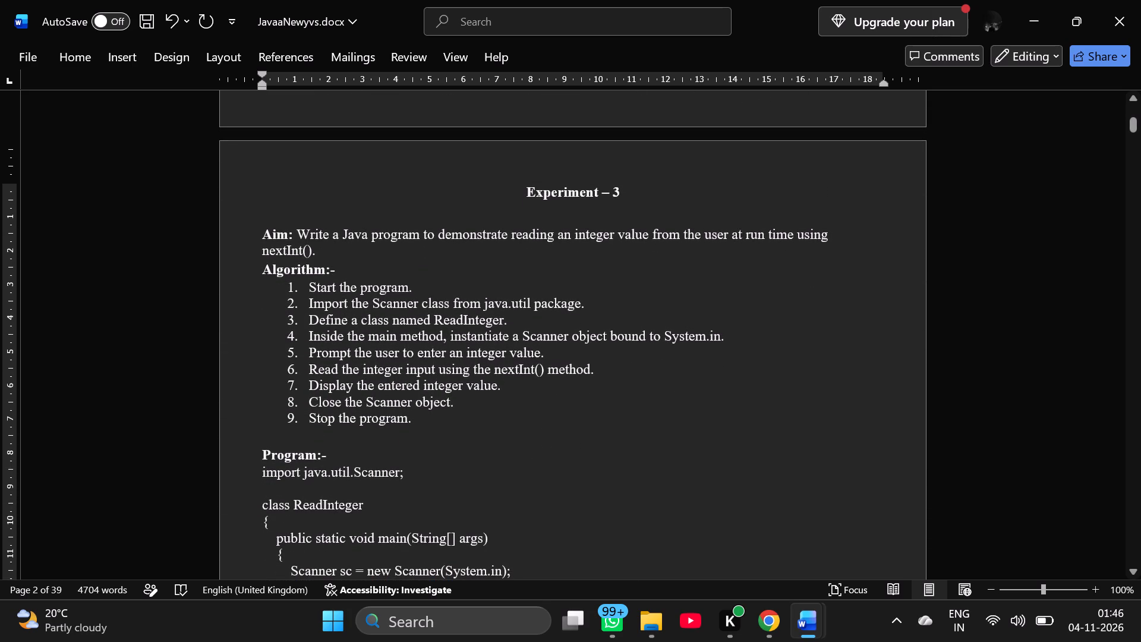
Set the line spacing of the nine numbered algorithm items in Experiment 3 to 1.5.
{"action": "left_click_drag", "start_coordinate": [285, 294], "coordinate": [390, 414]}
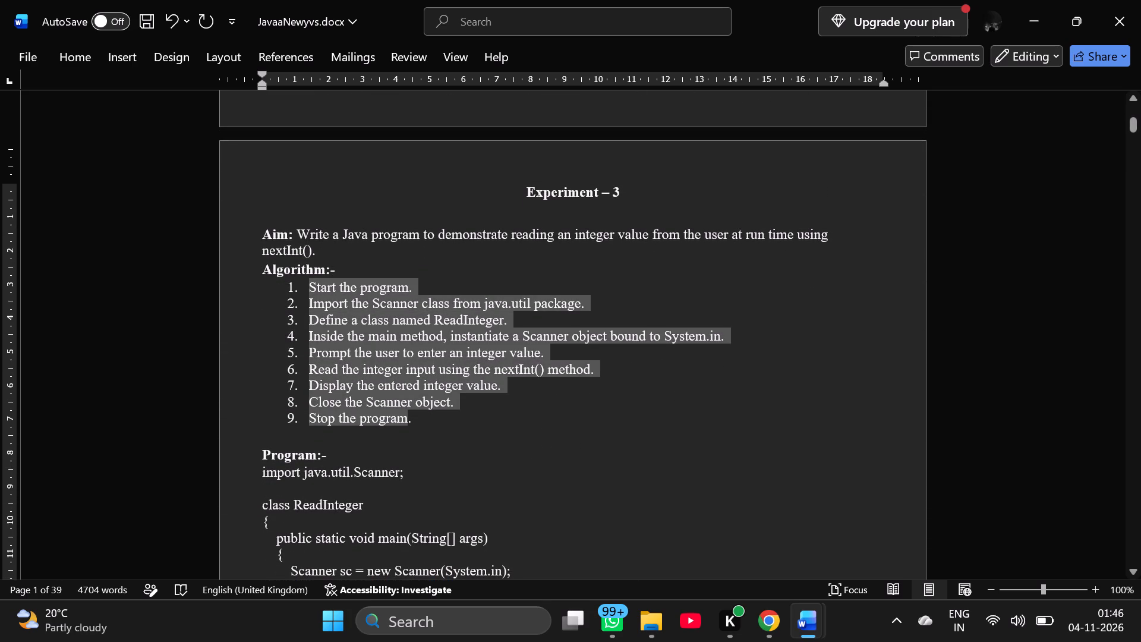
{"action": "left_click_drag", "start_coordinate": [390, 414], "coordinate": [417, 420]}
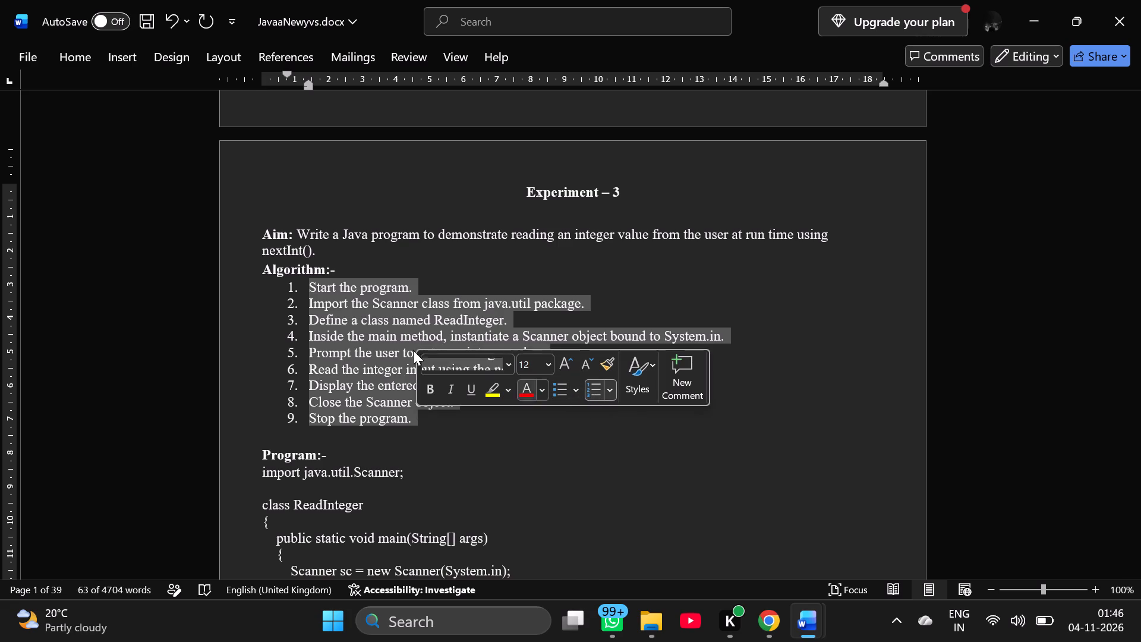
{"action": "left_click", "coordinate": [83, 64]}
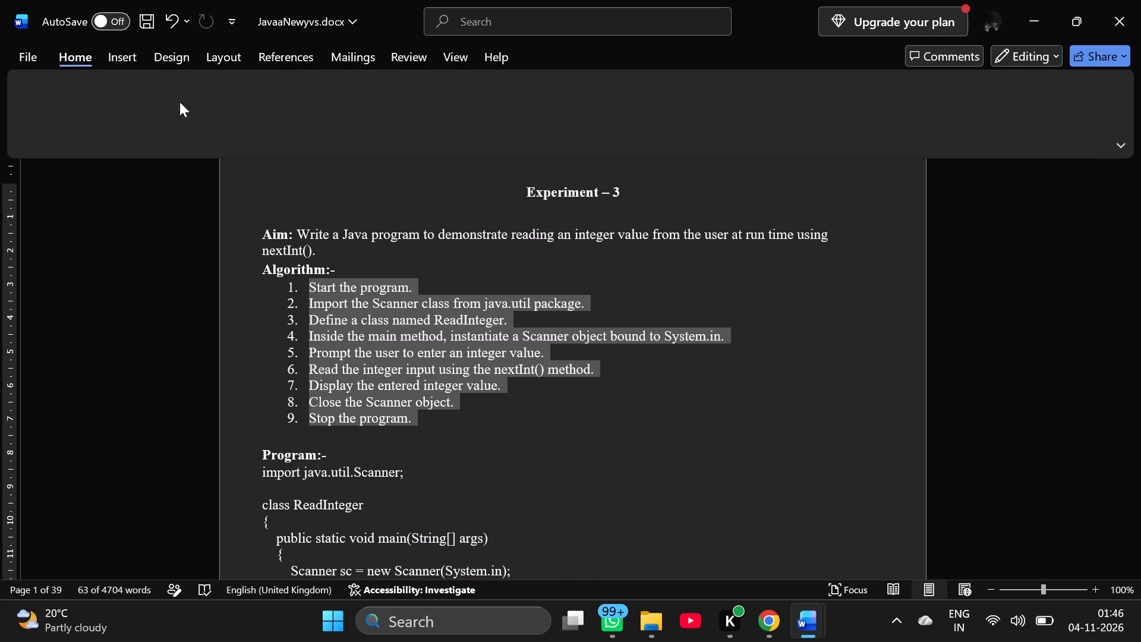
{"action": "left_click", "coordinate": [469, 128]}
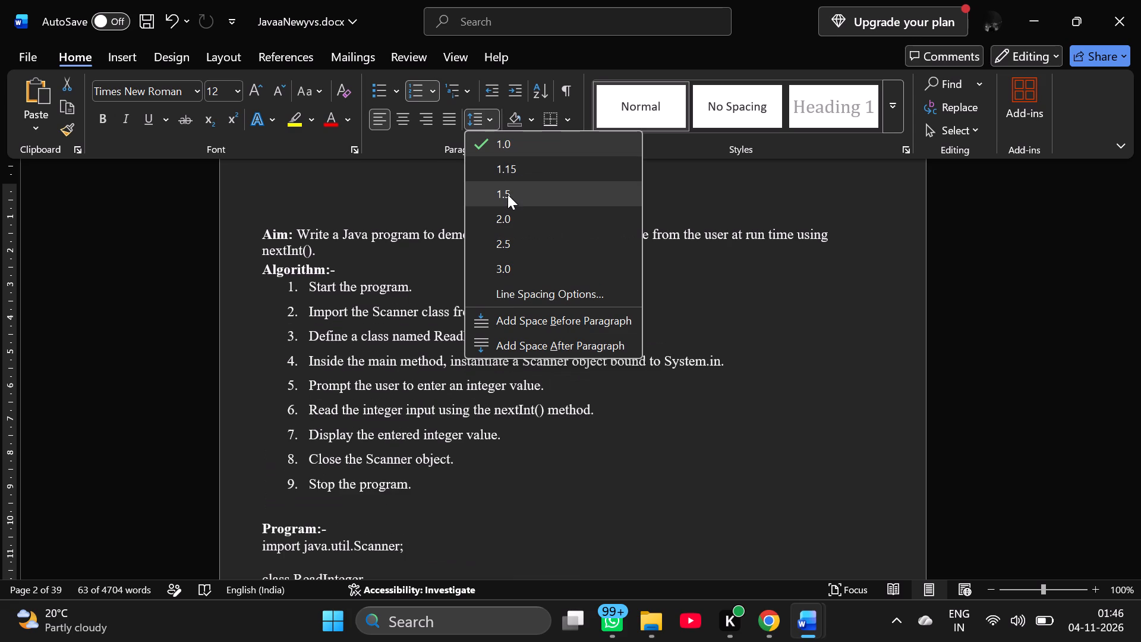
{"action": "left_click", "coordinate": [508, 194]}
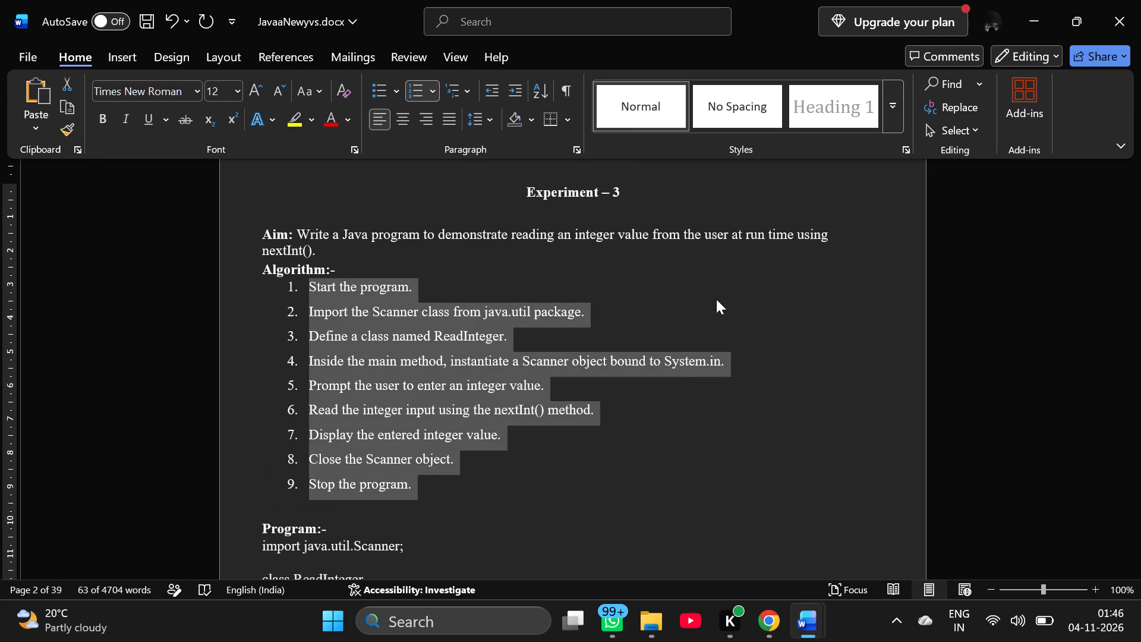
{"action": "left_click", "coordinate": [716, 299]}
{"action": "left_click", "coordinate": [716, 299]}
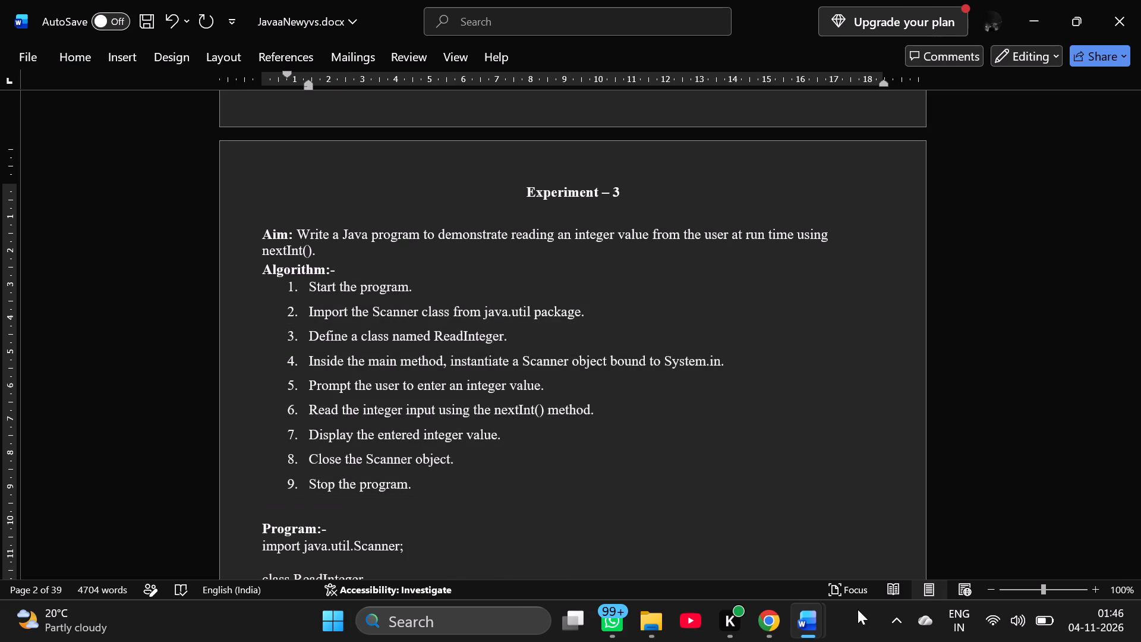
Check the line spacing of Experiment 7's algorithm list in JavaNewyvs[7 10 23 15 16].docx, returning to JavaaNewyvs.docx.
{"action": "left_click", "coordinate": [736, 560]}
{"action": "left_click", "coordinate": [861, 575]}
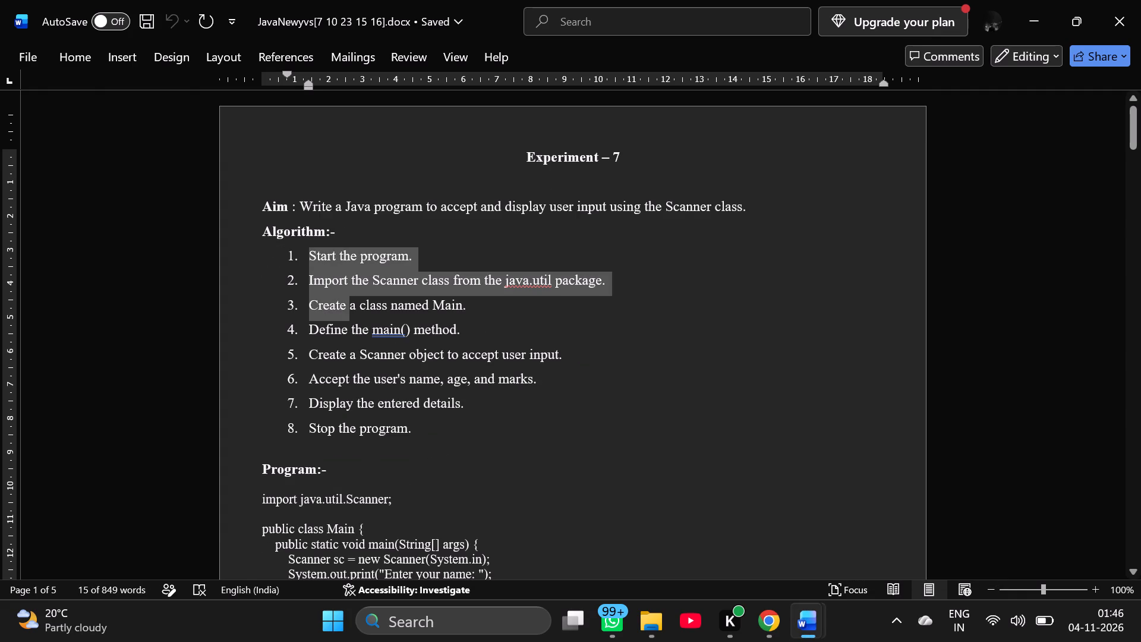
{"action": "left_click_drag", "start_coordinate": [354, 241], "coordinate": [384, 288]}
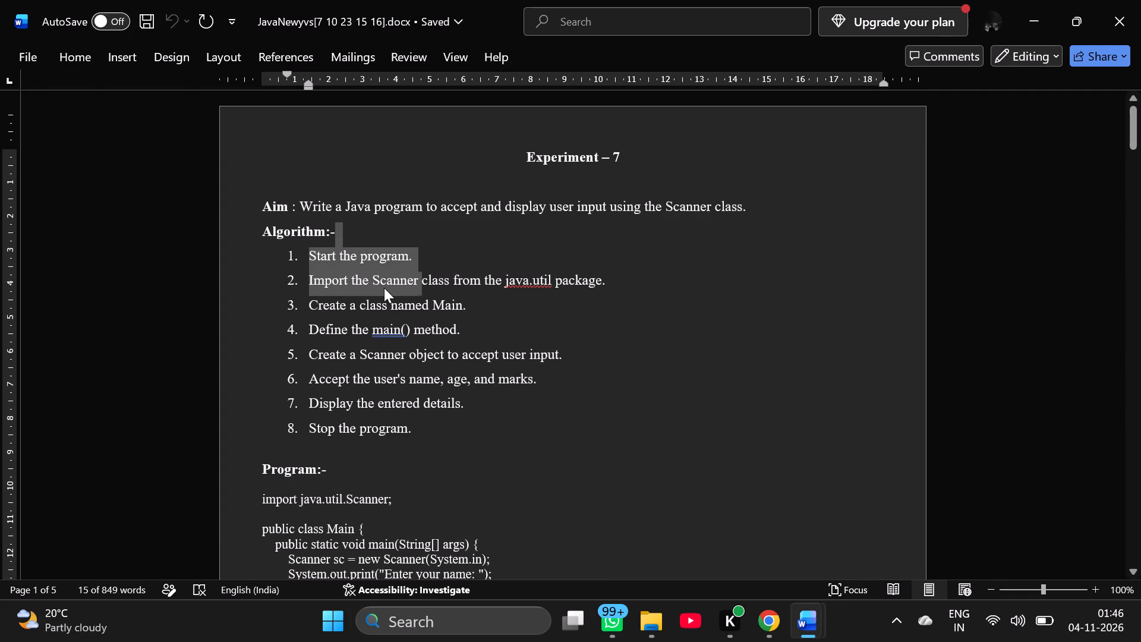
{"action": "left_click", "coordinate": [95, 63]}
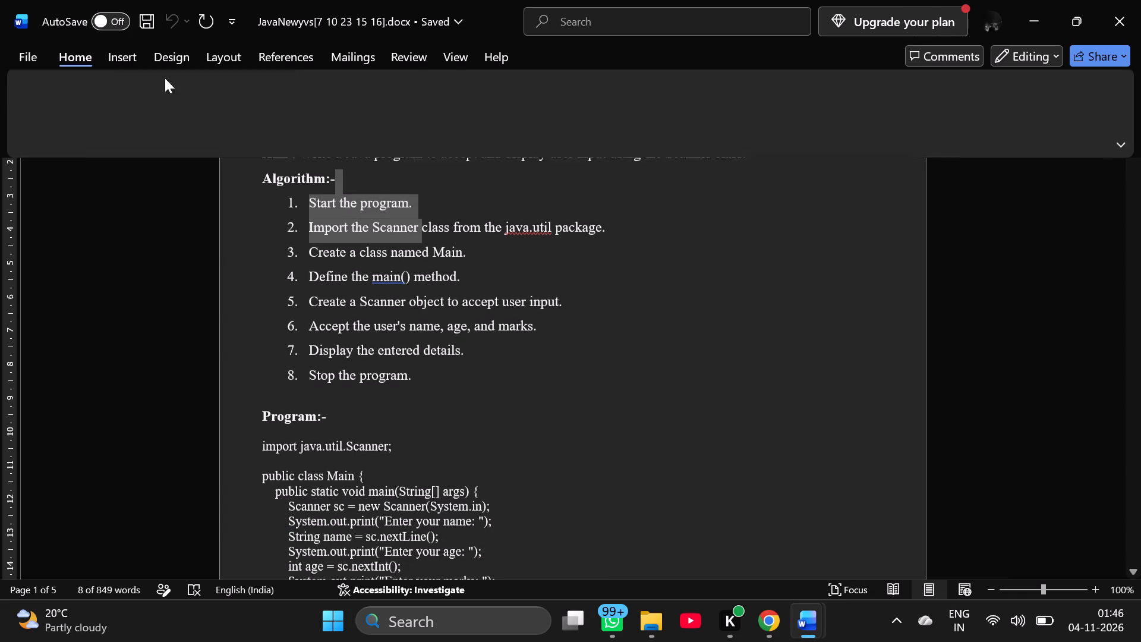
{"action": "left_click", "coordinate": [480, 127]}
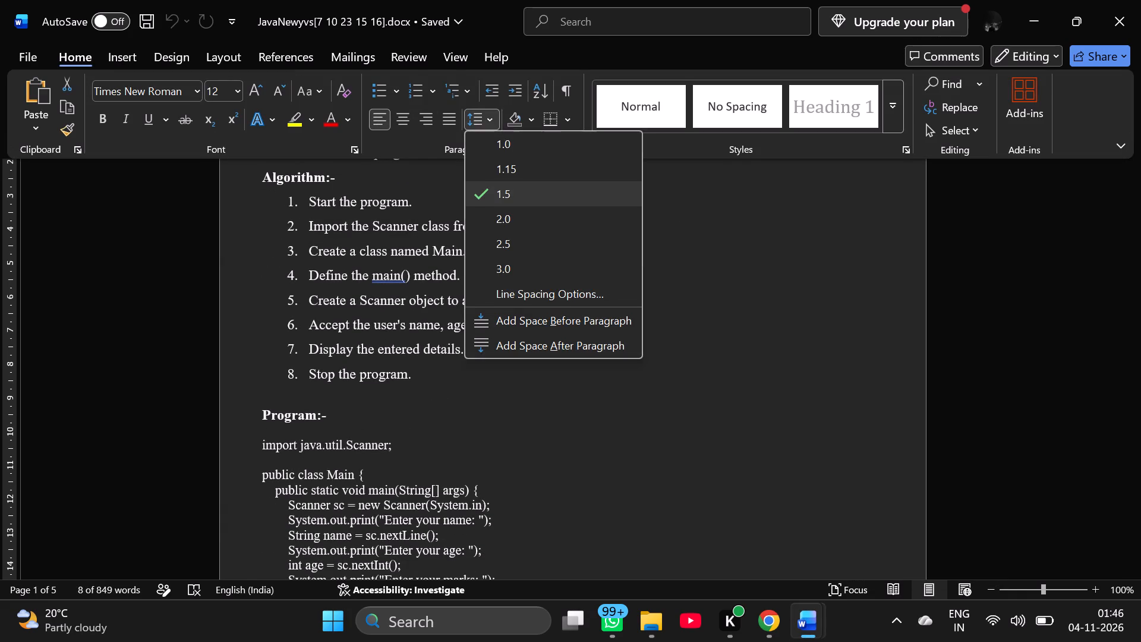
{"action": "left_click", "coordinate": [734, 303]}
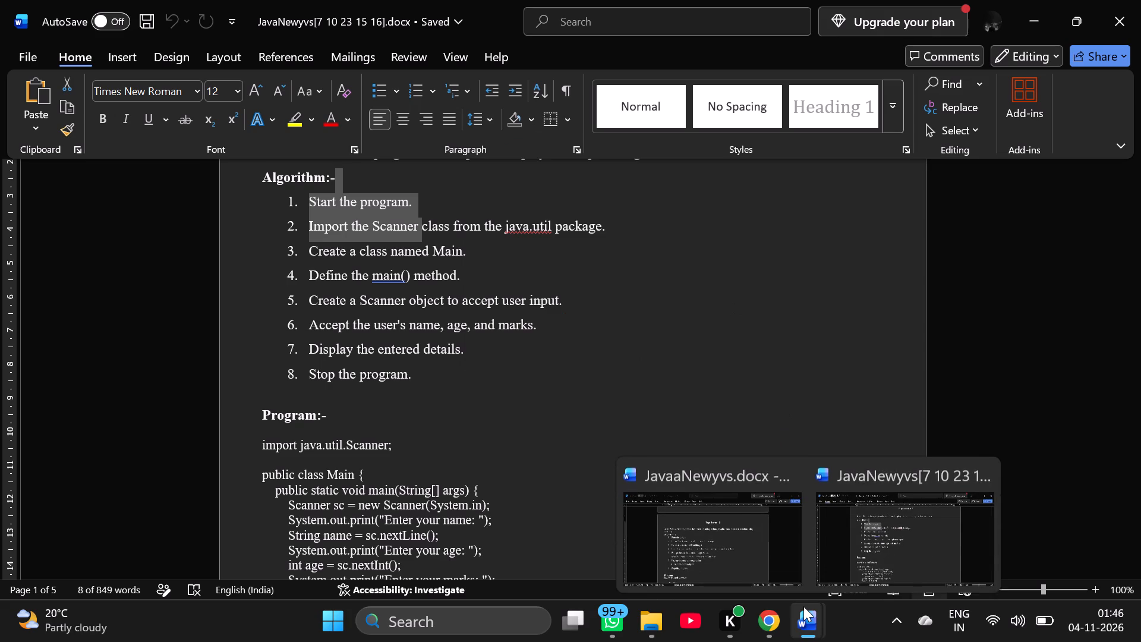
{"action": "left_click", "coordinate": [743, 531]}
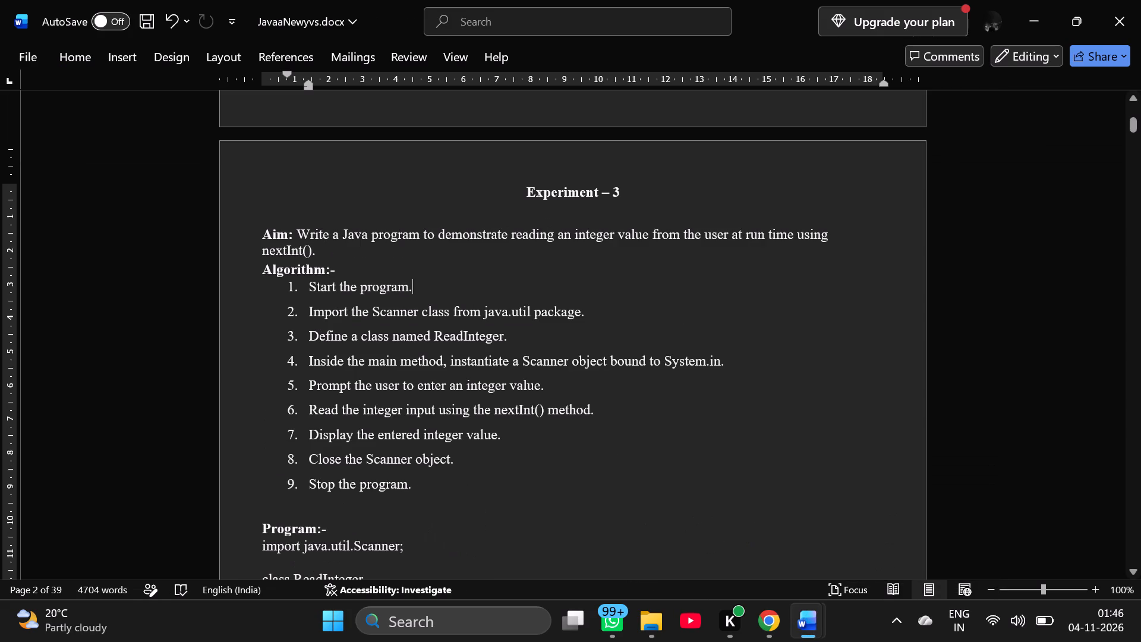
Close JavaaNewyvs.docx.
{"action": "left_click", "coordinate": [1140, 0]}
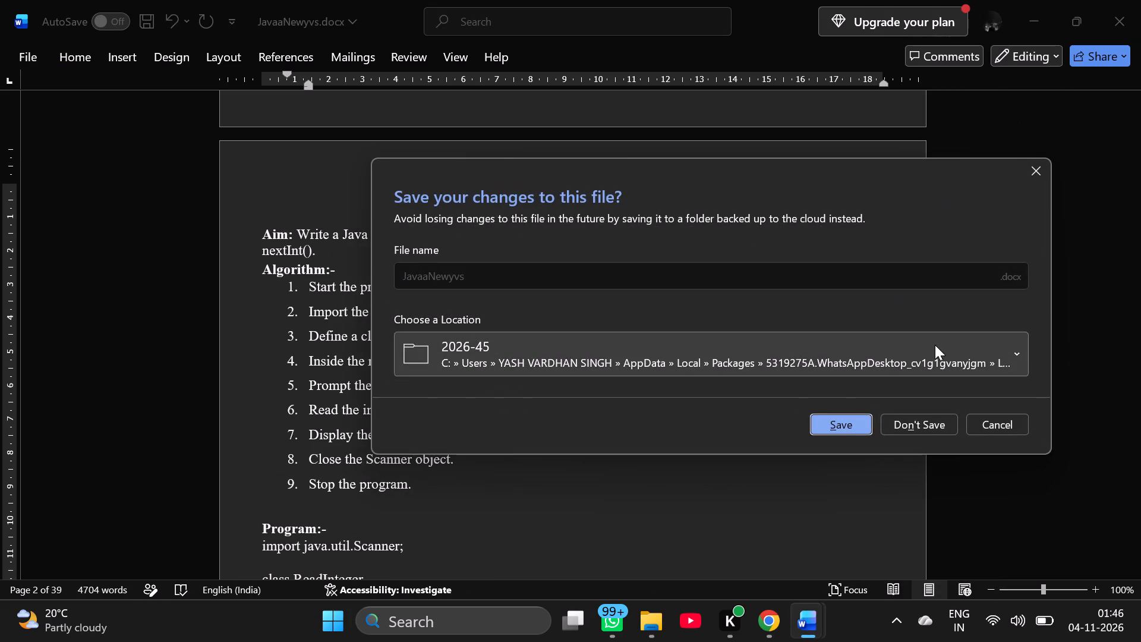
Discard the unsaved changes to JavaaNewyvs.docx as it closes.
{"action": "left_click", "coordinate": [931, 416]}
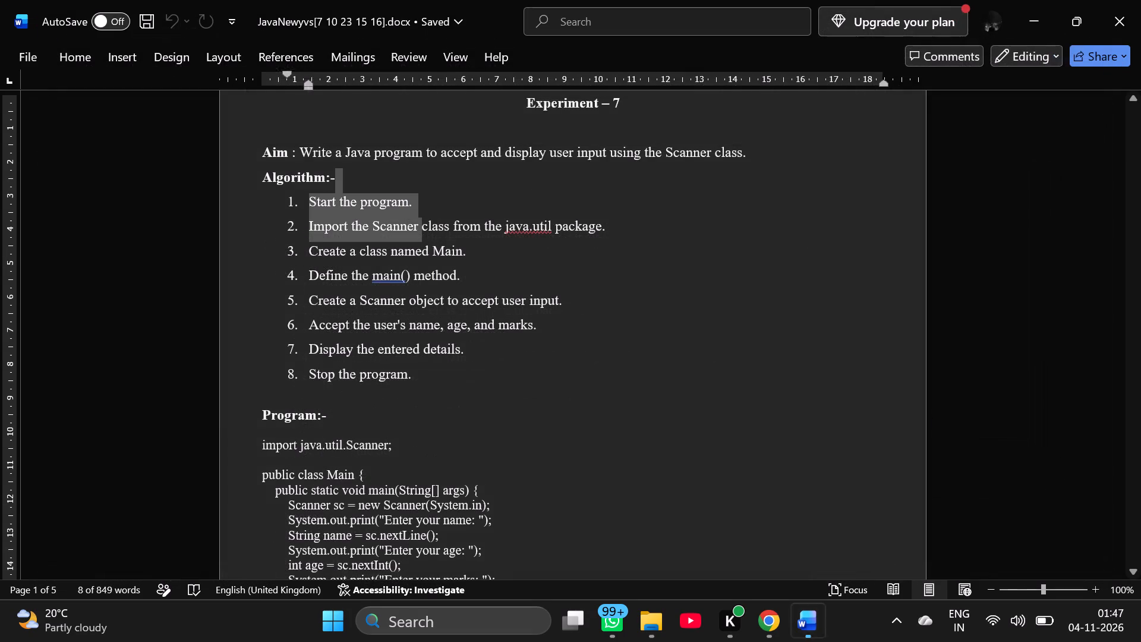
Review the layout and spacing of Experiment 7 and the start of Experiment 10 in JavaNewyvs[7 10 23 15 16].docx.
{"action": "left_click", "coordinate": [658, 397]}
{"action": "scroll", "coordinate": [658, 397], "scroll_direction": "down", "scroll_amount": 1}
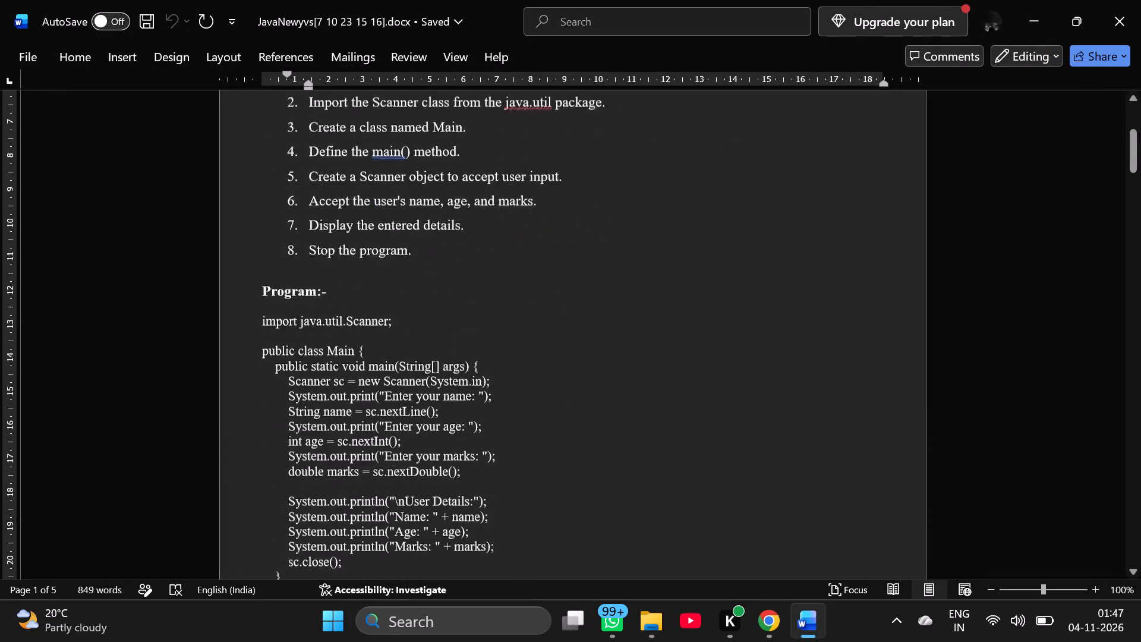
{"action": "scroll", "coordinate": [658, 397], "scroll_direction": "down", "scroll_amount": 3}
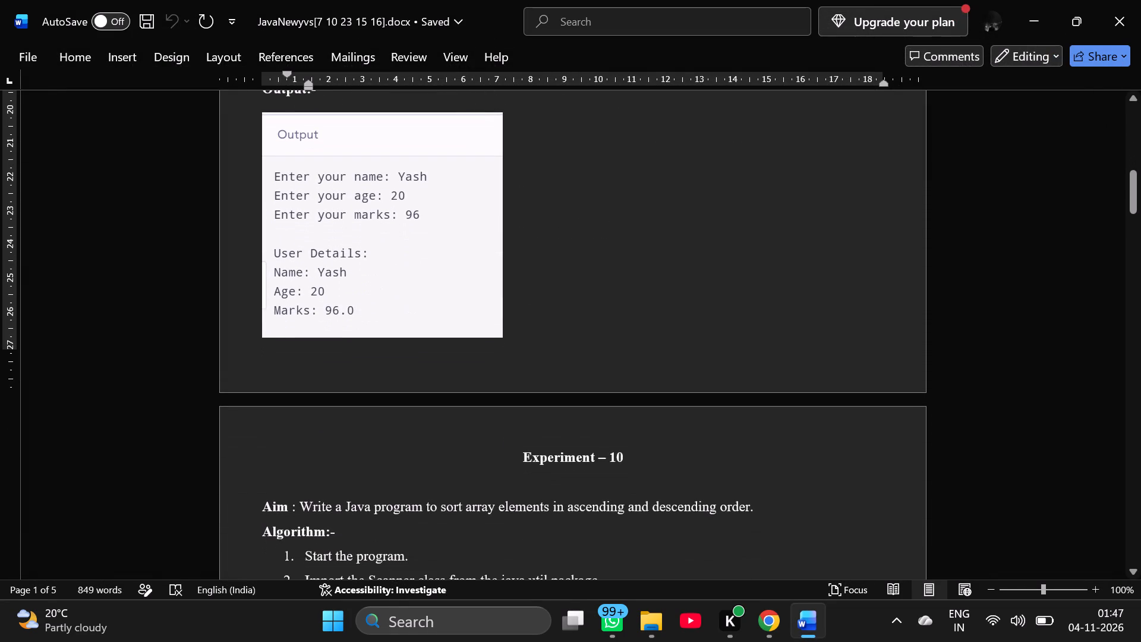
{"action": "scroll", "coordinate": [658, 397], "scroll_direction": "down", "scroll_amount": 2}
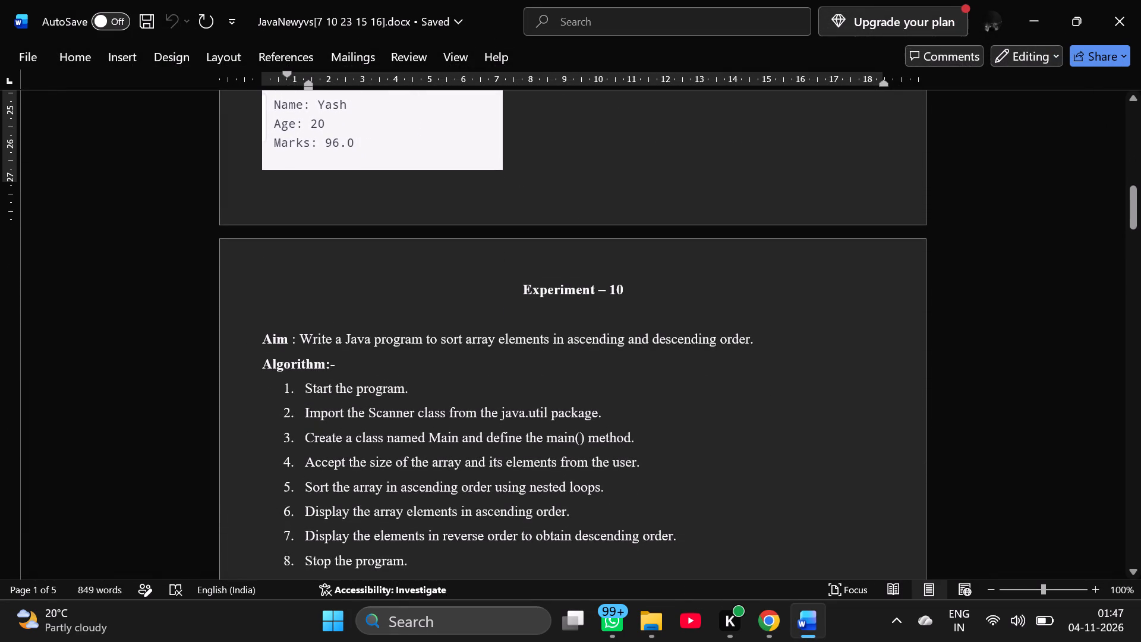
{"action": "scroll", "coordinate": [658, 397], "scroll_direction": "down", "scroll_amount": 1}
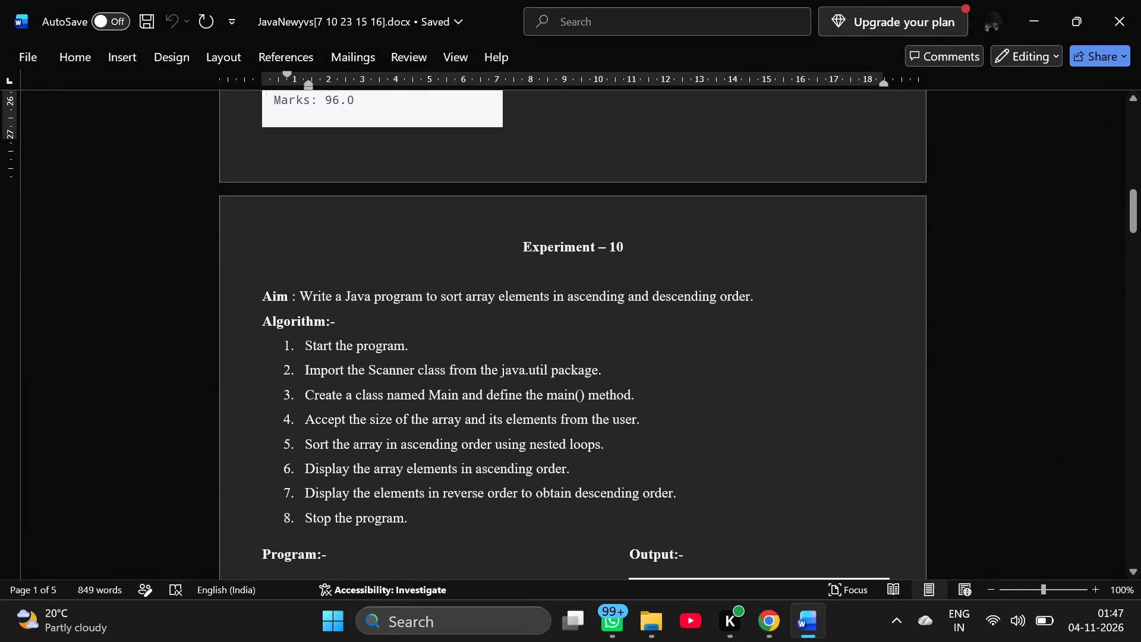
{"action": "scroll", "coordinate": [658, 397], "scroll_direction": "up", "scroll_amount": 5}
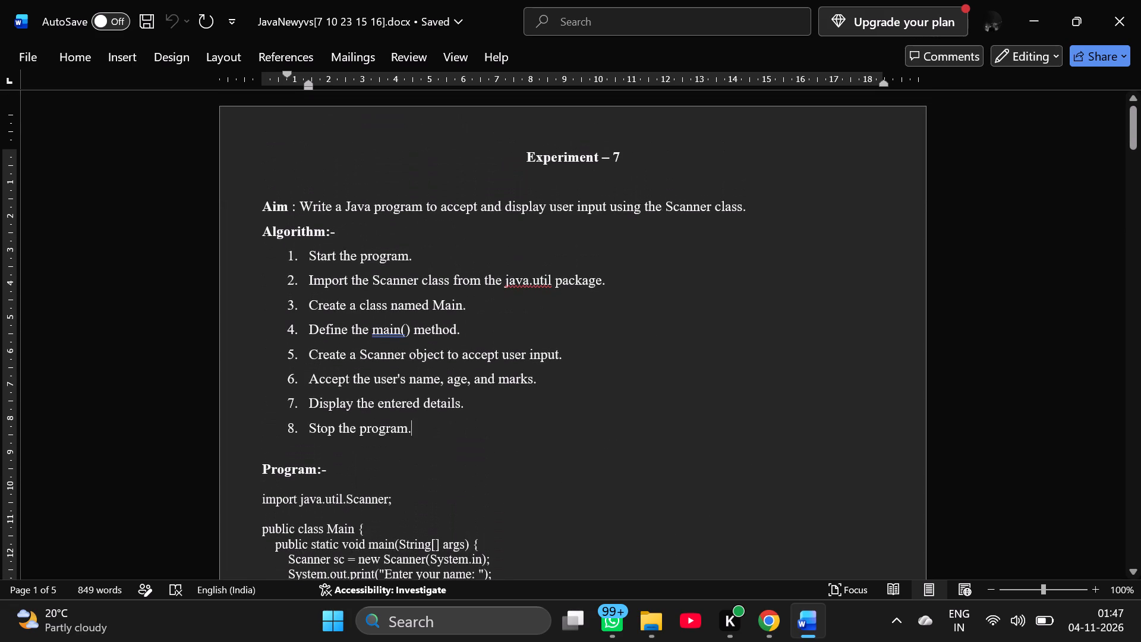
{"action": "scroll", "coordinate": [658, 397], "scroll_direction": "up", "scroll_amount": 1}
{"action": "scroll", "coordinate": [658, 397], "scroll_direction": "down", "scroll_amount": 4}
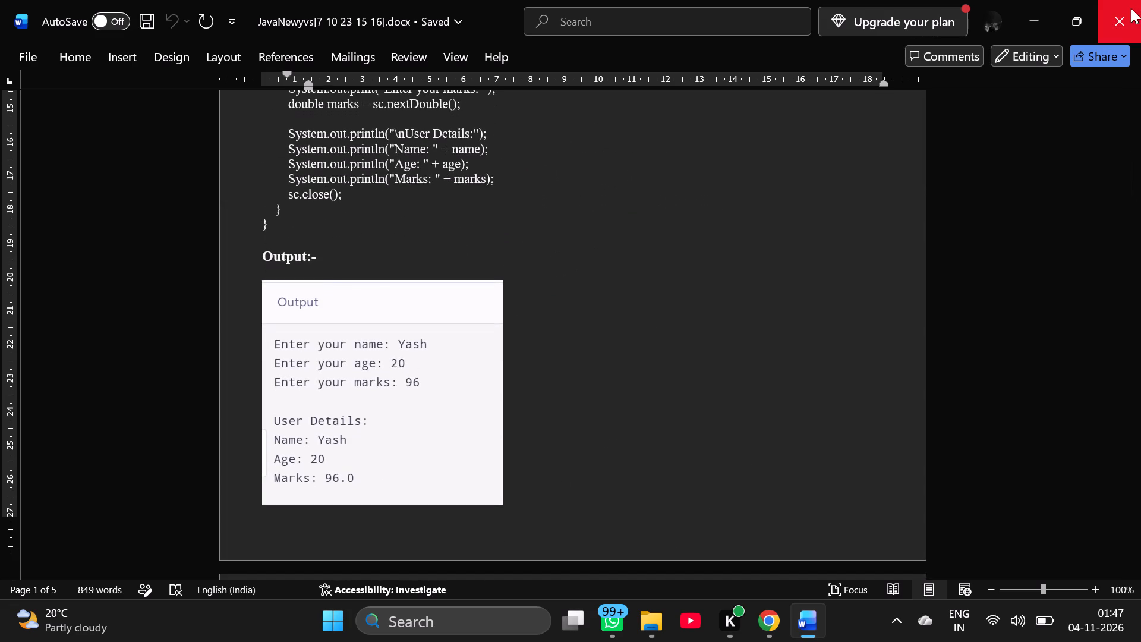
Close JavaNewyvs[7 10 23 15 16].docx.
{"action": "left_click", "coordinate": [1131, 8]}
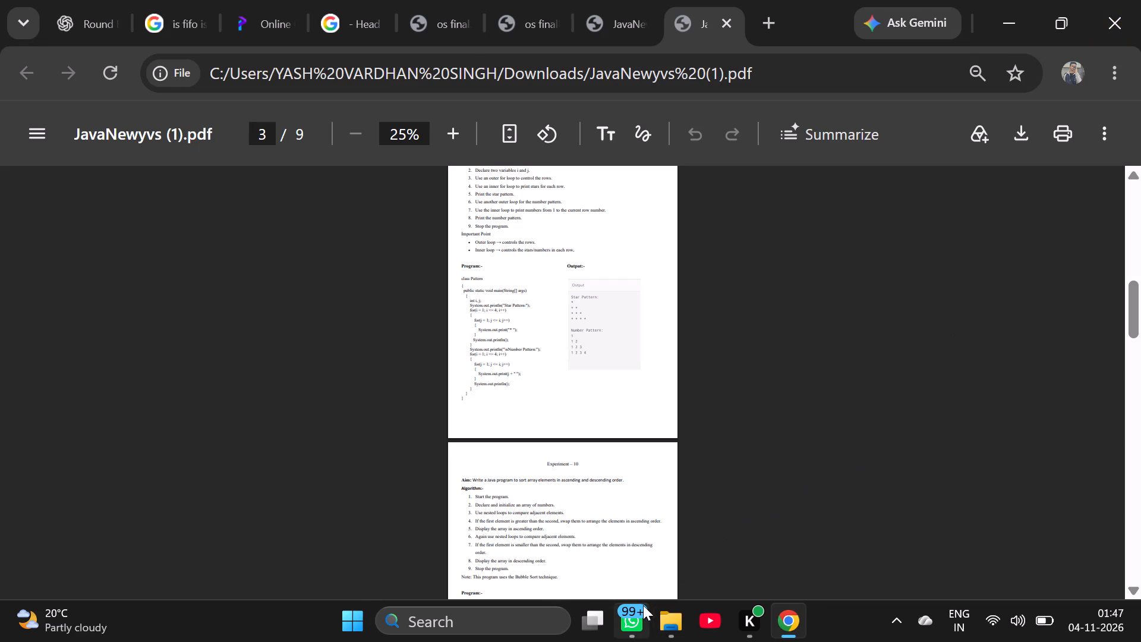
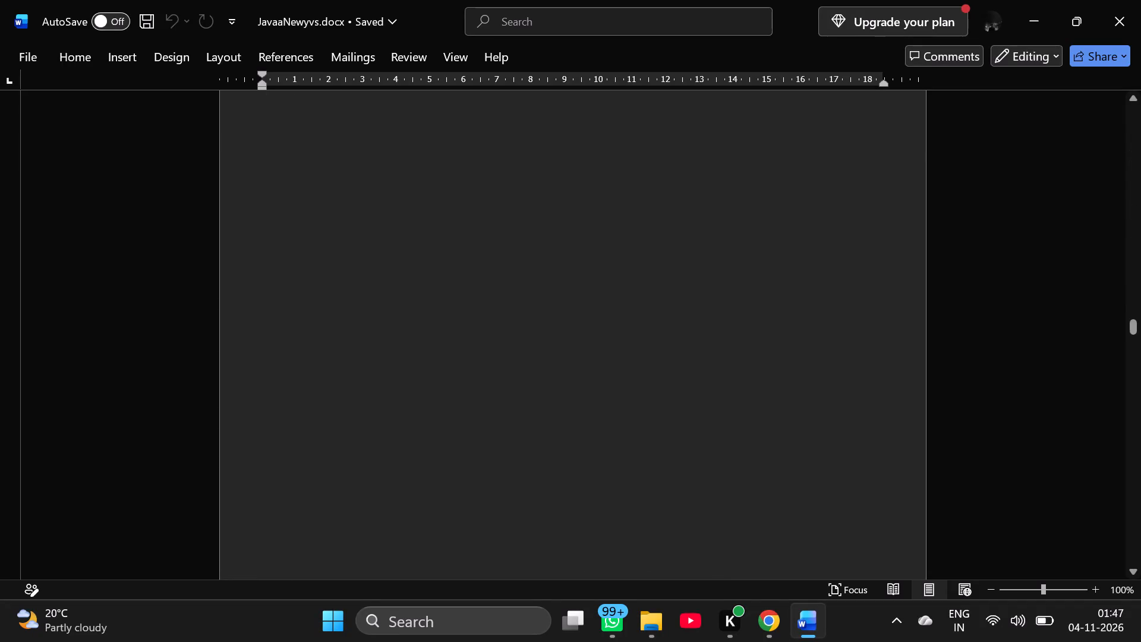
Review the formatting of Experiments 20 to 29 in JavaaNewyvs.docx, examining the algorithm, program and output sections of Experiment 29.
{"action": "scroll", "coordinate": [753, 168], "scroll_direction": "down", "scroll_amount": 7}
{"action": "scroll", "coordinate": [753, 168], "scroll_direction": "up", "scroll_amount": 1}
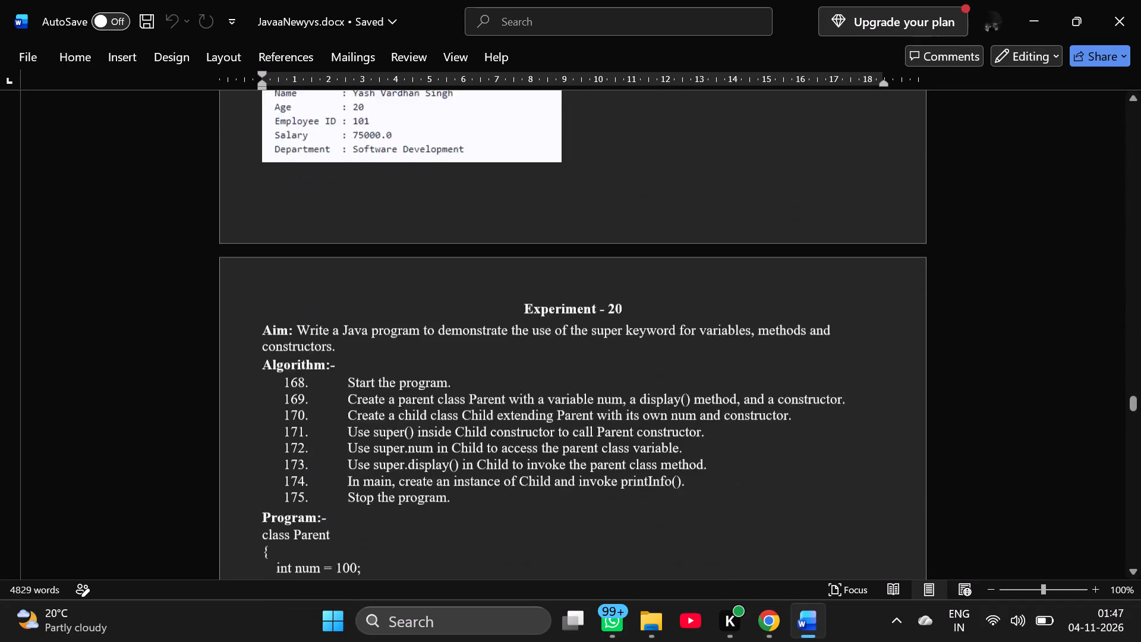
{"action": "scroll", "coordinate": [753, 168], "scroll_direction": "up", "scroll_amount": 1}
{"action": "scroll", "coordinate": [753, 168], "scroll_direction": "down", "scroll_amount": 15}
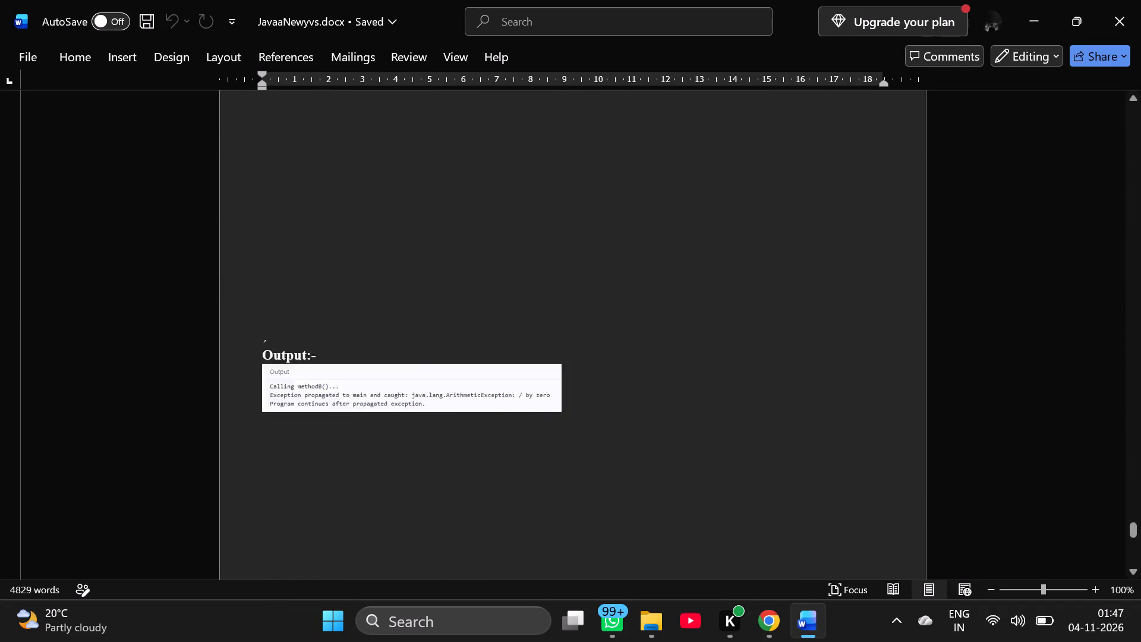
{"action": "scroll", "coordinate": [753, 168], "scroll_direction": "down", "scroll_amount": 10}
{"action": "scroll", "coordinate": [753, 168], "scroll_direction": "up", "scroll_amount": 3}
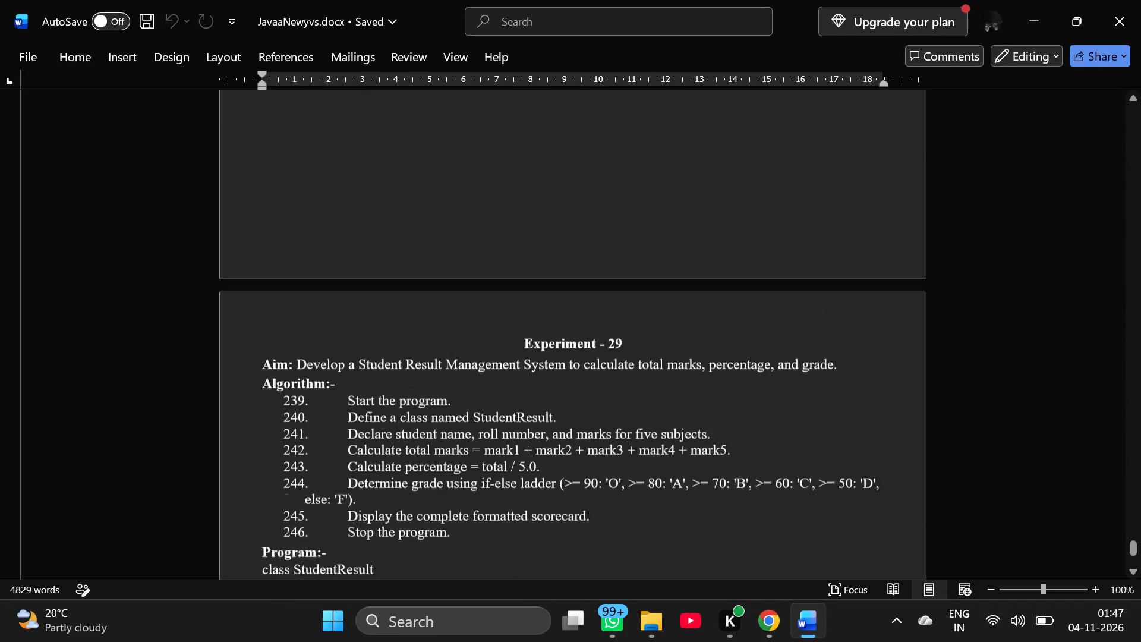
{"action": "scroll", "coordinate": [753, 168], "scroll_direction": "down", "scroll_amount": 1}
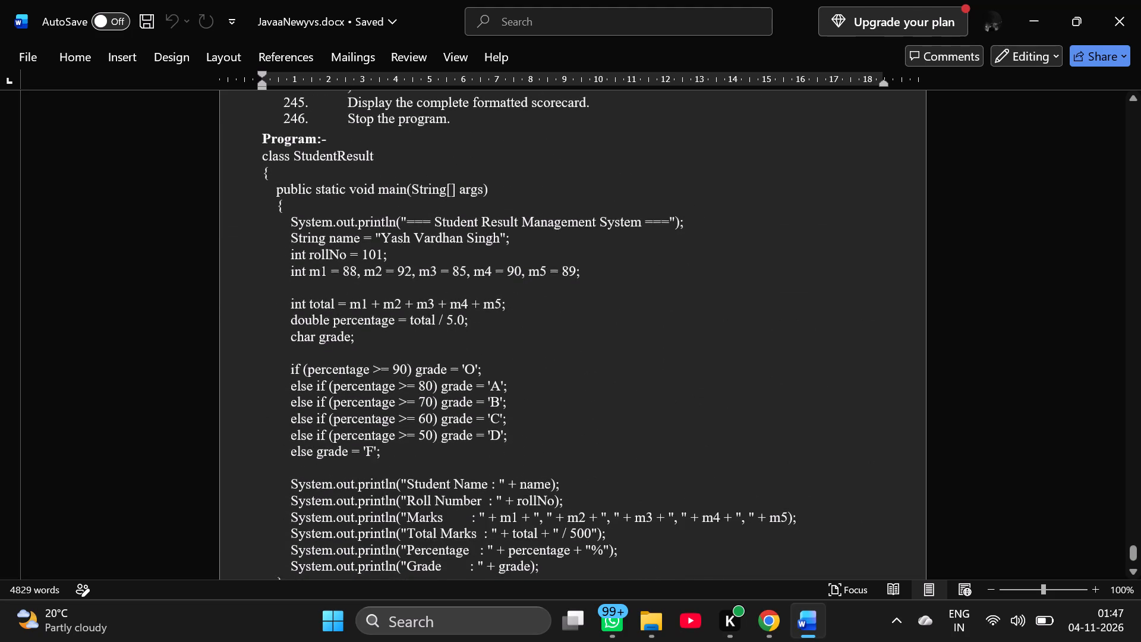
{"action": "scroll", "coordinate": [753, 168], "scroll_direction": "down", "scroll_amount": 2}
{"action": "scroll", "coordinate": [753, 168], "scroll_direction": "up", "scroll_amount": 1}
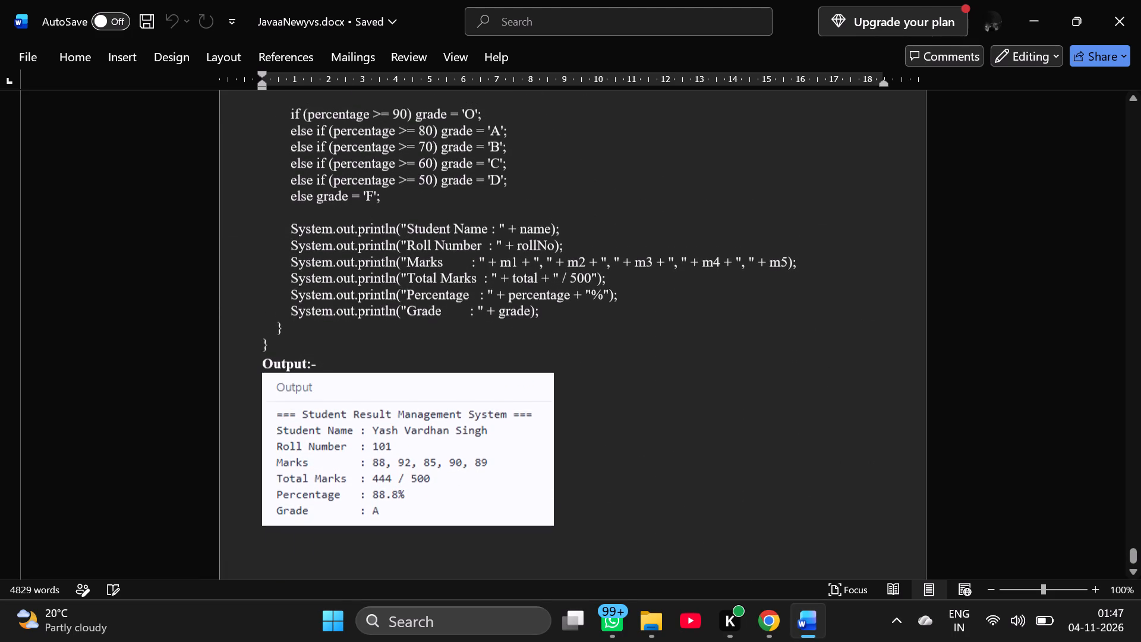
{"action": "scroll", "coordinate": [753, 168], "scroll_direction": "up", "scroll_amount": 3}
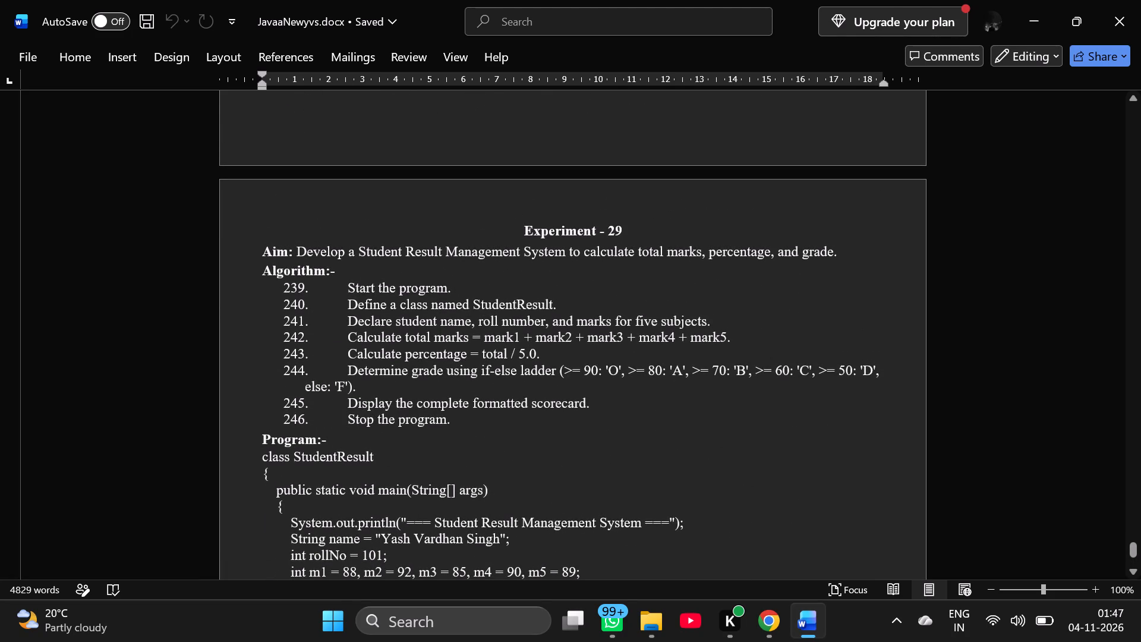
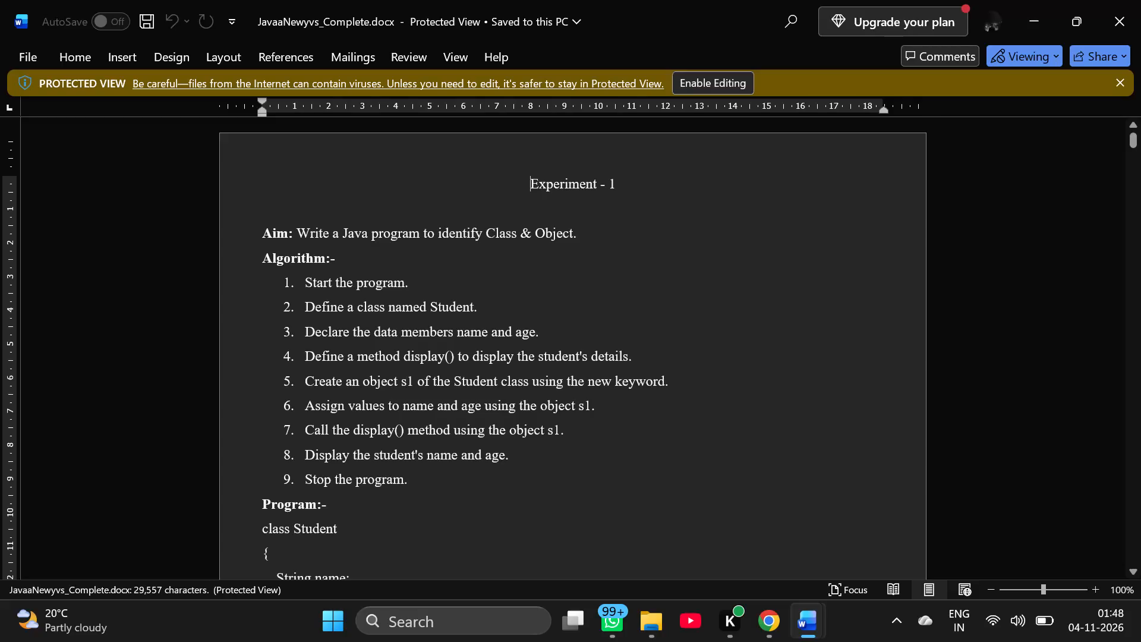
Examine the layout, algorithm numbering and line spacing of the experiments throughout JavaaNewyvs_Complete.docx, from Experiment 1 to Experiment 29.
{"action": "scroll", "coordinate": [645, 383], "scroll_direction": "down", "scroll_amount": 3}
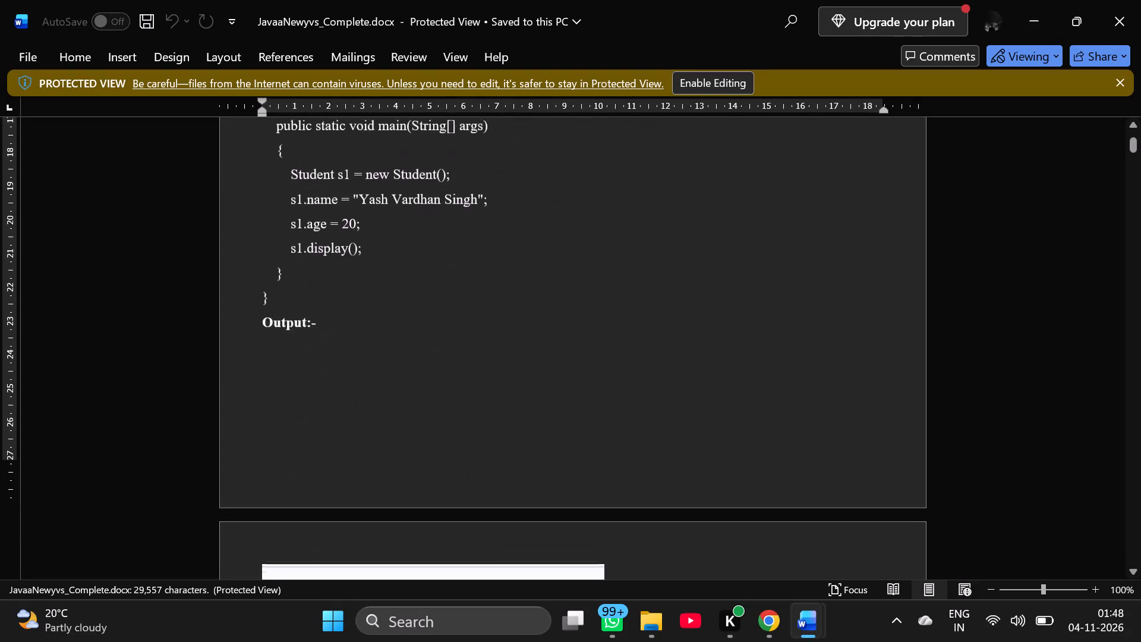
{"action": "scroll", "coordinate": [645, 383], "scroll_direction": "down", "scroll_amount": 10}
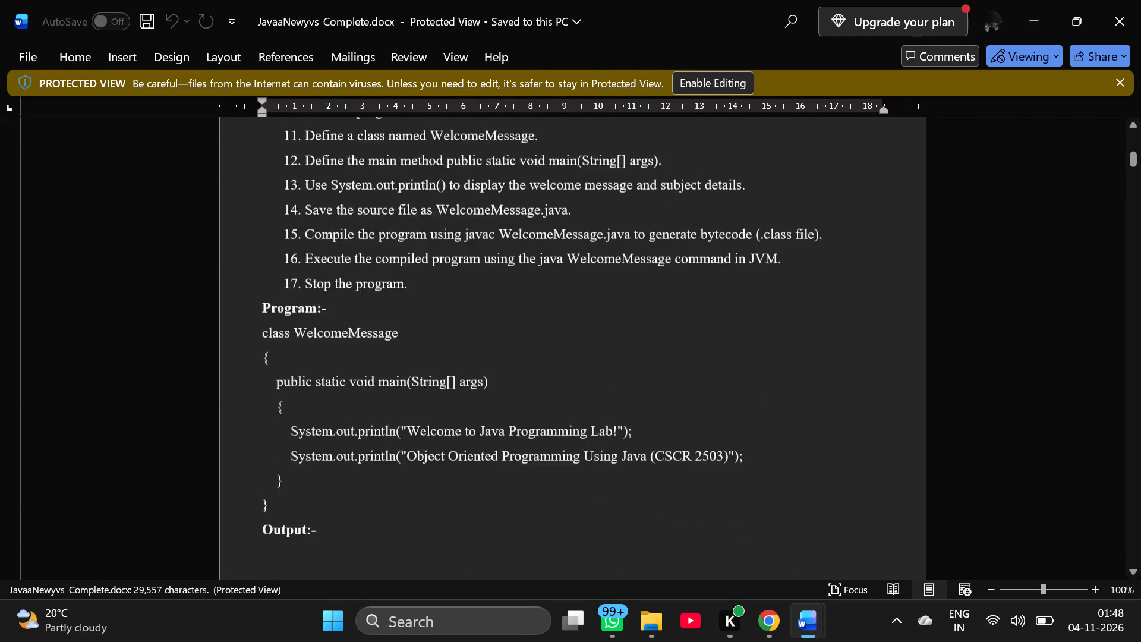
{"action": "scroll", "coordinate": [645, 383], "scroll_direction": "down", "scroll_amount": 6}
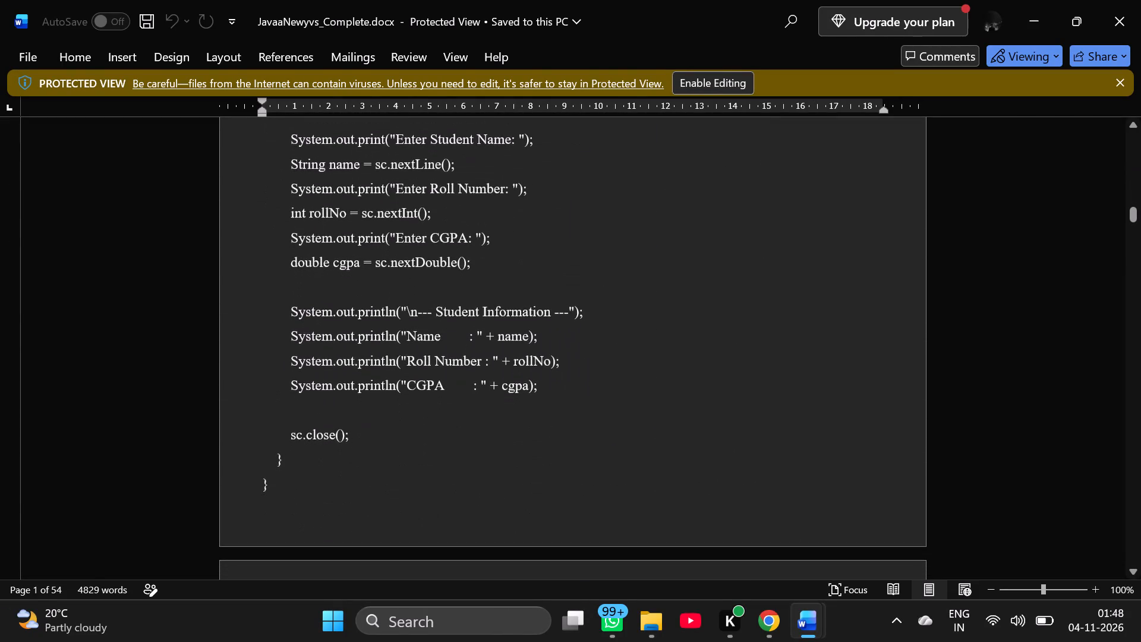
{"action": "scroll", "coordinate": [645, 383], "scroll_direction": "down", "scroll_amount": 5}
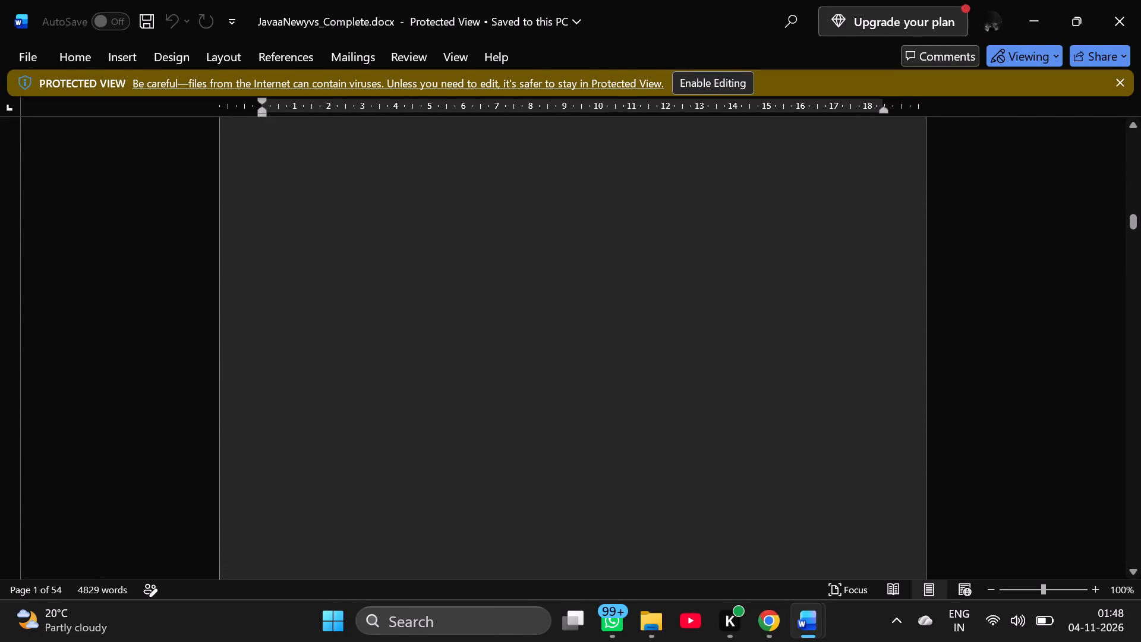
{"action": "scroll", "coordinate": [645, 383], "scroll_direction": "down", "scroll_amount": 2}
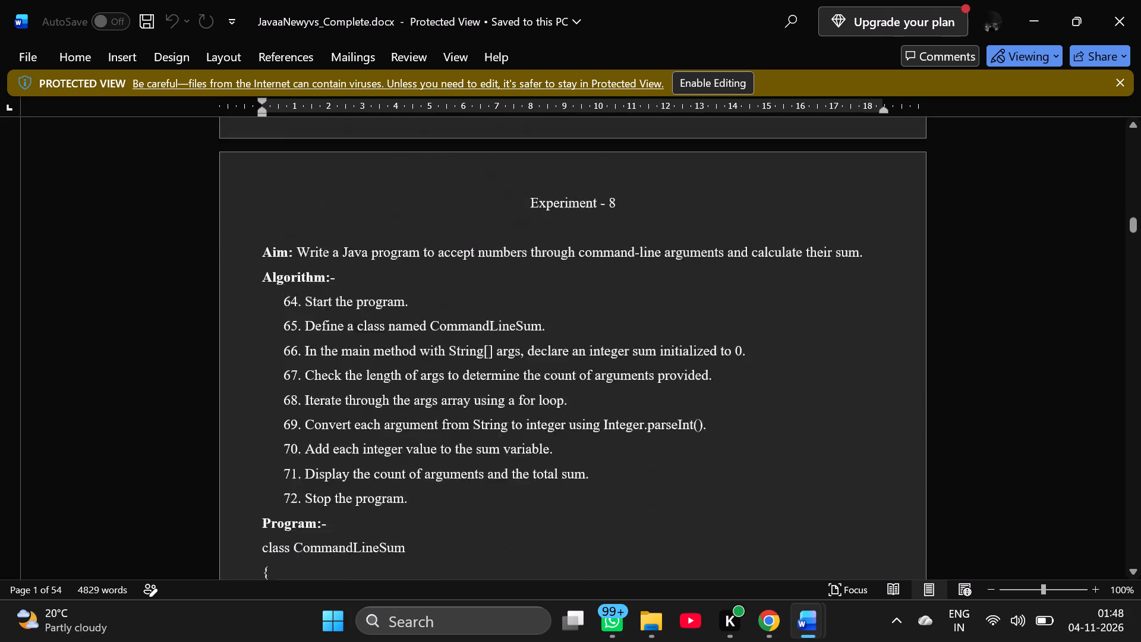
{"action": "scroll", "coordinate": [645, 383], "scroll_direction": "down", "scroll_amount": 2}
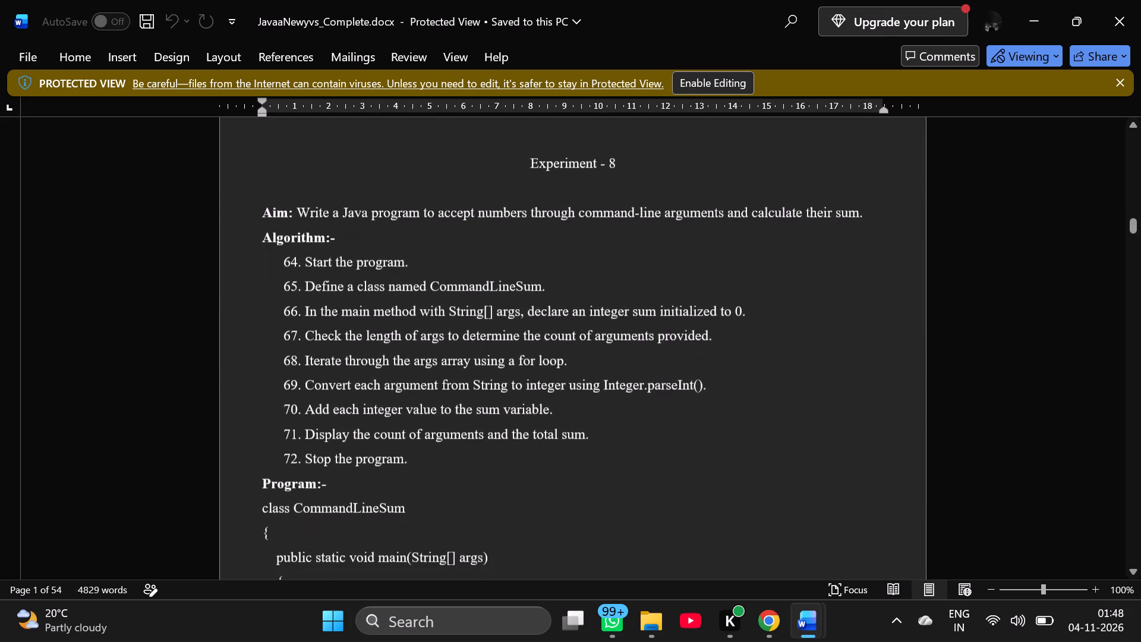
{"action": "scroll", "coordinate": [645, 383], "scroll_direction": "down", "scroll_amount": 1}
{"action": "scroll", "coordinate": [711, 347], "scroll_direction": "down", "scroll_amount": 3}
Close JavaaNewyvs_Complete.docx.
{"action": "left_click", "coordinate": [1140, 23]}
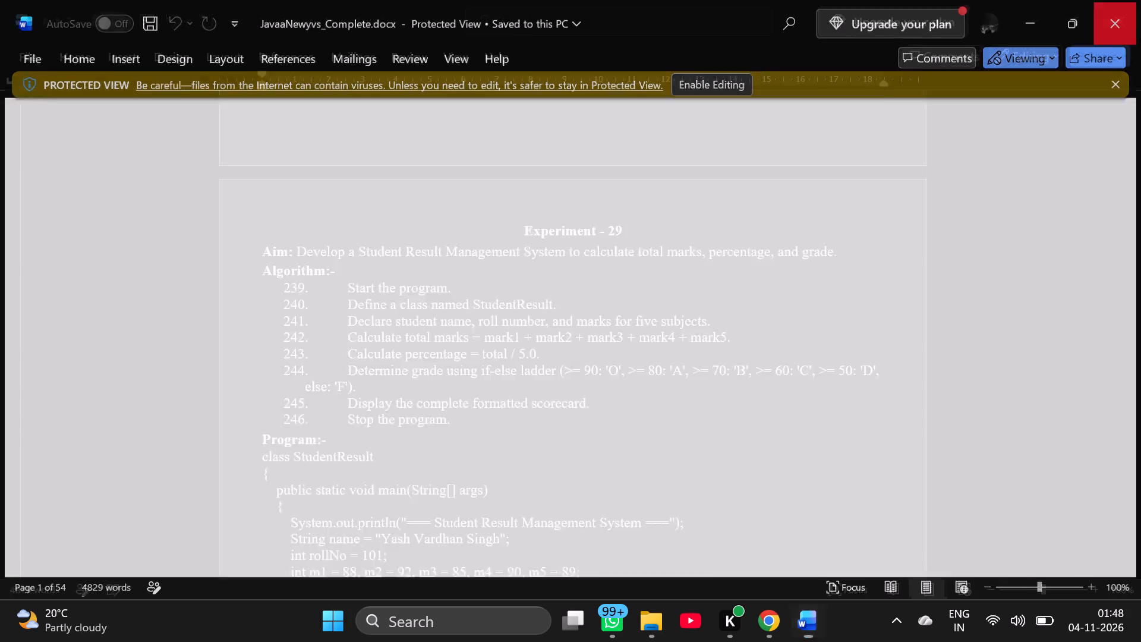
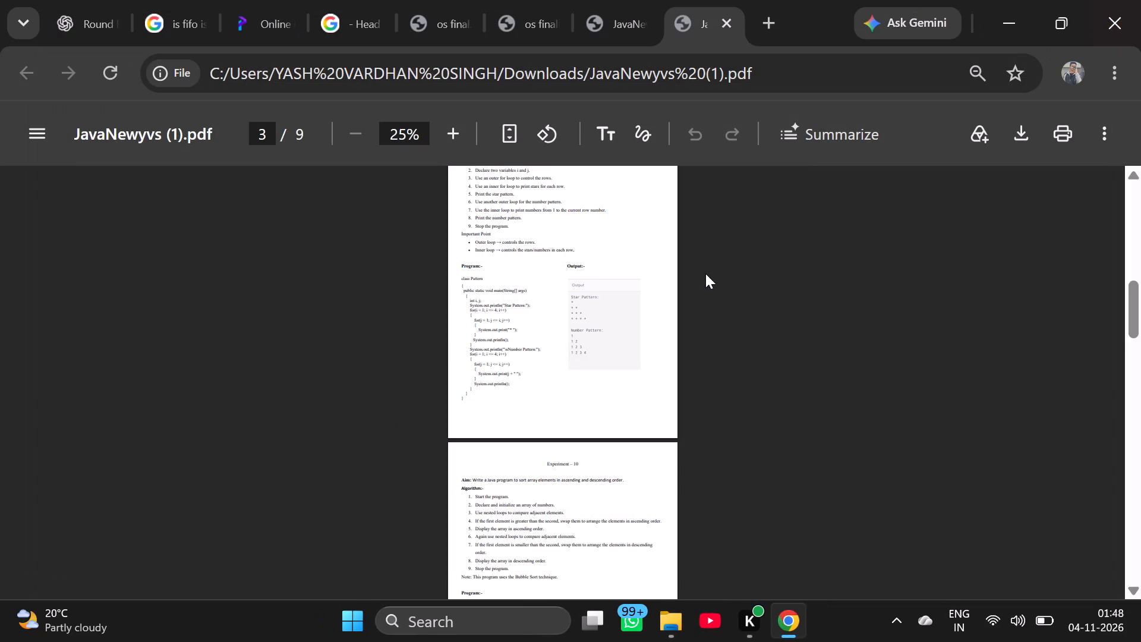
Close the Chrome window showing JavaNewyvs (1).pdf, along with its other open tabs, returning to the Downloads folder.
{"action": "left_click", "coordinate": [1140, 0]}
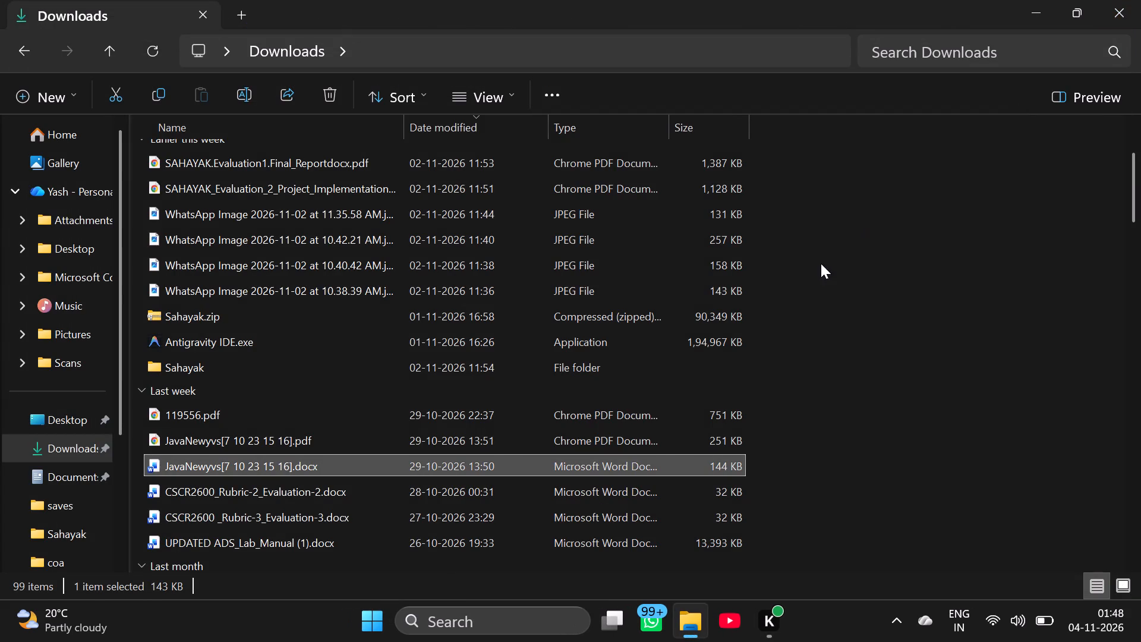
Open JavaaNewyvs last.docx from the Downloads folder and enable it for editing.
{"action": "scroll", "coordinate": [492, 361], "scroll_direction": "up", "scroll_amount": 6}
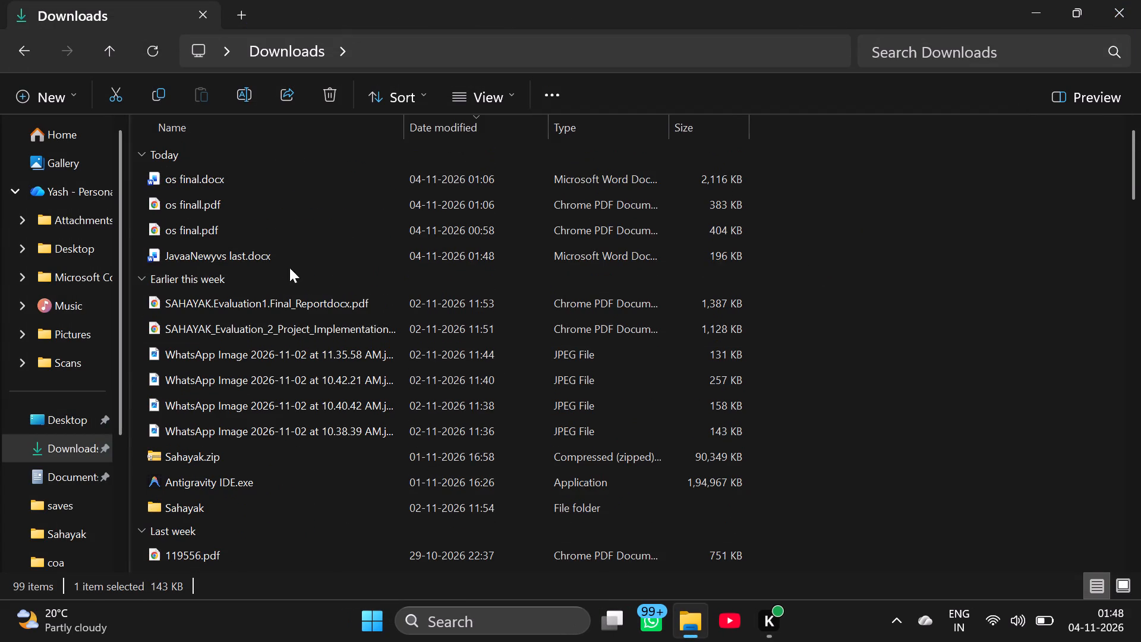
{"action": "double_click", "coordinate": [259, 260]}
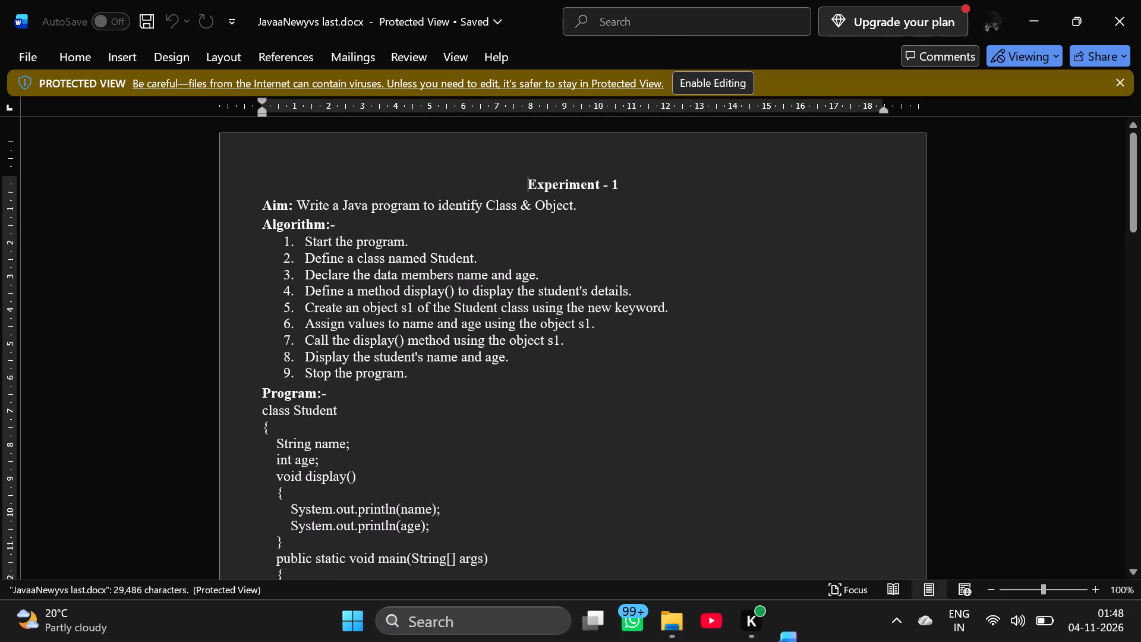
{"action": "left_click", "coordinate": [702, 81]}
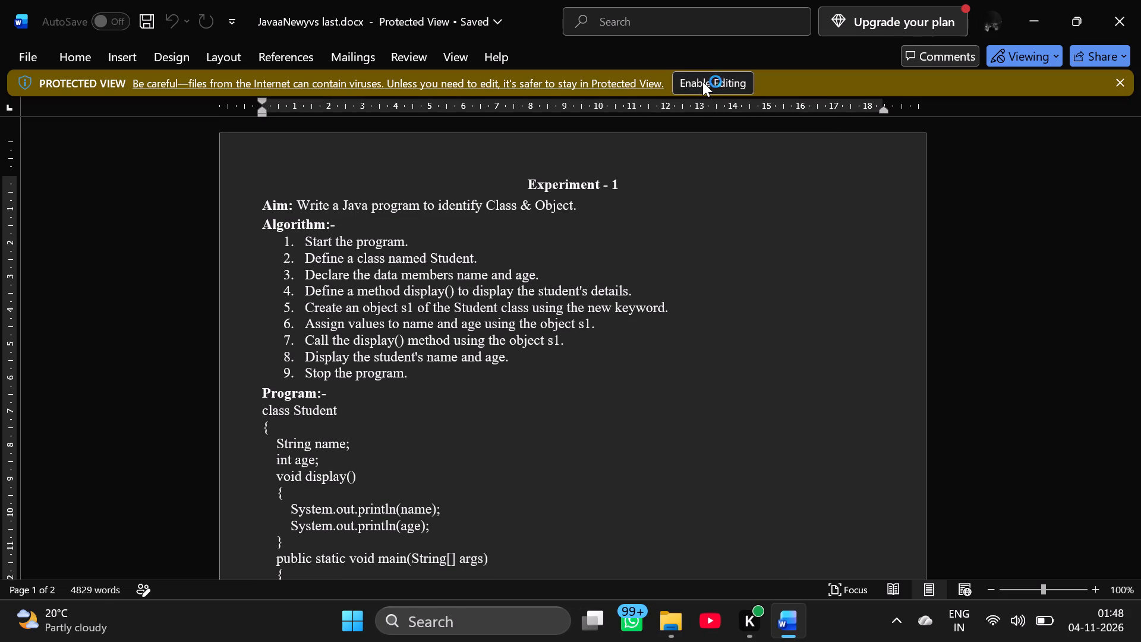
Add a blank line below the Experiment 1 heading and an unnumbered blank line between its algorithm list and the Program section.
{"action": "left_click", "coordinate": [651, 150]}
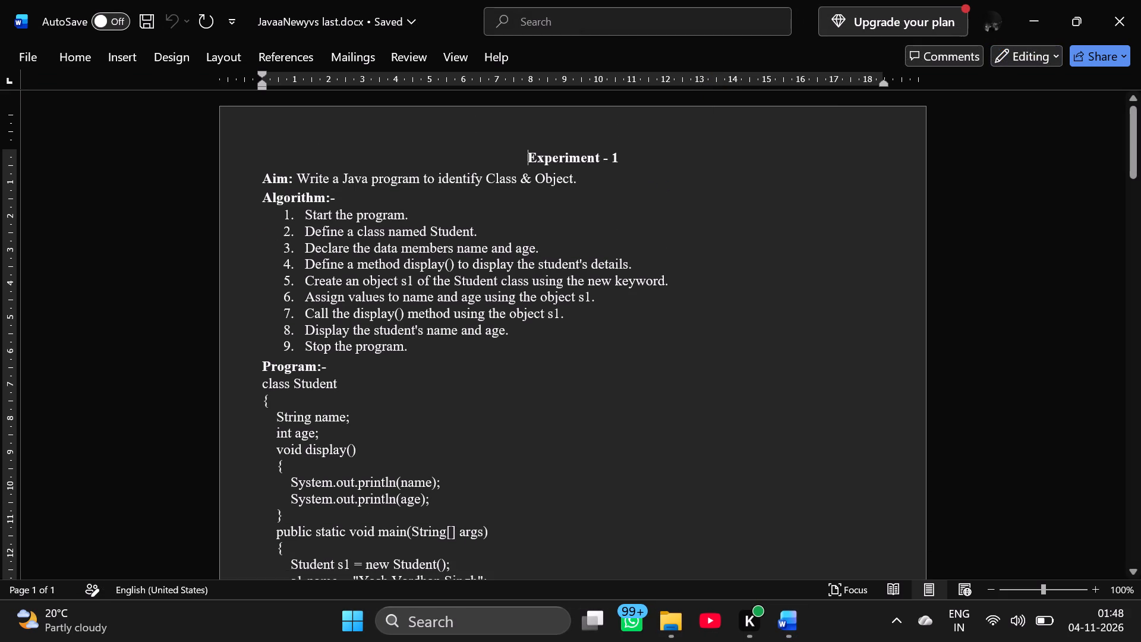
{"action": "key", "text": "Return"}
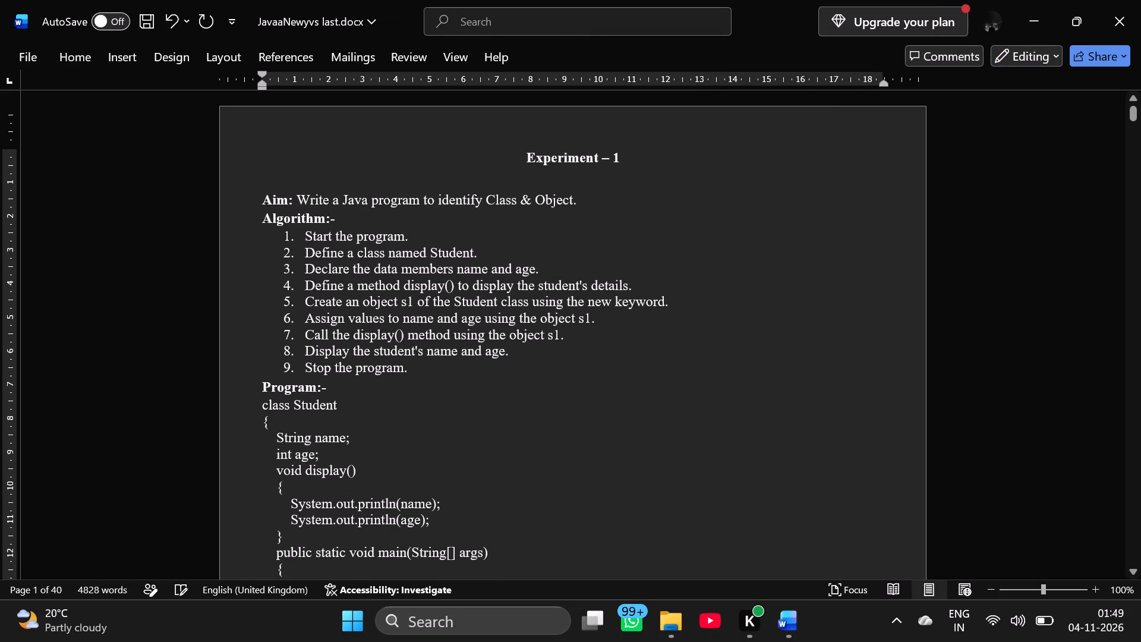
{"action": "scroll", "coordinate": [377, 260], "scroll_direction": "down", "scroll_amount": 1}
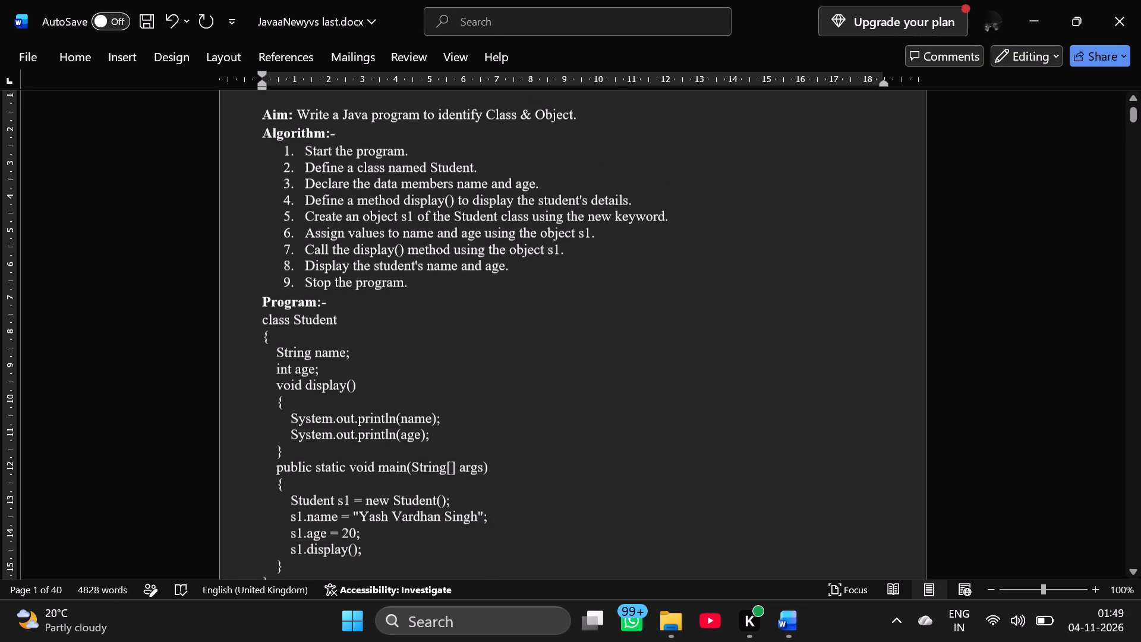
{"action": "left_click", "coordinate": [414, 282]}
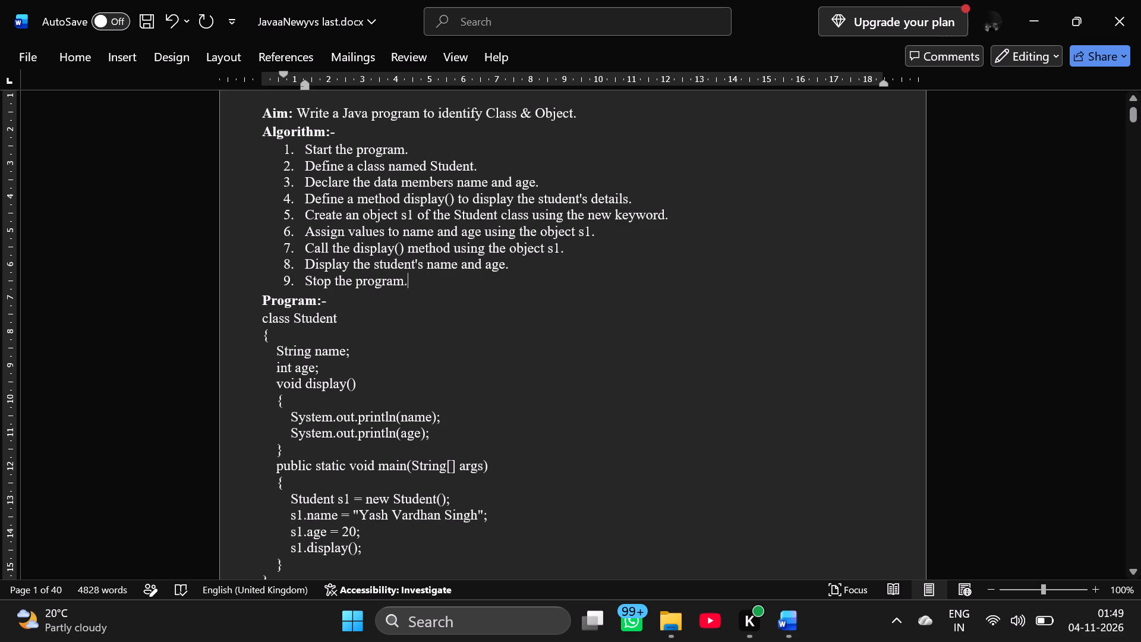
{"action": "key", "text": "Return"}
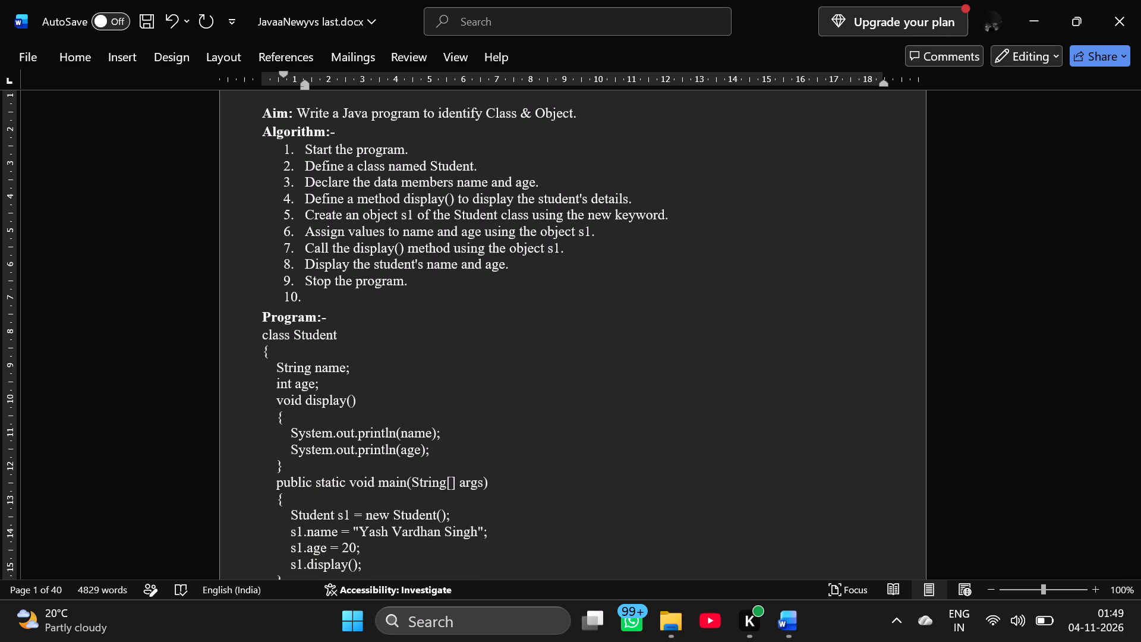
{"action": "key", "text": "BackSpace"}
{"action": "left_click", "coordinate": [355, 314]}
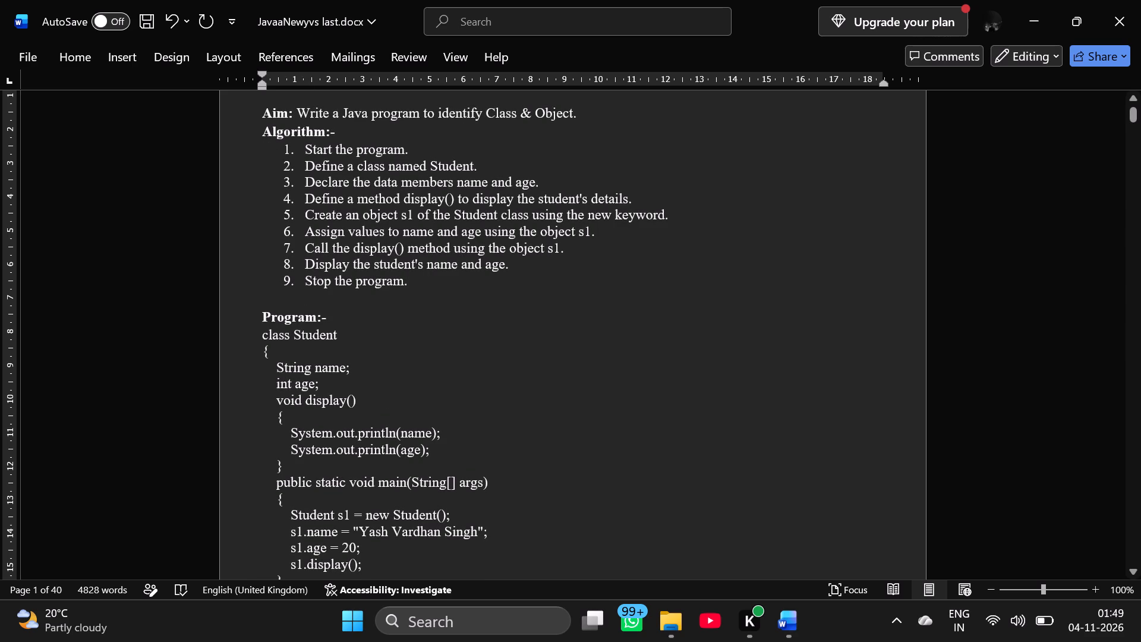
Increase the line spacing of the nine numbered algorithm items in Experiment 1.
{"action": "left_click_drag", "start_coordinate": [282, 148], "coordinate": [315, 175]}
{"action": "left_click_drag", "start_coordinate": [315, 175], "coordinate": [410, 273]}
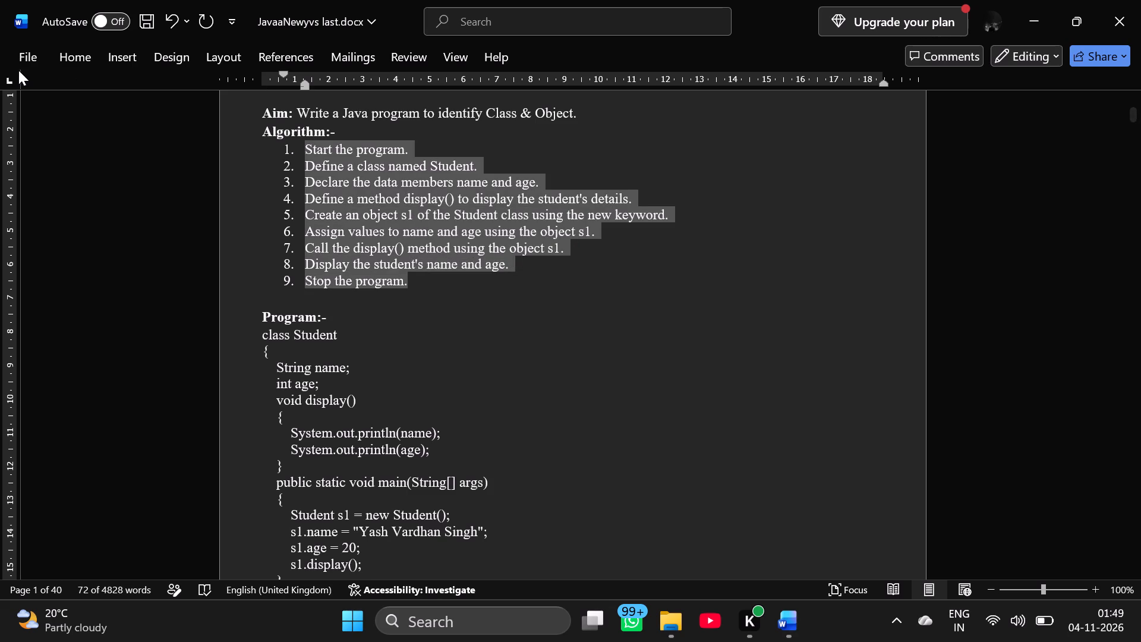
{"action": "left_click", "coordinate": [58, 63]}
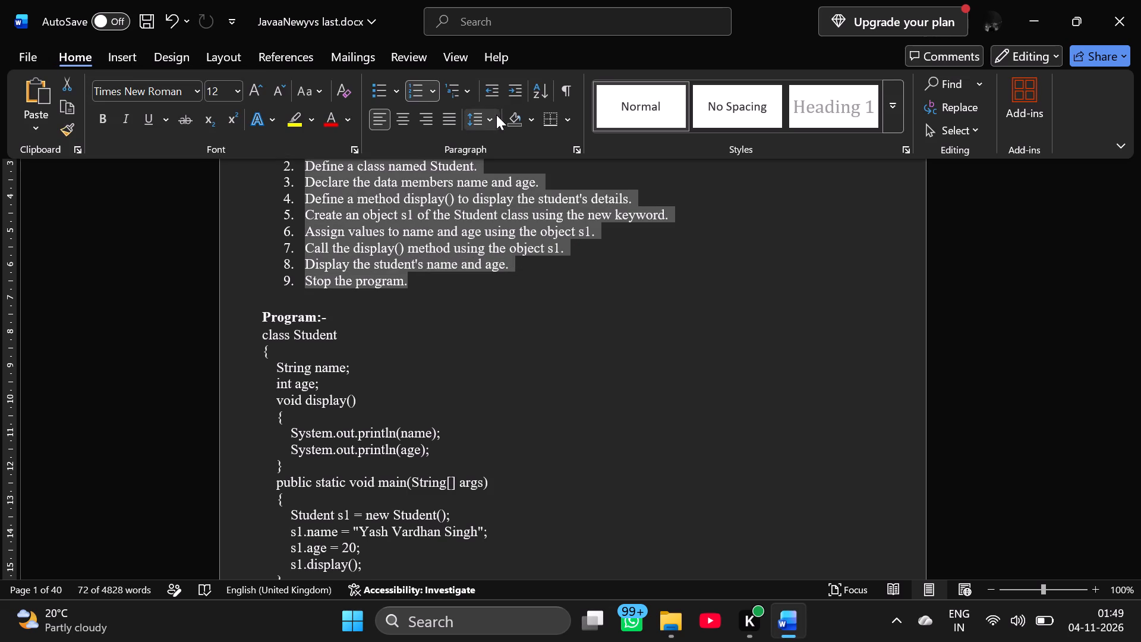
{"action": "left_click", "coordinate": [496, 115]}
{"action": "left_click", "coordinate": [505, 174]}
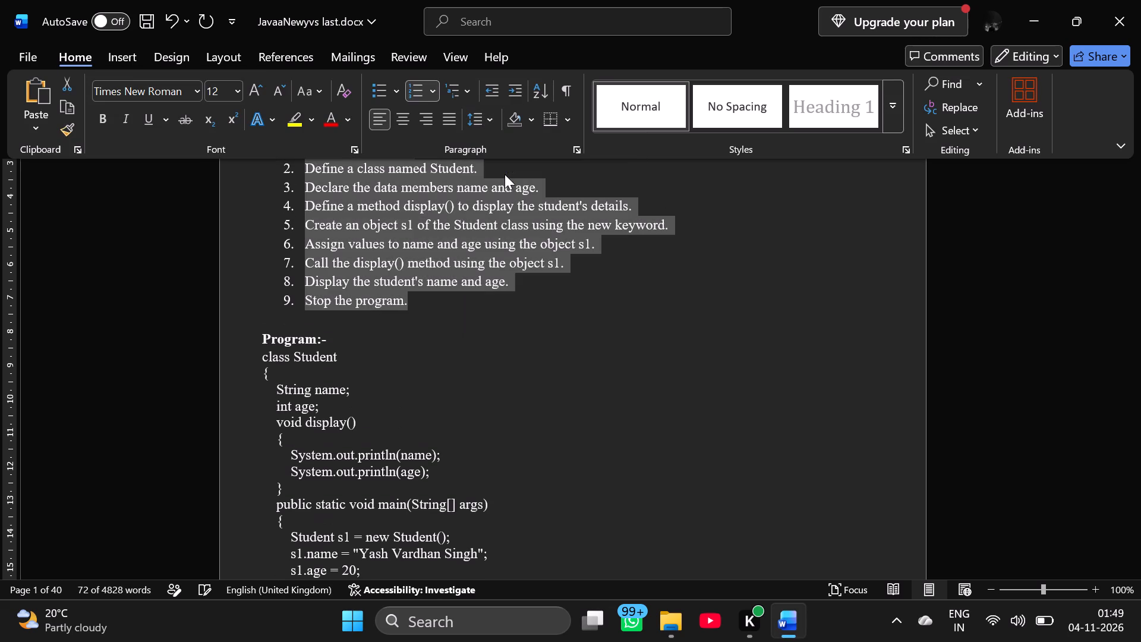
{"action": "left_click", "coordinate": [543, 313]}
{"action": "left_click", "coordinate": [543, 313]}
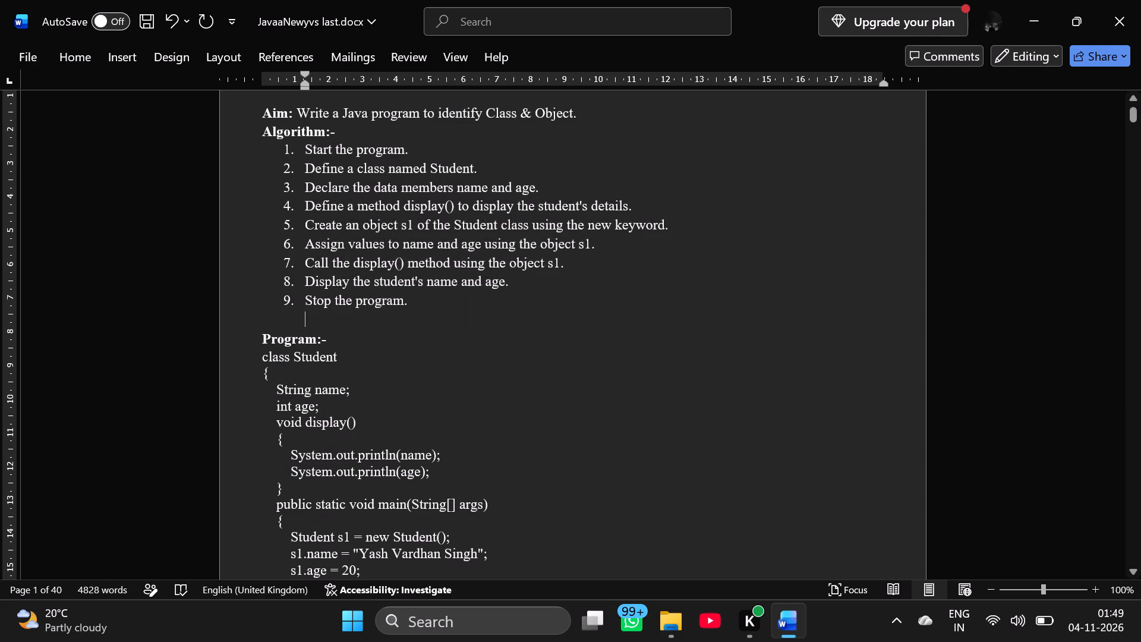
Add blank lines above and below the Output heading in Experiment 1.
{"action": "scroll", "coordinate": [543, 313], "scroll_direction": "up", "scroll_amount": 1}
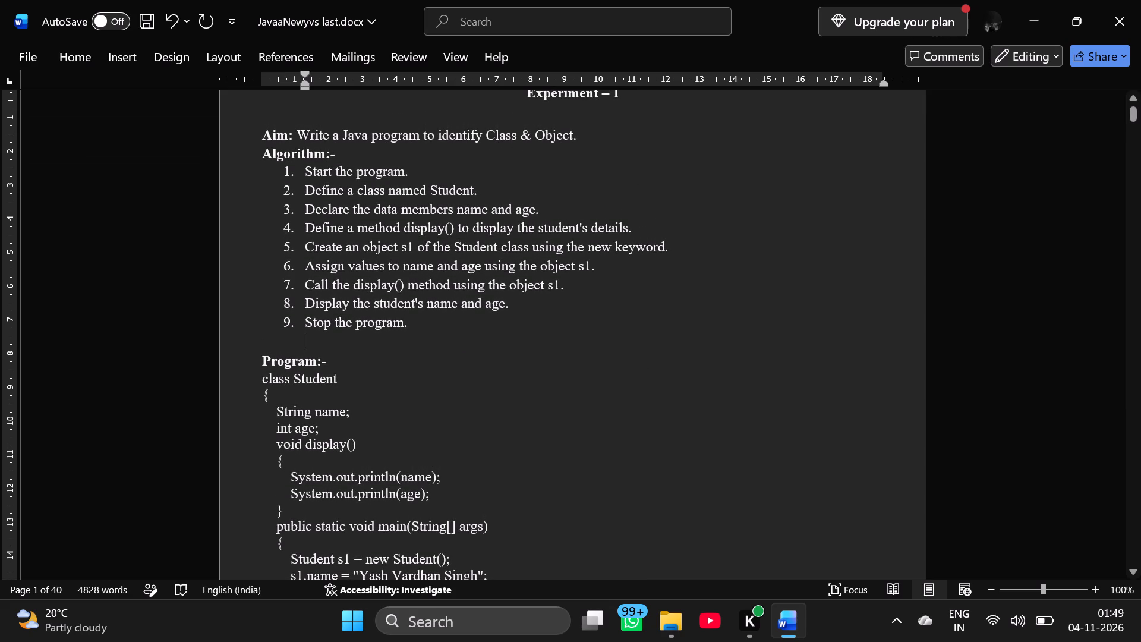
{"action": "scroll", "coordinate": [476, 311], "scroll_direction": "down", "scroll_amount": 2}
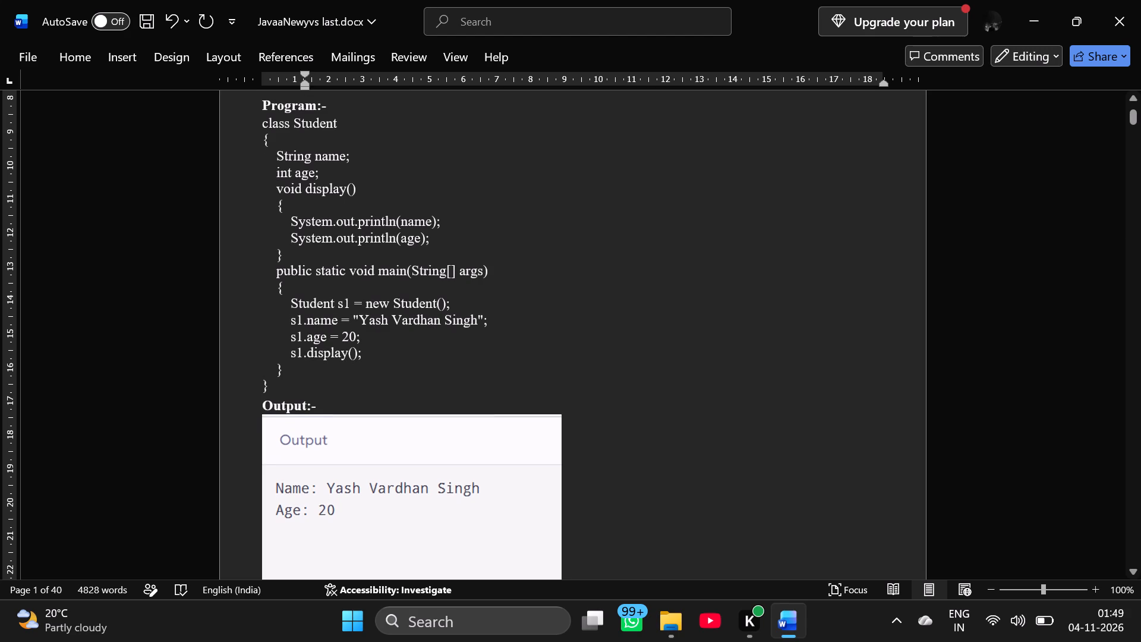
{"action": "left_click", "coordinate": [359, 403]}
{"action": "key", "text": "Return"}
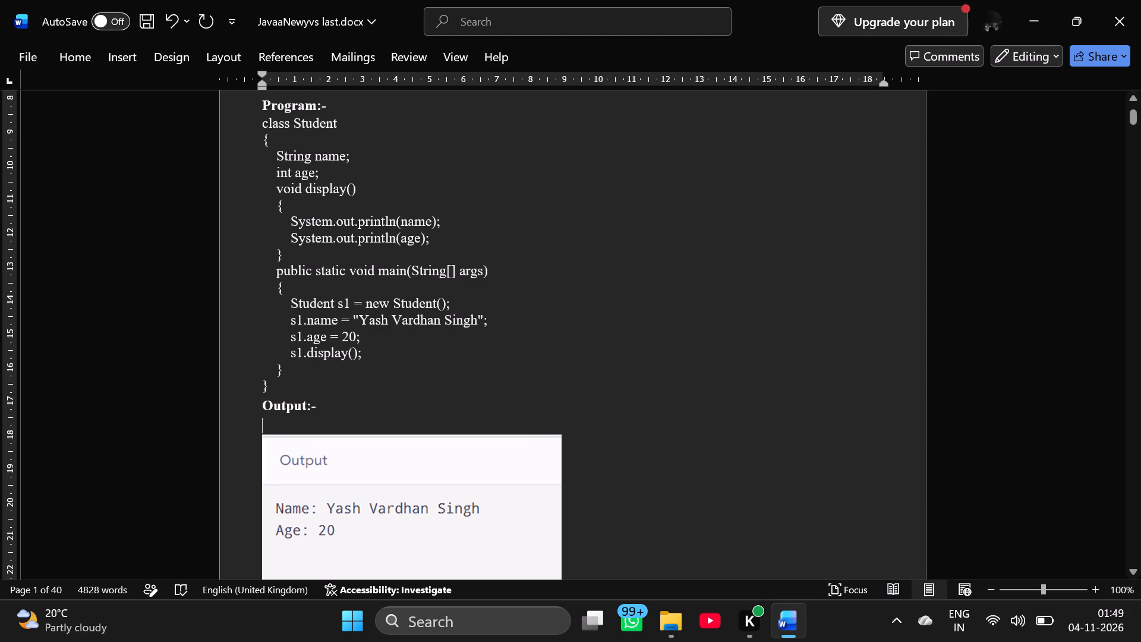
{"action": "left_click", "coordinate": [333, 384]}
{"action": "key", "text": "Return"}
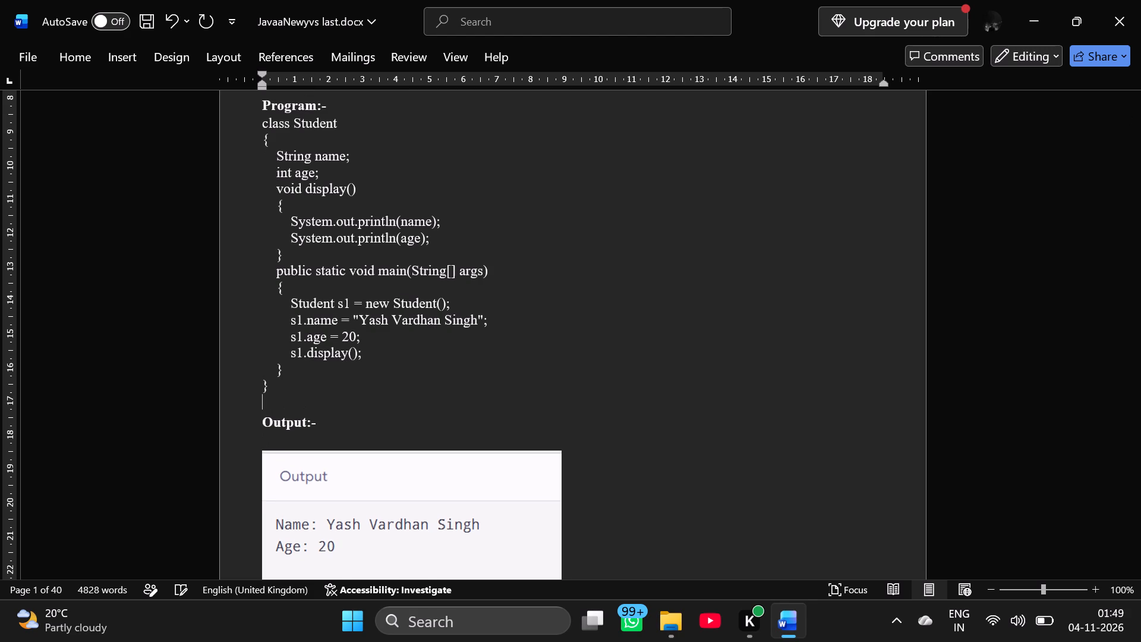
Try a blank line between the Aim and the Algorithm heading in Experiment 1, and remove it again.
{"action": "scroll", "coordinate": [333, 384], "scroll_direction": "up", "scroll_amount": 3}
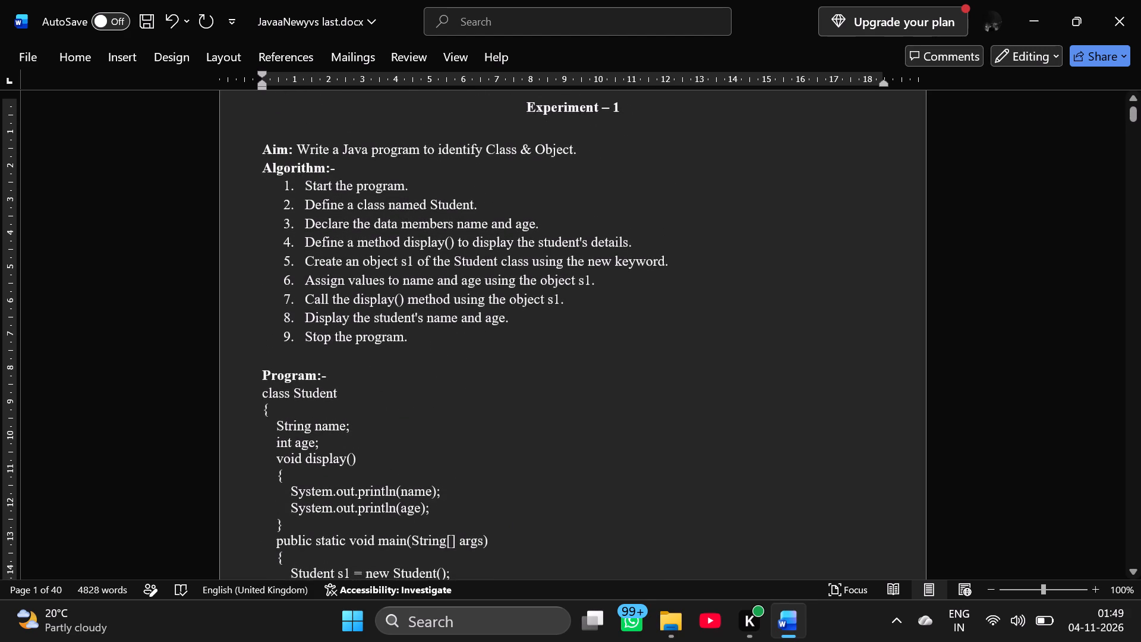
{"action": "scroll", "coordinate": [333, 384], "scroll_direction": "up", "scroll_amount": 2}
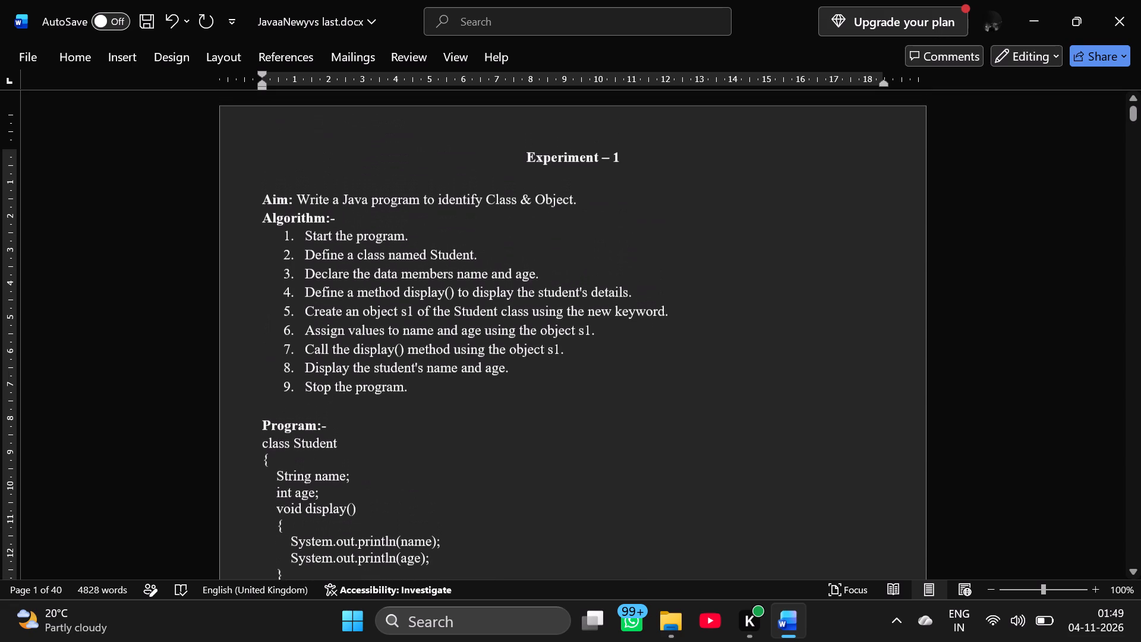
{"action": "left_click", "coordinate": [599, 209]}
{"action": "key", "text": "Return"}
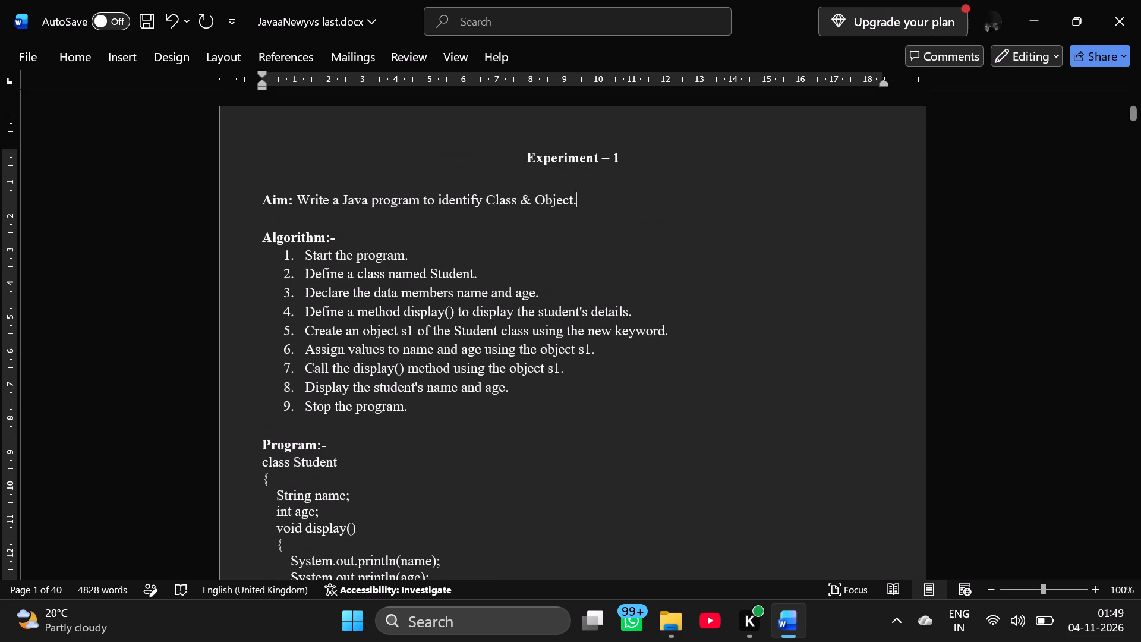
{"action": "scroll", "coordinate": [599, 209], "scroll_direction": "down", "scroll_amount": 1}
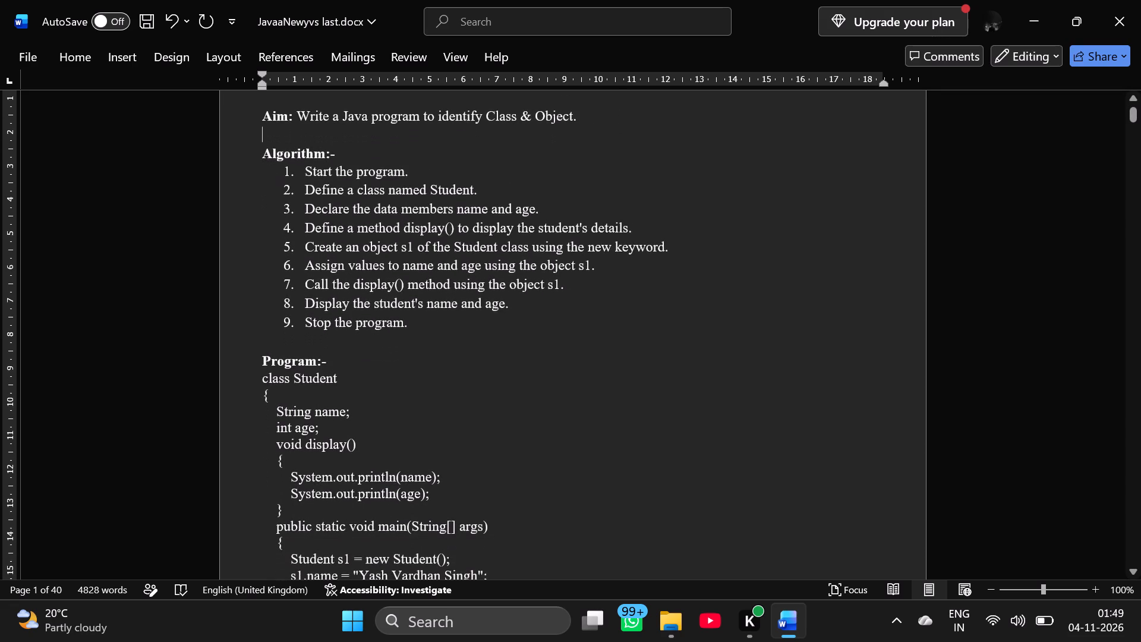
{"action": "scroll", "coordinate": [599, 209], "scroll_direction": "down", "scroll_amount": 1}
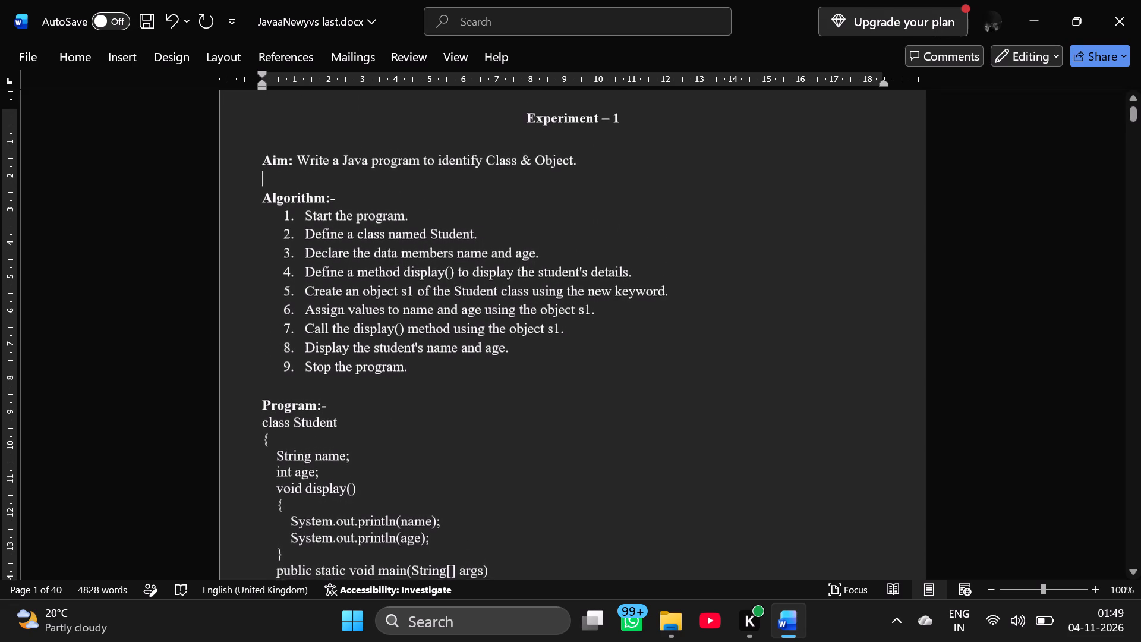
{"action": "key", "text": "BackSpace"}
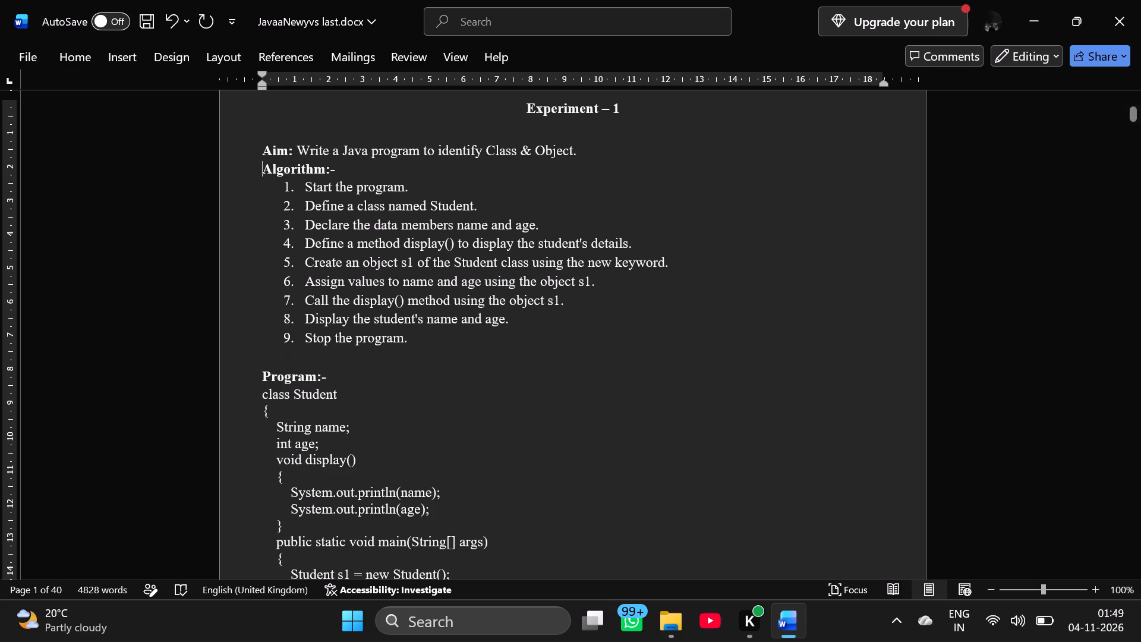
Add a blank line between the Experiment 2 heading and its Aim.
{"action": "scroll", "coordinate": [599, 209], "scroll_direction": "down", "scroll_amount": 2}
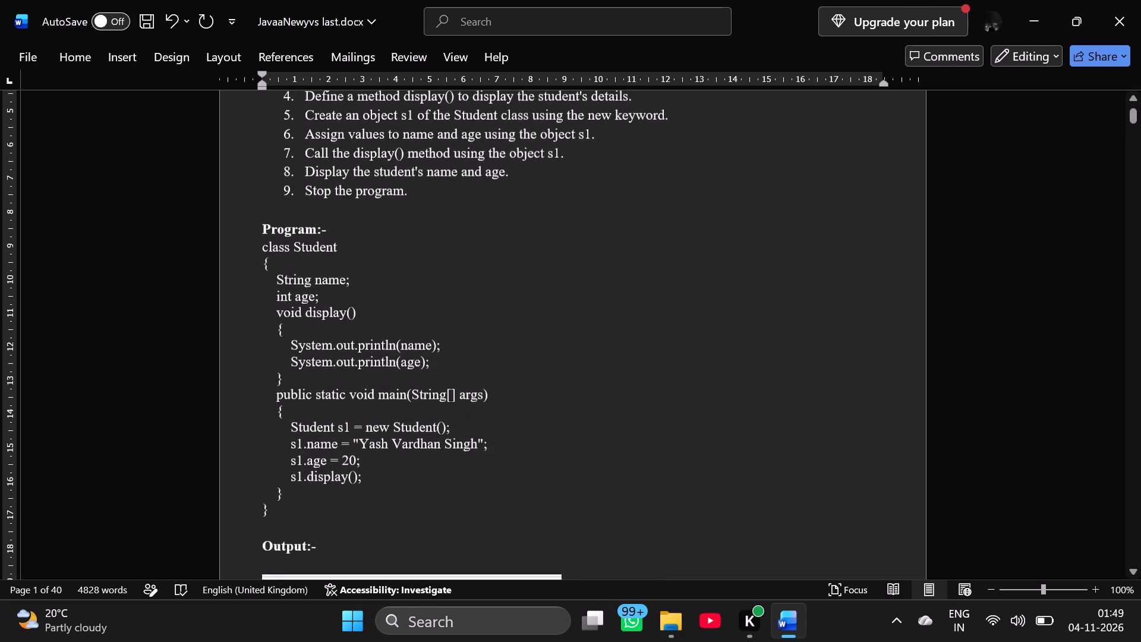
{"action": "scroll", "coordinate": [599, 209], "scroll_direction": "down", "scroll_amount": 3}
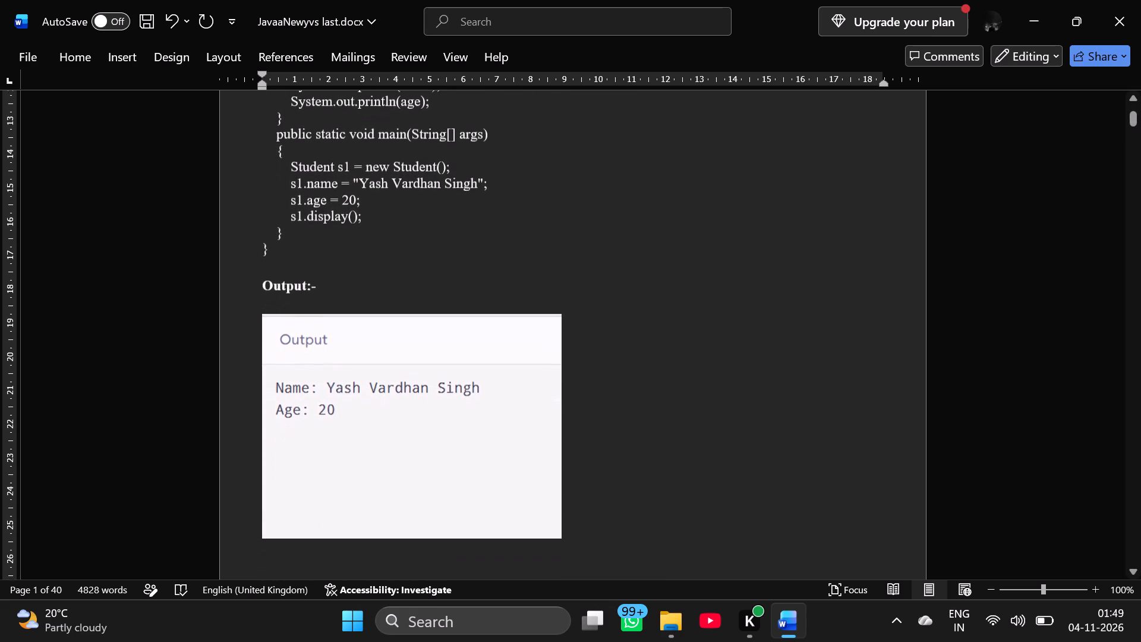
{"action": "scroll", "coordinate": [599, 209], "scroll_direction": "down", "scroll_amount": 1}
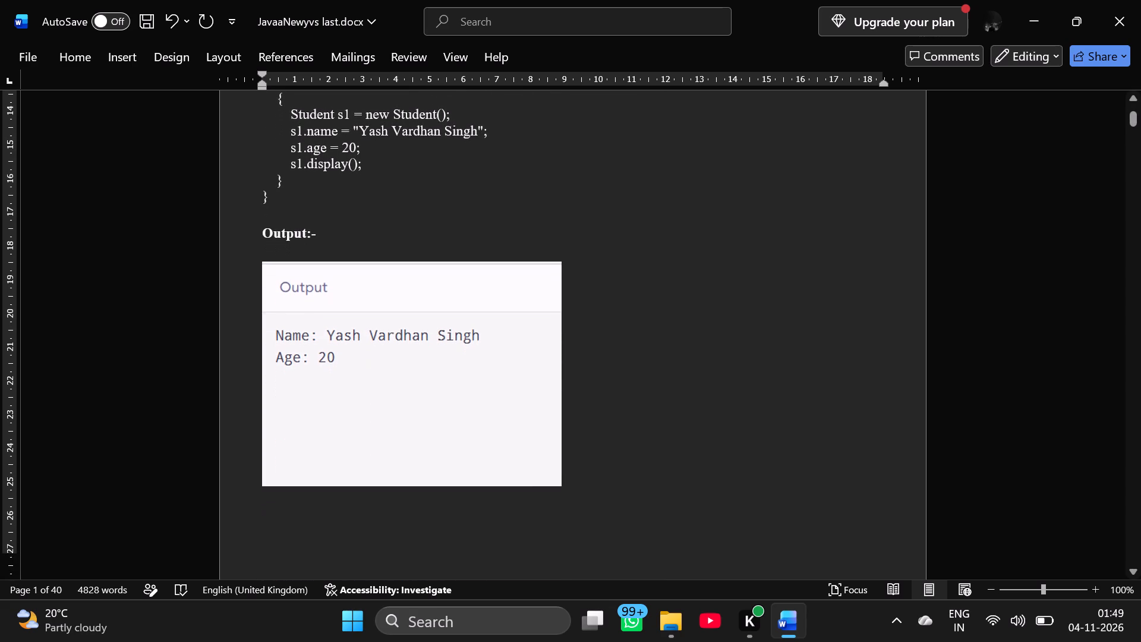
{"action": "scroll", "coordinate": [599, 209], "scroll_direction": "down", "scroll_amount": 2}
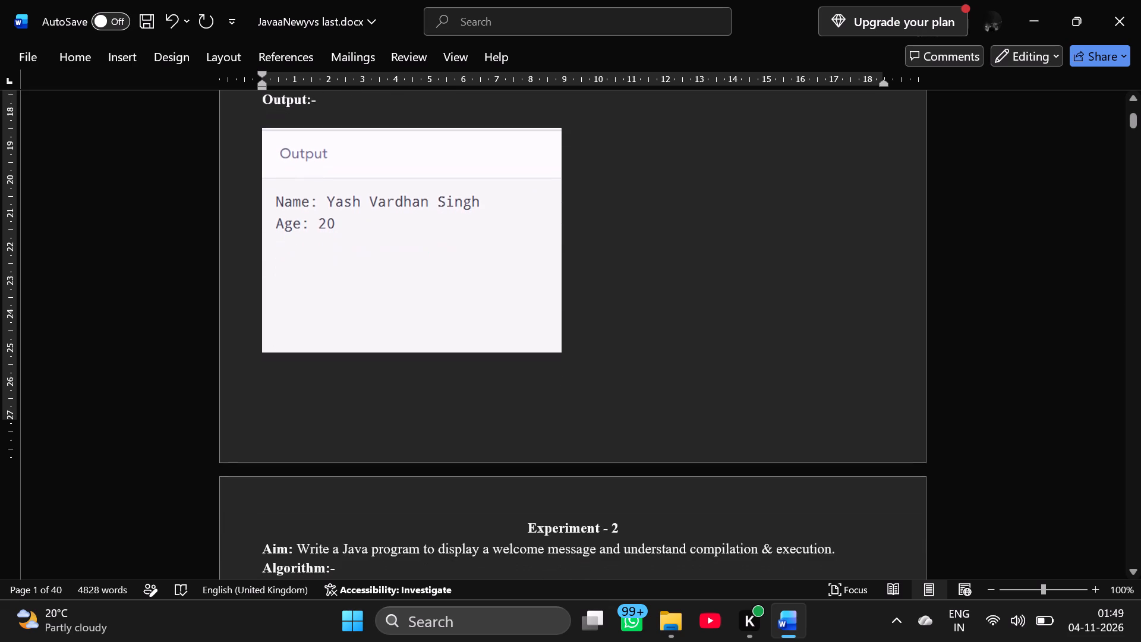
{"action": "scroll", "coordinate": [599, 209], "scroll_direction": "down", "scroll_amount": 1}
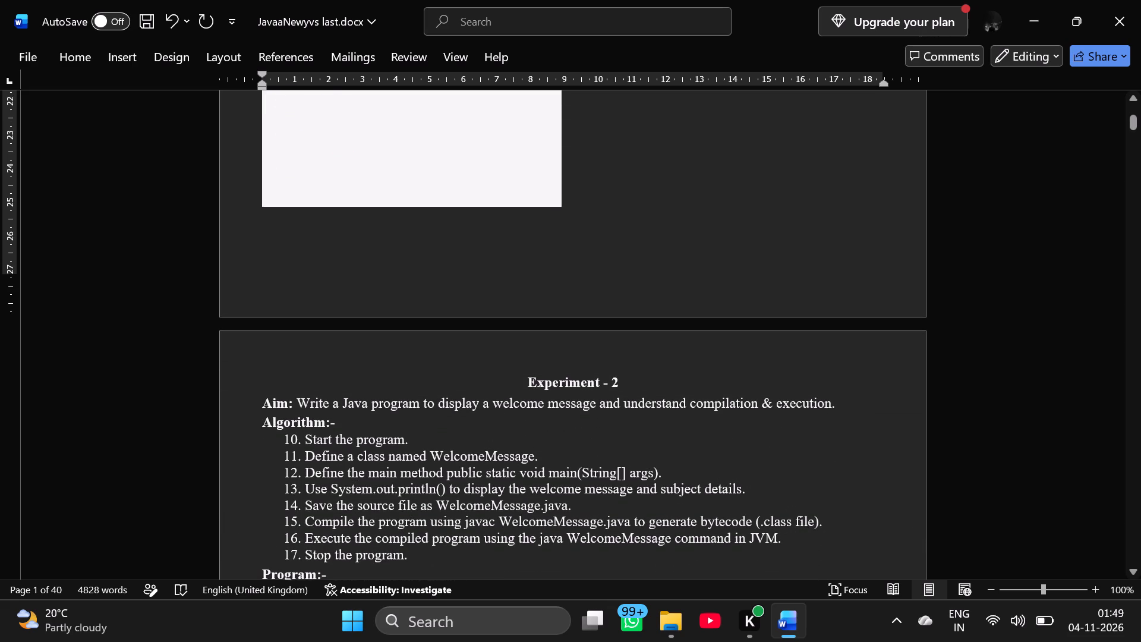
{"action": "left_click", "coordinate": [635, 377]}
{"action": "key", "text": "Return"}
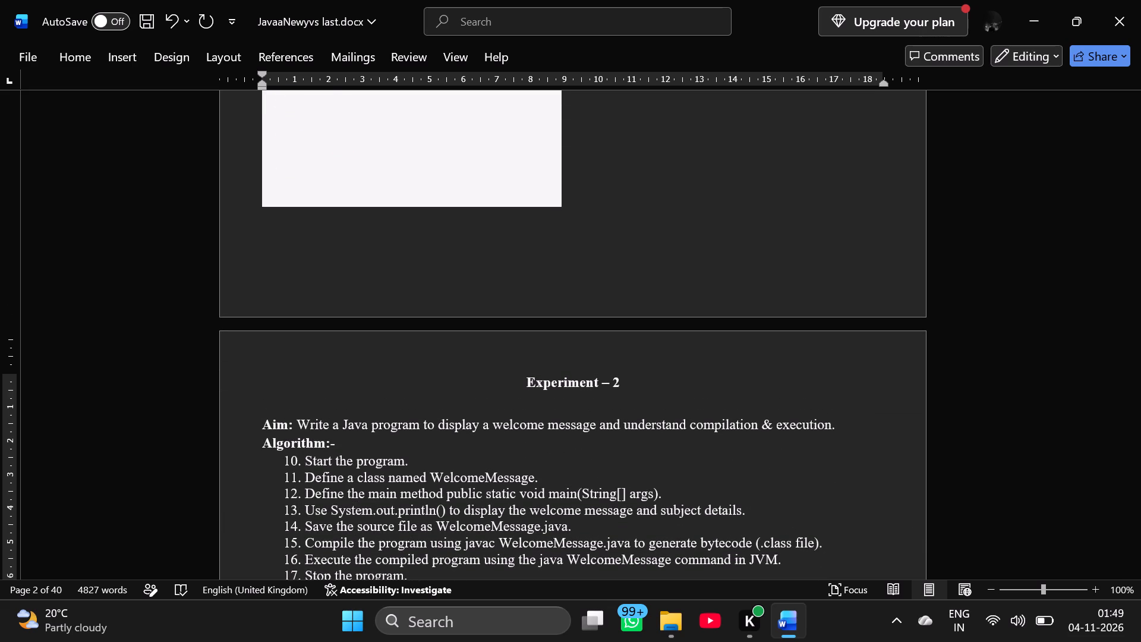
Delete all of Experiment 1, from its heading through its output image, so the document starts at the Experiment 2 heading.
{"action": "scroll", "coordinate": [635, 377], "scroll_direction": "up", "scroll_amount": 4}
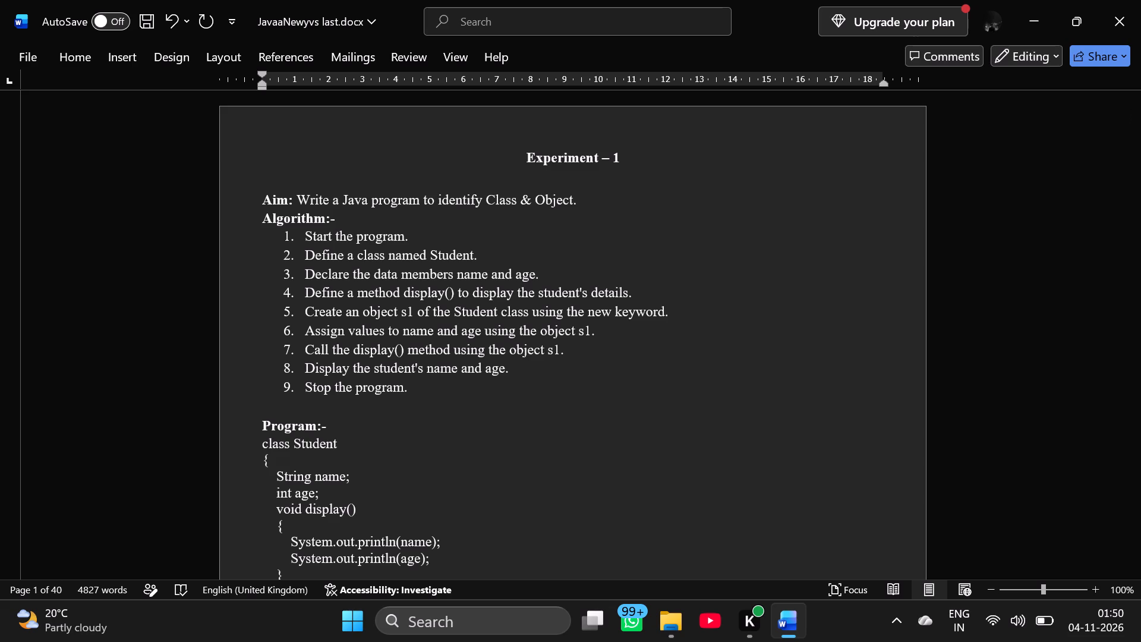
{"action": "left_click_drag", "start_coordinate": [266, 144], "coordinate": [397, 459]}
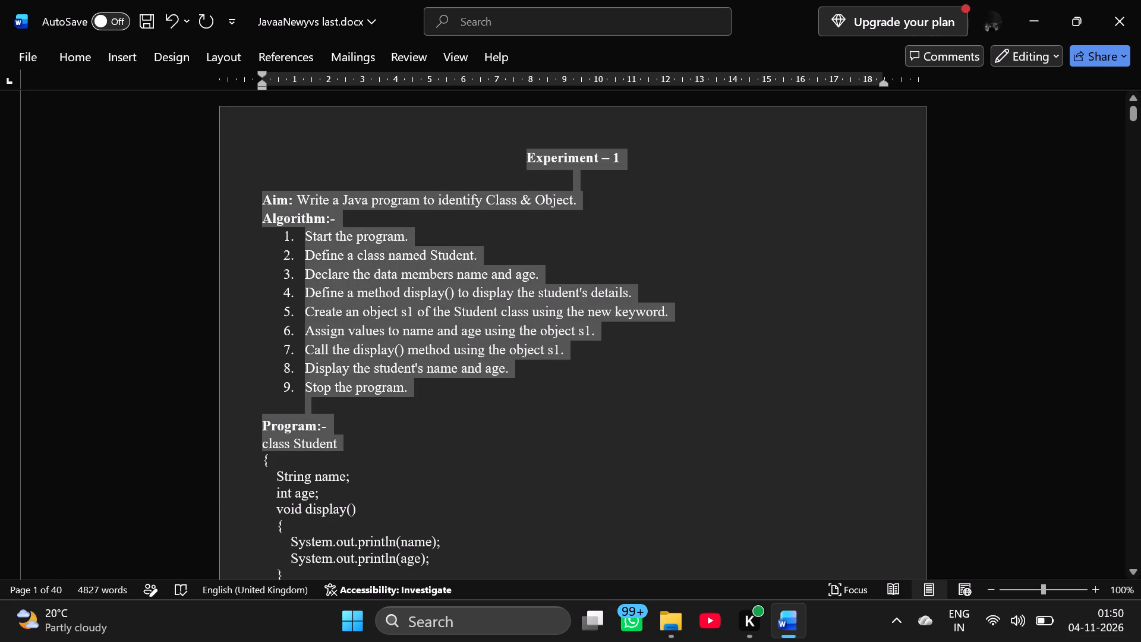
{"action": "left_click_drag", "start_coordinate": [397, 459], "coordinate": [531, 254]}
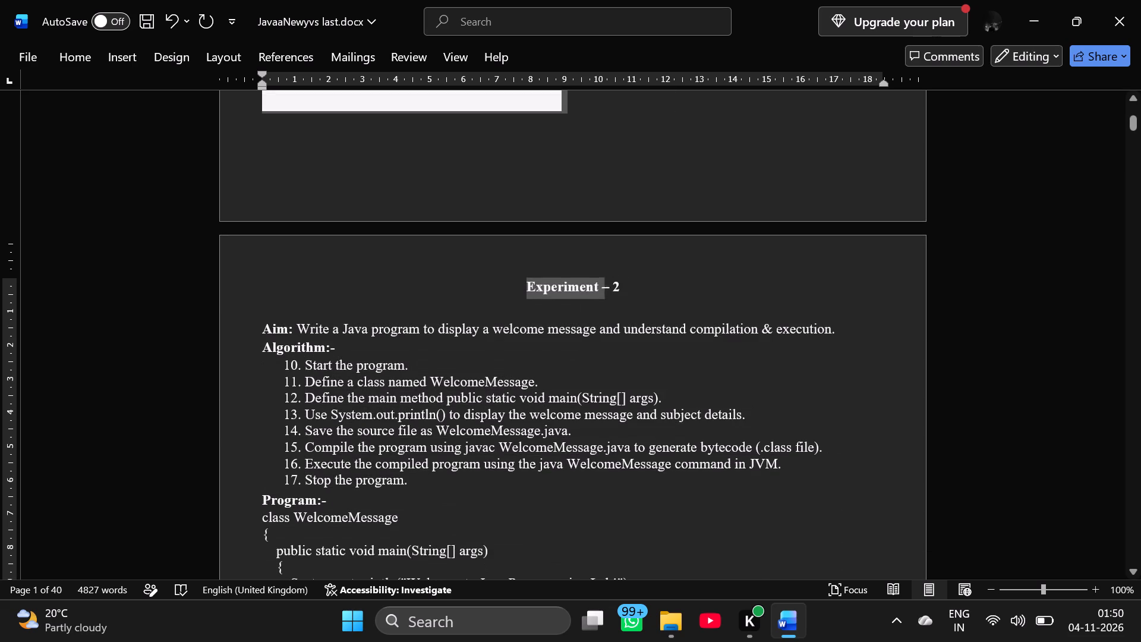
{"action": "left_click_drag", "start_coordinate": [531, 254], "coordinate": [535, 167]}
{"action": "key", "text": "Delete"}
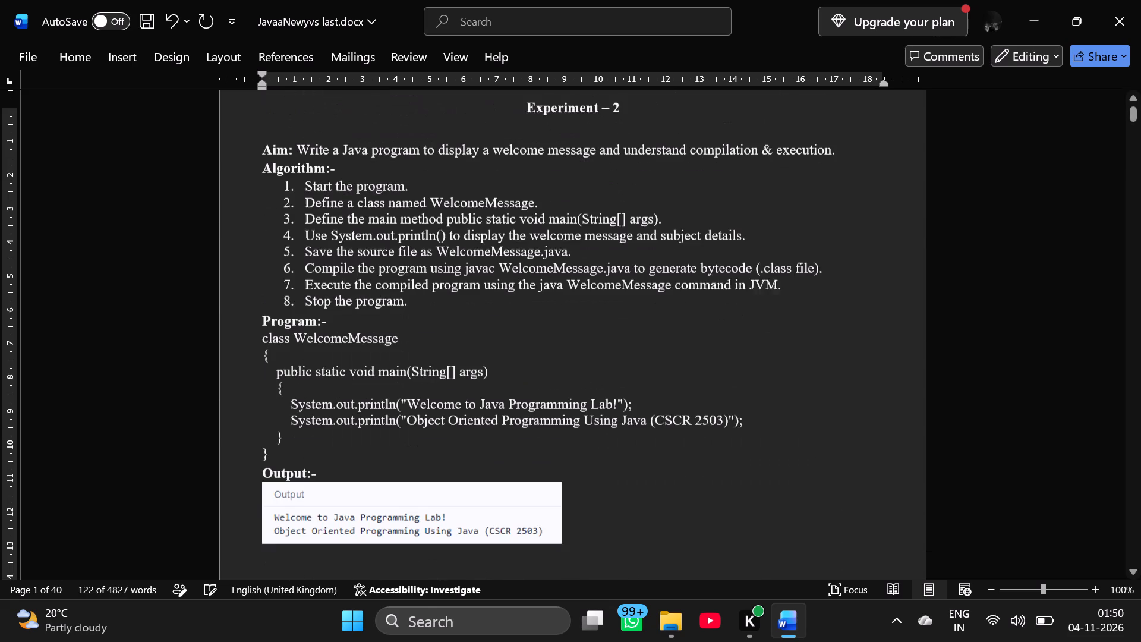
Set the line spacing of algorithm steps 2 to 8 in Experiment 2 to 1.15.
{"action": "scroll", "coordinate": [535, 167], "scroll_direction": "down", "scroll_amount": 1}
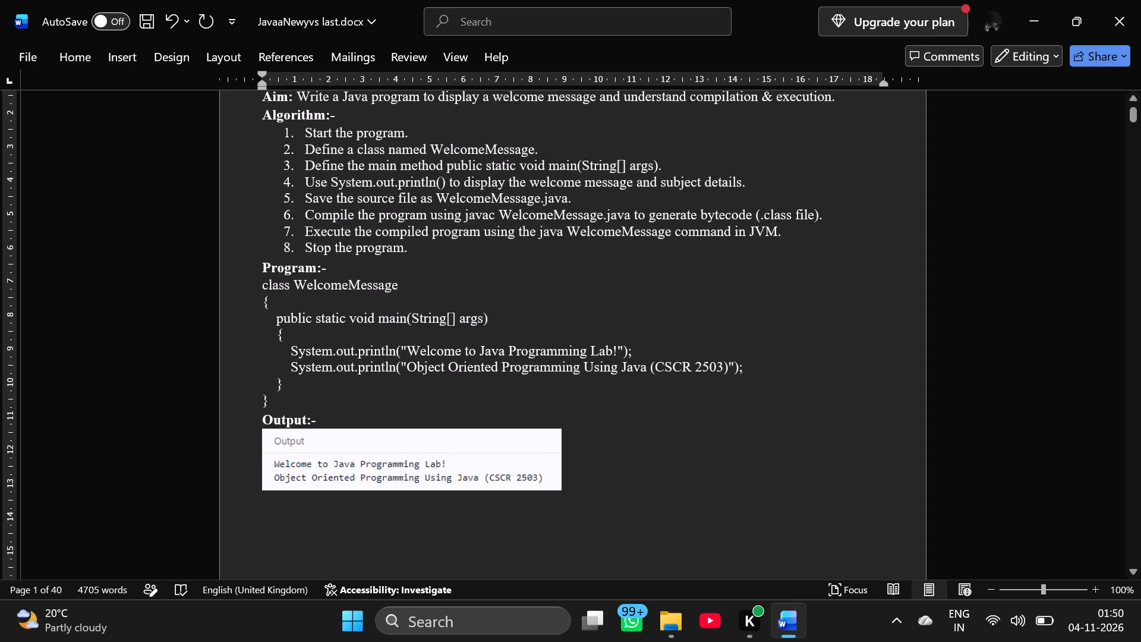
{"action": "scroll", "coordinate": [307, 253], "scroll_direction": "up", "scroll_amount": 1}
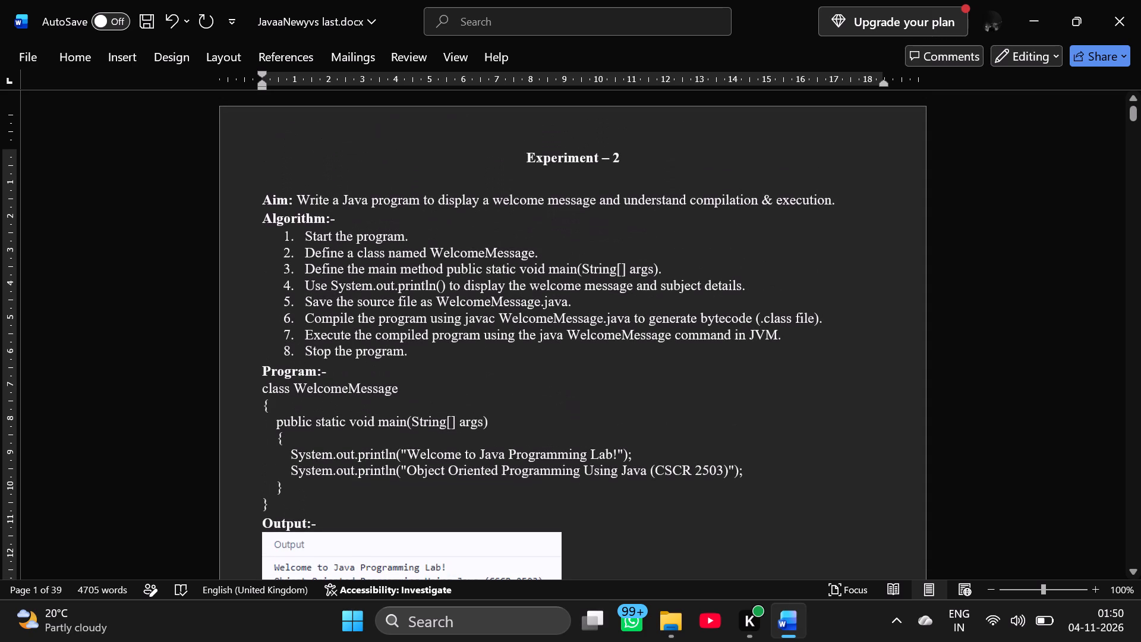
{"action": "scroll", "coordinate": [307, 253], "scroll_direction": "up", "scroll_amount": 1}
{"action": "left_click_drag", "start_coordinate": [279, 248], "coordinate": [399, 353]}
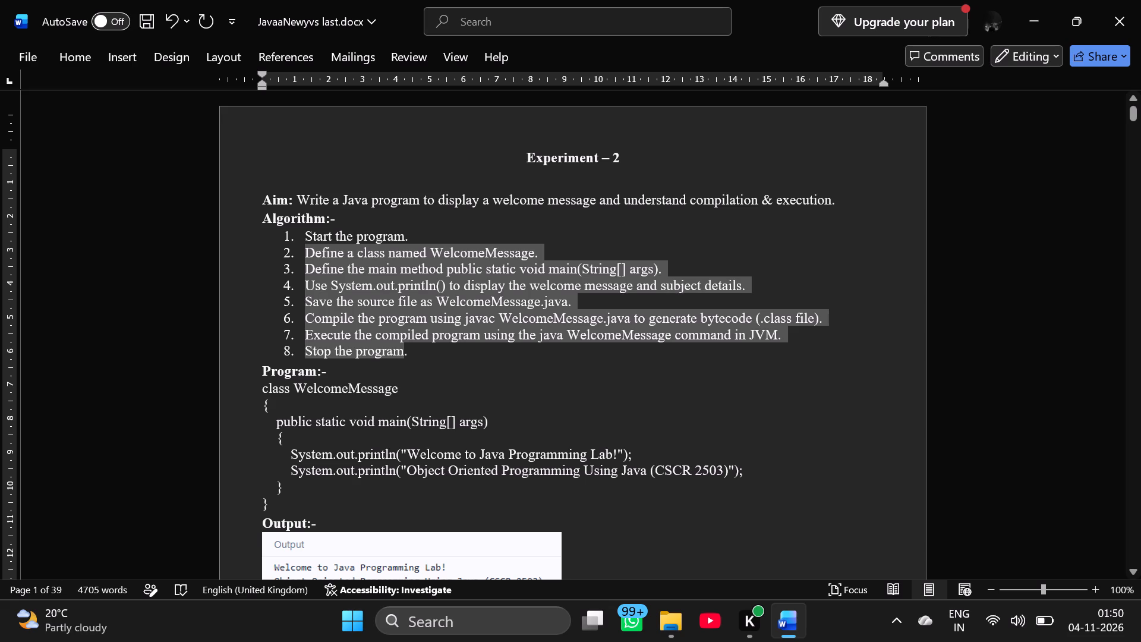
{"action": "left_click_drag", "start_coordinate": [399, 353], "coordinate": [405, 353]}
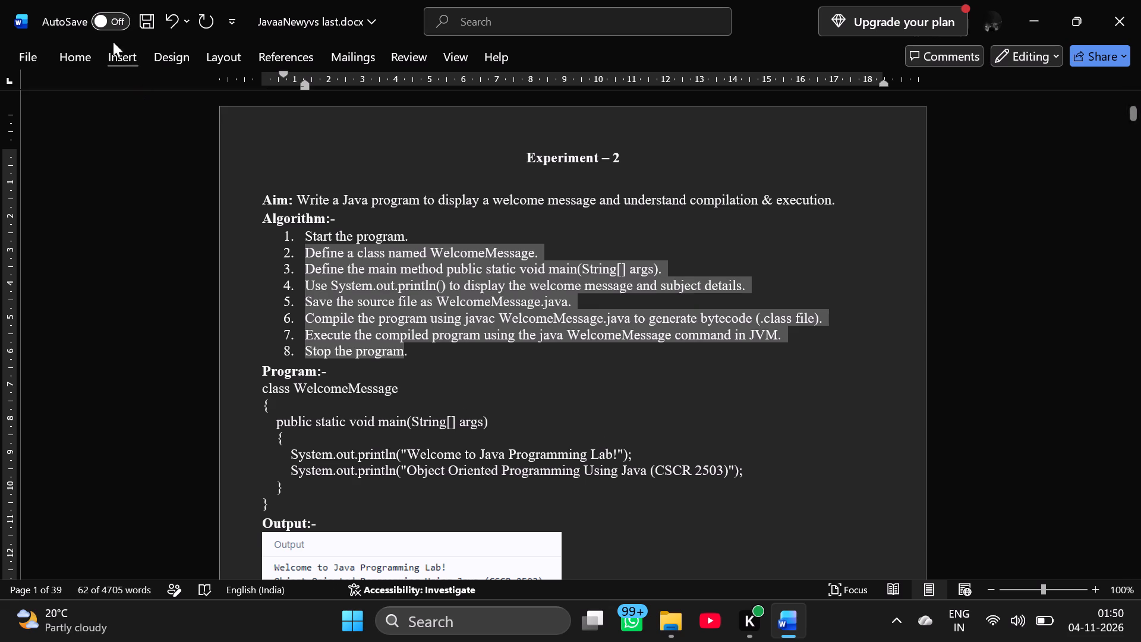
{"action": "left_click", "coordinate": [83, 67]}
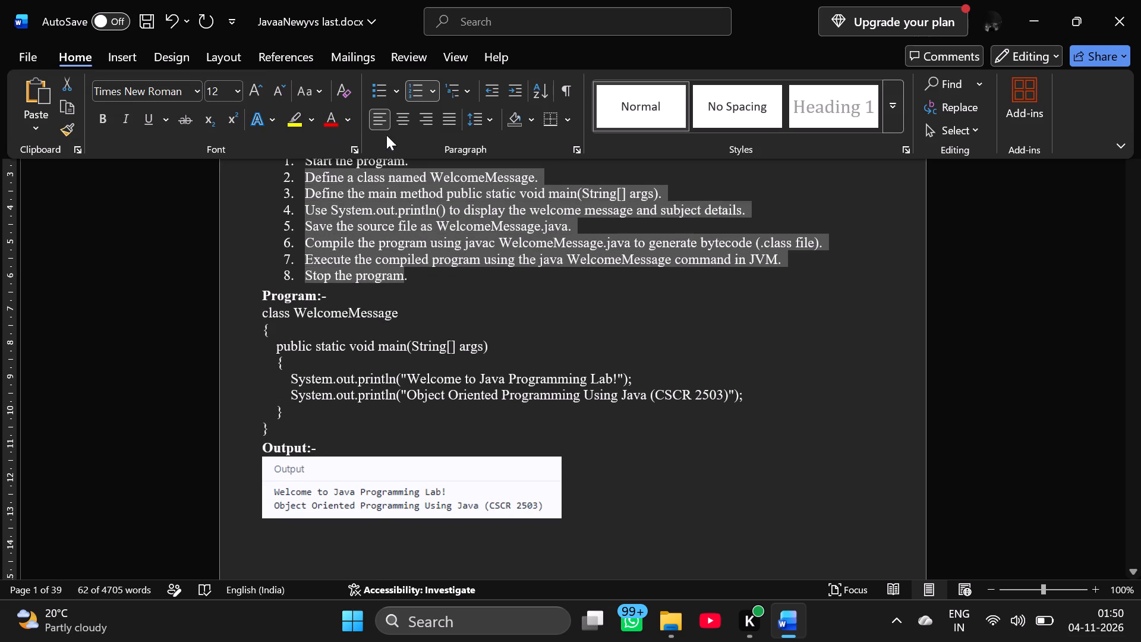
{"action": "left_click", "coordinate": [475, 120]}
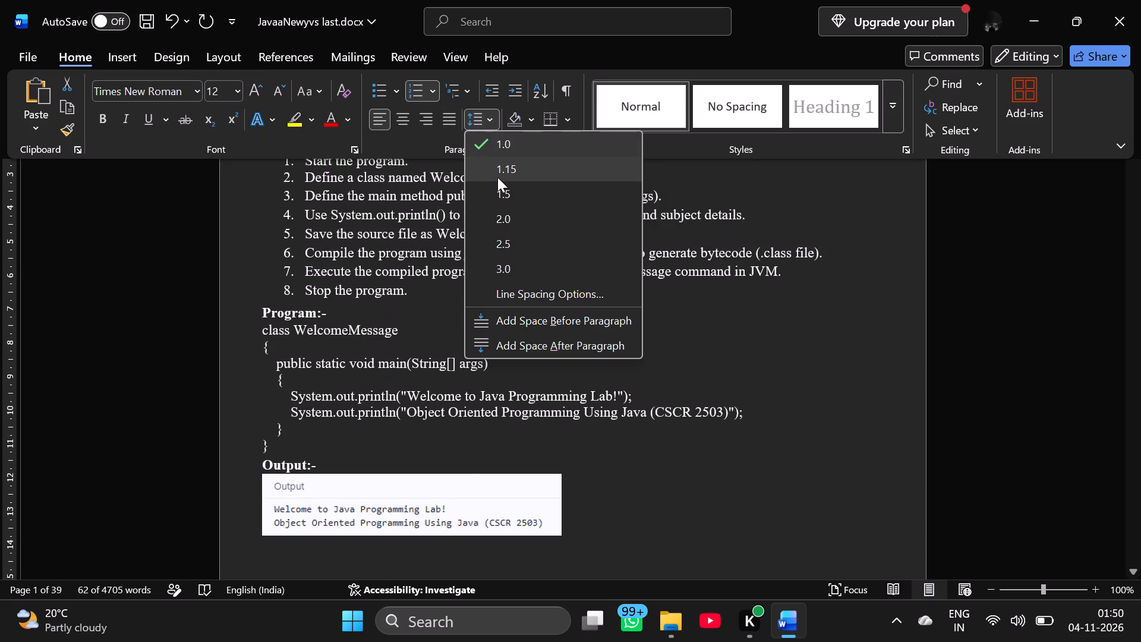
{"action": "left_click", "coordinate": [497, 177]}
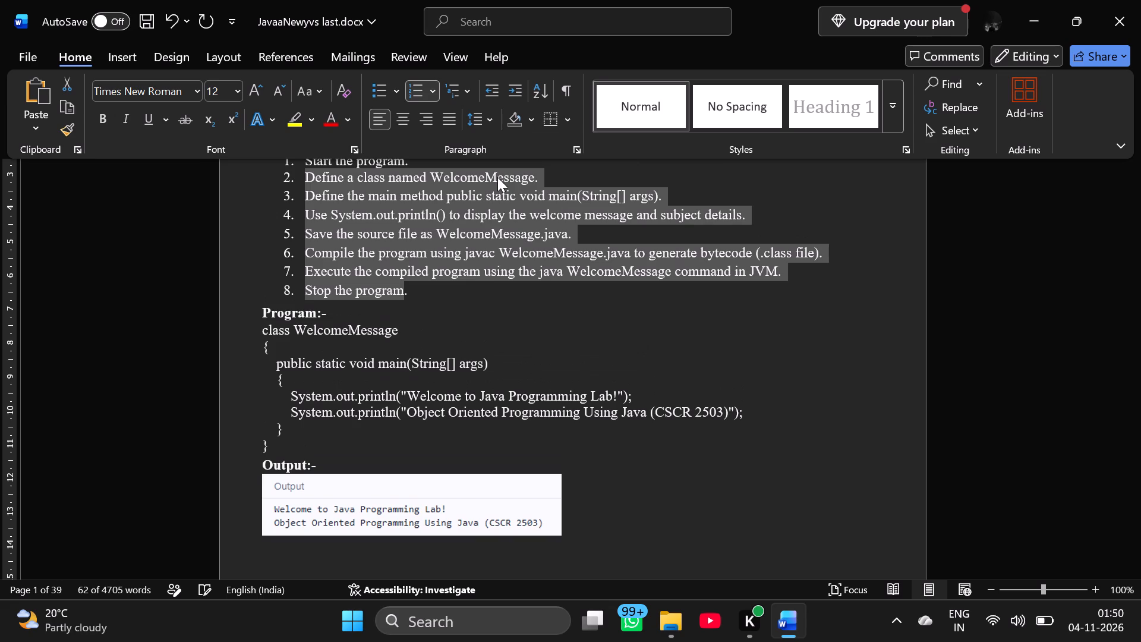
{"action": "left_click", "coordinate": [489, 269]}
{"action": "left_click", "coordinate": [489, 269]}
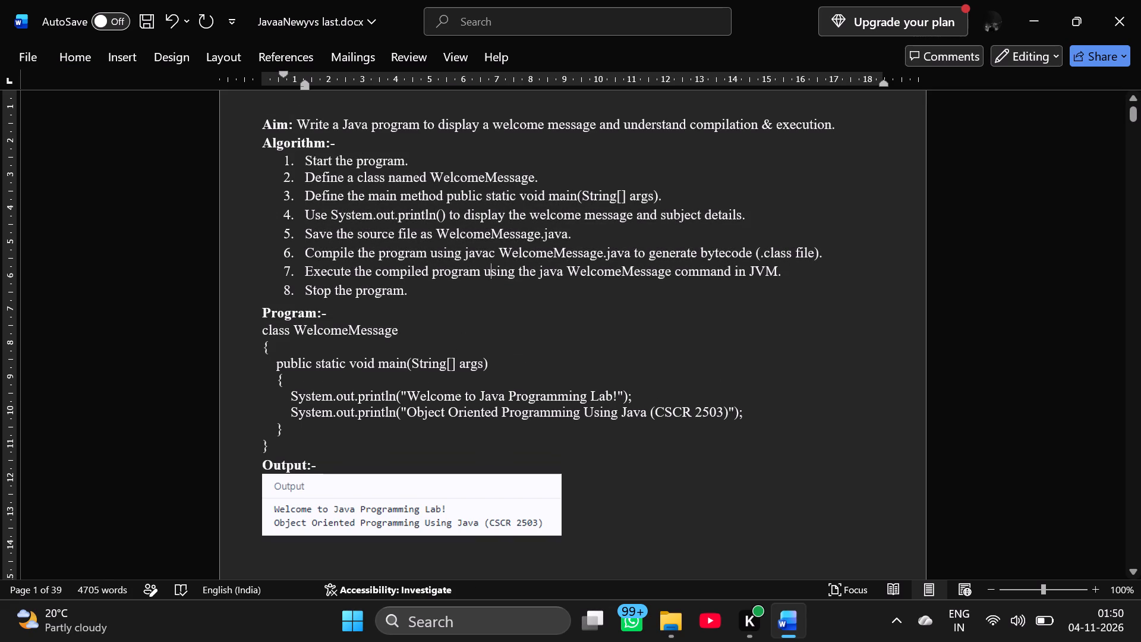
Add a blank line between the Output heading and the output image in Experiment 2.
{"action": "scroll", "coordinate": [395, 314], "scroll_direction": "down", "scroll_amount": 1}
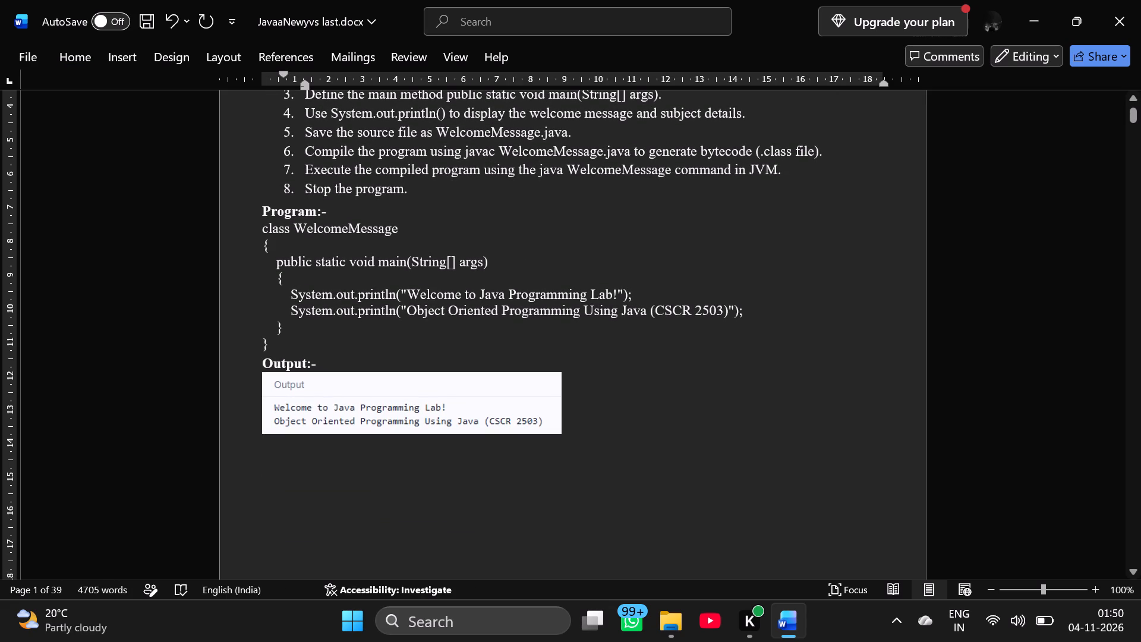
{"action": "left_click", "coordinate": [348, 358]}
{"action": "key", "text": "Return"}
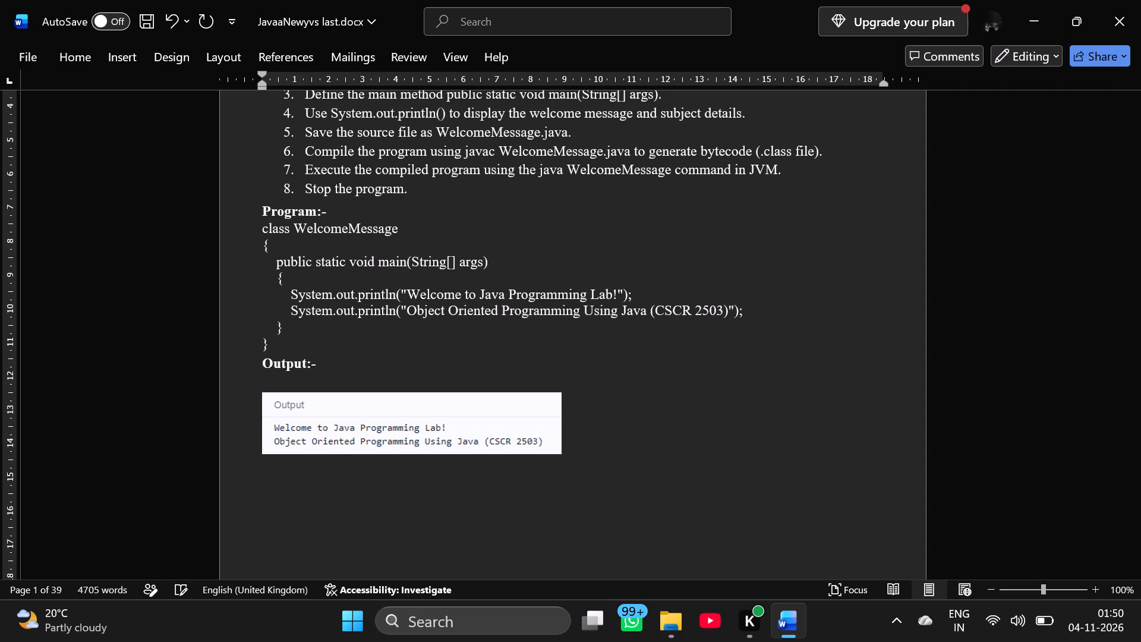
{"action": "left_click", "coordinate": [303, 335]}
Enlarge the Experiment 2 output image proportionally to about 11 cm wide.
{"action": "left_click", "coordinate": [521, 448]}
{"action": "left_click_drag", "start_coordinate": [567, 458], "coordinate": [614, 468]}
{"action": "left_click", "coordinate": [740, 486]}
Add a blank line between the Experiment 3 heading and its Aim.
{"action": "scroll", "coordinate": [740, 486], "scroll_direction": "down", "scroll_amount": 2}
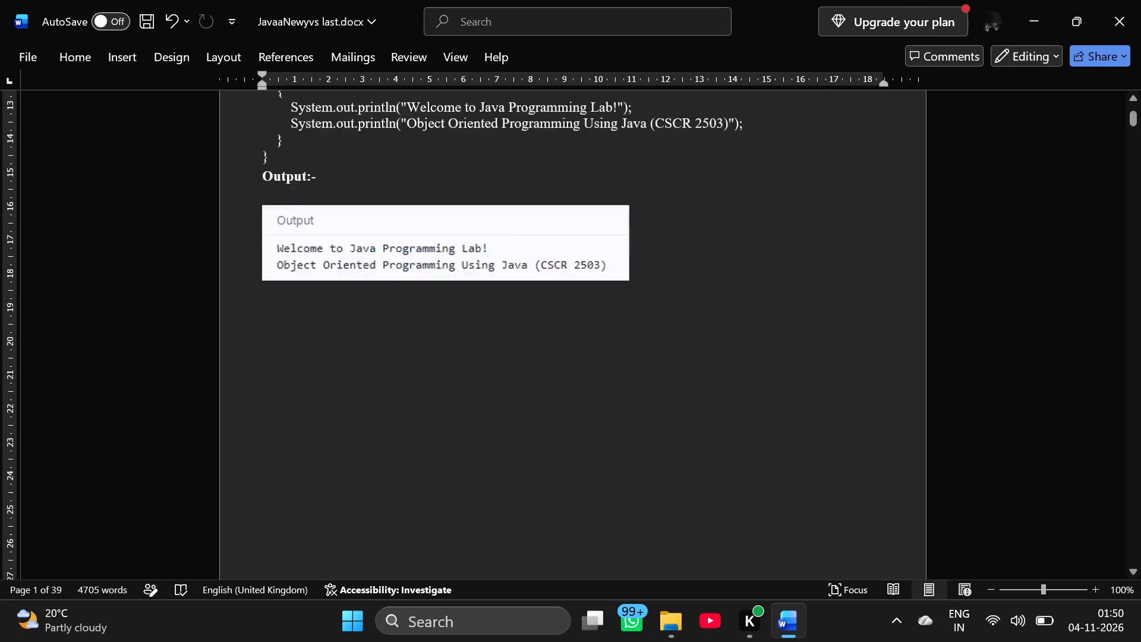
{"action": "scroll", "coordinate": [740, 486], "scroll_direction": "down", "scroll_amount": 3}
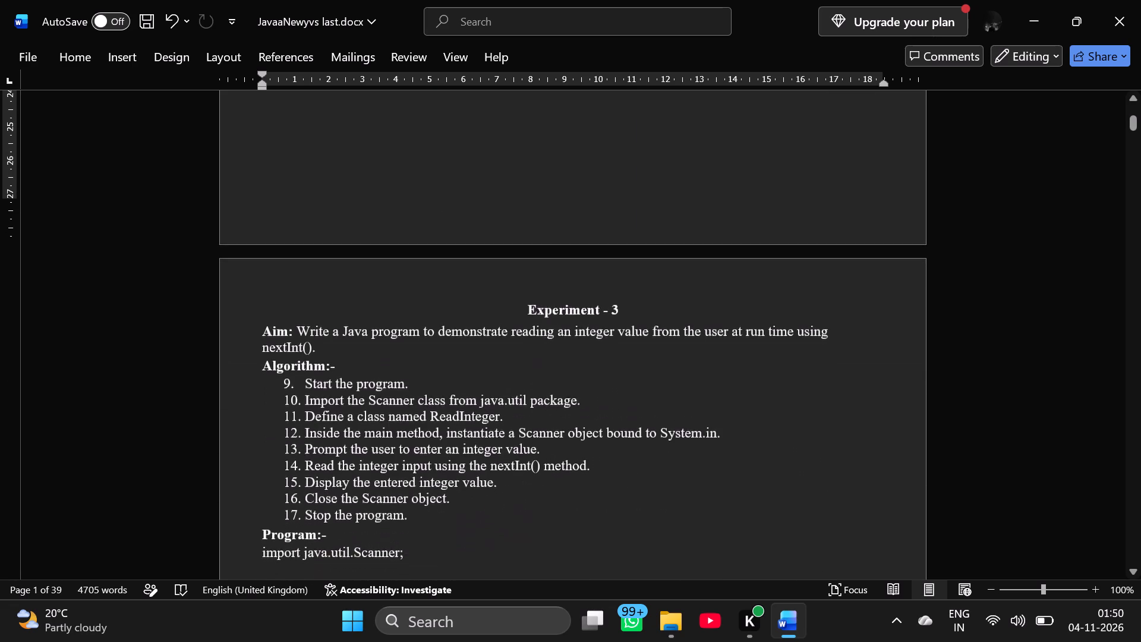
{"action": "left_click", "coordinate": [650, 306]}
{"action": "key", "text": "Return"}
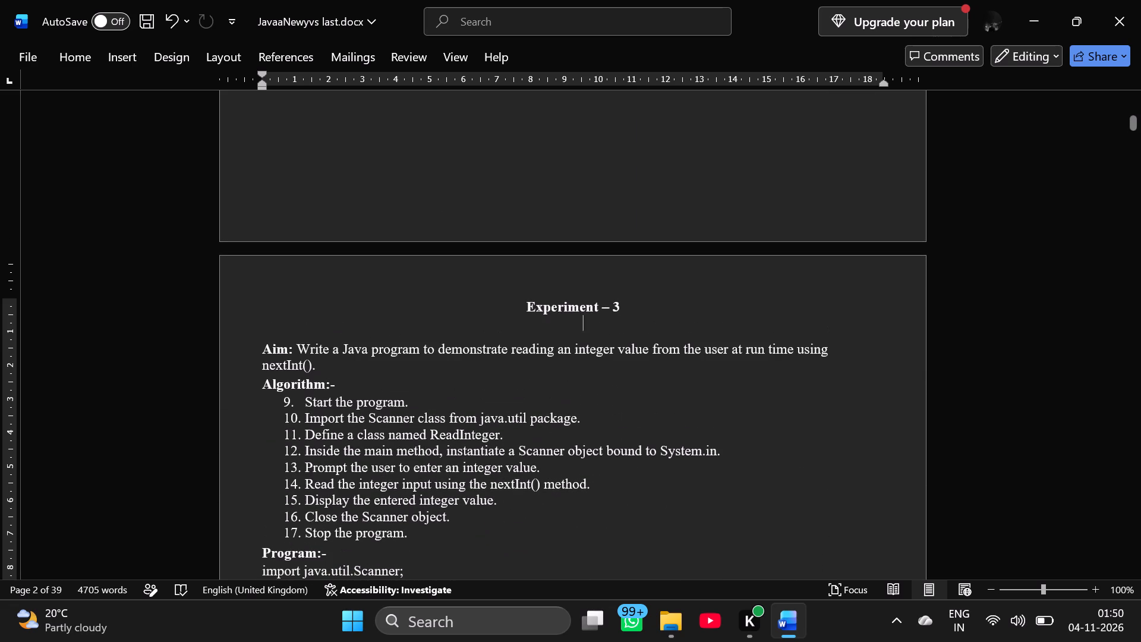
Remove and reapply the numbering on all Experiment 3 algorithm steps so they run from 1 to 9.
{"action": "scroll", "coordinate": [650, 306], "scroll_direction": "down", "scroll_amount": 1}
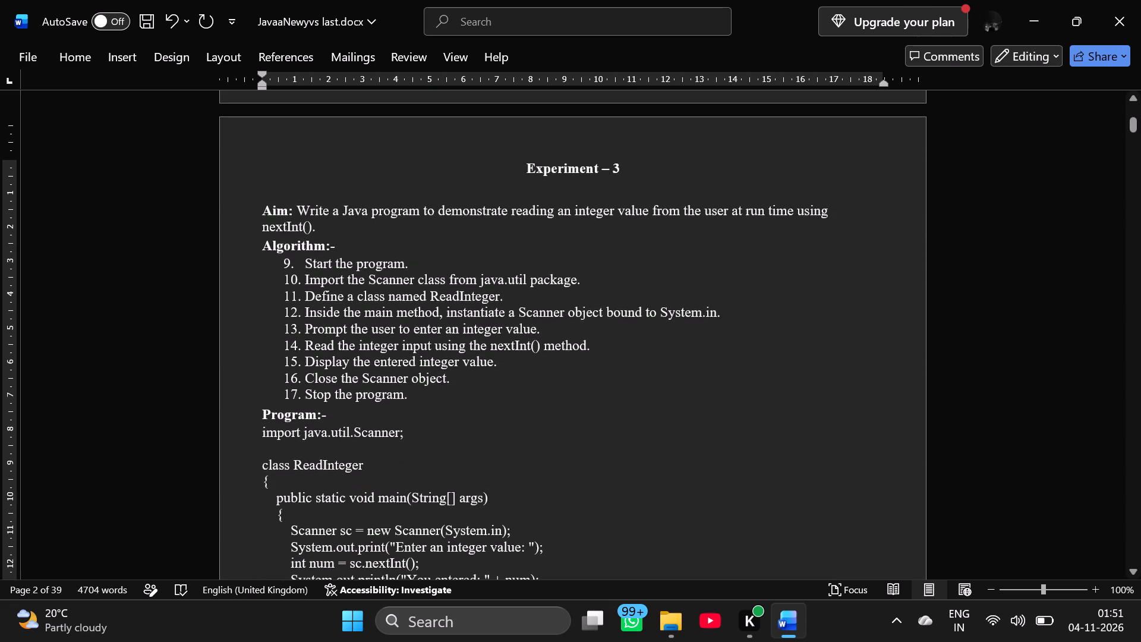
{"action": "left_click_drag", "start_coordinate": [275, 266], "coordinate": [428, 395]}
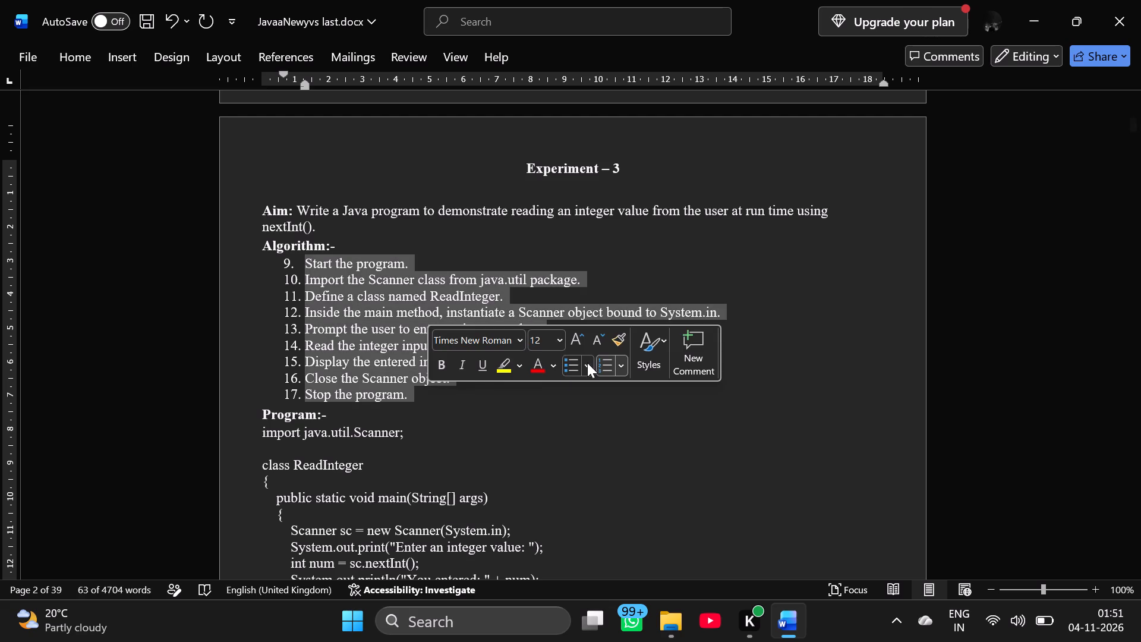
{"action": "left_click", "coordinate": [606, 364]}
{"action": "left_click", "coordinate": [606, 364]}
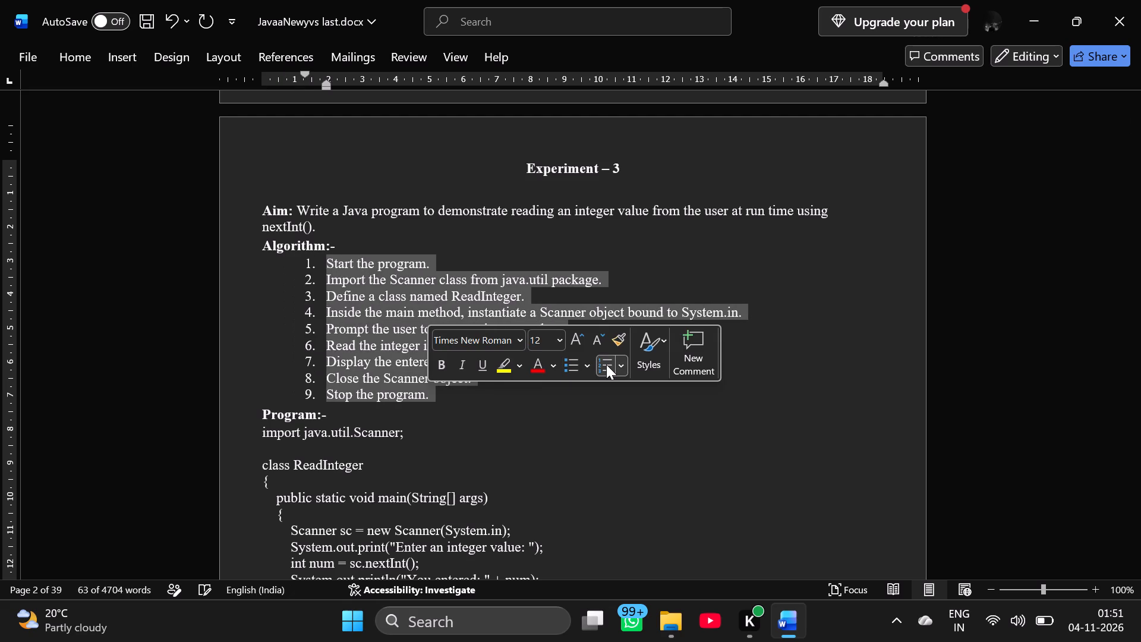
Set the line spacing of all nine algorithm steps in Experiment 3 to 1.15.
{"action": "left_click", "coordinate": [69, 58]}
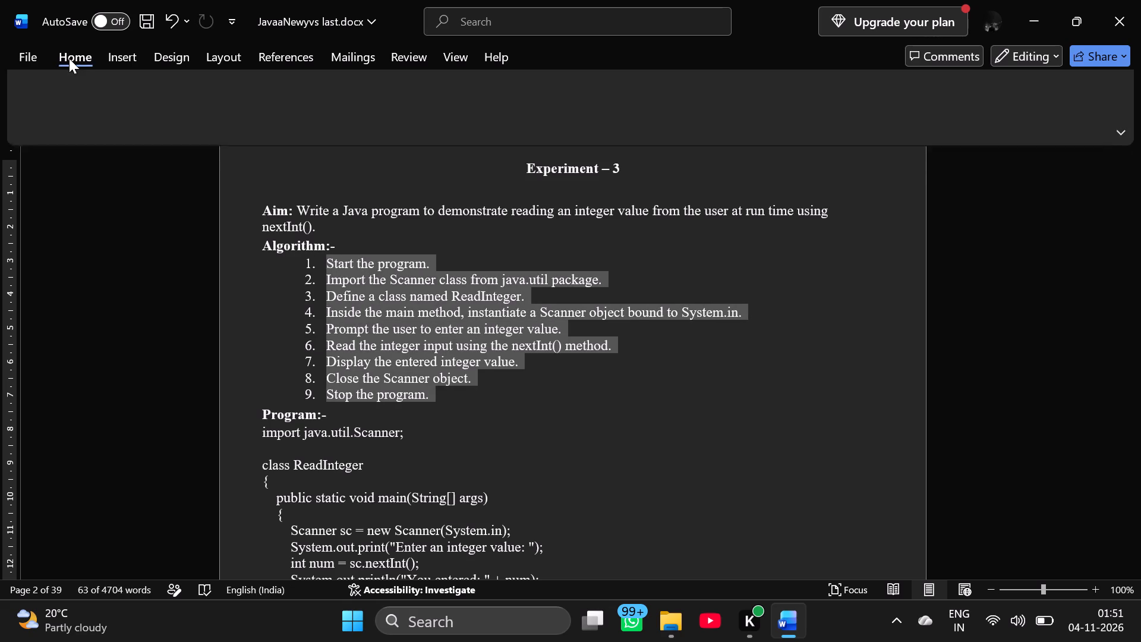
{"action": "left_click", "coordinate": [478, 122]}
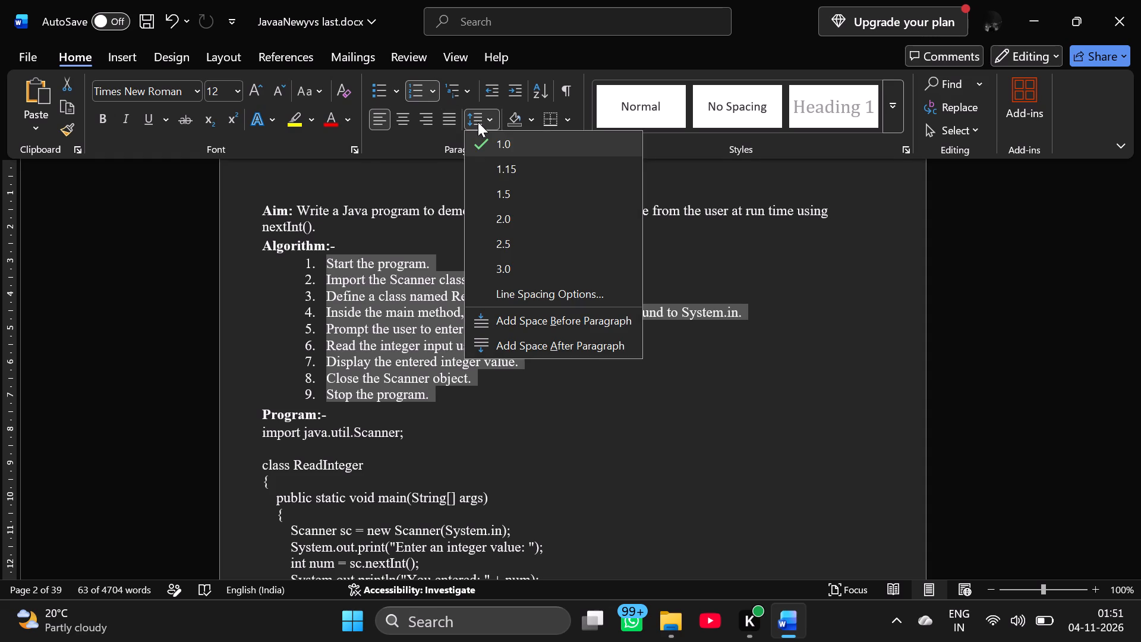
{"action": "left_click", "coordinate": [519, 173]}
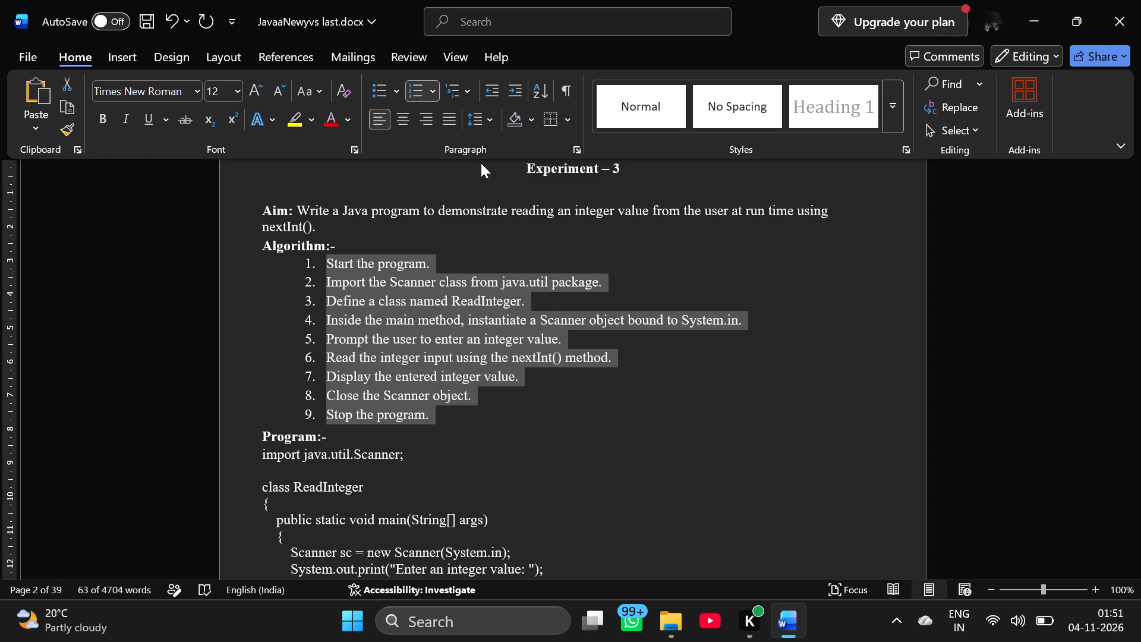
{"action": "left_click", "coordinate": [508, 413]}
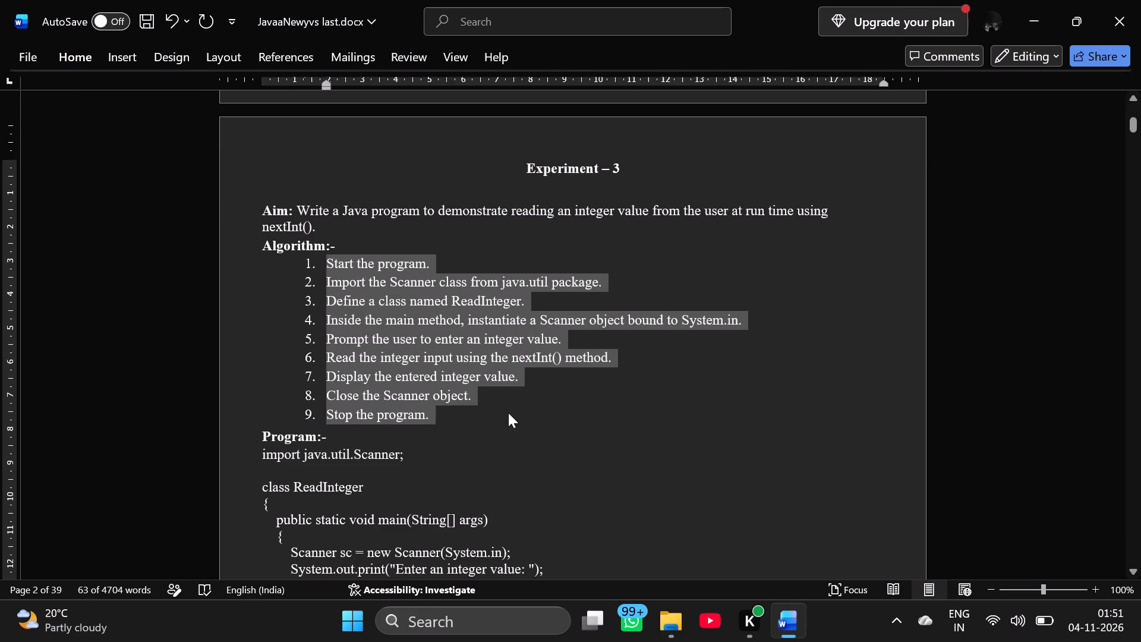
{"action": "left_click", "coordinate": [508, 413]}
Add a blank line between the Output heading and the output image in Experiment 3.
{"action": "scroll", "coordinate": [508, 413], "scroll_direction": "down", "scroll_amount": 1}
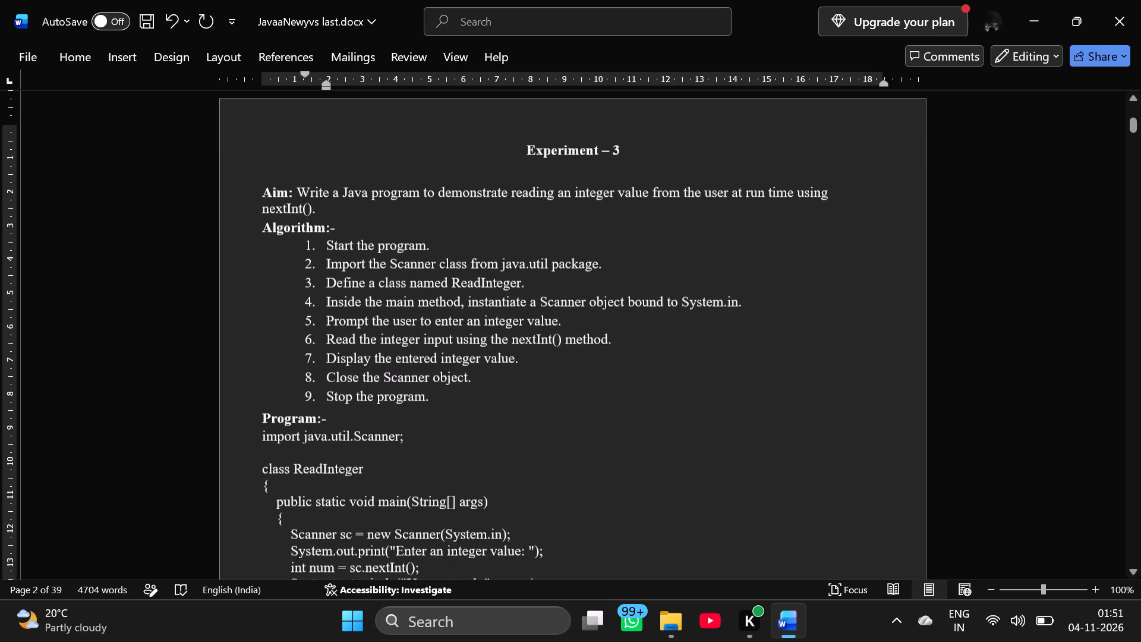
{"action": "scroll", "coordinate": [508, 413], "scroll_direction": "down", "scroll_amount": 3}
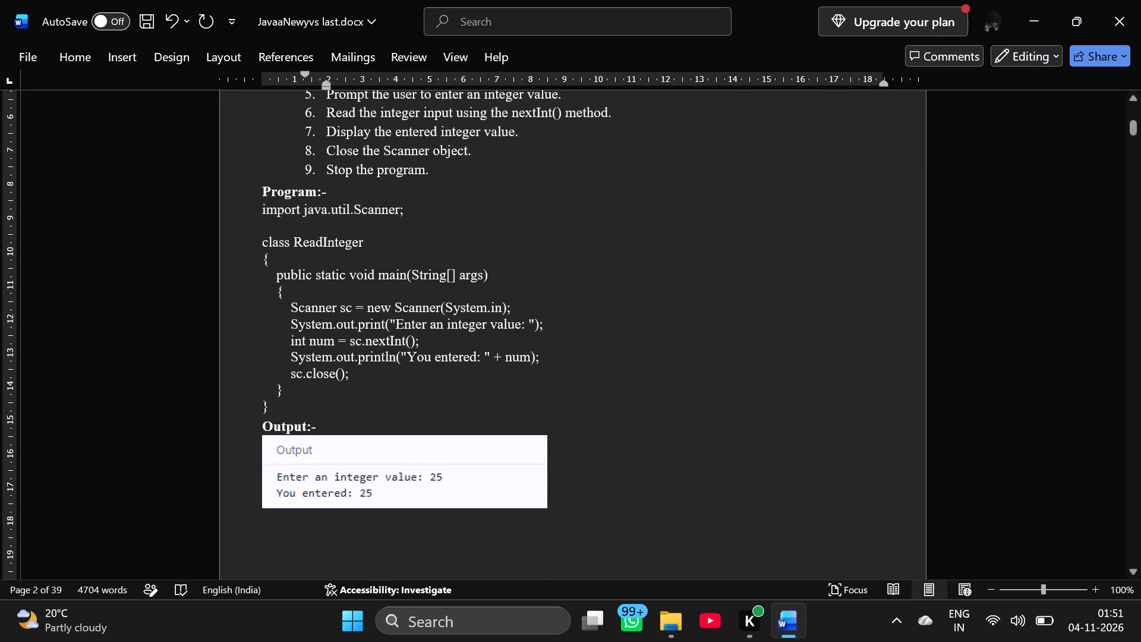
{"action": "left_click", "coordinate": [385, 425]}
{"action": "key", "text": "Return"}
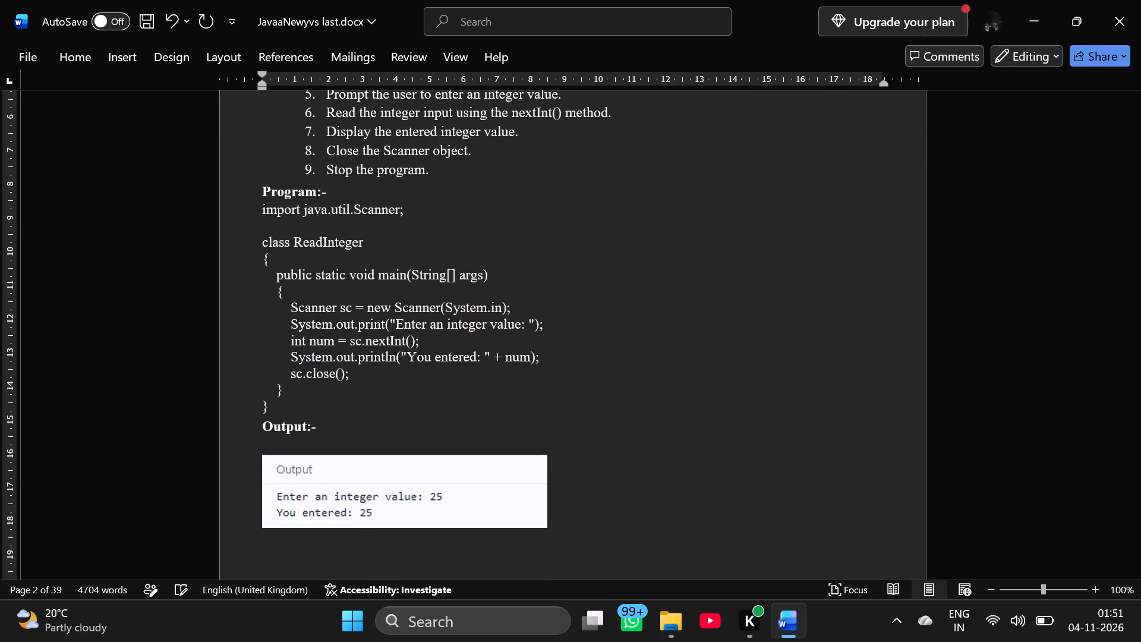
Enlarge the Experiment 3 output image proportionally to about 10.5 cm wide.
{"action": "left_click", "coordinate": [510, 490]}
{"action": "left_click_drag", "start_coordinate": [549, 534], "coordinate": [603, 545]}
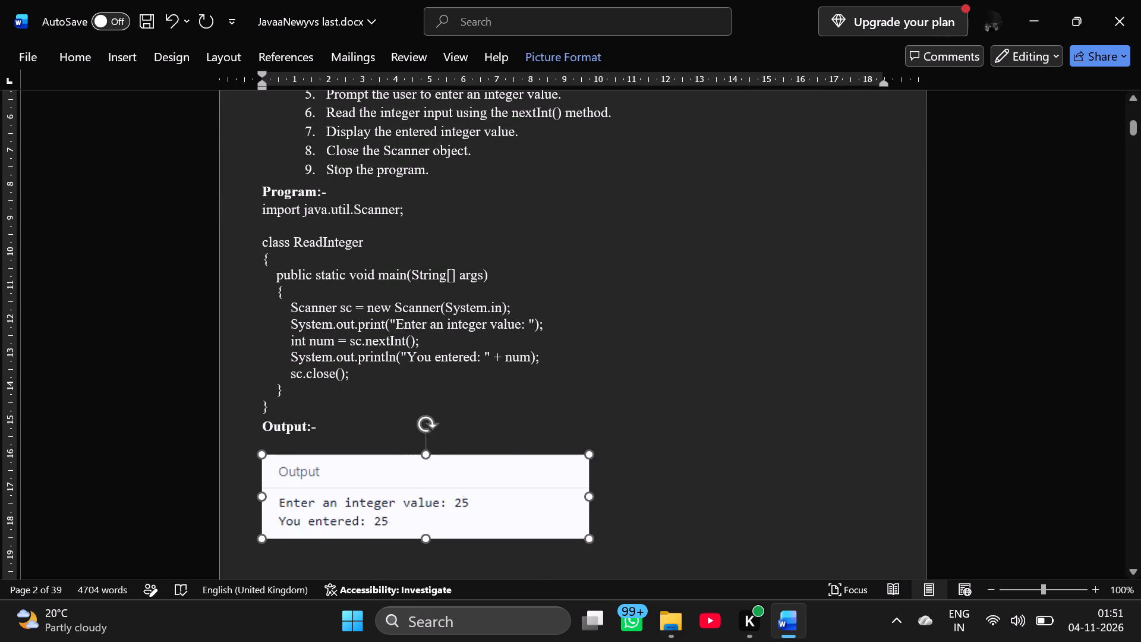
{"action": "left_click_drag", "start_coordinate": [603, 545], "coordinate": [613, 546]}
{"action": "left_click", "coordinate": [727, 521]}
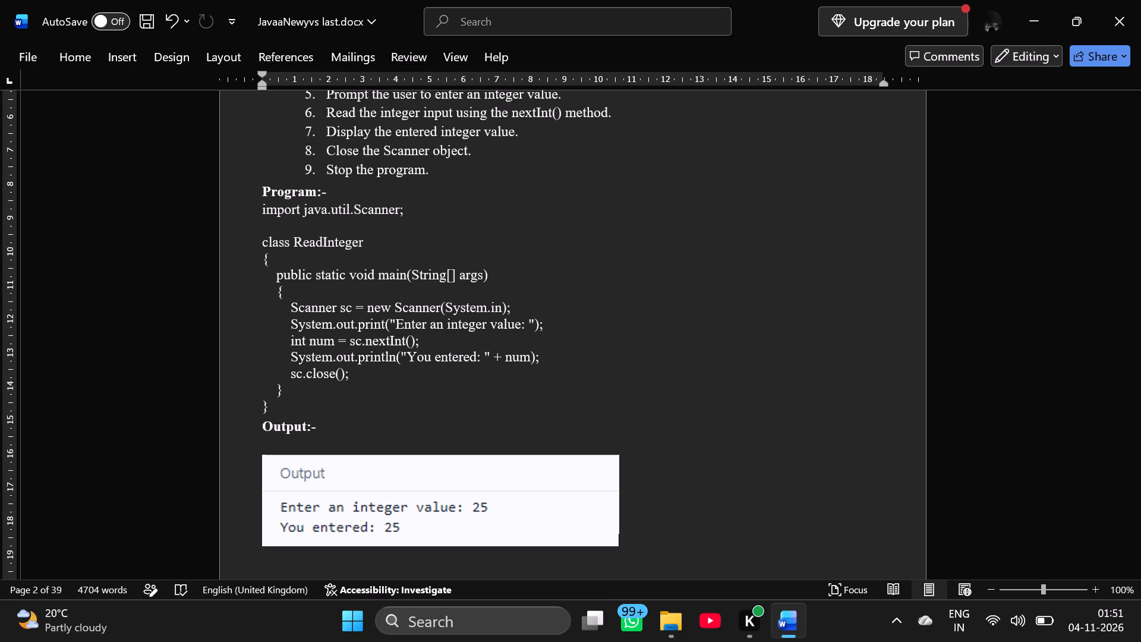
Add a blank line between the Experiment 4 heading and its Aim.
{"action": "scroll", "coordinate": [727, 521], "scroll_direction": "up", "scroll_amount": 2}
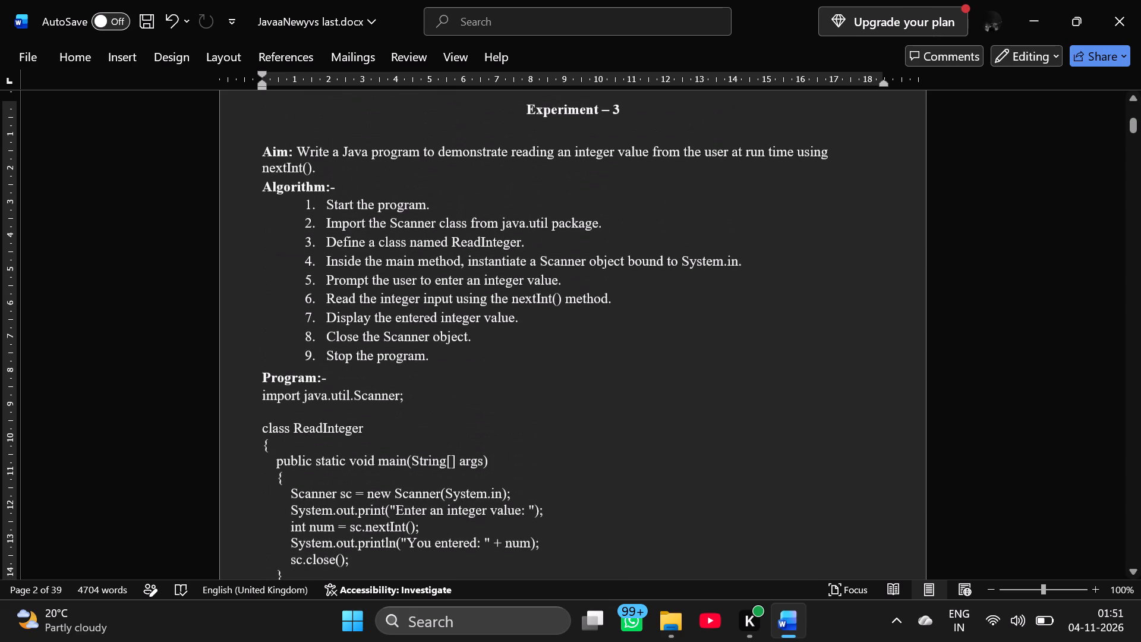
{"action": "scroll", "coordinate": [727, 521], "scroll_direction": "up", "scroll_amount": 1}
{"action": "scroll", "coordinate": [727, 521], "scroll_direction": "down", "scroll_amount": 3}
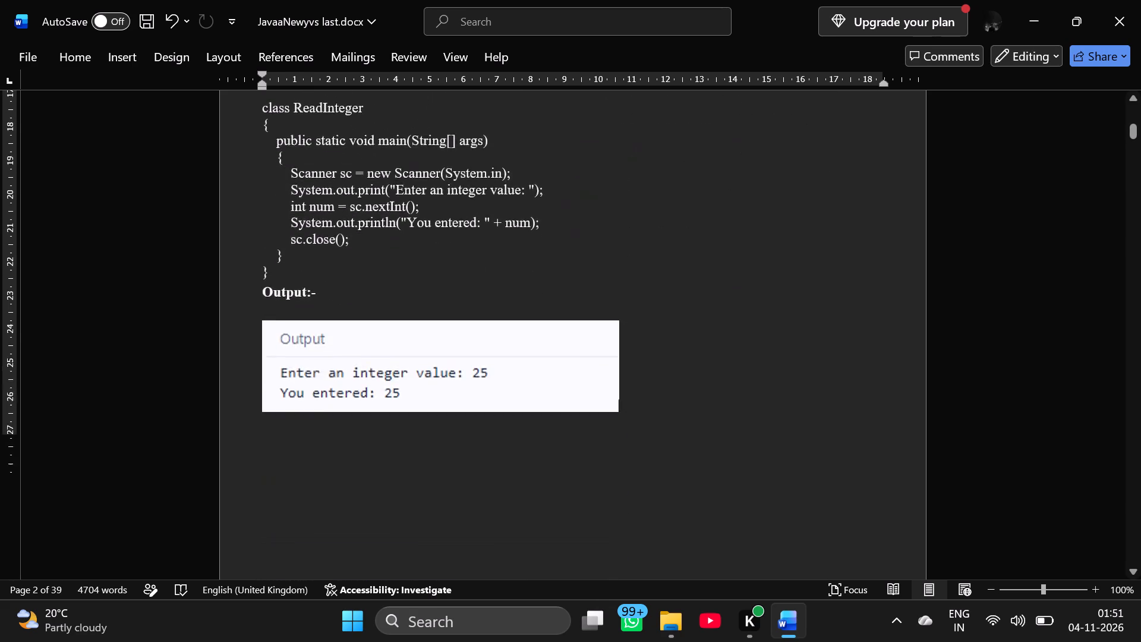
{"action": "scroll", "coordinate": [727, 521], "scroll_direction": "down", "scroll_amount": 1}
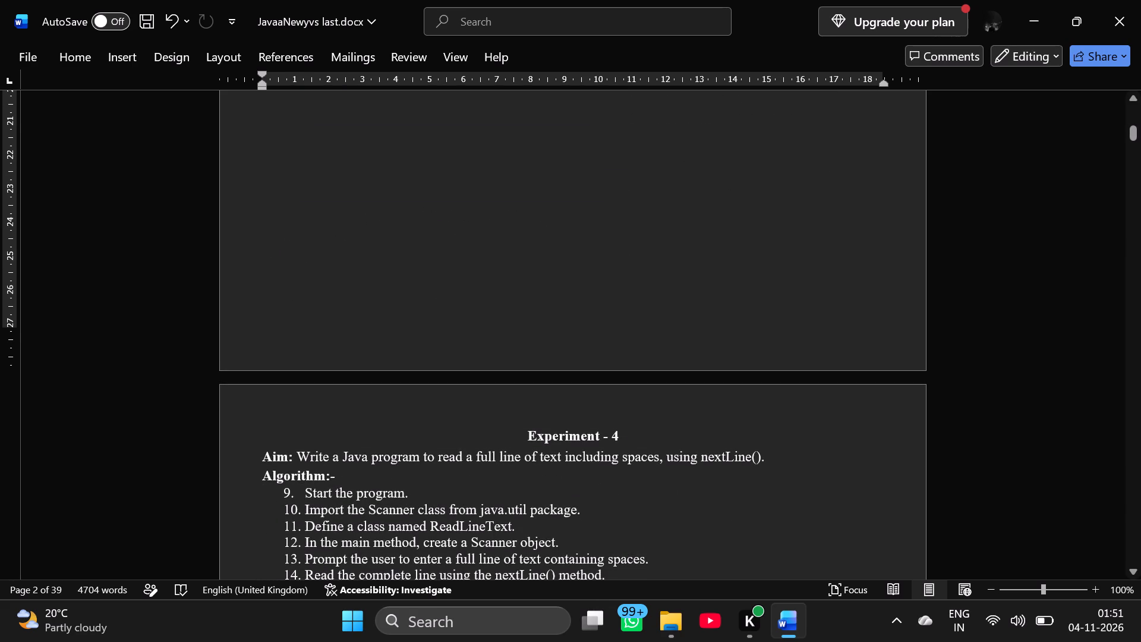
{"action": "left_click", "coordinate": [635, 429]}
{"action": "key", "text": "Return"}
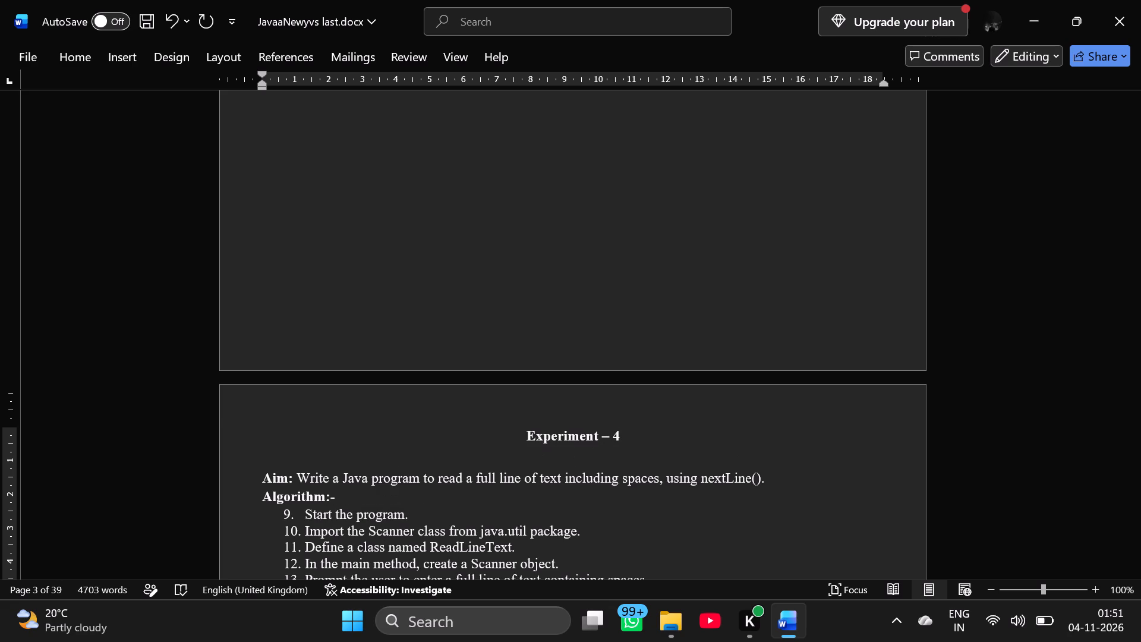
Restart the numbering of the nine algorithm steps in Experiment 4 at 1.
{"action": "scroll", "coordinate": [509, 460], "scroll_direction": "down", "scroll_amount": 2}
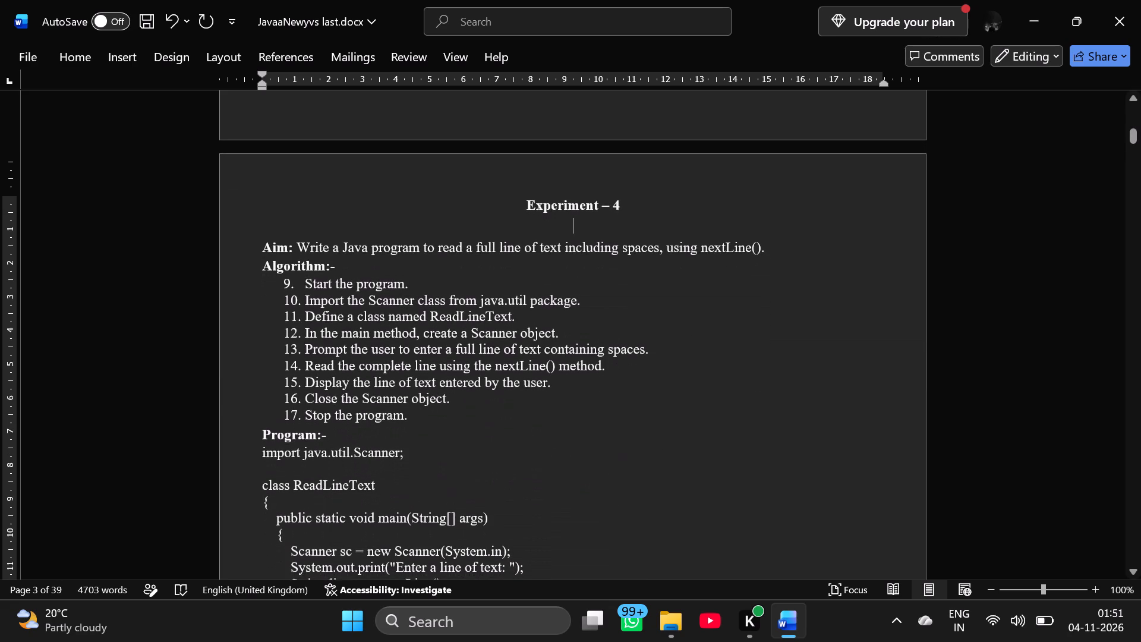
{"action": "left_click_drag", "start_coordinate": [282, 292], "coordinate": [423, 411]}
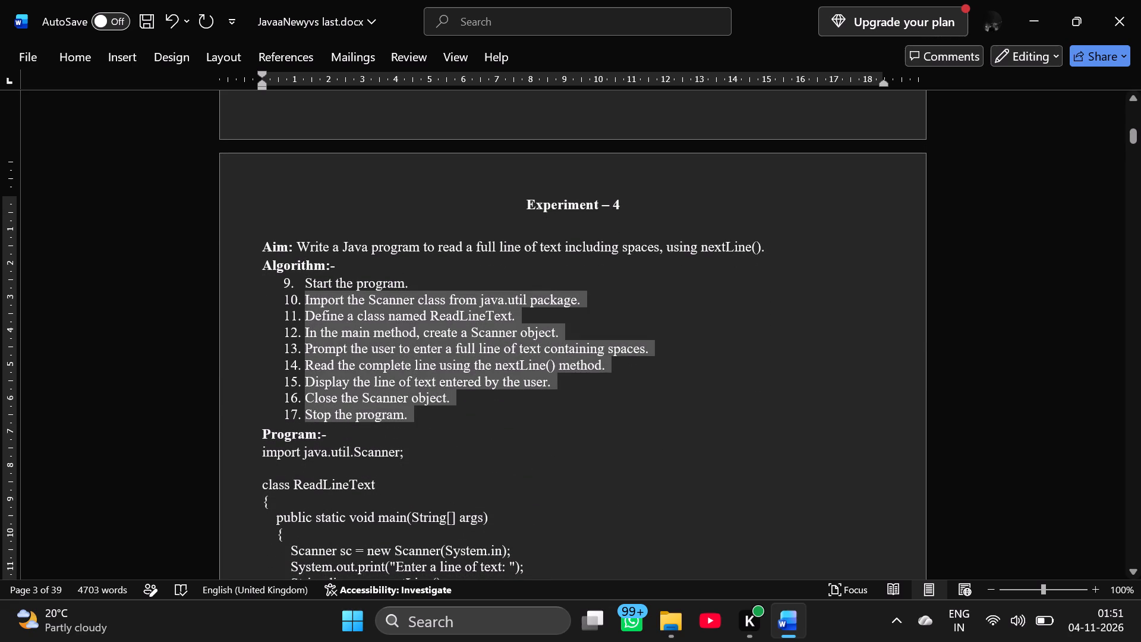
{"action": "left_click_drag", "start_coordinate": [423, 411], "coordinate": [423, 411]}
{"action": "left_click", "coordinate": [423, 411]}
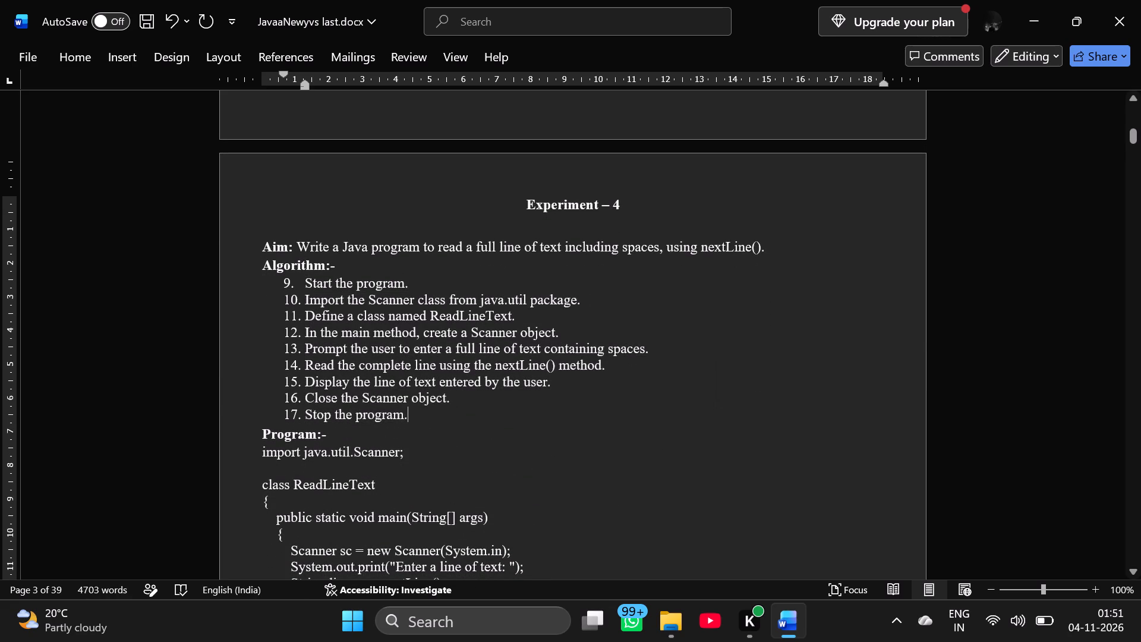
{"action": "left_click_drag", "start_coordinate": [276, 282], "coordinate": [439, 410]}
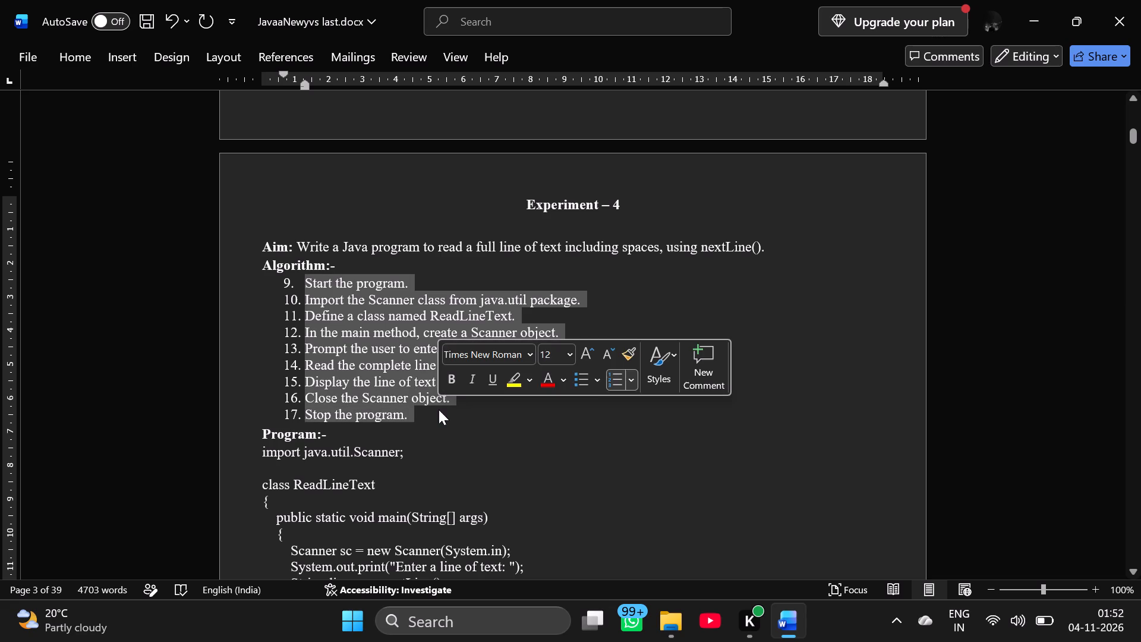
{"action": "left_click", "coordinate": [607, 377]}
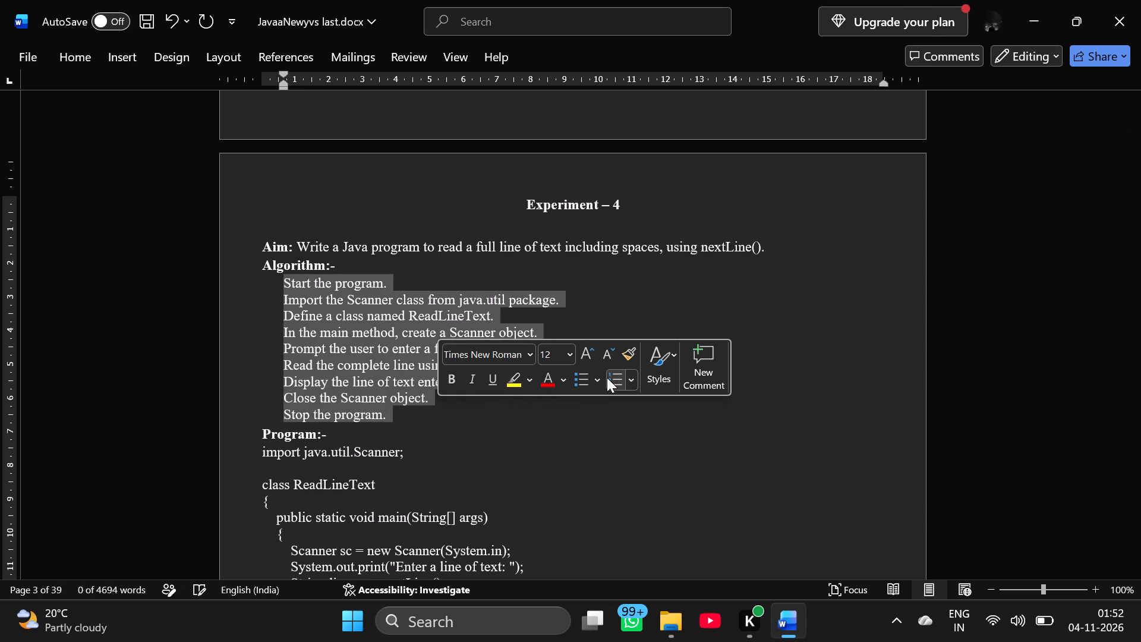
{"action": "left_click", "coordinate": [607, 377]}
Set the line spacing of all nine algorithm steps in Experiment 4 to 1.15.
{"action": "left_click", "coordinate": [86, 49]}
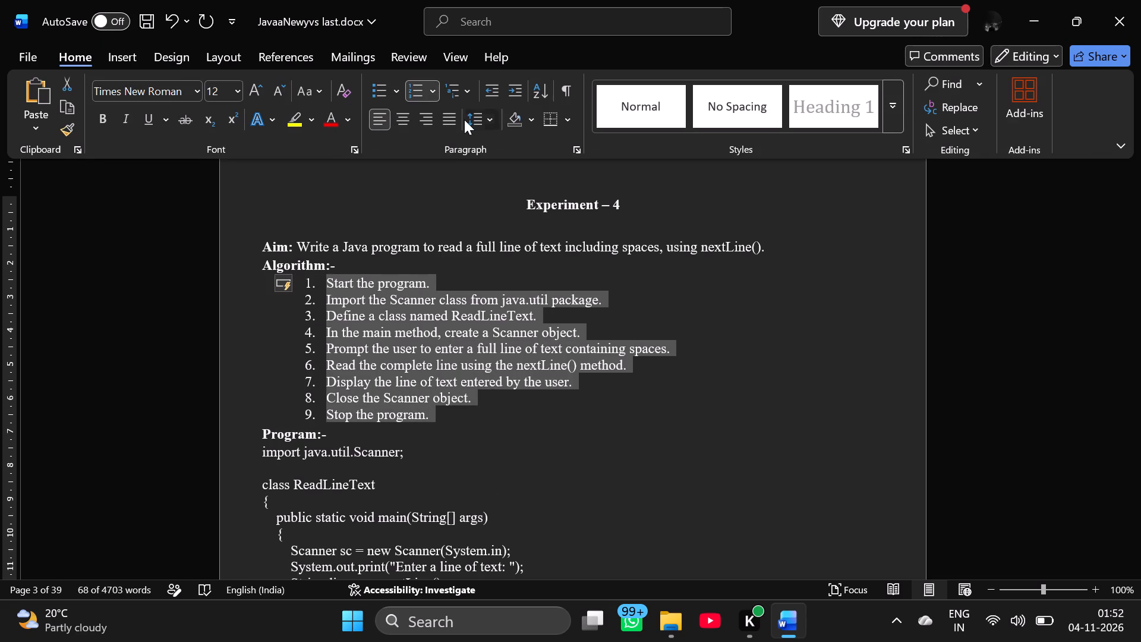
{"action": "left_click", "coordinate": [464, 119]}
{"action": "left_click", "coordinate": [493, 169]}
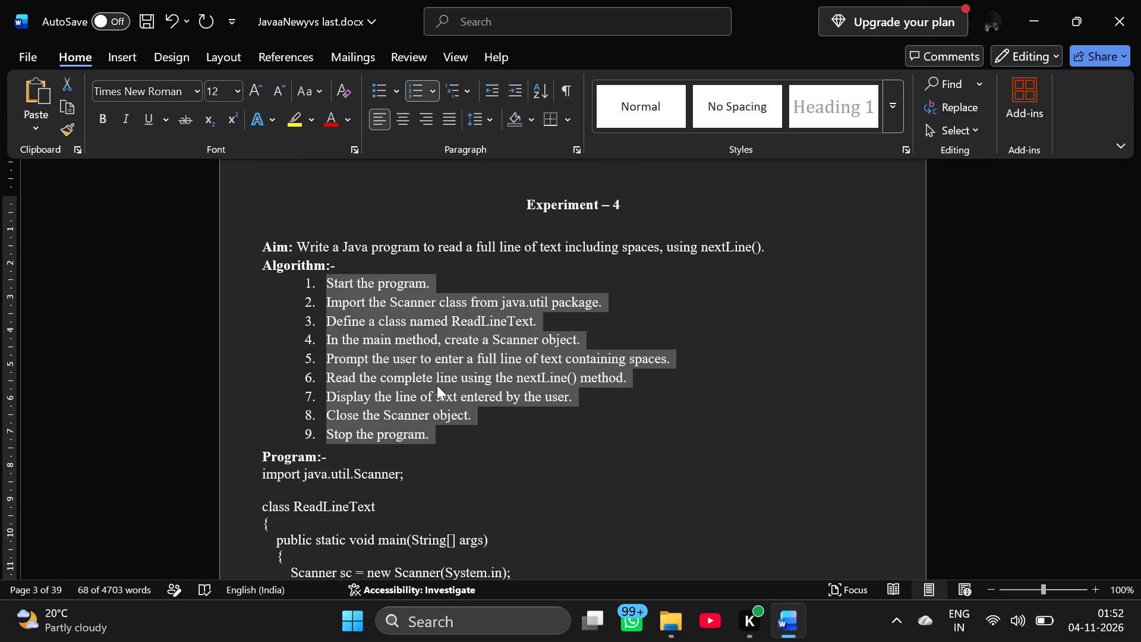
{"action": "right_click", "coordinate": [437, 385]}
{"action": "left_click", "coordinate": [688, 407]}
Add a blank line between the Output heading and the output image in Experiment 4.
{"action": "scroll", "coordinate": [688, 407], "scroll_direction": "down", "scroll_amount": 1}
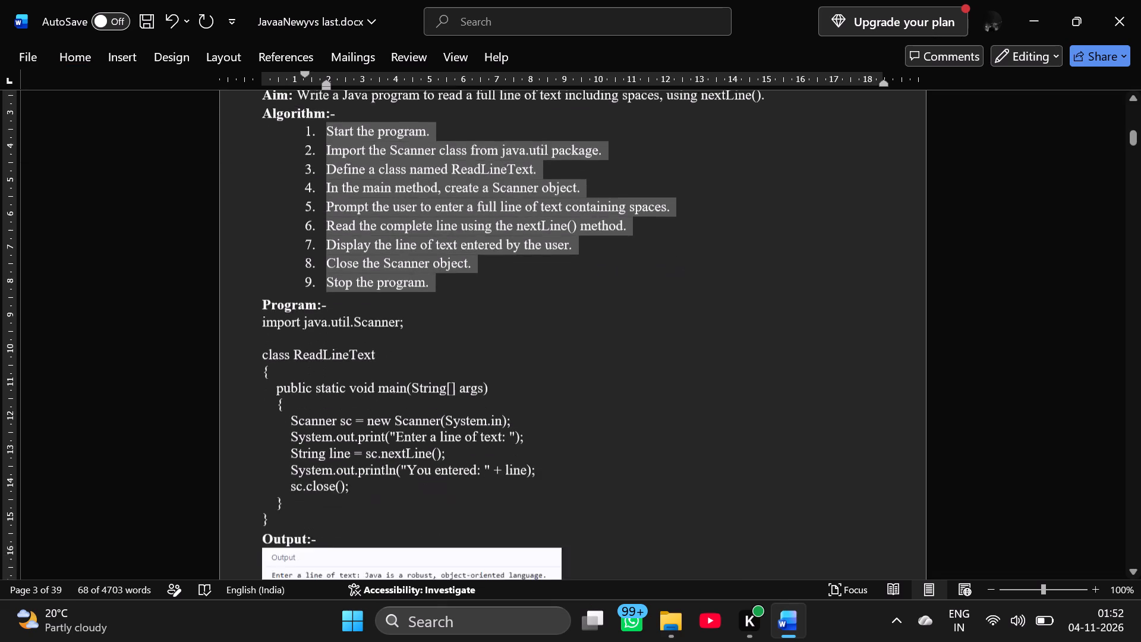
{"action": "scroll", "coordinate": [688, 407], "scroll_direction": "down", "scroll_amount": 1}
{"action": "left_click", "coordinate": [341, 450]}
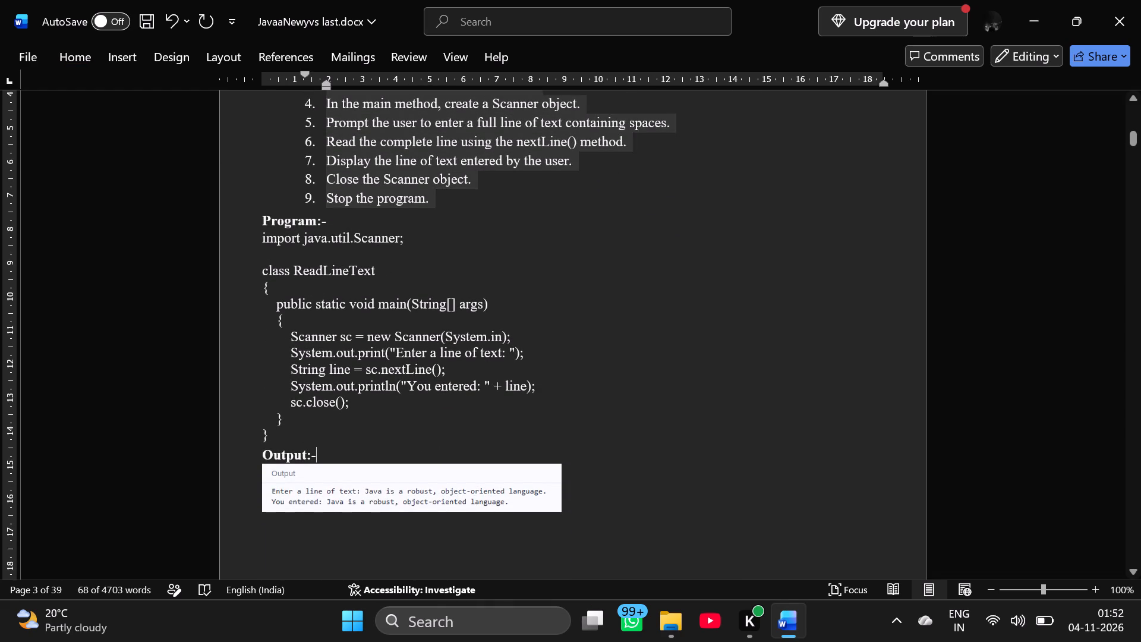
{"action": "key", "text": "Return"}
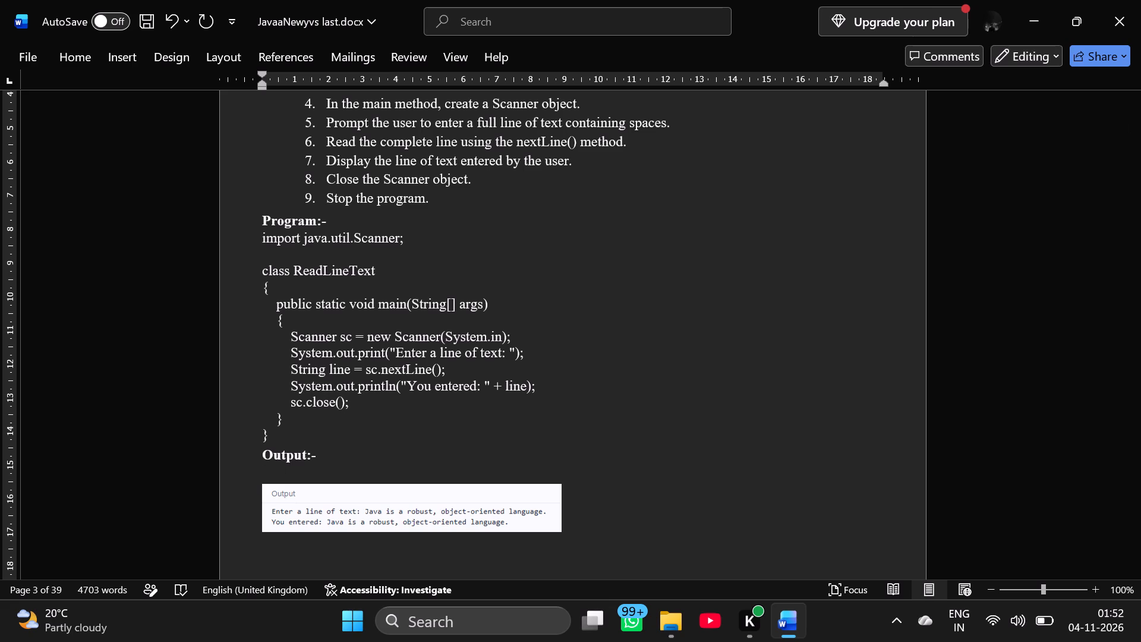
Enlarge the Experiment 4 output image proportionally to about 13.4 cm wide.
{"action": "left_click", "coordinate": [424, 517]}
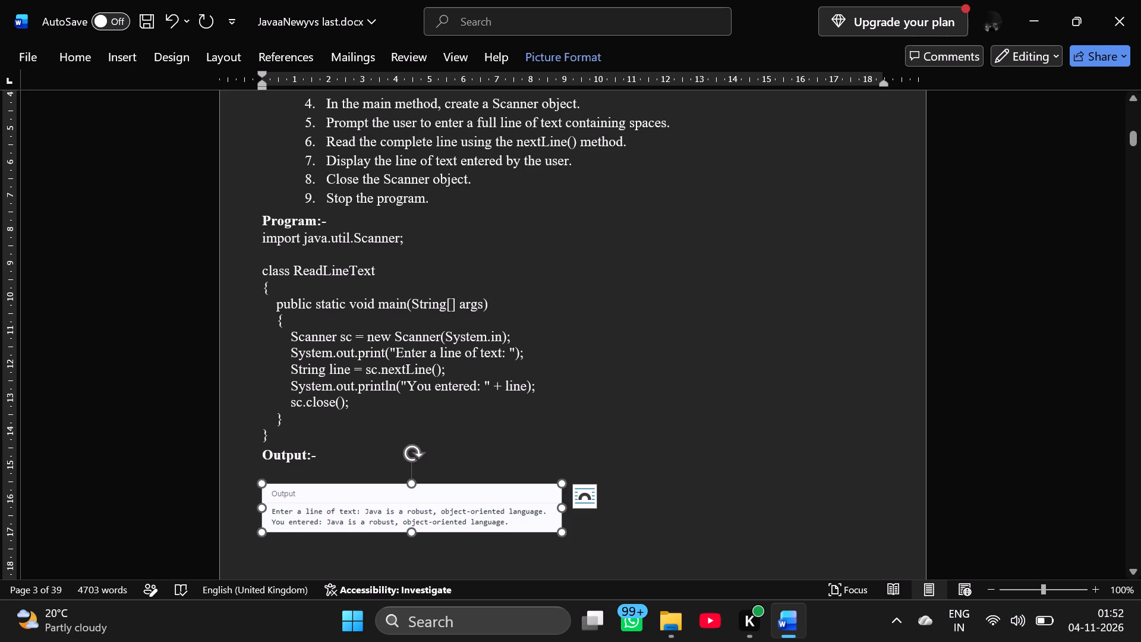
{"action": "left_click_drag", "start_coordinate": [562, 539], "coordinate": [648, 586]}
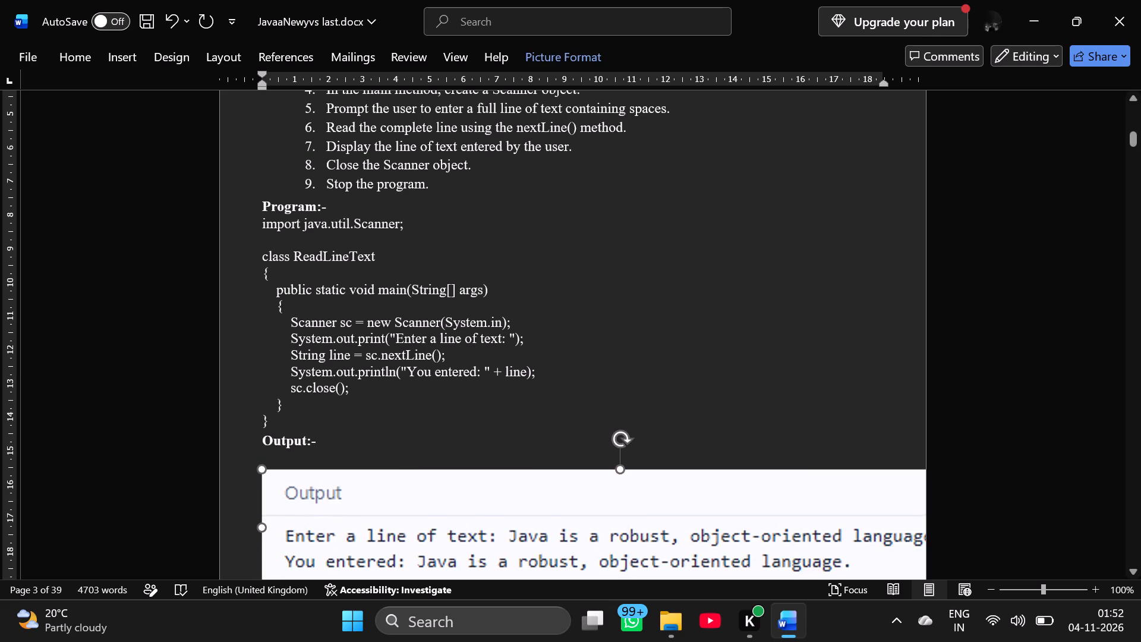
{"action": "left_click_drag", "start_coordinate": [648, 586], "coordinate": [335, 531]}
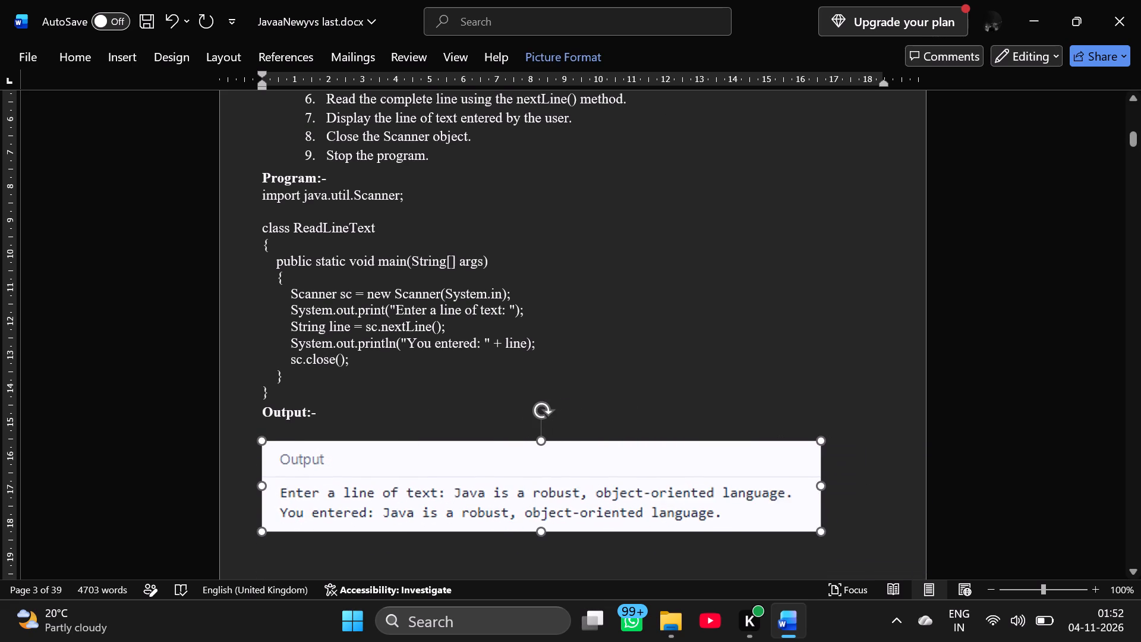
{"action": "left_click_drag", "start_coordinate": [335, 531], "coordinate": [305, 514]}
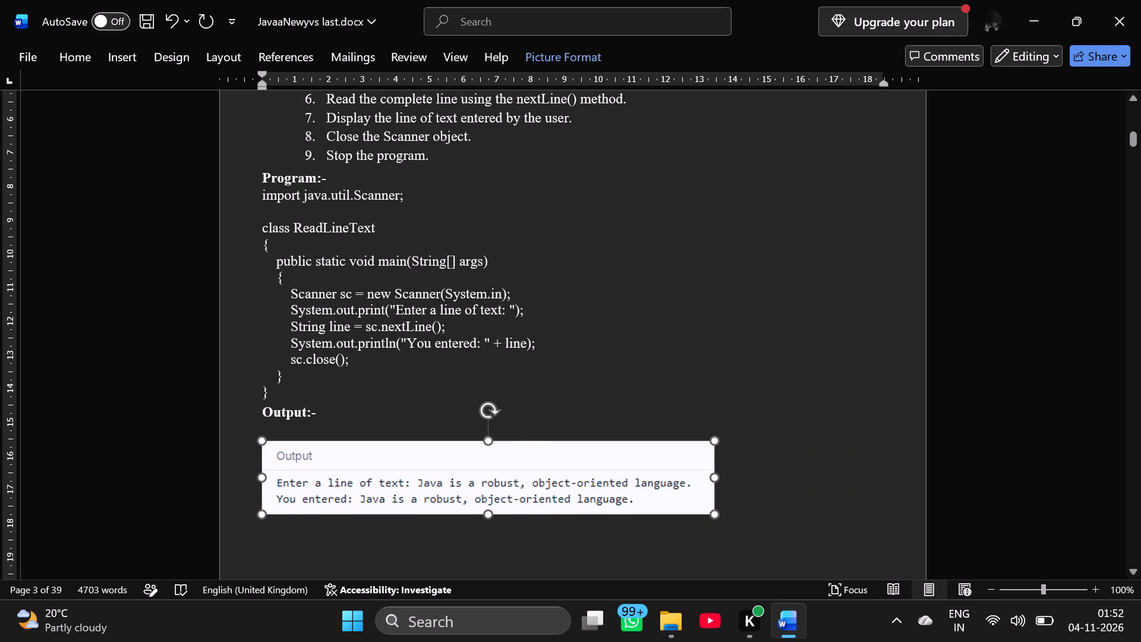
{"action": "left_click", "coordinate": [593, 304]}
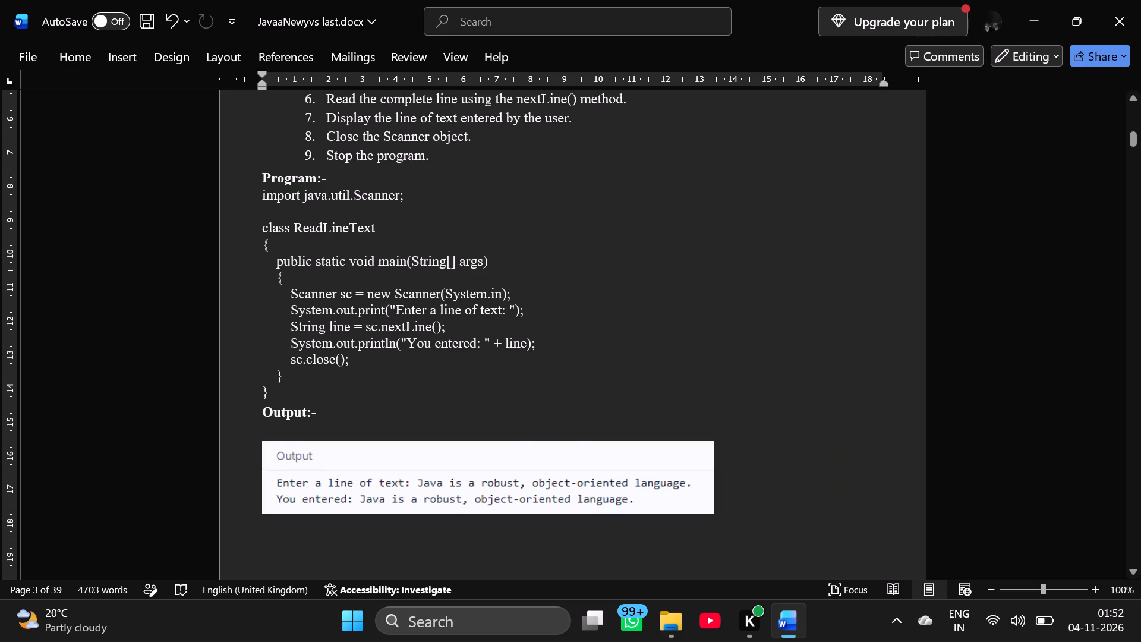
Add a blank line between the Experiment 5 heading and its Aim.
{"action": "scroll", "coordinate": [593, 304], "scroll_direction": "down", "scroll_amount": 3}
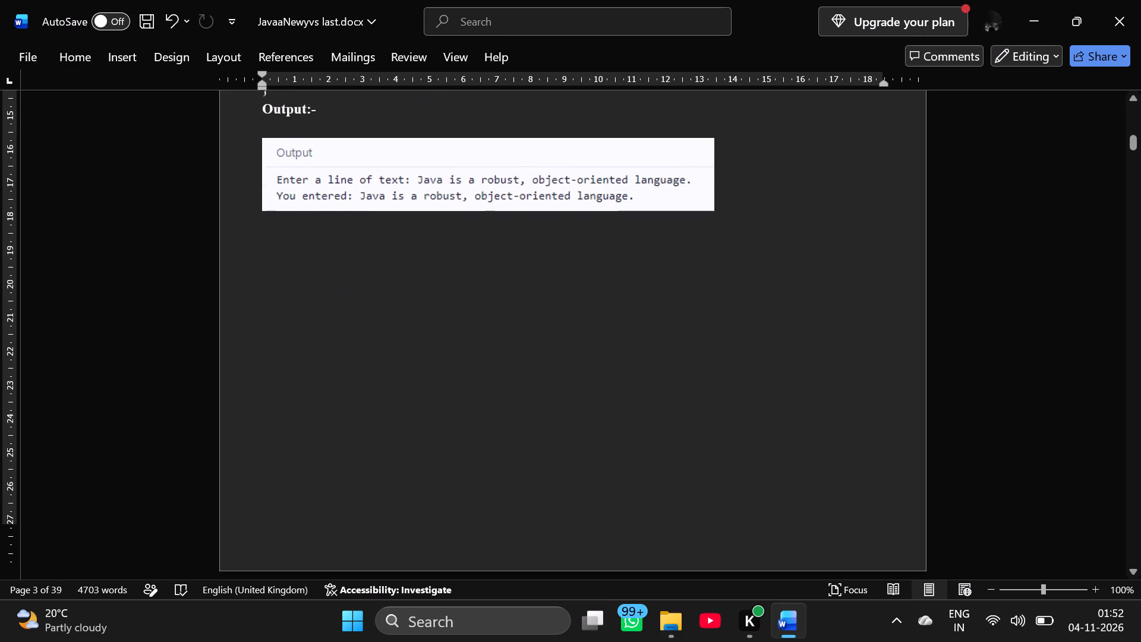
{"action": "scroll", "coordinate": [593, 304], "scroll_direction": "down", "scroll_amount": 1}
{"action": "scroll", "coordinate": [593, 304], "scroll_direction": "up", "scroll_amount": 7}
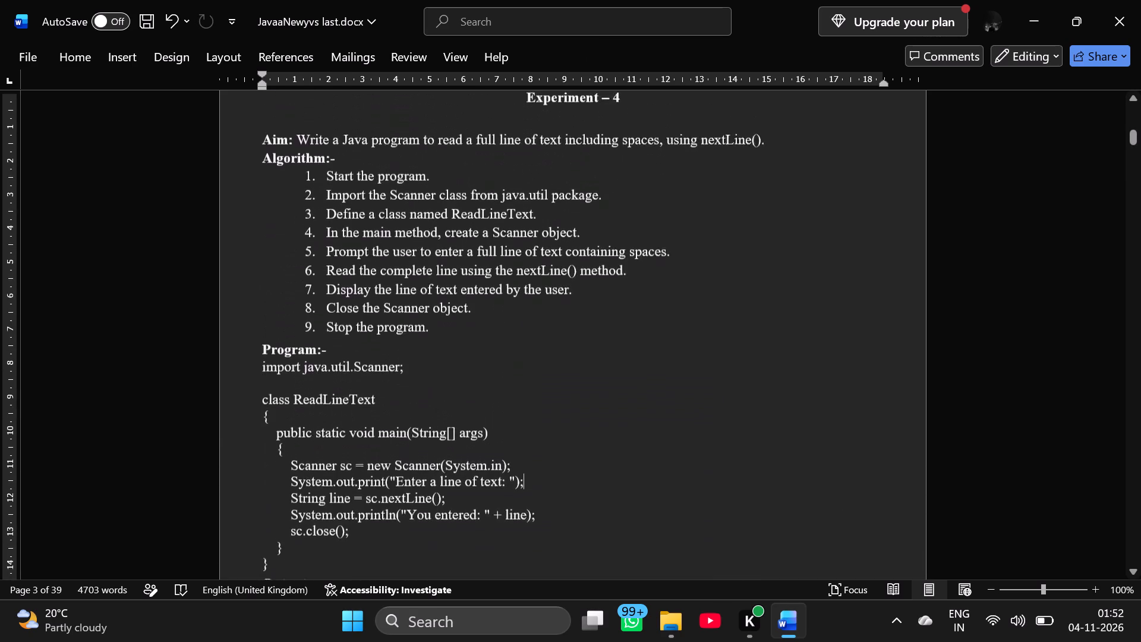
{"action": "scroll", "coordinate": [593, 304], "scroll_direction": "right", "scroll_amount": 1}
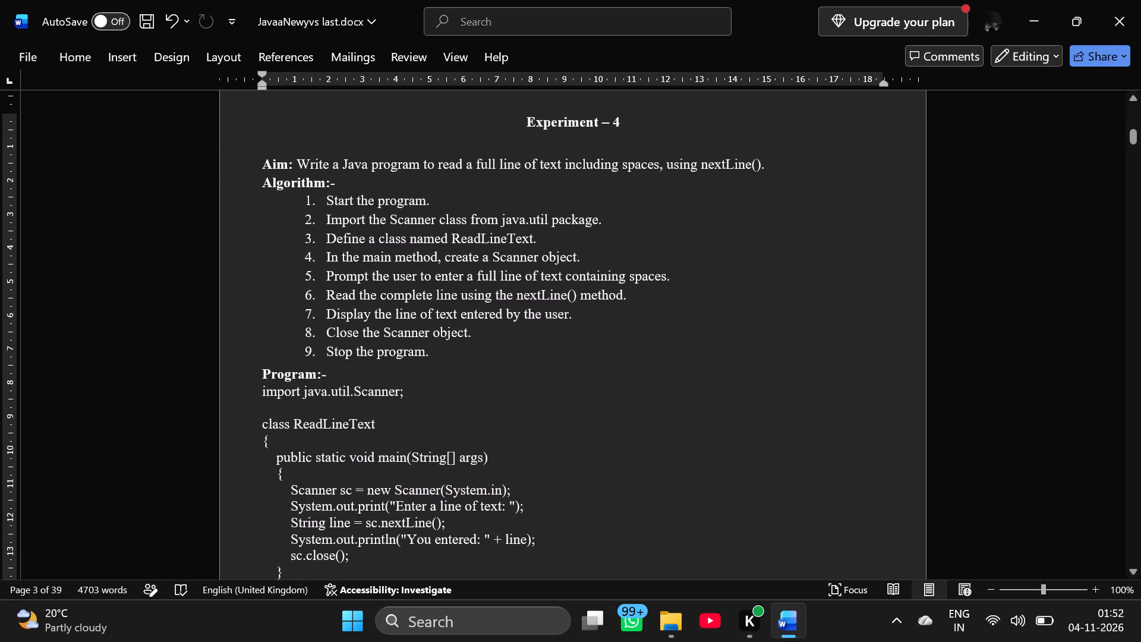
{"action": "scroll", "coordinate": [593, 304], "scroll_direction": "down", "scroll_amount": 2}
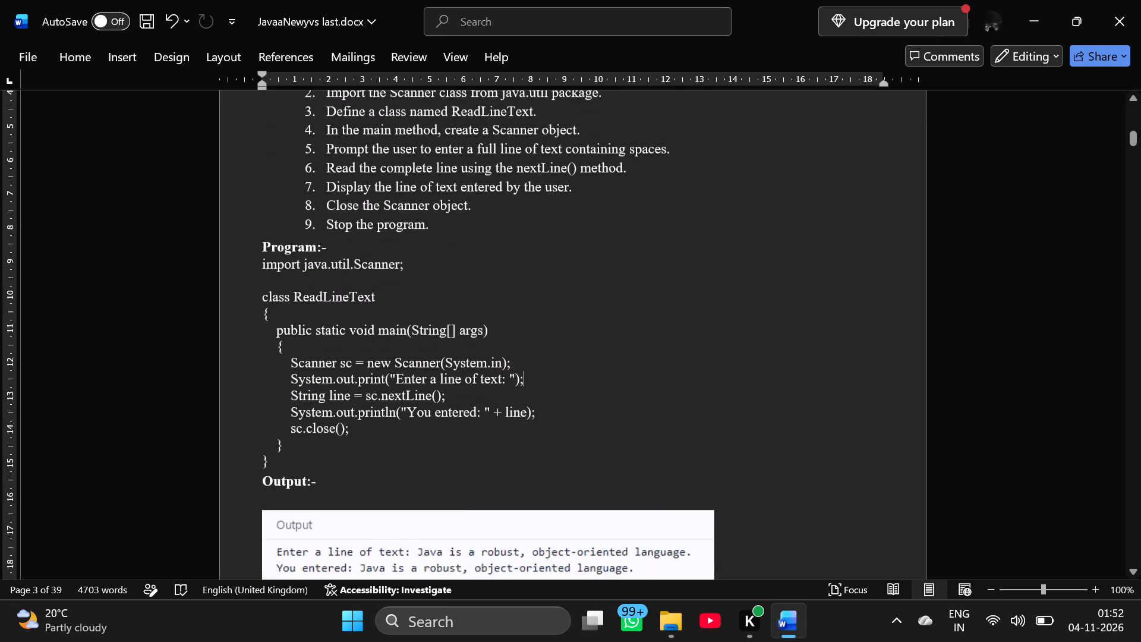
{"action": "scroll", "coordinate": [593, 304], "scroll_direction": "down", "scroll_amount": 2}
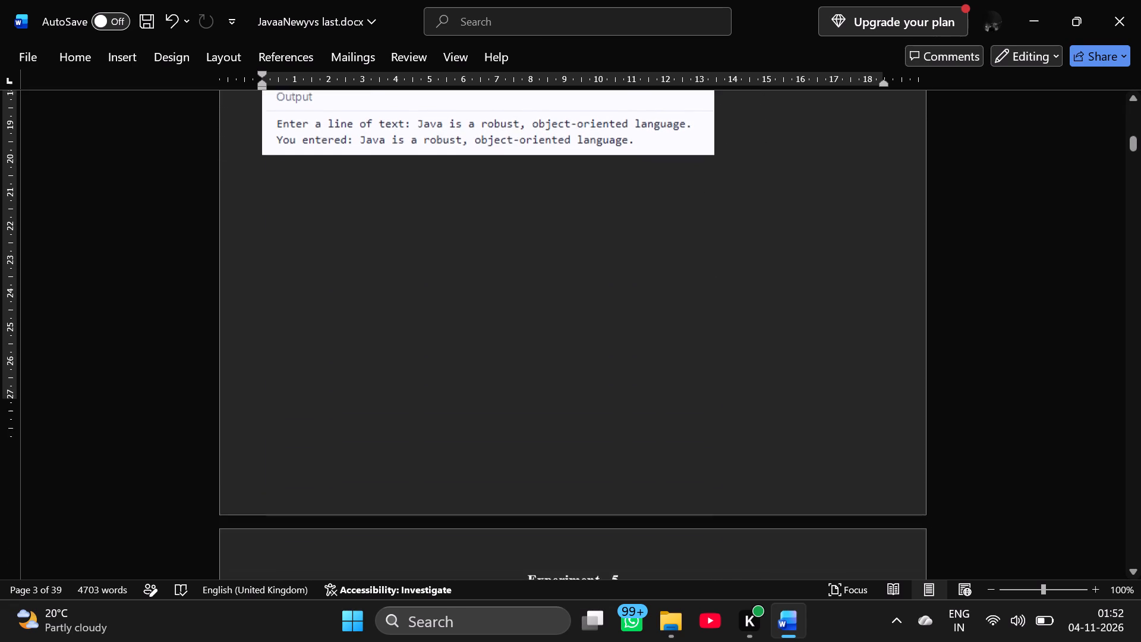
{"action": "scroll", "coordinate": [593, 304], "scroll_direction": "down", "scroll_amount": 2}
{"action": "left_click", "coordinate": [635, 323]}
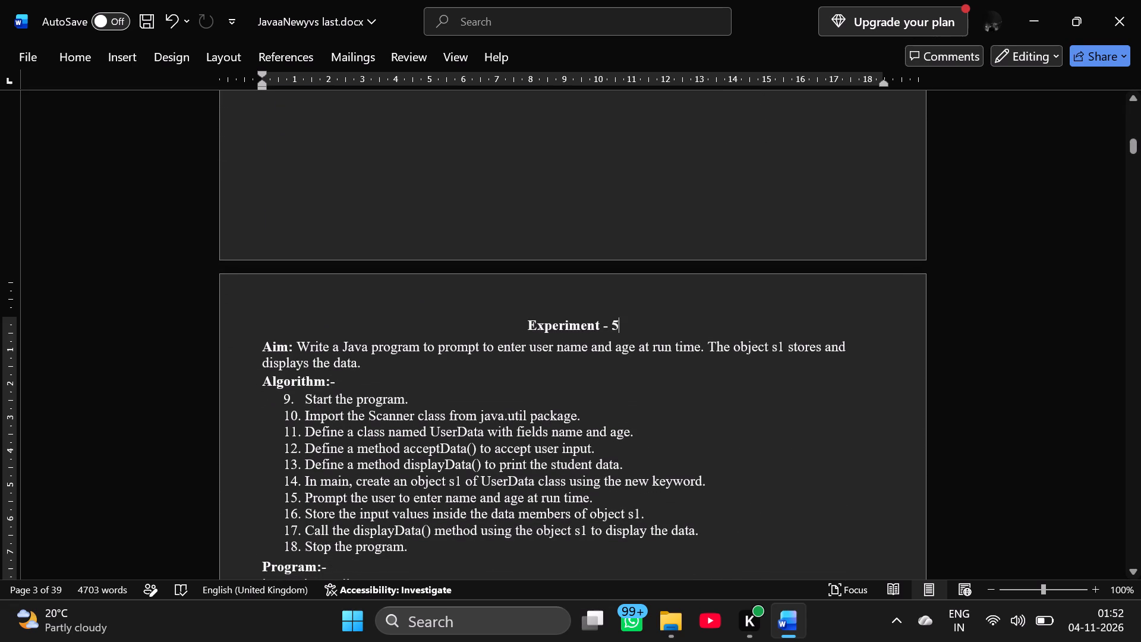
{"action": "key", "text": "Return"}
Restart the numbering of the ten algorithm steps in Experiment 5 at 1.
{"action": "scroll", "coordinate": [635, 323], "scroll_direction": "down", "scroll_amount": 1}
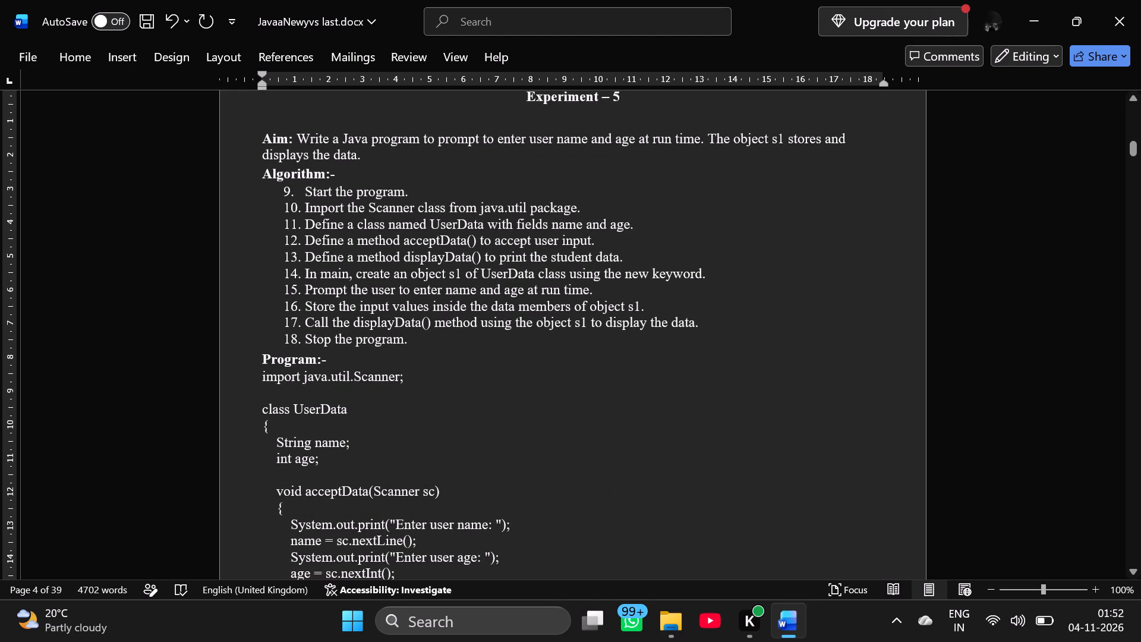
{"action": "left_click_drag", "start_coordinate": [280, 198], "coordinate": [549, 339]}
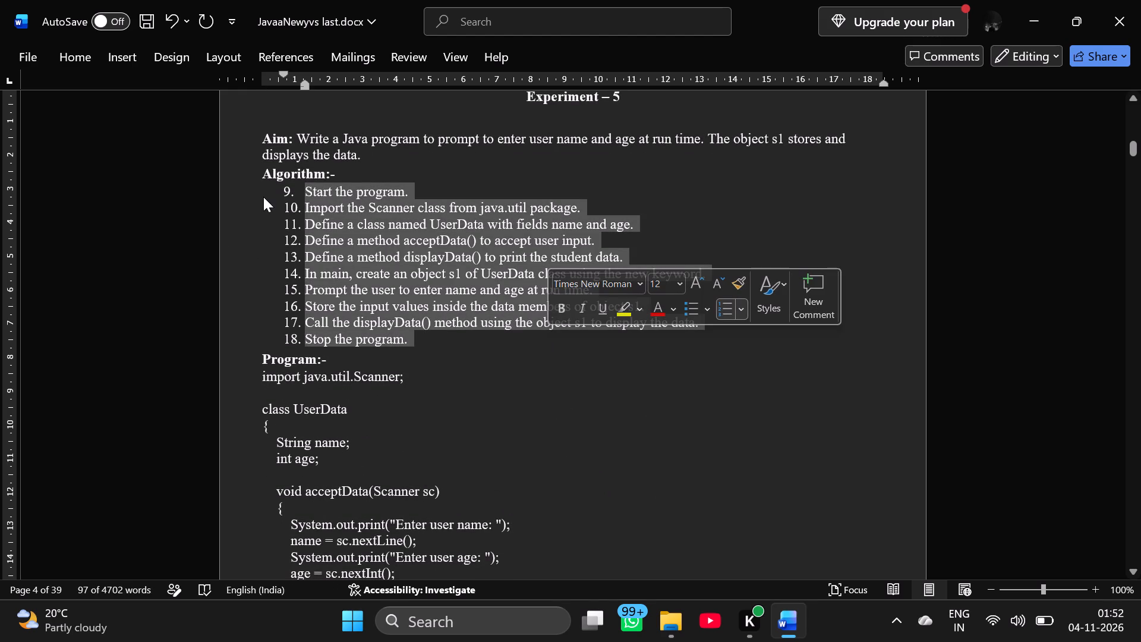
{"action": "left_click", "coordinate": [81, 68]}
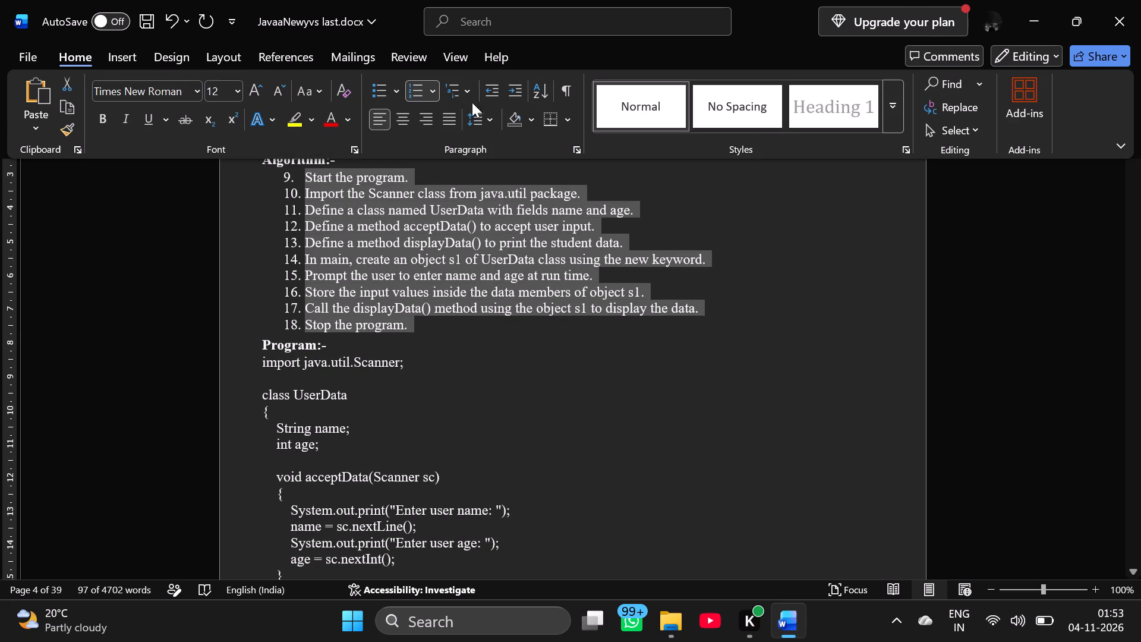
{"action": "left_click", "coordinate": [414, 90]}
{"action": "left_click", "coordinate": [414, 90]}
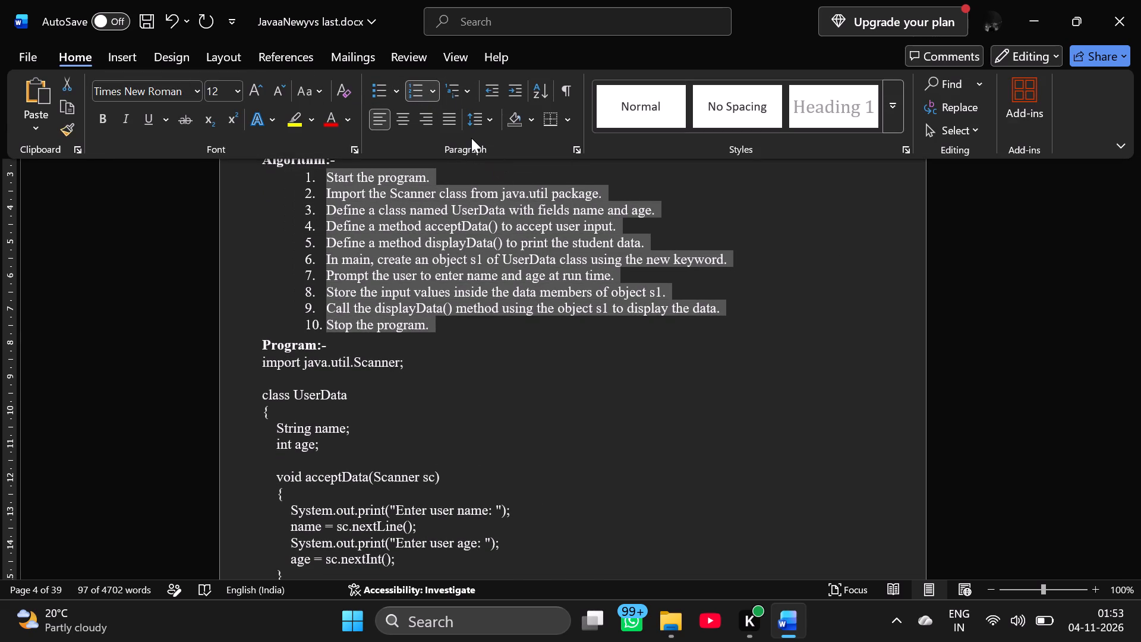
Set the line spacing of all ten algorithm steps in Experiment 5 to 1.15.
{"action": "left_click_drag", "start_coordinate": [484, 122], "coordinate": [501, 177]}
{"action": "left_click", "coordinate": [501, 177]}
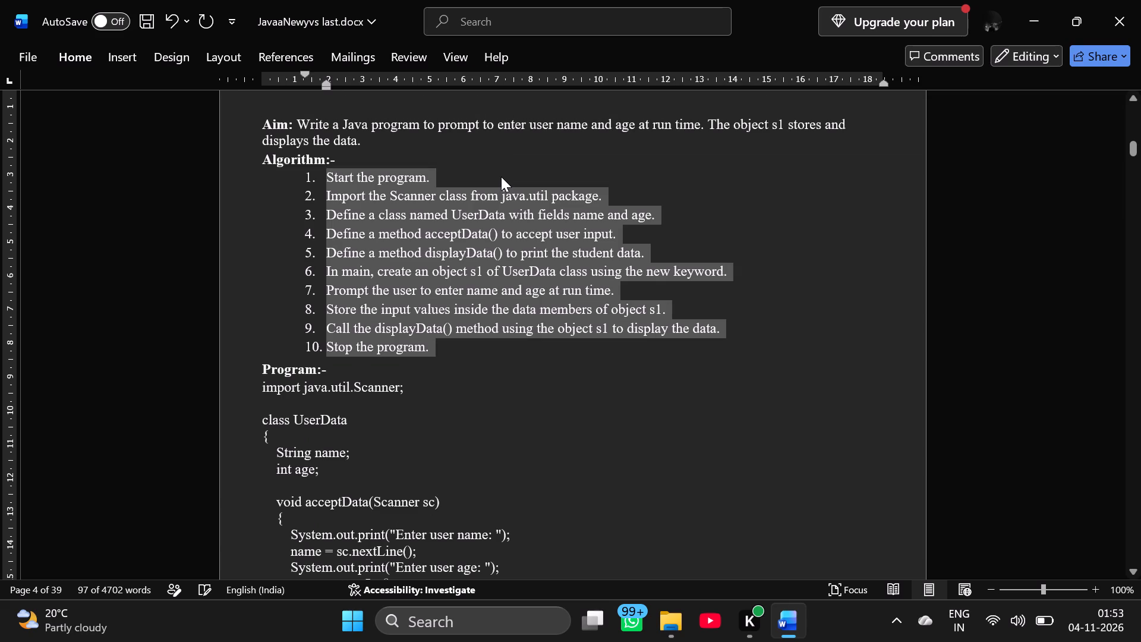
{"action": "left_click", "coordinate": [501, 177]}
Delete the blank lines before the displayData, acceptData and main methods in the Experiment 5 program.
{"action": "scroll", "coordinate": [501, 177], "scroll_direction": "down", "scroll_amount": 1}
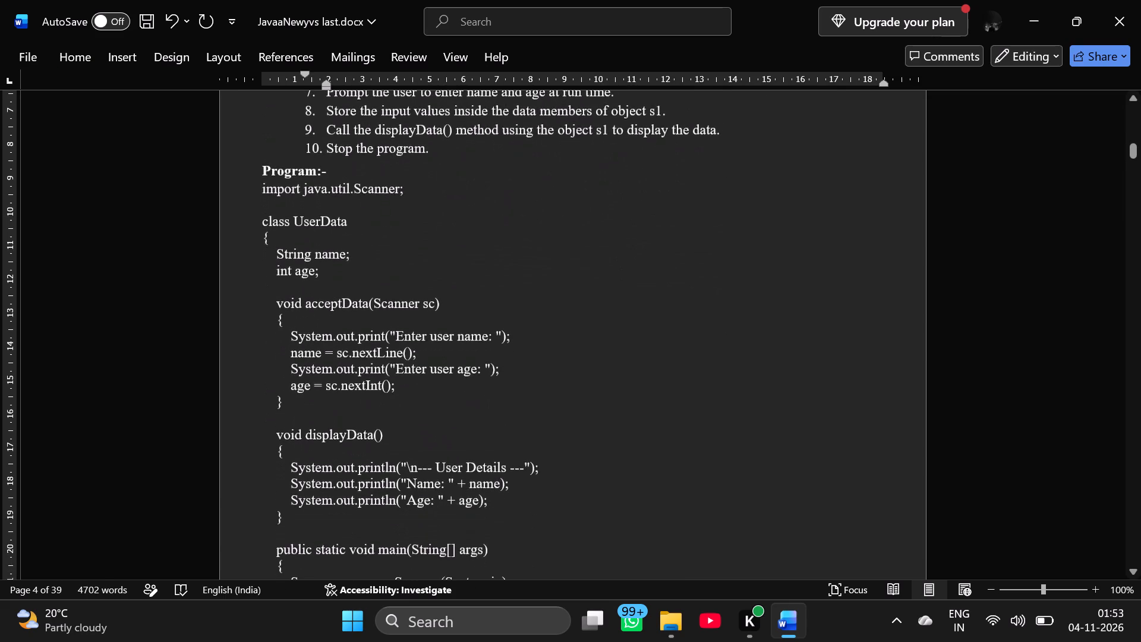
{"action": "scroll", "coordinate": [501, 177], "scroll_direction": "down", "scroll_amount": 3}
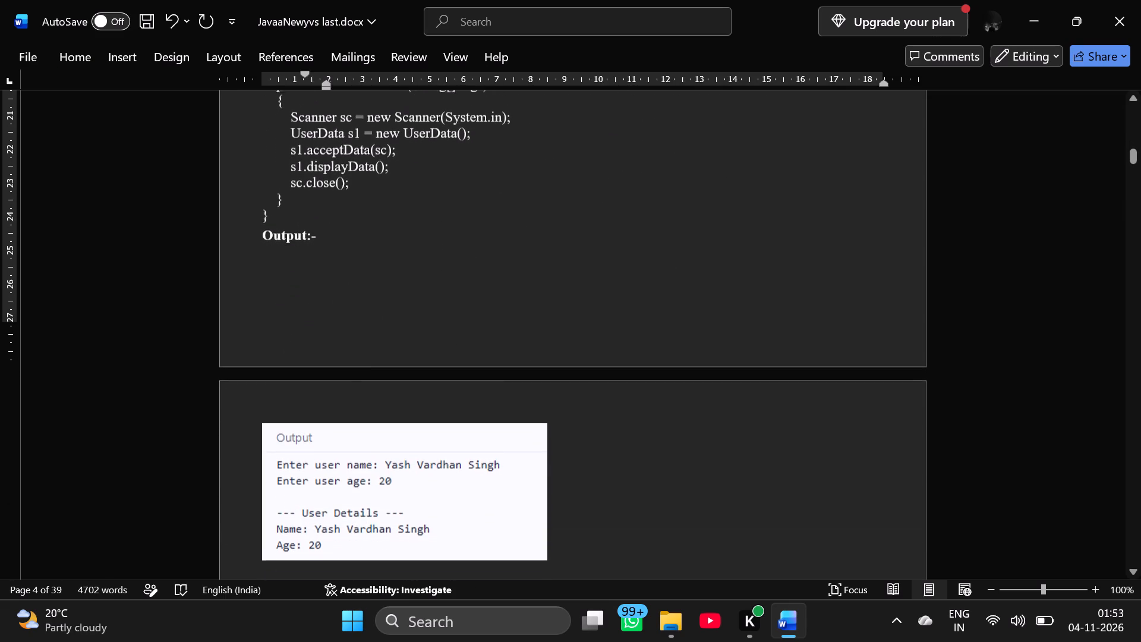
{"action": "scroll", "coordinate": [501, 177], "scroll_direction": "up", "scroll_amount": 1}
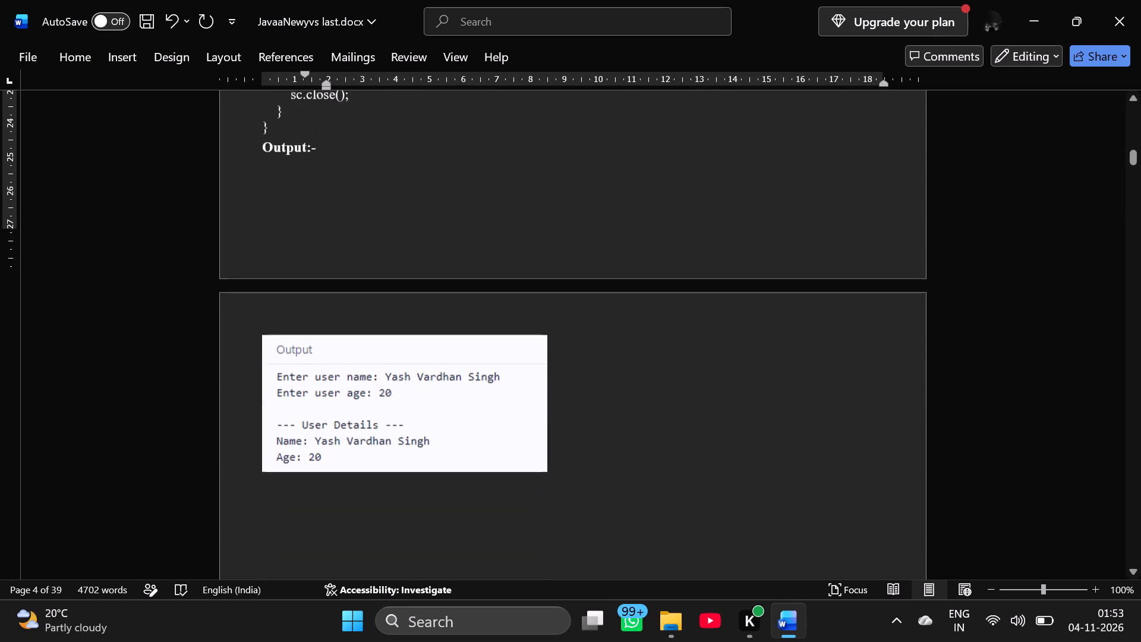
{"action": "scroll", "coordinate": [501, 177], "scroll_direction": "up", "scroll_amount": 3}
{"action": "left_click", "coordinate": [300, 259]}
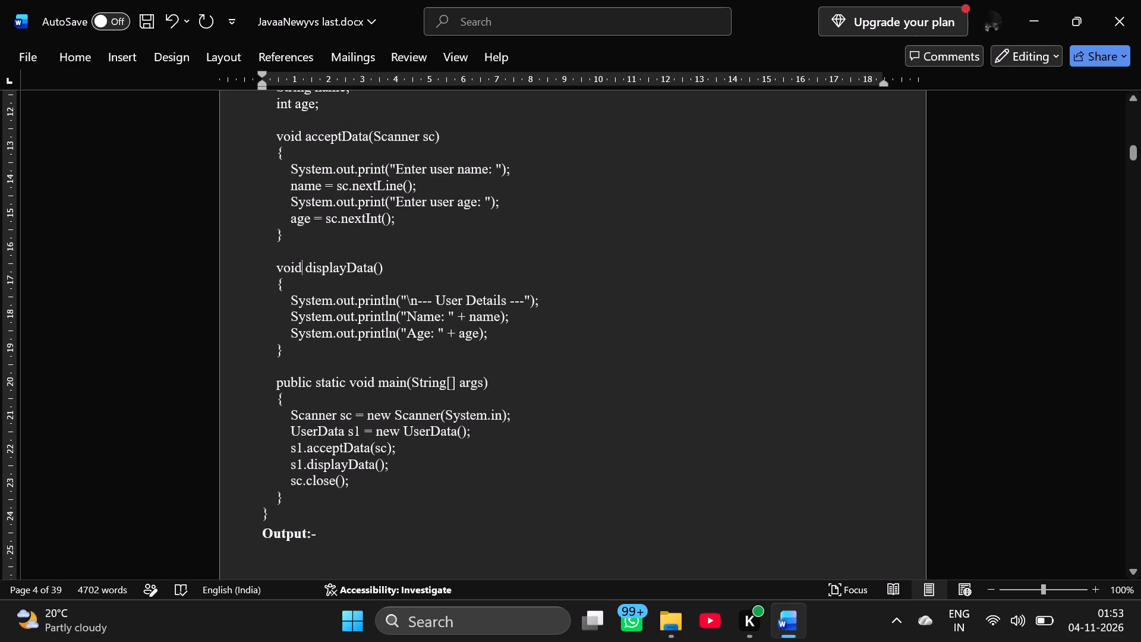
{"action": "left_click", "coordinate": [285, 256]}
{"action": "key", "text": "BackSpace"}
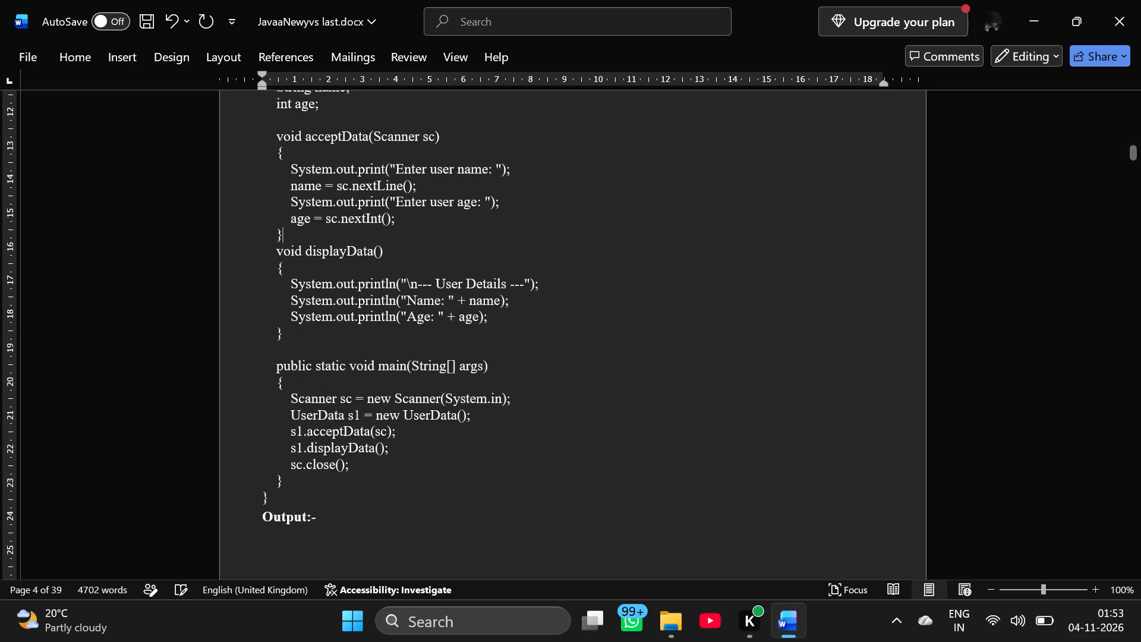
{"action": "left_click", "coordinate": [285, 125]}
{"action": "key", "text": "BackSpace"}
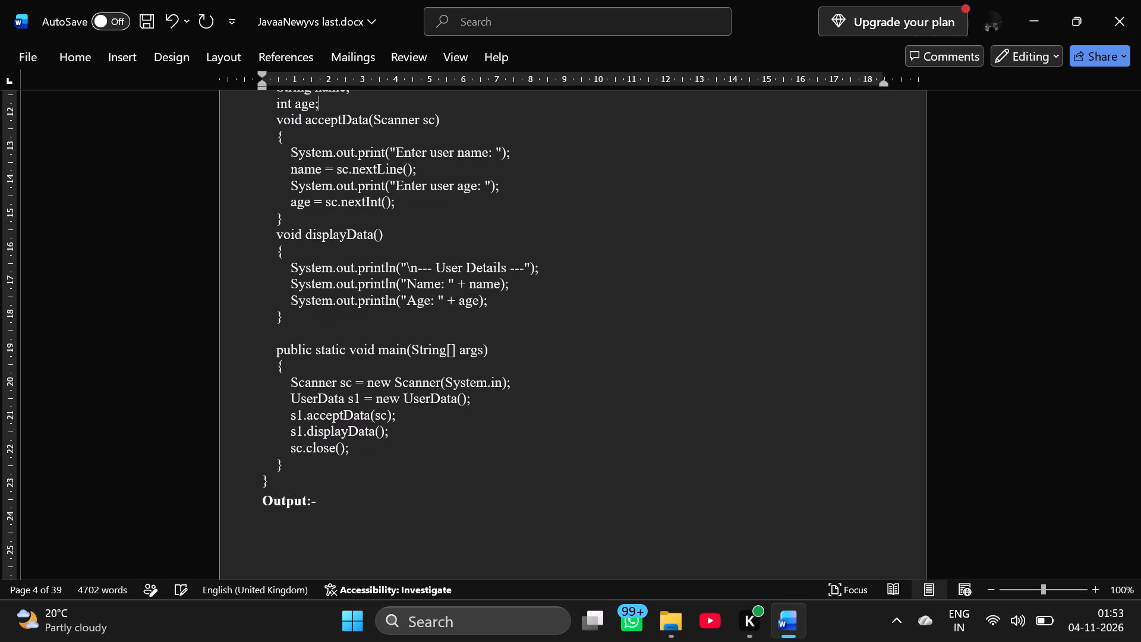
{"action": "left_click", "coordinate": [294, 336]}
{"action": "key", "text": "BackSpace"}
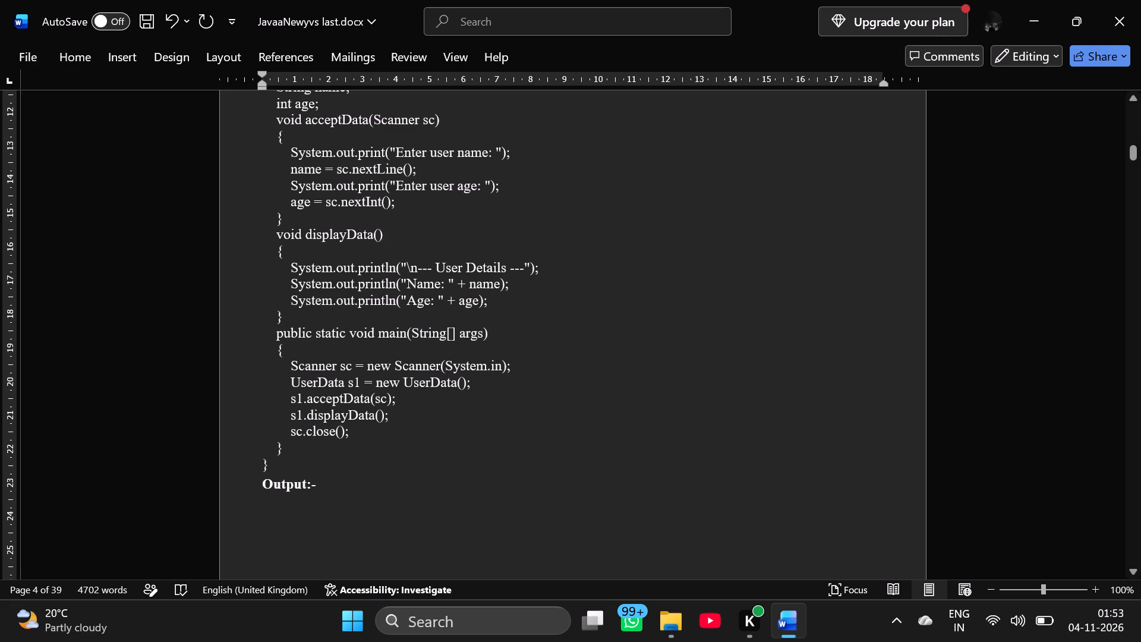
{"action": "scroll", "coordinate": [271, 396], "scroll_direction": "up", "scroll_amount": 1}
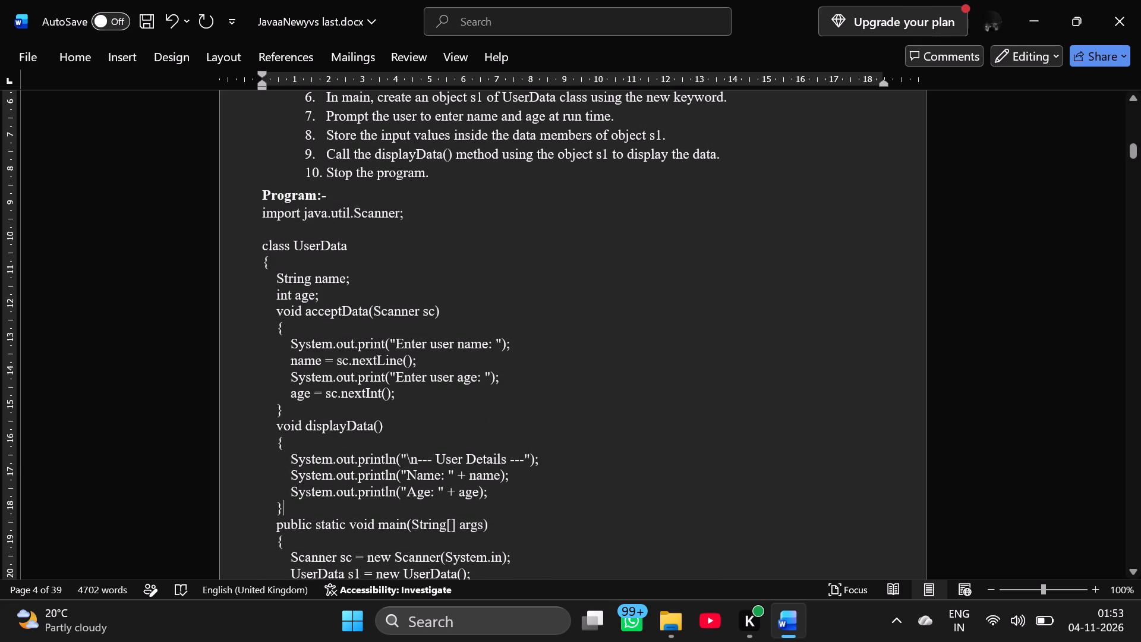
Open JavaNewyvs[17,18,21,22].docx from Downloads as a reference and compare its program and algorithm font sizes with the Experiment 5 program.
{"action": "scroll", "coordinate": [348, 307], "scroll_direction": "up", "scroll_amount": 1}
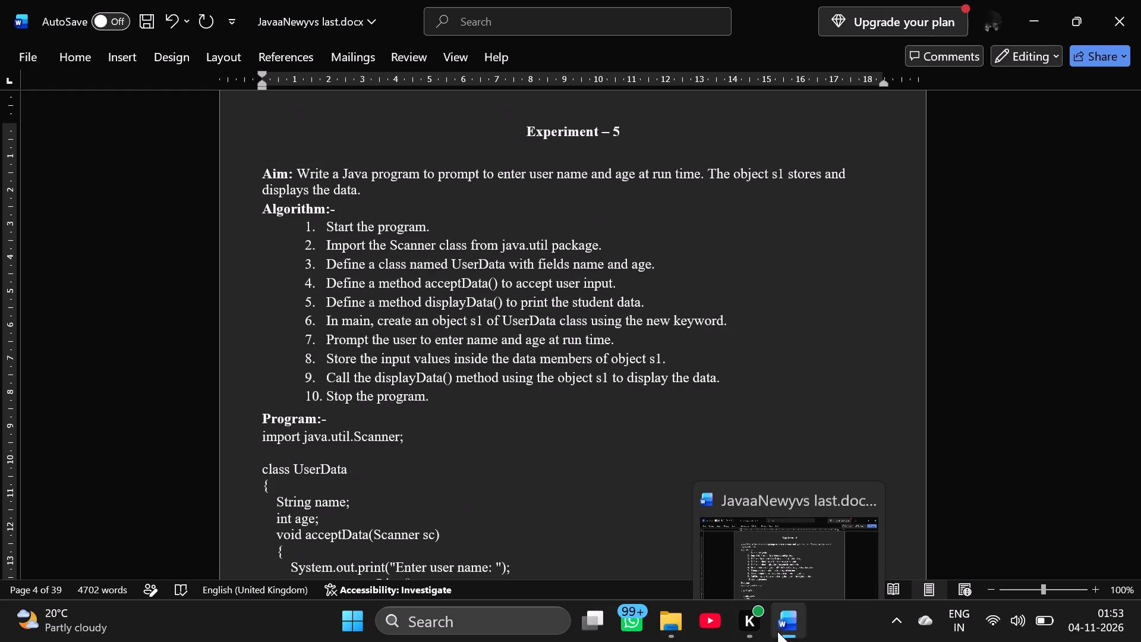
{"action": "left_click", "coordinate": [688, 621]}
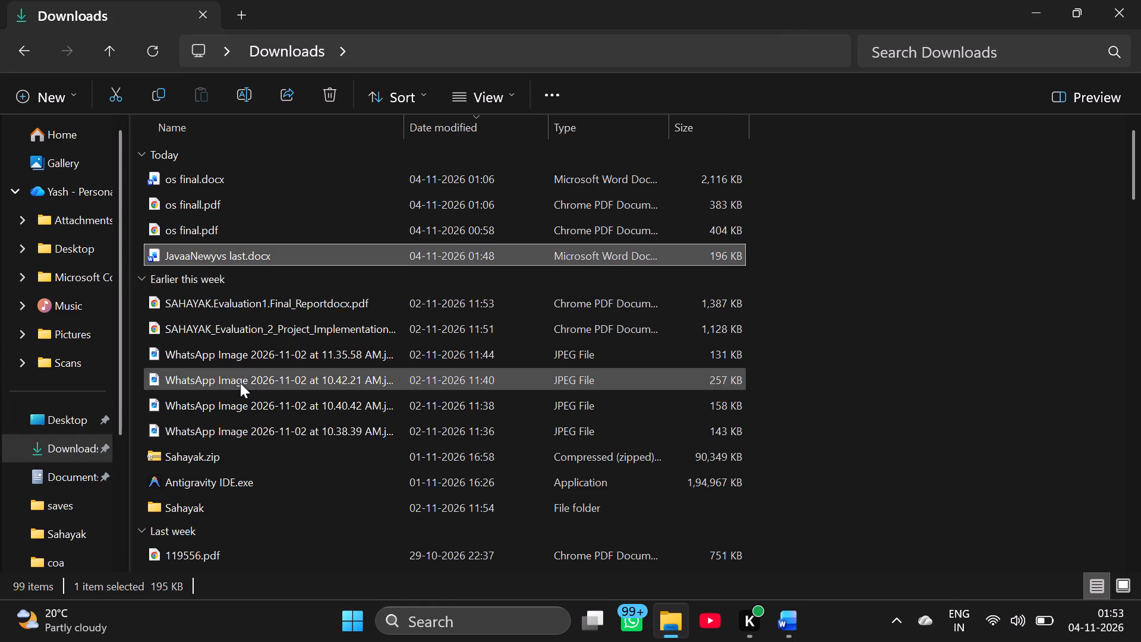
{"action": "scroll", "coordinate": [240, 383], "scroll_direction": "down", "scroll_amount": 3}
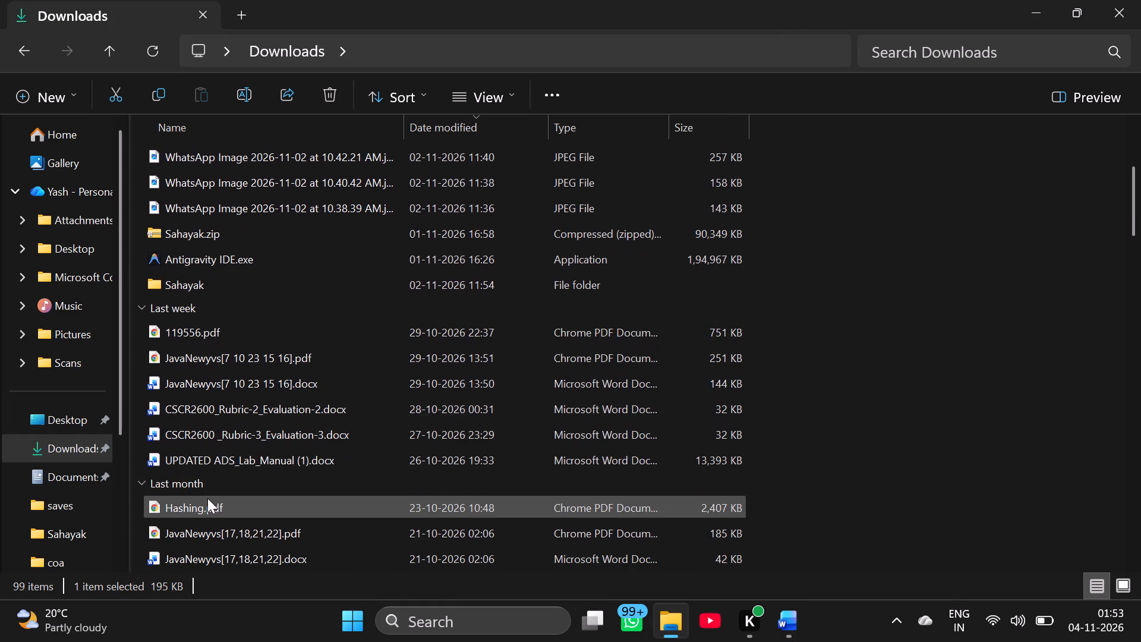
{"action": "double_click", "coordinate": [221, 549]}
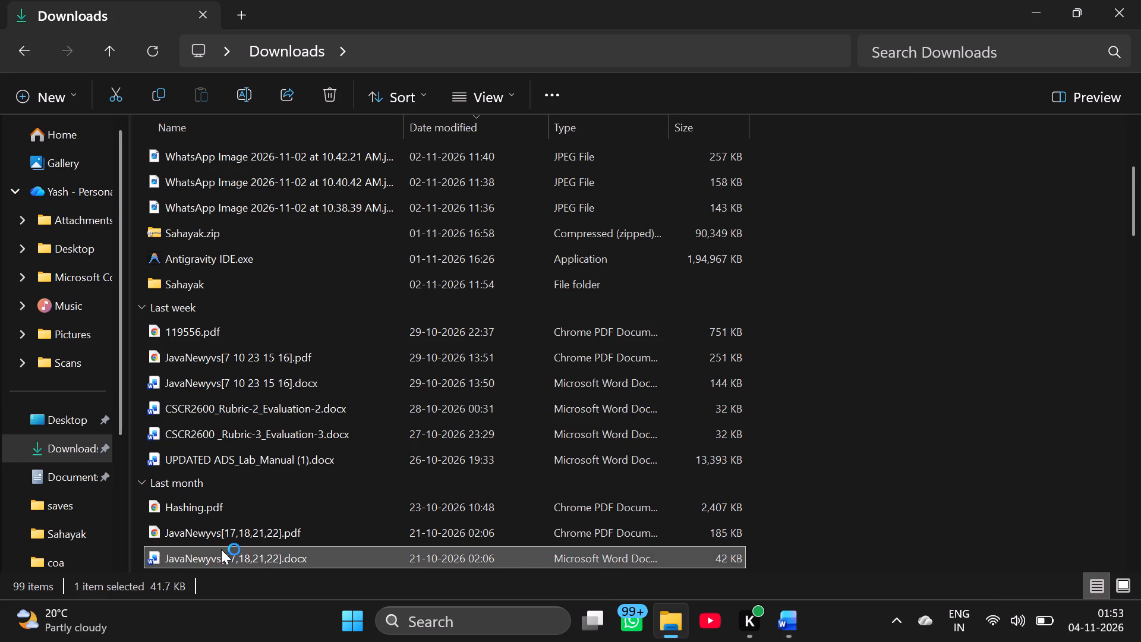
{"action": "scroll", "coordinate": [305, 490], "scroll_direction": "down", "scroll_amount": 1}
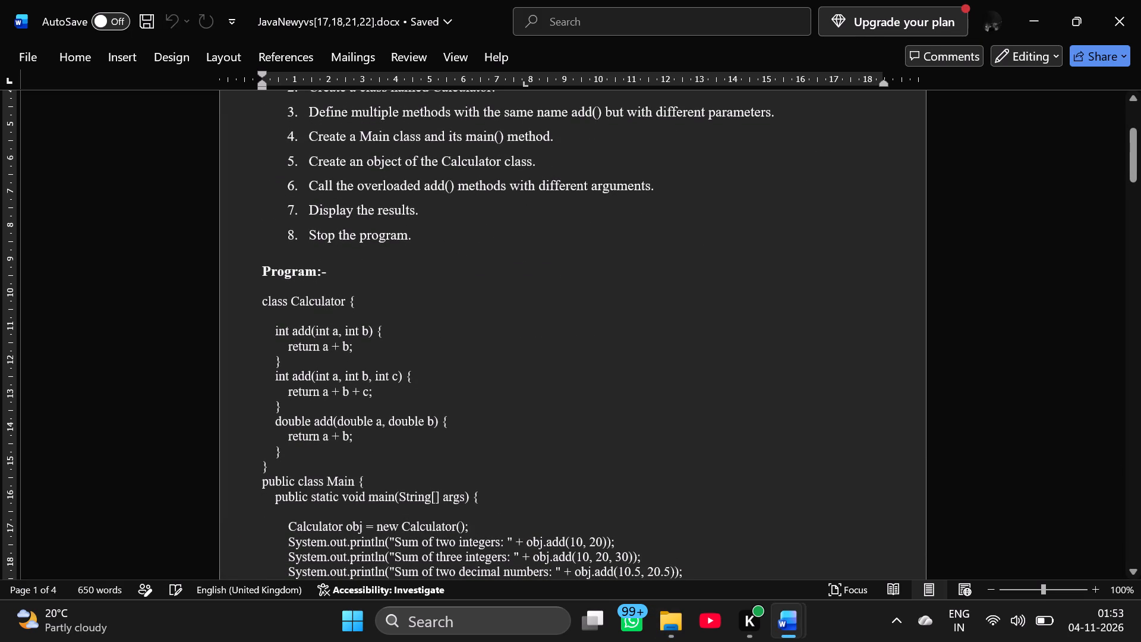
{"action": "left_click_drag", "start_coordinate": [283, 402], "coordinate": [345, 441]}
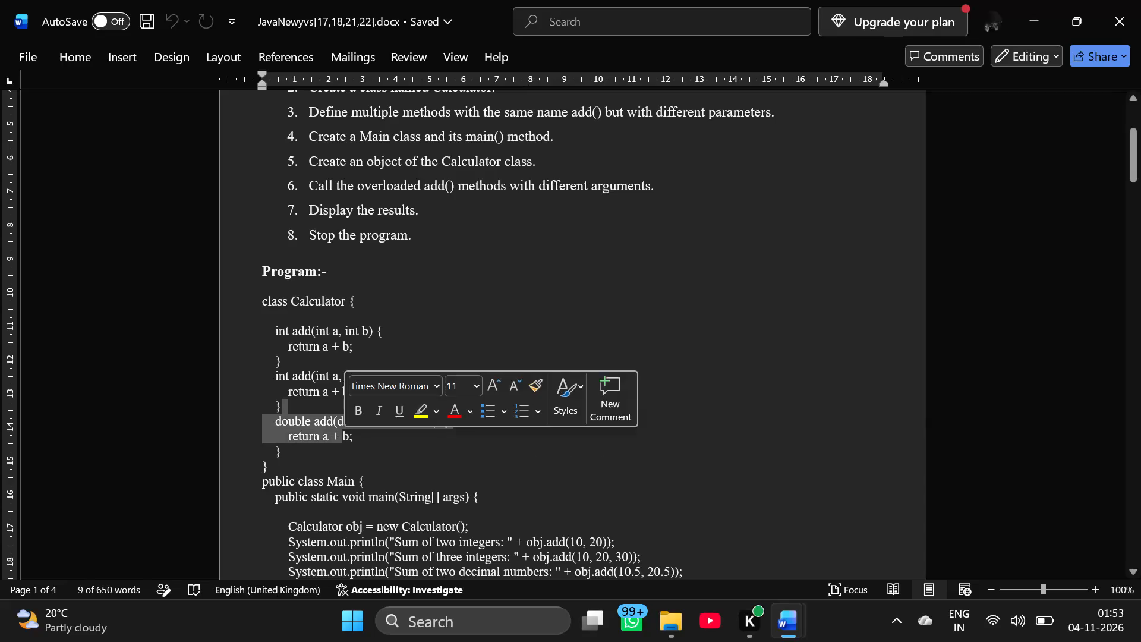
{"action": "left_click", "coordinate": [345, 441]}
{"action": "left_click_drag", "start_coordinate": [353, 211], "coordinate": [371, 209]}
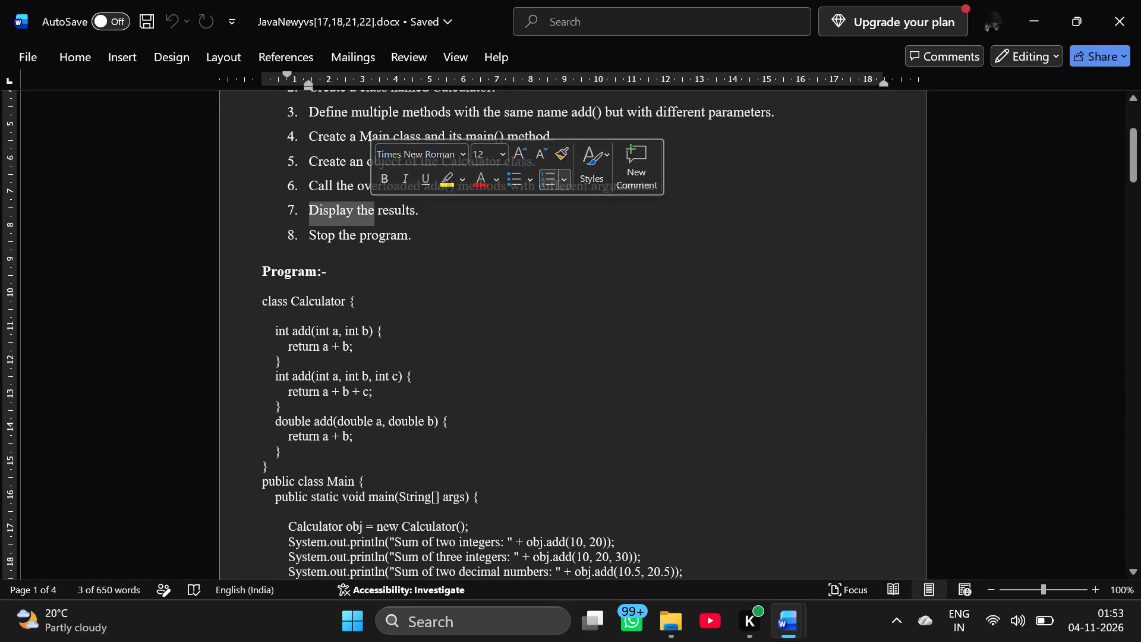
{"action": "left_click", "coordinate": [588, 289]}
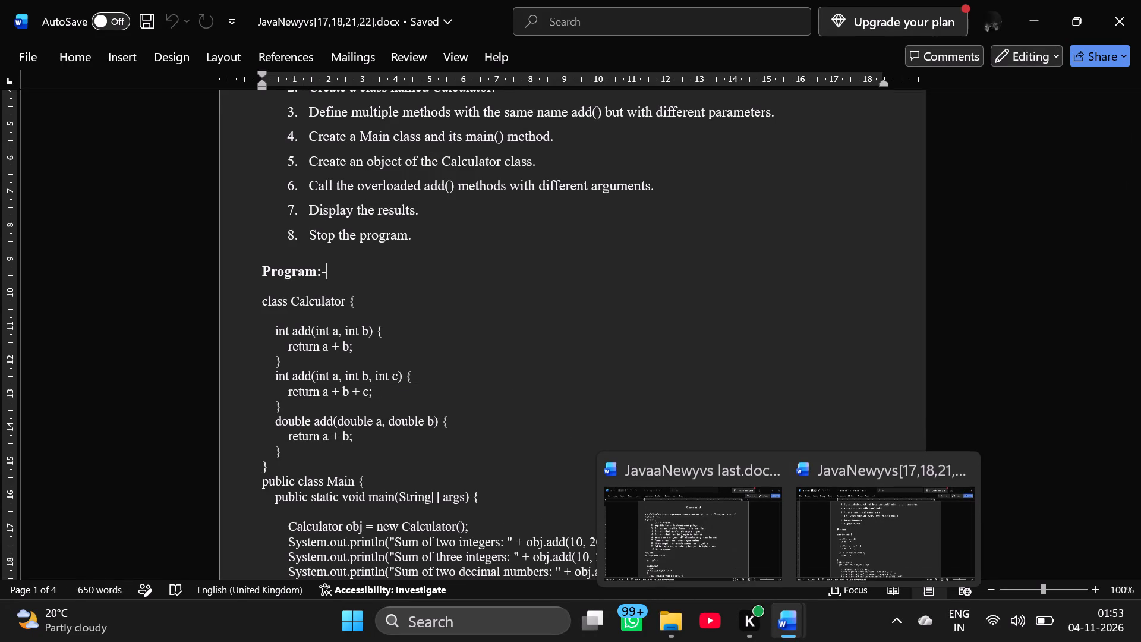
{"action": "left_click", "coordinate": [965, 471]}
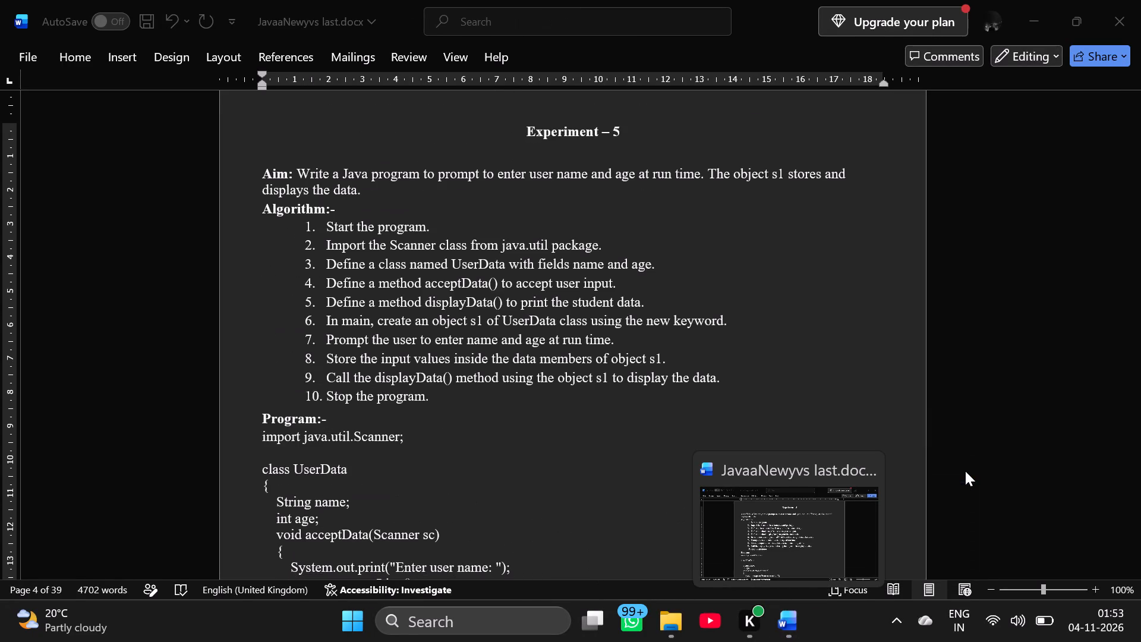
{"action": "left_click", "coordinate": [551, 359]}
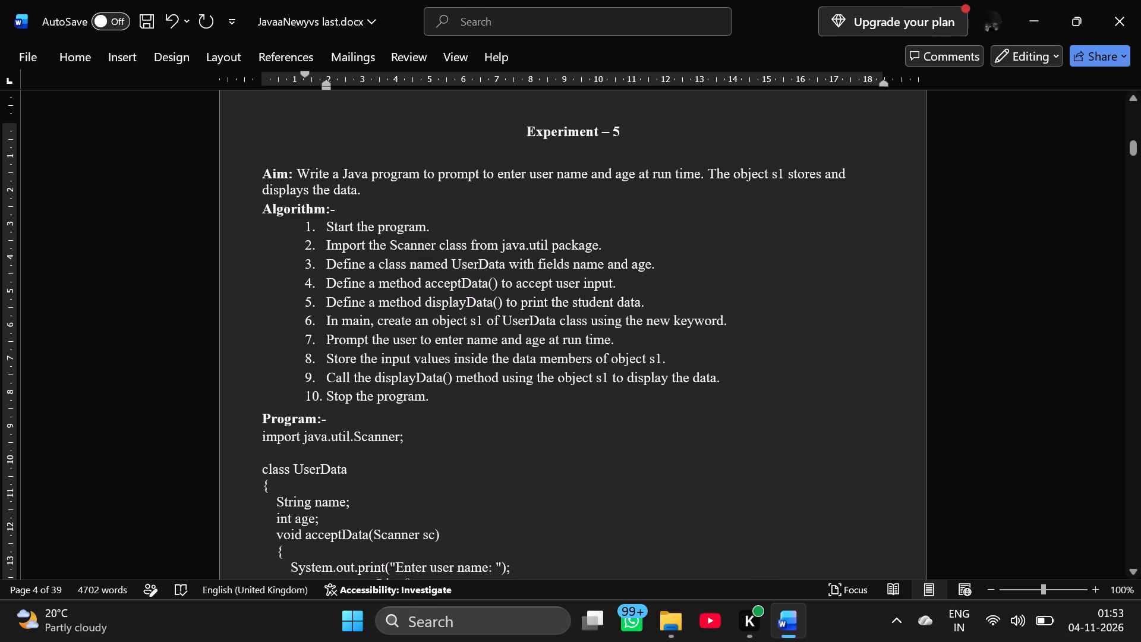
{"action": "left_click_drag", "start_coordinate": [279, 436], "coordinate": [306, 467]}
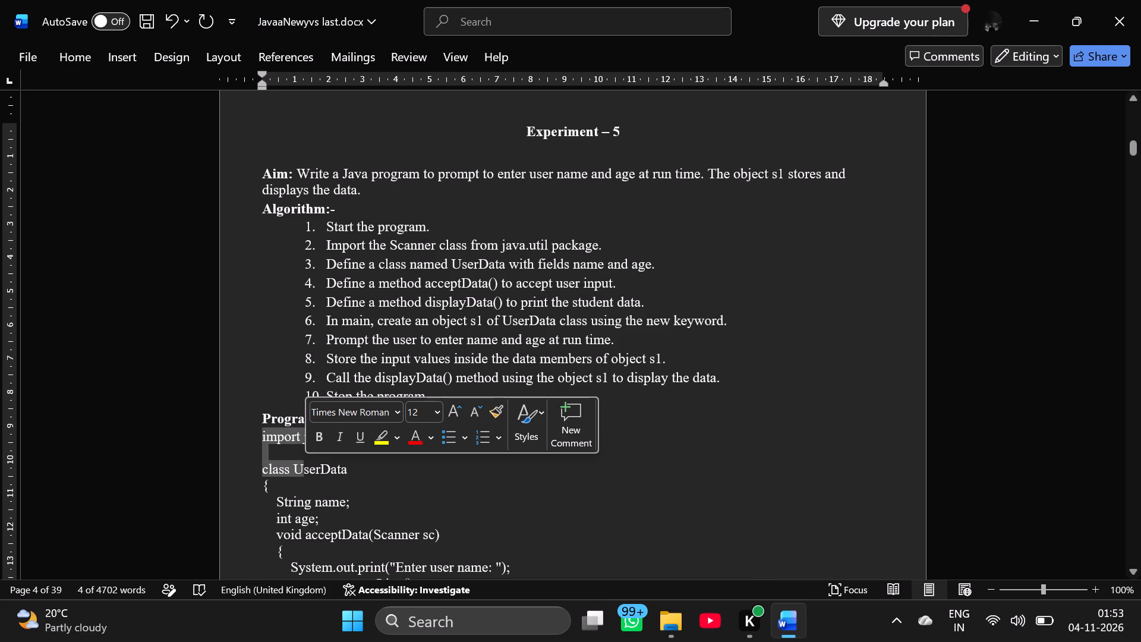
Set the font size of the whole WelcomeMessage program code in Experiment 2 to 11.
{"action": "scroll", "coordinate": [306, 467], "scroll_direction": "up", "scroll_amount": 12}
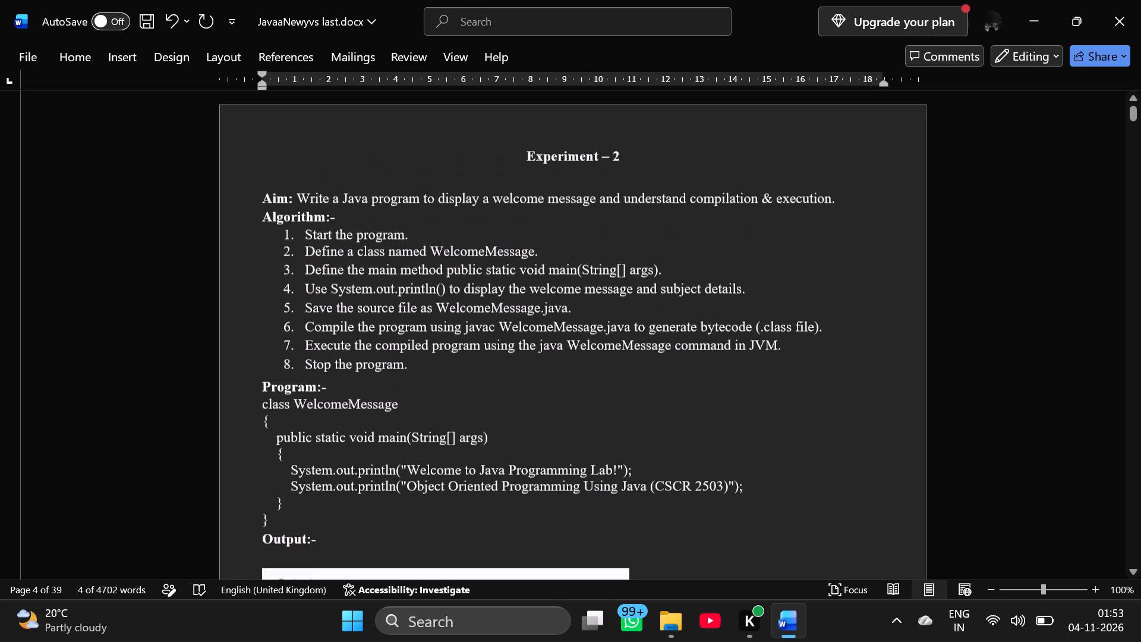
{"action": "scroll", "coordinate": [306, 467], "scroll_direction": "up", "scroll_amount": 3}
{"action": "scroll", "coordinate": [339, 452], "scroll_direction": "down", "scroll_amount": 1}
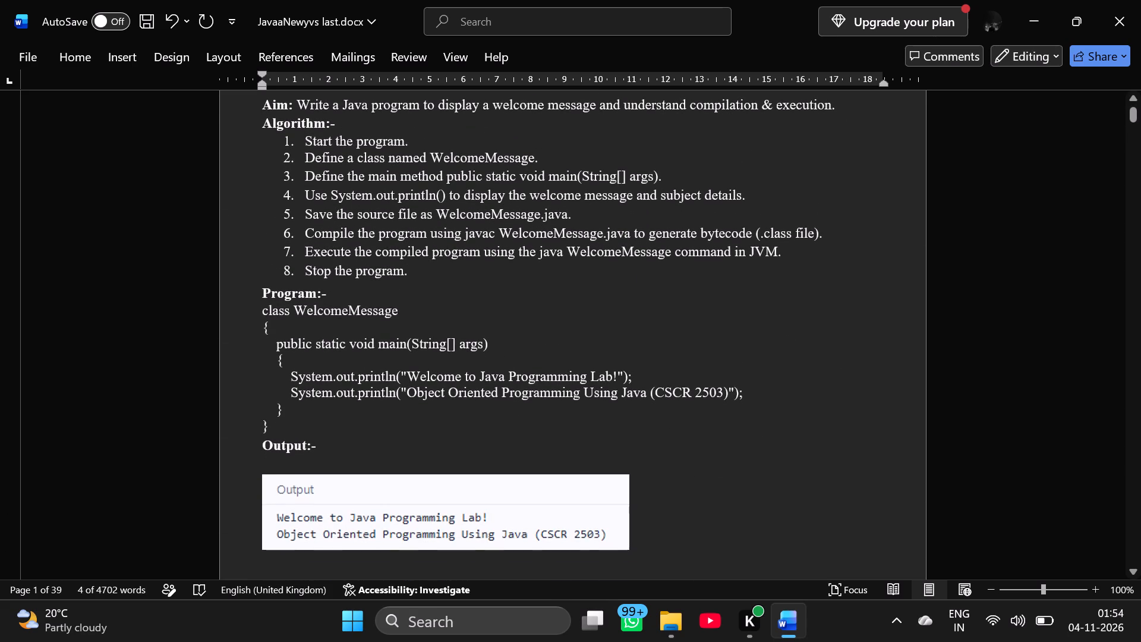
{"action": "left_click_drag", "start_coordinate": [262, 317], "coordinate": [306, 427]}
{"action": "left_click", "coordinate": [436, 380]}
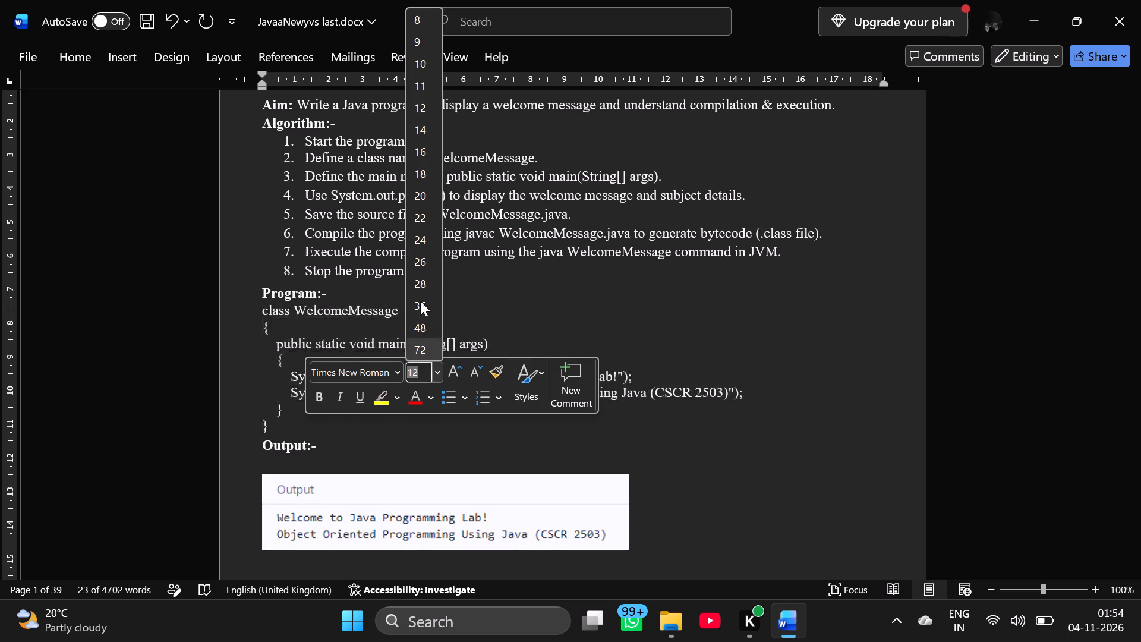
{"action": "left_click", "coordinate": [430, 89]}
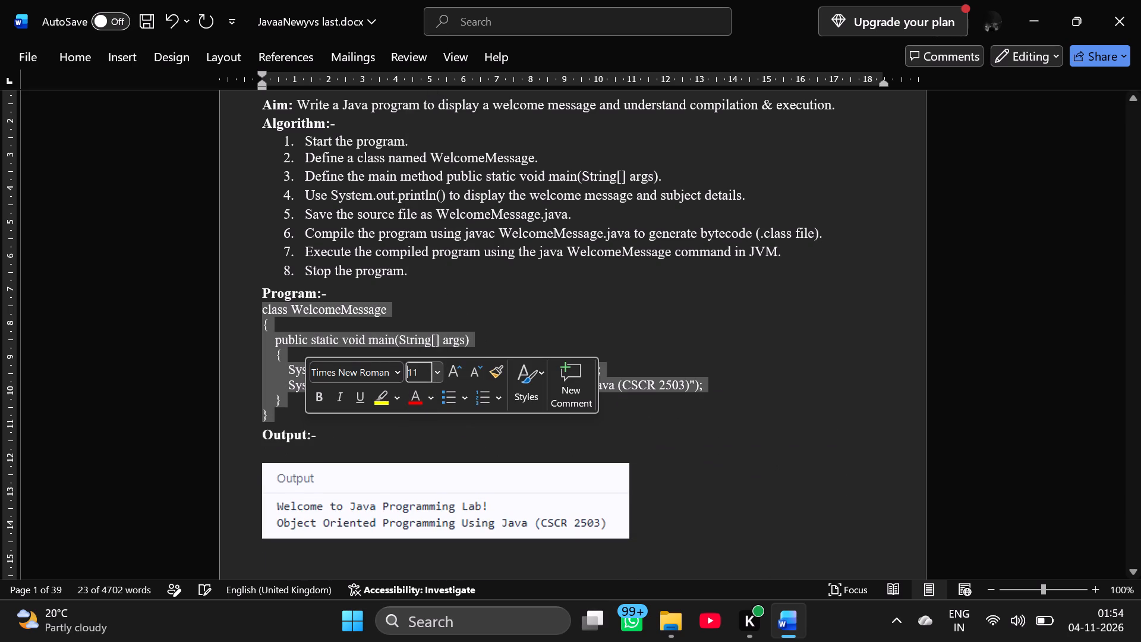
{"action": "left_click", "coordinate": [684, 310]}
Set the font size of the ReadInteger program code in Experiment 3, including its import line, to 11.
{"action": "scroll", "coordinate": [684, 310], "scroll_direction": "down", "scroll_amount": 3}
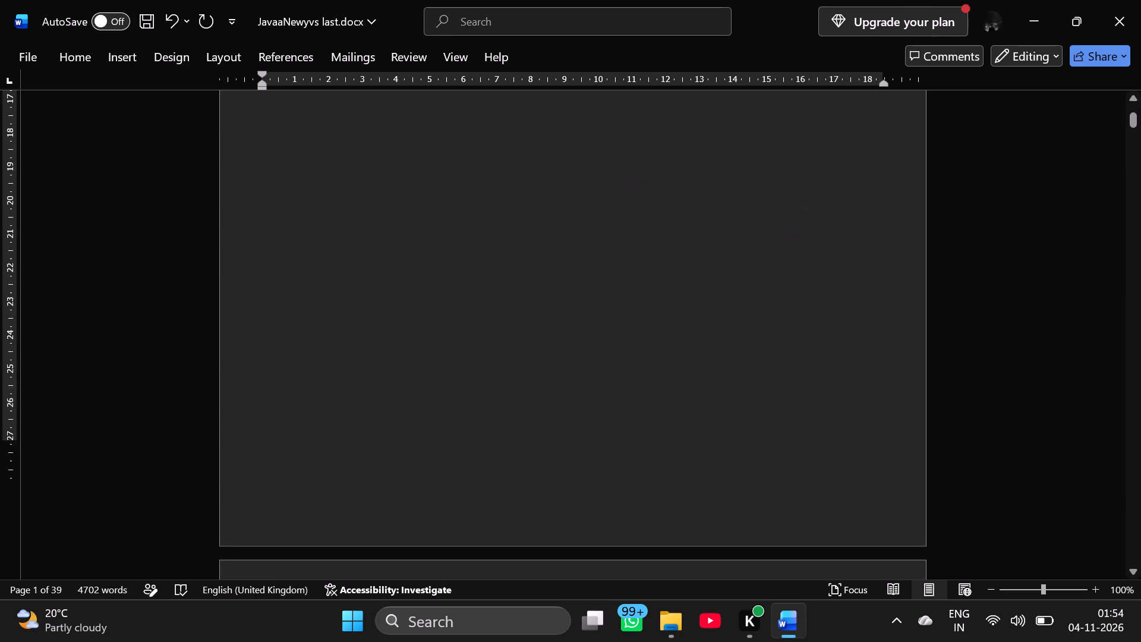
{"action": "scroll", "coordinate": [684, 310], "scroll_direction": "down", "scroll_amount": 4}
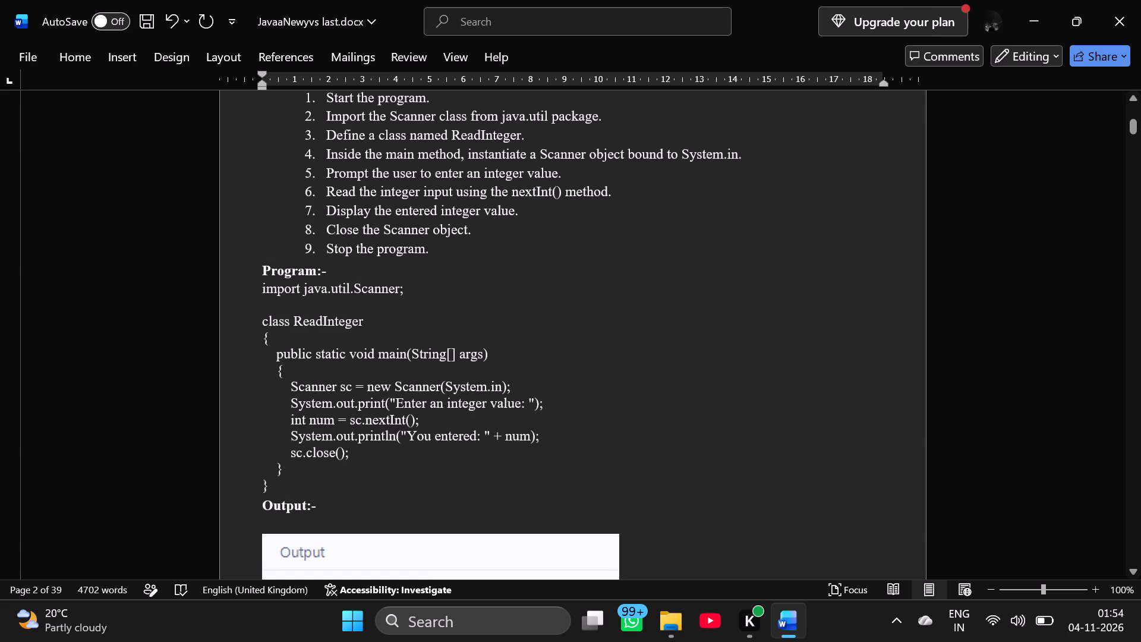
{"action": "left_click_drag", "start_coordinate": [257, 287], "coordinate": [275, 505]}
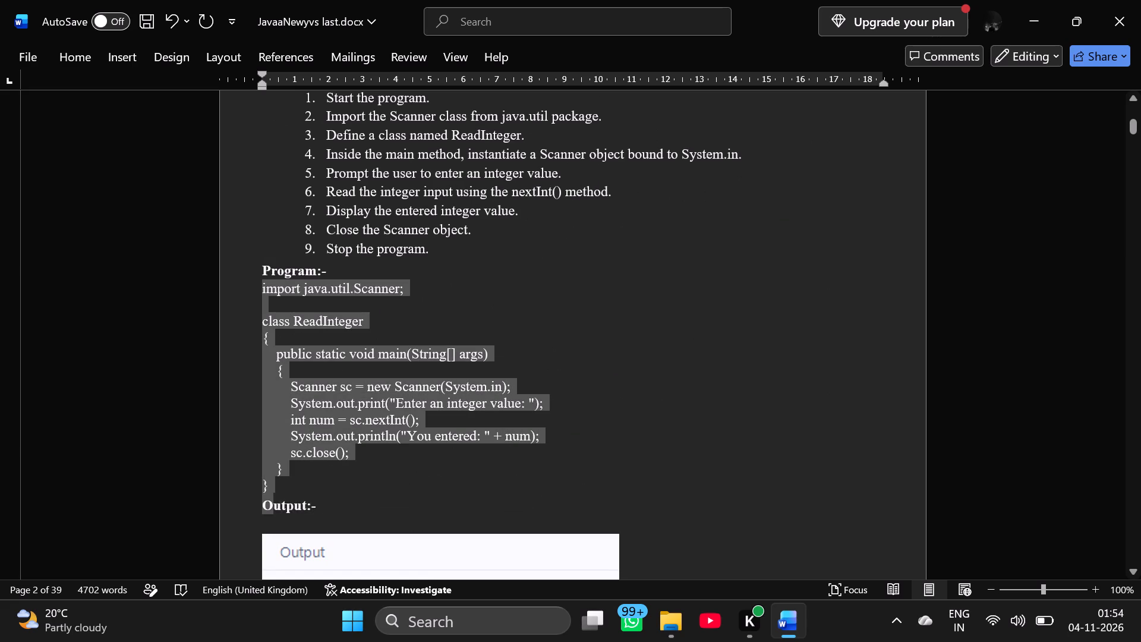
{"action": "left_click_drag", "start_coordinate": [275, 505], "coordinate": [282, 489]}
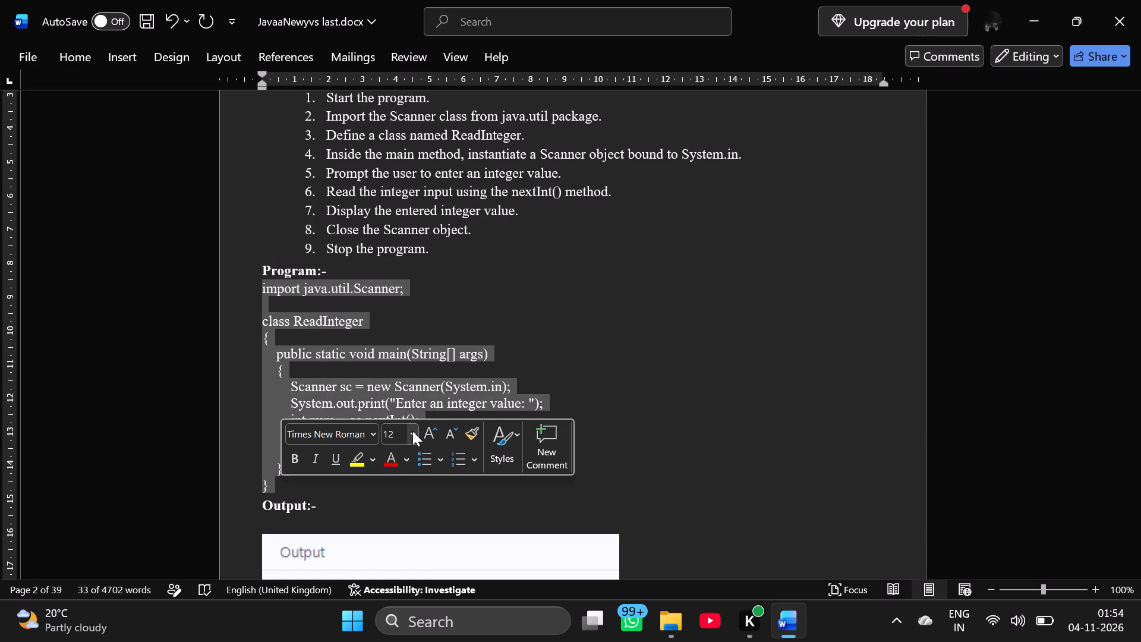
{"action": "left_click", "coordinate": [412, 431]}
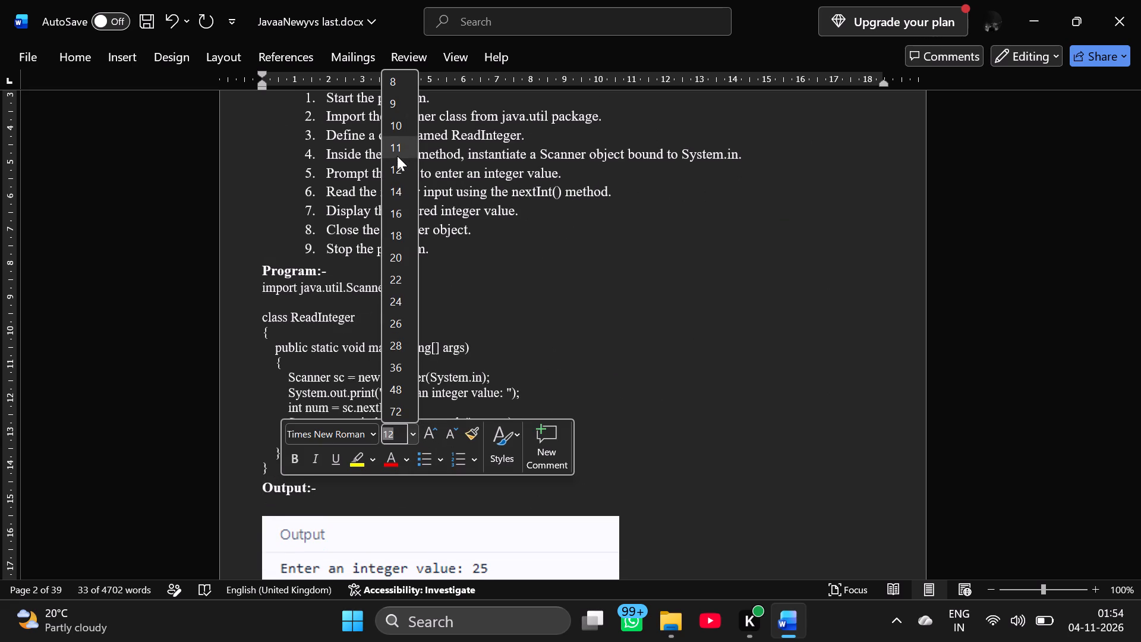
{"action": "left_click", "coordinate": [402, 153]}
{"action": "left_click", "coordinate": [518, 290]}
Set the font size of the ReadLineText program code in Experiment 4, including its import line, to 11.
{"action": "scroll", "coordinate": [518, 290], "scroll_direction": "down", "scroll_amount": 1}
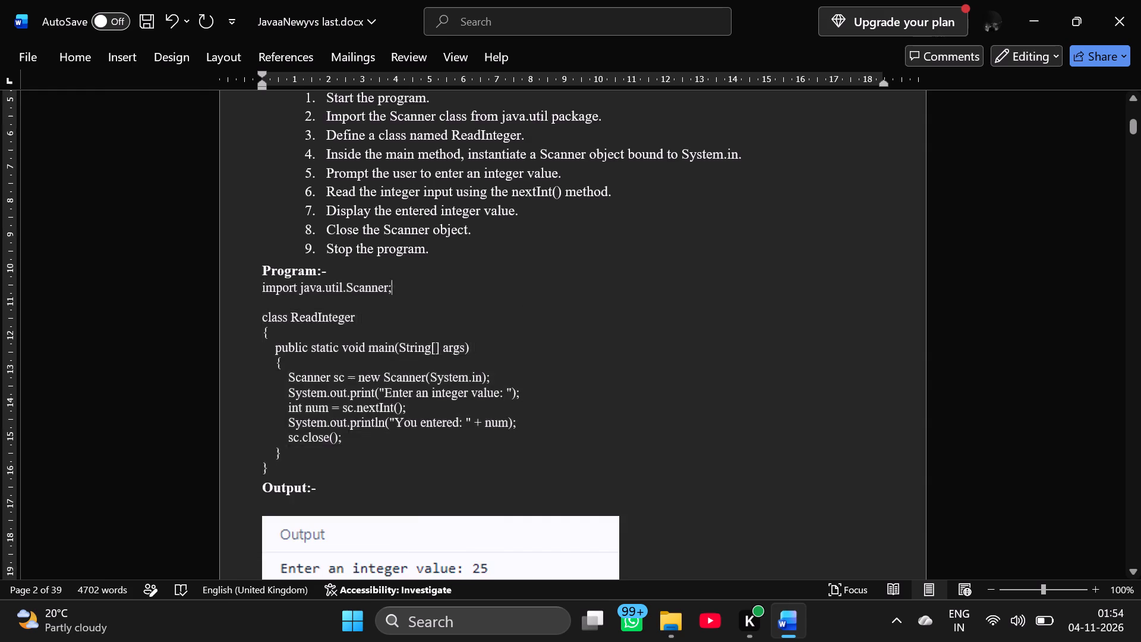
{"action": "scroll", "coordinate": [518, 290], "scroll_direction": "down", "scroll_amount": 5}
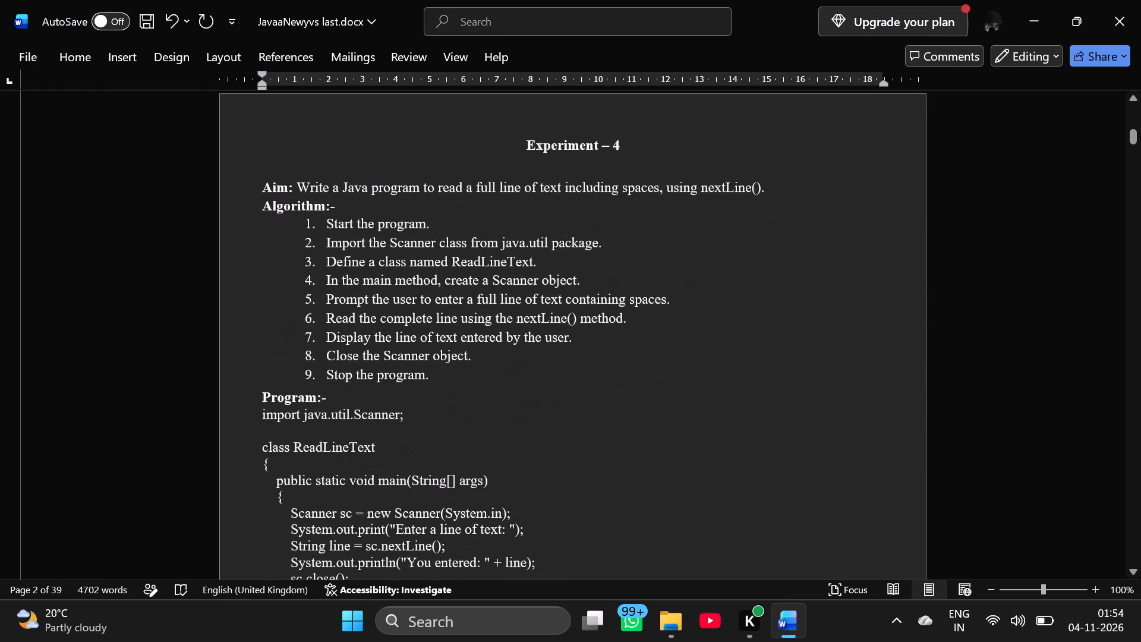
{"action": "scroll", "coordinate": [518, 290], "scroll_direction": "down", "scroll_amount": 1}
{"action": "left_click_drag", "start_coordinate": [257, 222], "coordinate": [257, 224]}
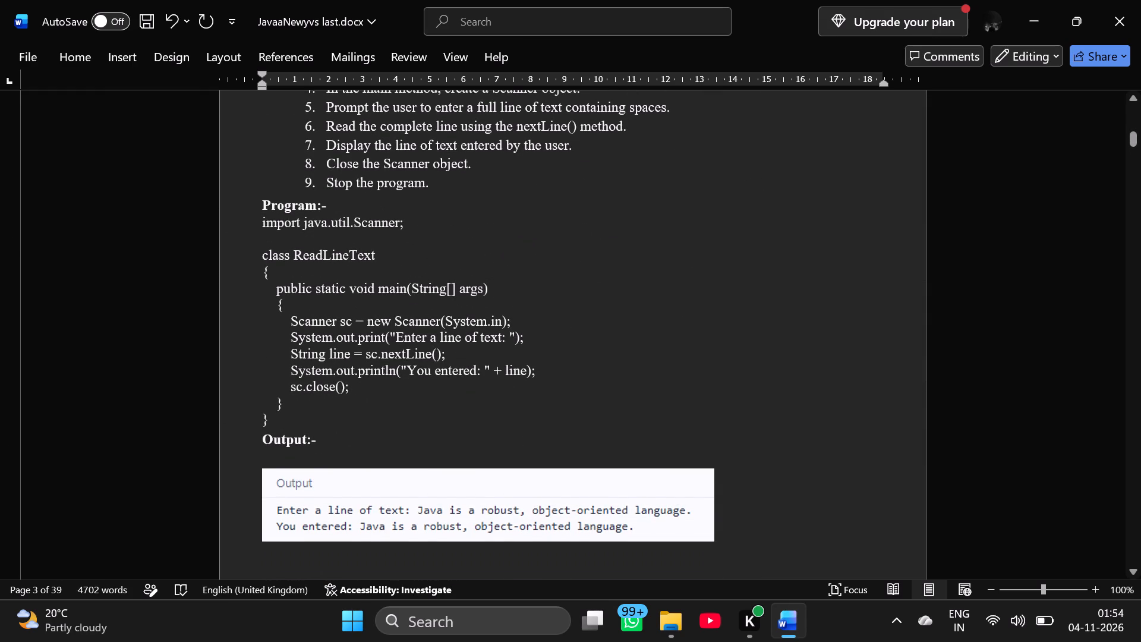
{"action": "left_click_drag", "start_coordinate": [257, 224], "coordinate": [298, 420]}
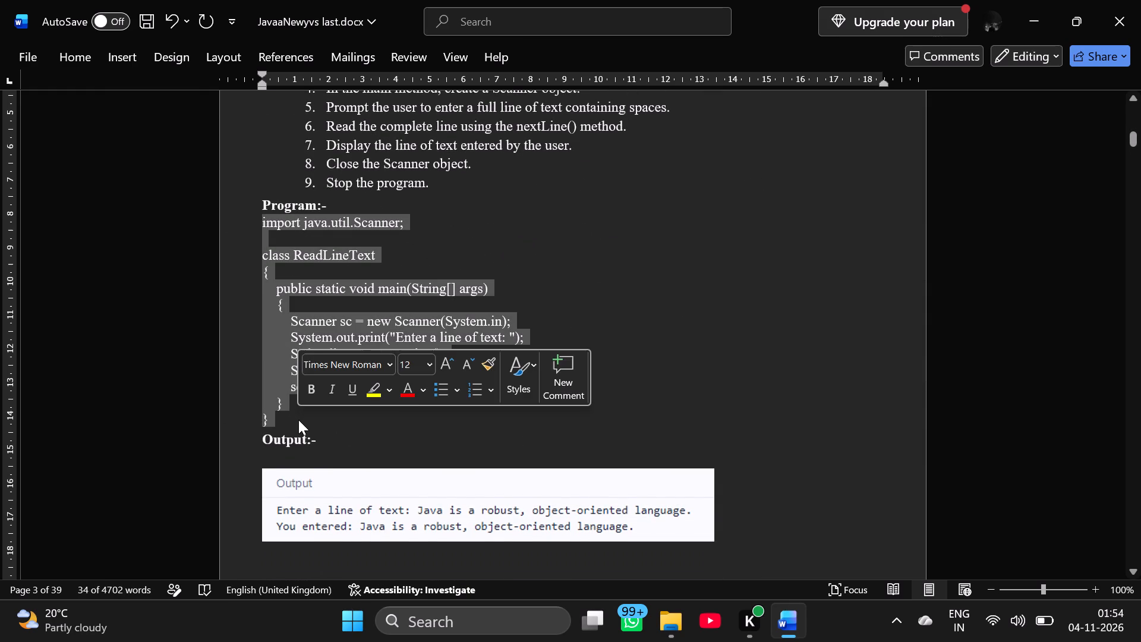
{"action": "left_click", "coordinate": [433, 362]}
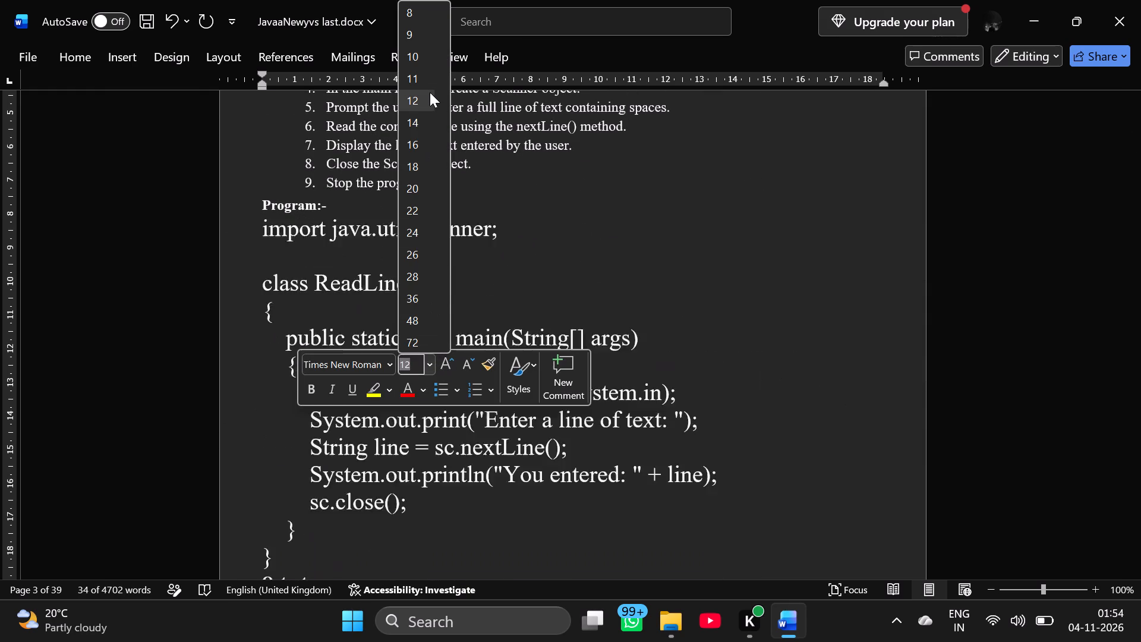
{"action": "left_click", "coordinate": [434, 87]}
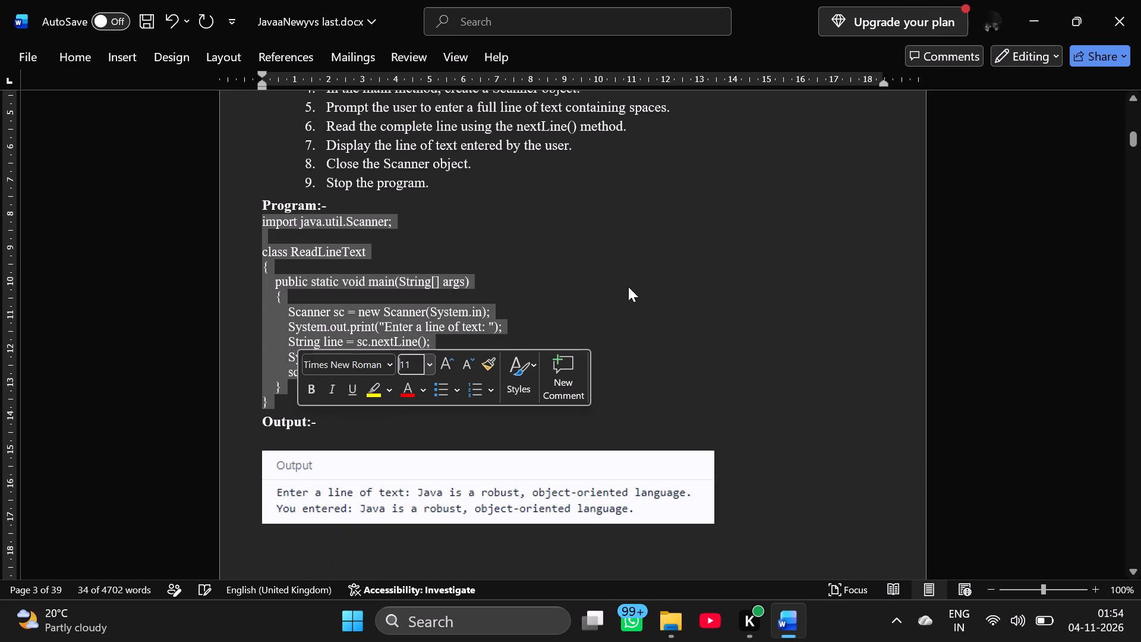
{"action": "left_click", "coordinate": [632, 288]}
Set the font size of the UserData program code in Experiment 5, including its import line, to 11.
{"action": "scroll", "coordinate": [632, 288], "scroll_direction": "down", "scroll_amount": 2}
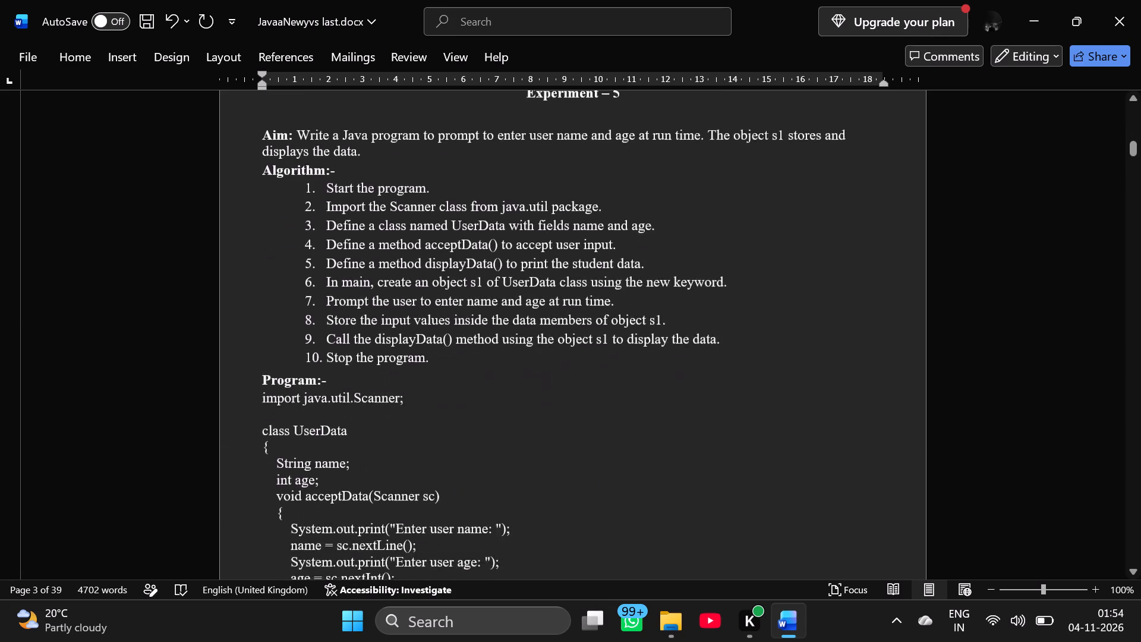
{"action": "scroll", "coordinate": [632, 288], "scroll_direction": "down", "scroll_amount": 2}
{"action": "scroll", "coordinate": [460, 335], "scroll_direction": "down", "scroll_amount": 1}
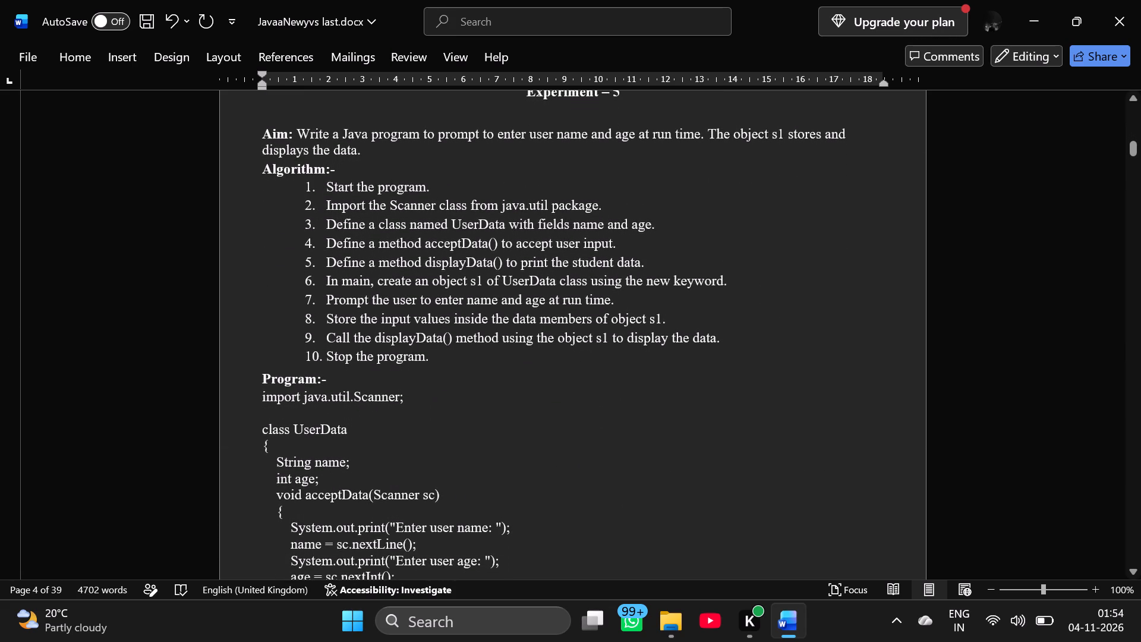
{"action": "scroll", "coordinate": [460, 335], "scroll_direction": "down", "scroll_amount": 2}
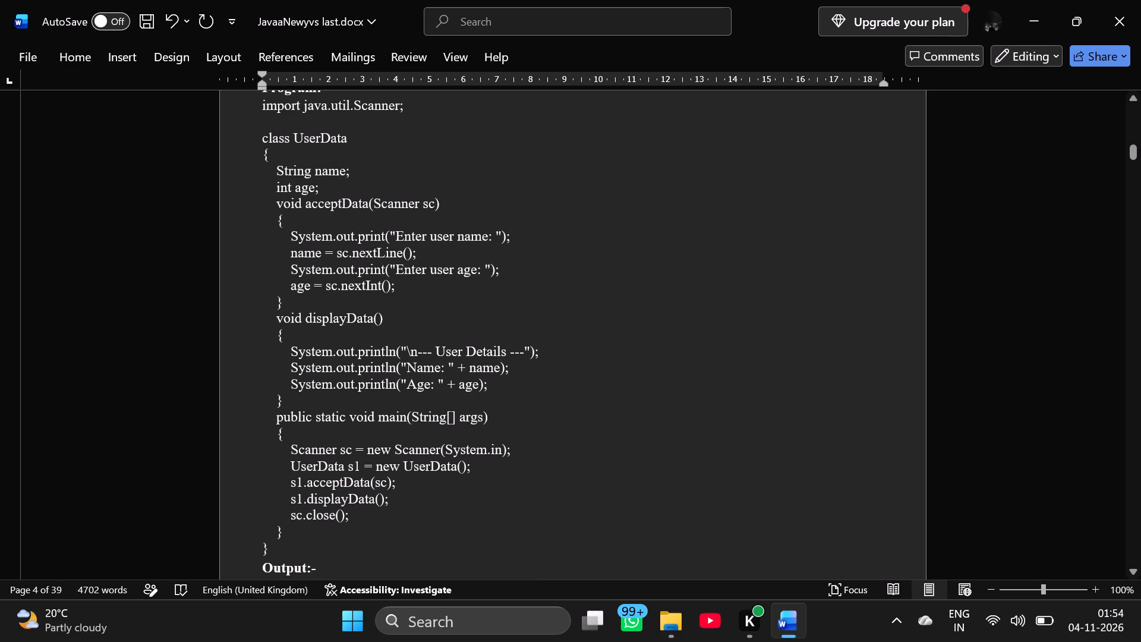
{"action": "left_click_drag", "start_coordinate": [262, 111], "coordinate": [363, 435]}
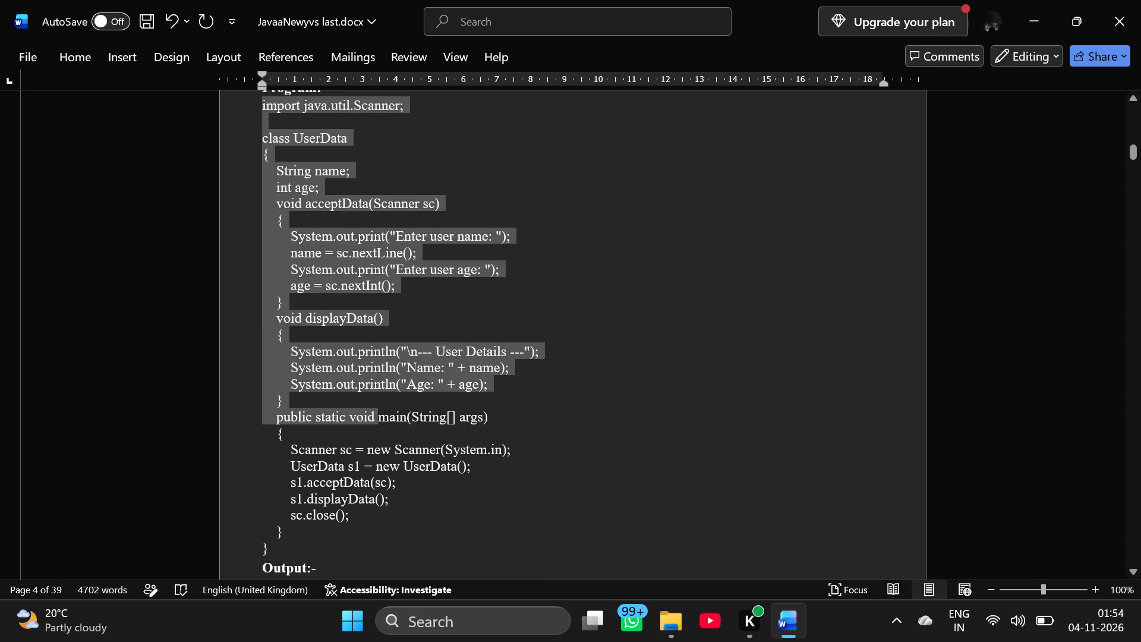
{"action": "left_click_drag", "start_coordinate": [363, 435], "coordinate": [350, 540]}
{"action": "left_click", "coordinate": [481, 490]}
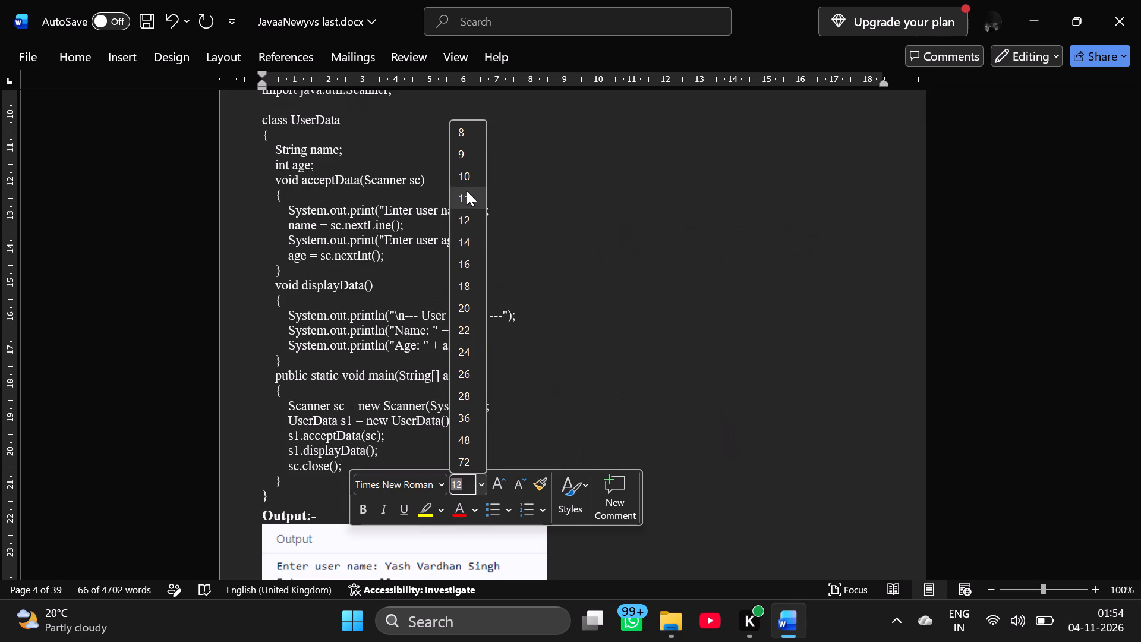
{"action": "left_click", "coordinate": [467, 191]}
{"action": "left_click", "coordinate": [644, 300]}
Add a blank line between the Output heading and the output image in Experiment 5.
{"action": "scroll", "coordinate": [644, 300], "scroll_direction": "down", "scroll_amount": 1}
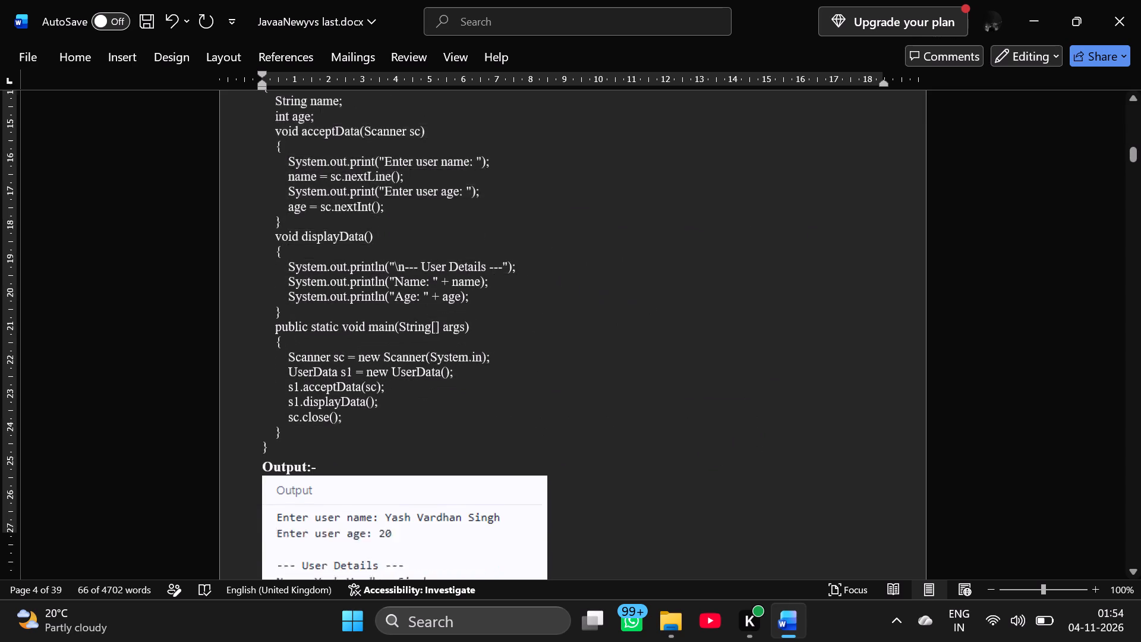
{"action": "scroll", "coordinate": [644, 300], "scroll_direction": "down", "scroll_amount": 1}
{"action": "left_click", "coordinate": [383, 281]}
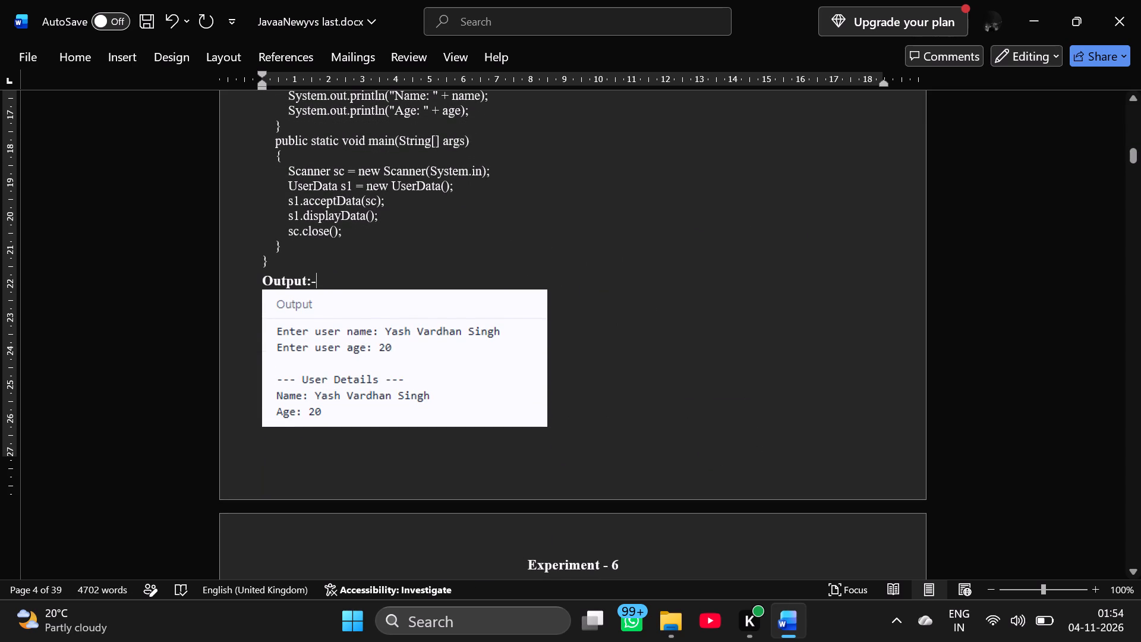
{"action": "key", "text": "Return"}
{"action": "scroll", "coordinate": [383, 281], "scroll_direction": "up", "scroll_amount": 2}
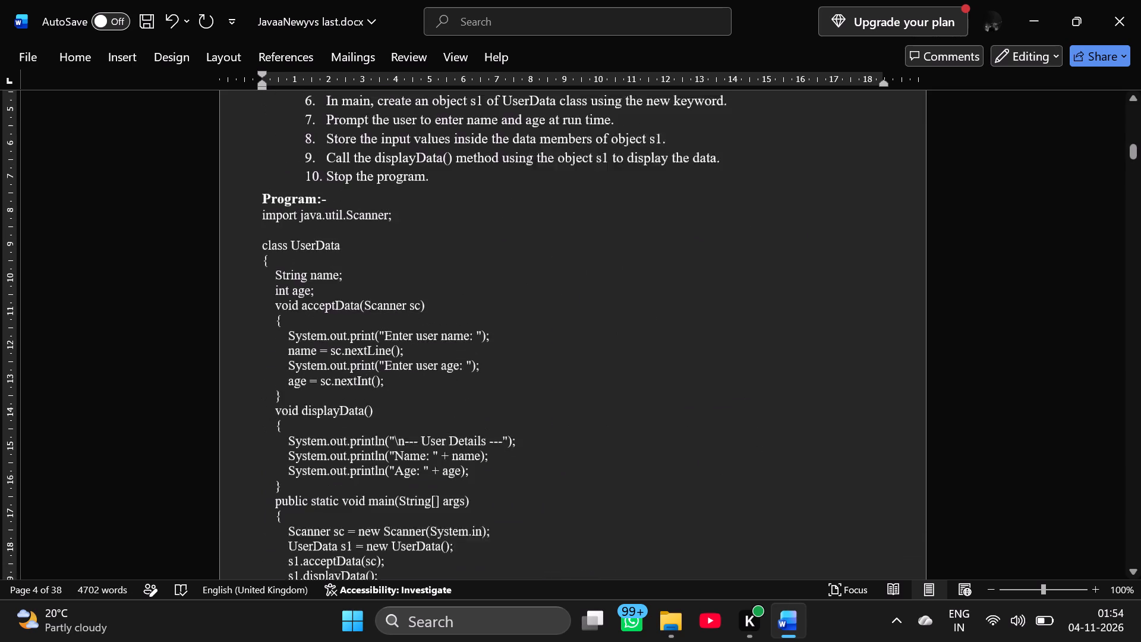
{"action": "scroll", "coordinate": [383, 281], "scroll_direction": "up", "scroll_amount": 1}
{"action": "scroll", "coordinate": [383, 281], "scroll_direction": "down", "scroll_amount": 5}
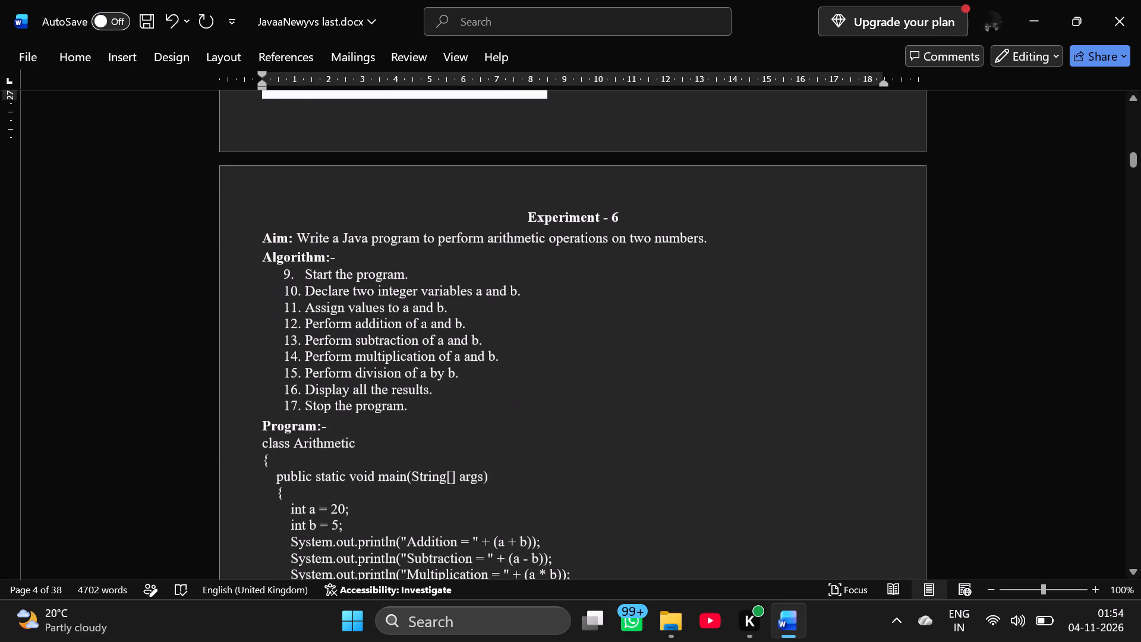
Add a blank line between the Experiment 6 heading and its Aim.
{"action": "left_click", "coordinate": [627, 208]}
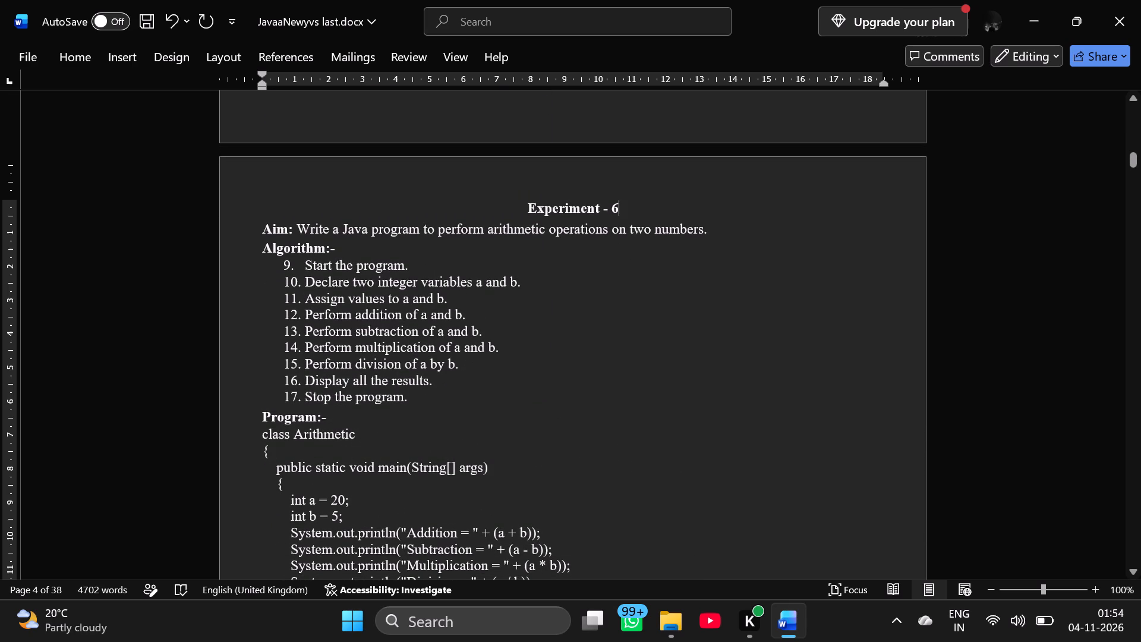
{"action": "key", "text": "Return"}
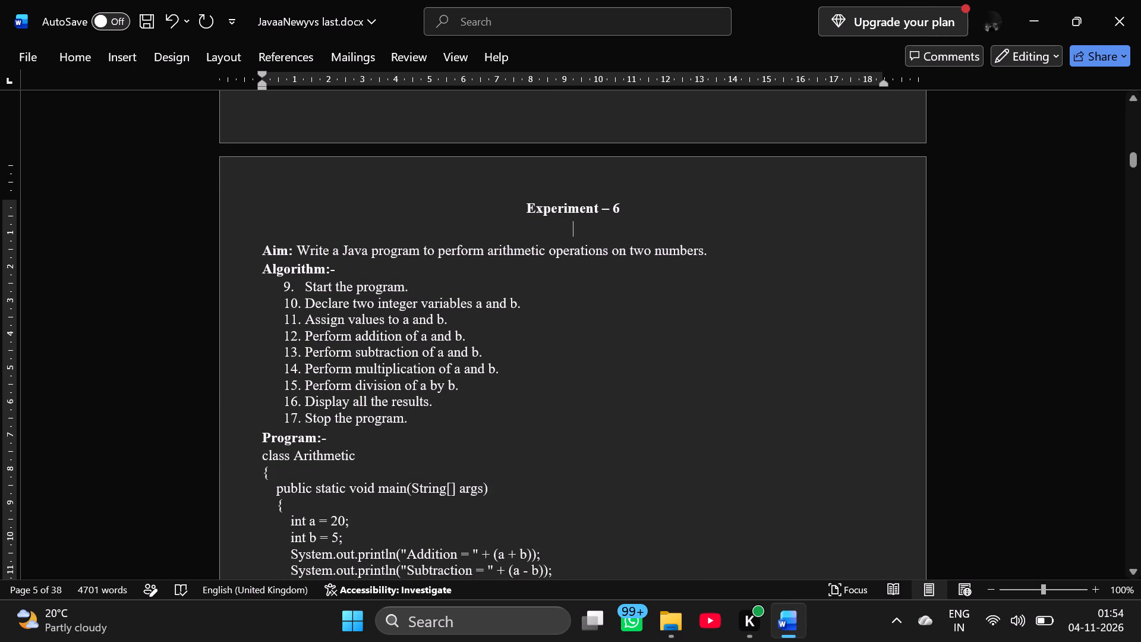
Delete the whole Experiment 6 section and the leftover empty lines above the Experiment 7 heading.
{"action": "left_click_drag", "start_coordinate": [517, 204], "coordinate": [671, 490]}
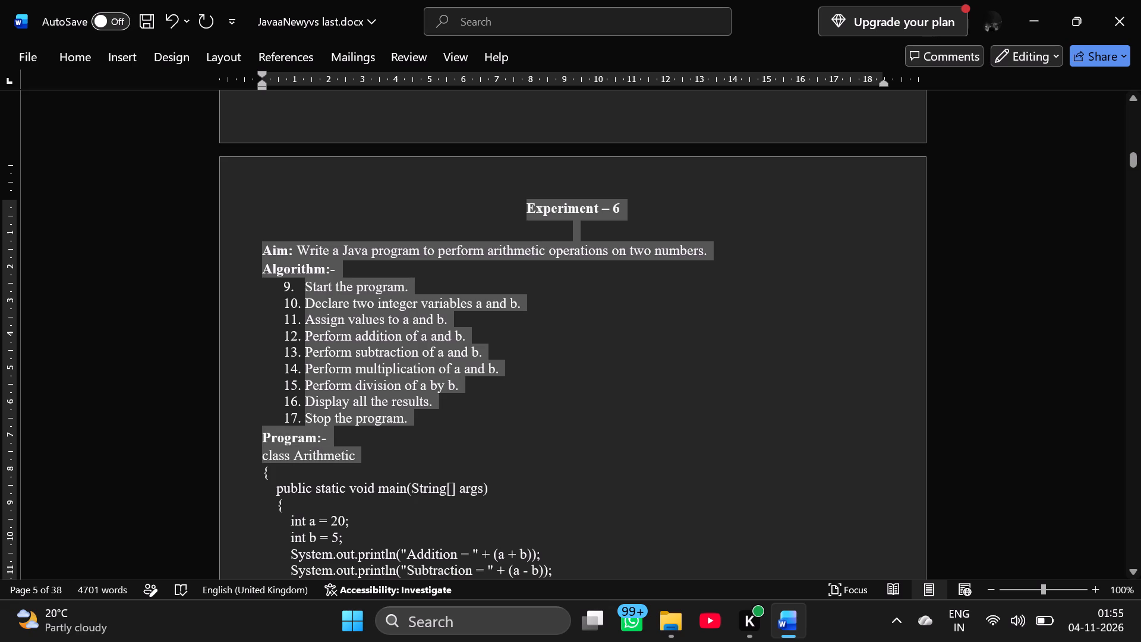
{"action": "left_click_drag", "start_coordinate": [671, 490], "coordinate": [685, 429]}
{"action": "key", "text": "Delete"}
{"action": "scroll", "coordinate": [685, 429], "scroll_direction": "up", "scroll_amount": 1}
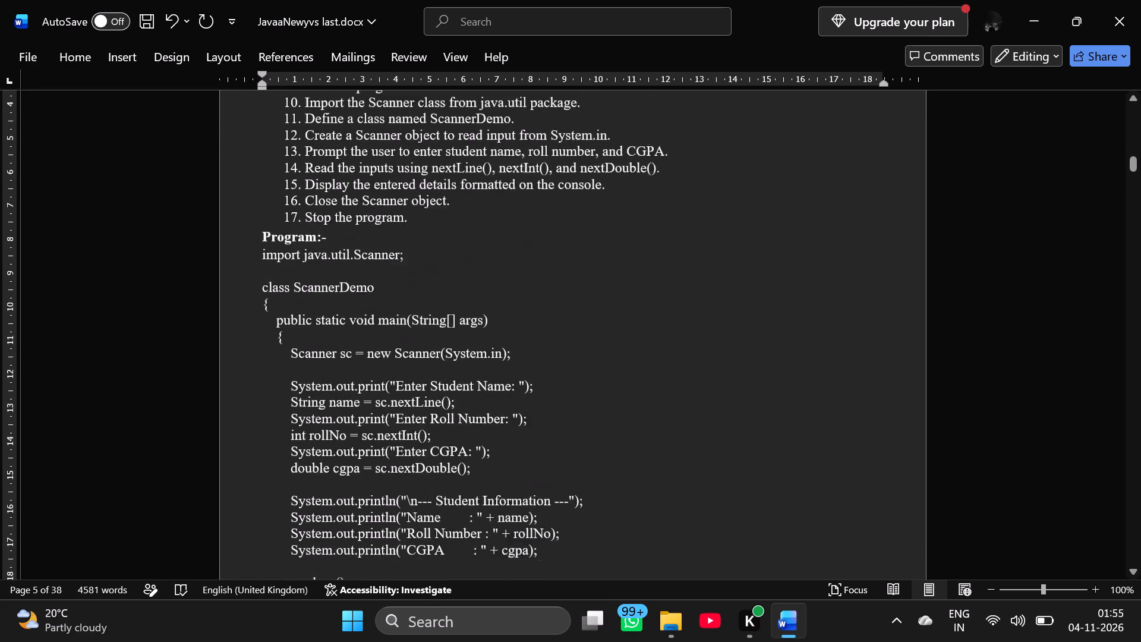
{"action": "scroll", "coordinate": [685, 429], "scroll_direction": "up", "scroll_amount": 1}
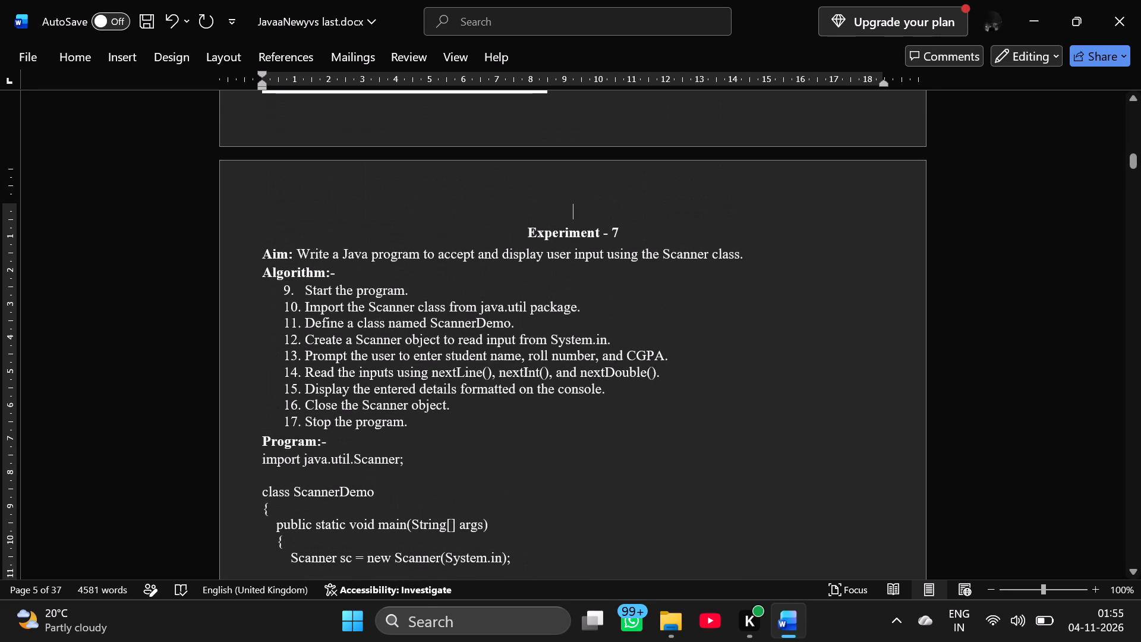
{"action": "key", "text": "BackSpace"}
{"action": "key", "text": "BackSpace"}
{"action": "key", "text": "BackSpace"}
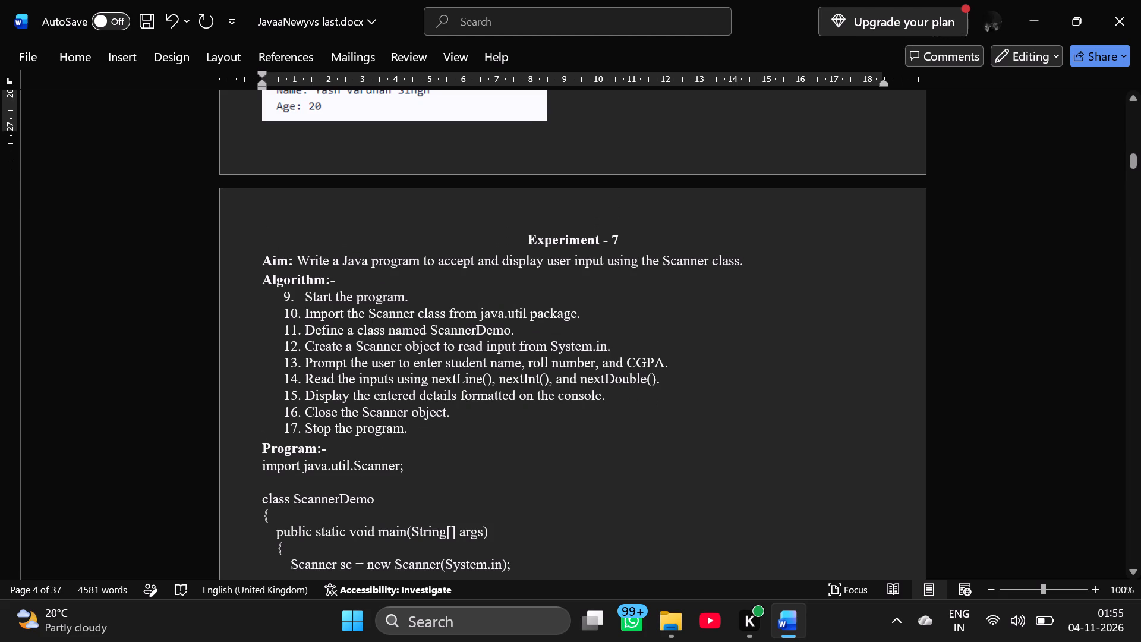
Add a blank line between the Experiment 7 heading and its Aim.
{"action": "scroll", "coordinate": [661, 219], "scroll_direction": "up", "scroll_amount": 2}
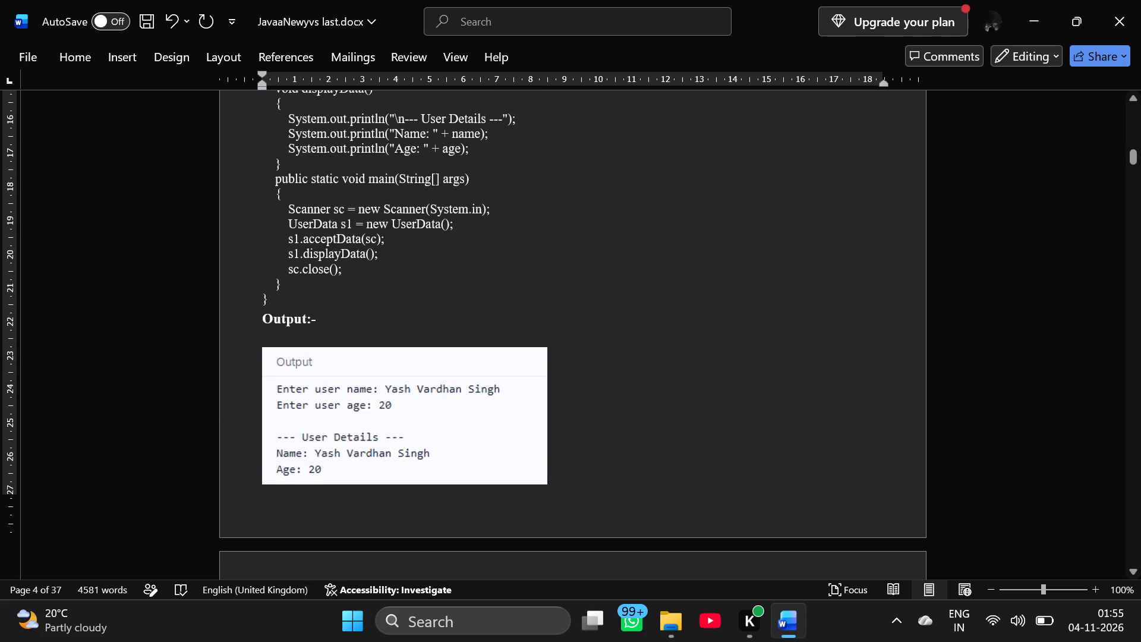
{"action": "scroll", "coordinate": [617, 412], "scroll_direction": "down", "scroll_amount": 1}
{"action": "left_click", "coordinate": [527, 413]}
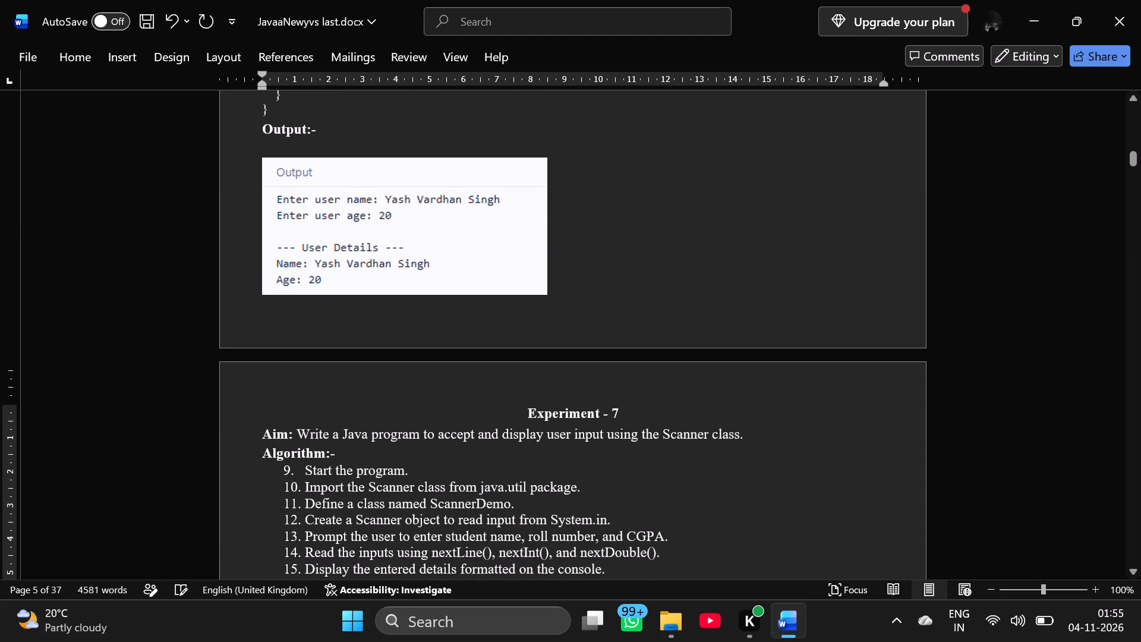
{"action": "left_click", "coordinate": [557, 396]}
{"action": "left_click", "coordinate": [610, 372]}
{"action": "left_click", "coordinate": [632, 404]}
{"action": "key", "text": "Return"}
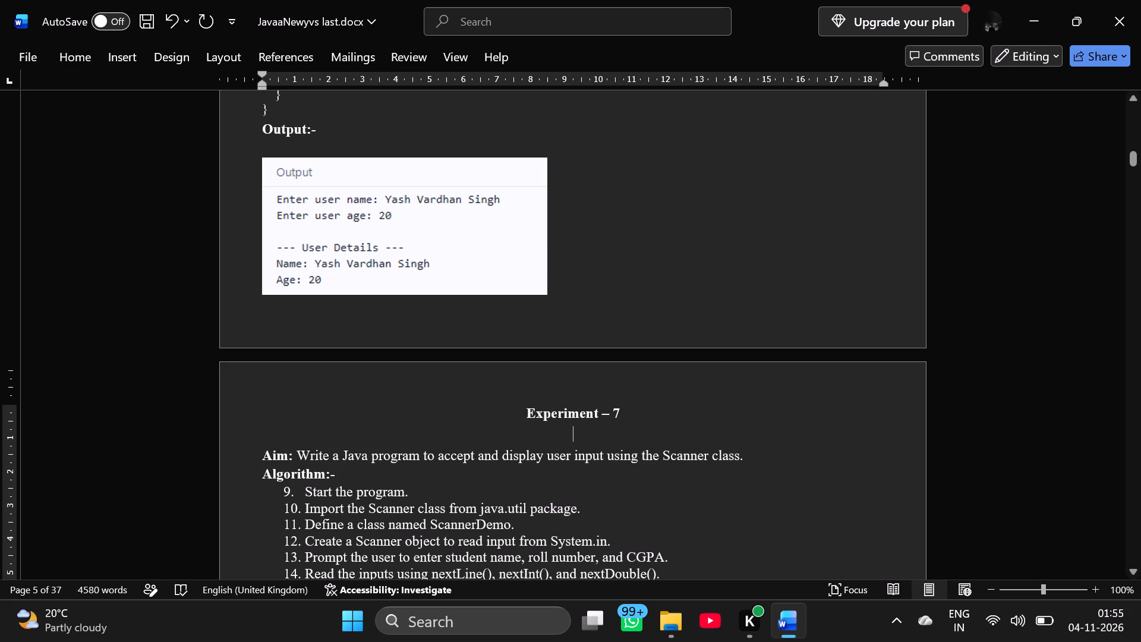
Delete the whole Experiment 7 section, from its heading through the output image.
{"action": "left_click_drag", "start_coordinate": [518, 407], "coordinate": [641, 534]}
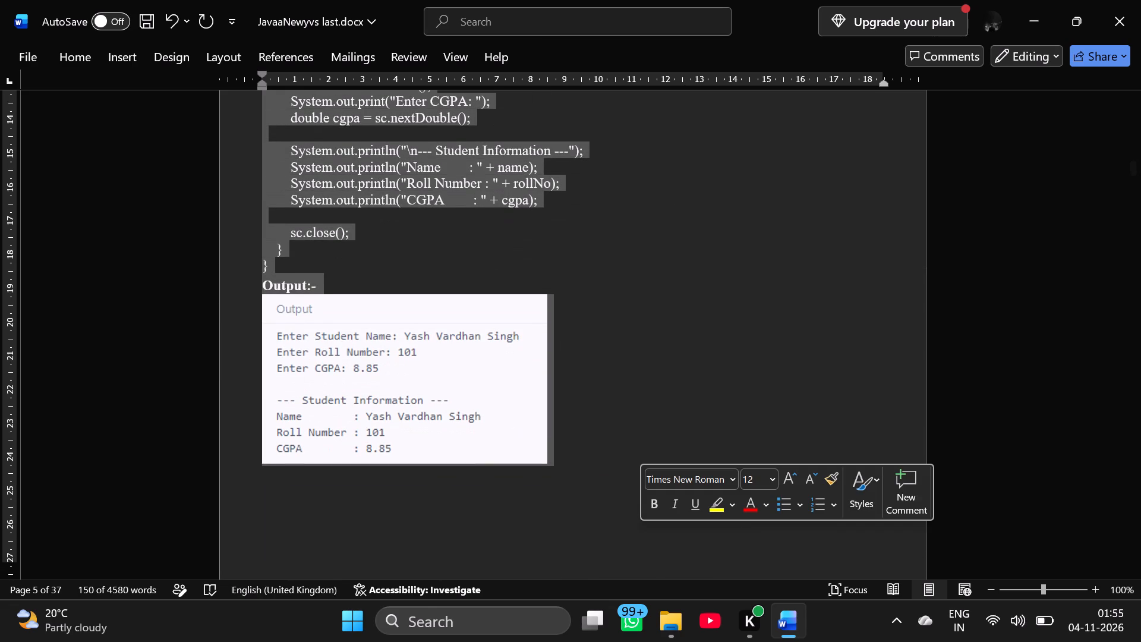
{"action": "key", "text": "Delete"}
Add a blank line between the Experiment 8 heading and its Aim.
{"action": "scroll", "coordinate": [641, 534], "scroll_direction": "up", "scroll_amount": 1}
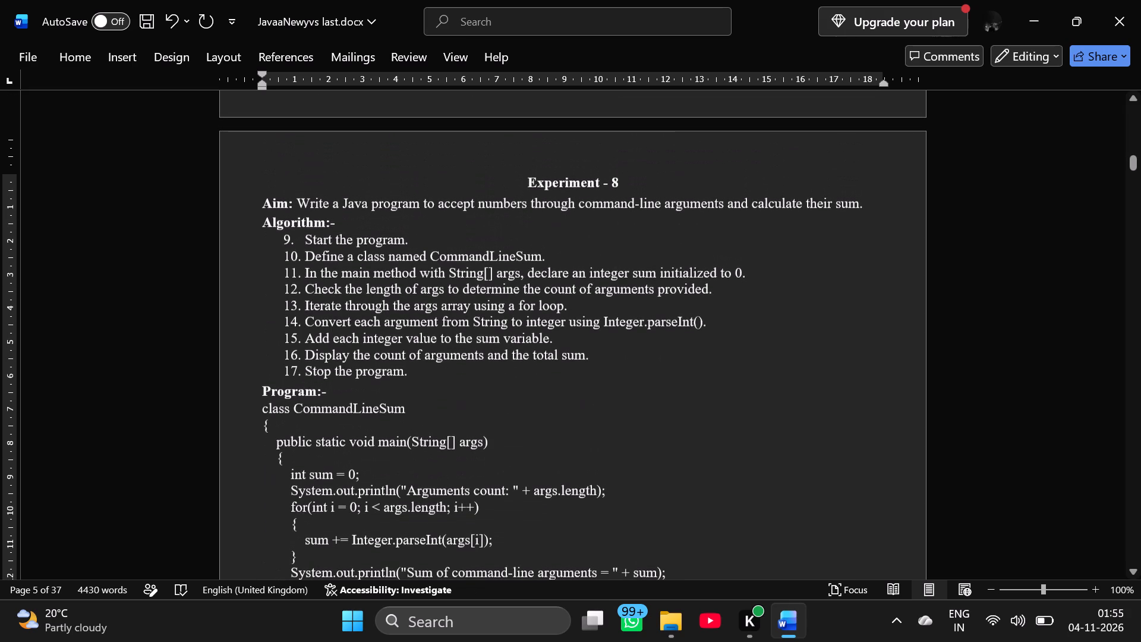
{"action": "left_click", "coordinate": [661, 183]}
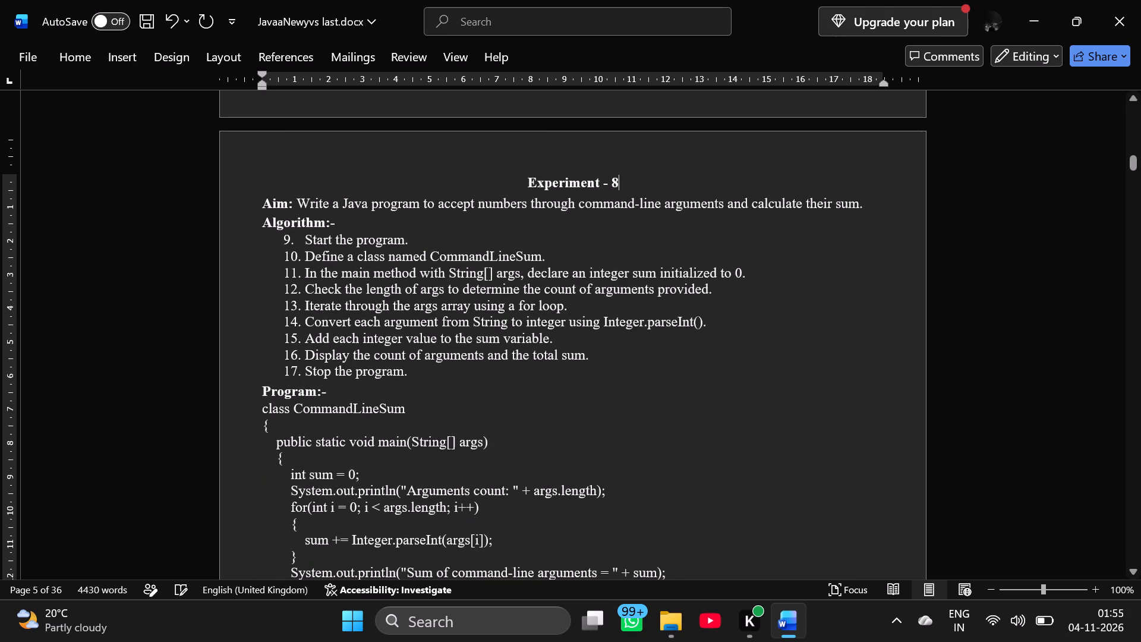
{"action": "key", "text": "Return"}
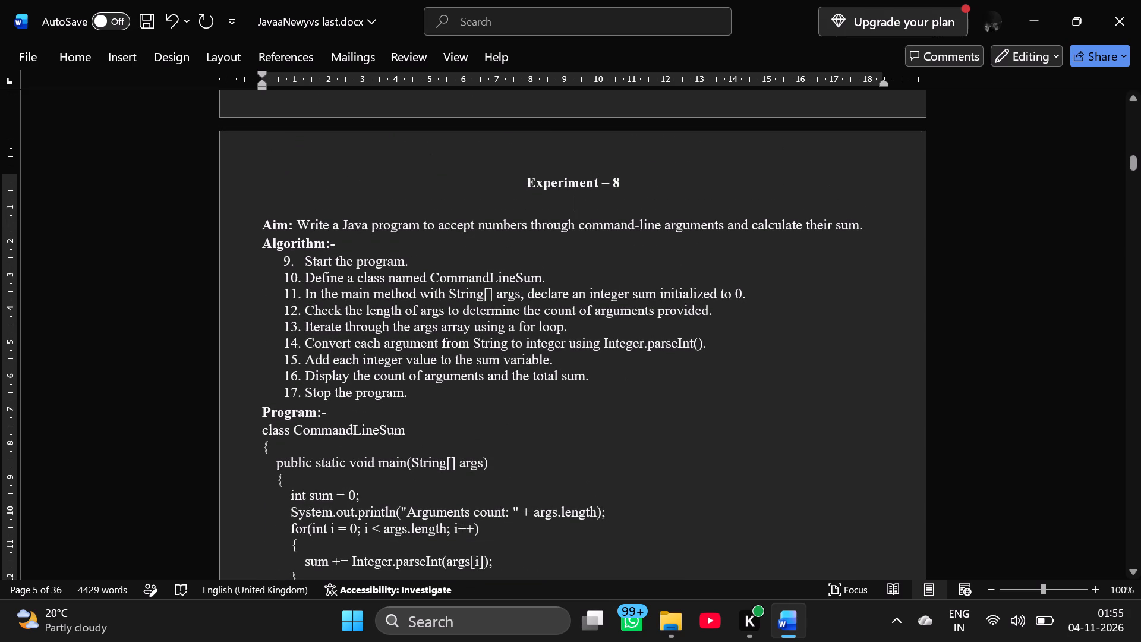
Reapply numbering to the Experiment 8 algorithm steps so that the list starts from 1.
{"action": "left_click_drag", "start_coordinate": [281, 259], "coordinate": [446, 379]}
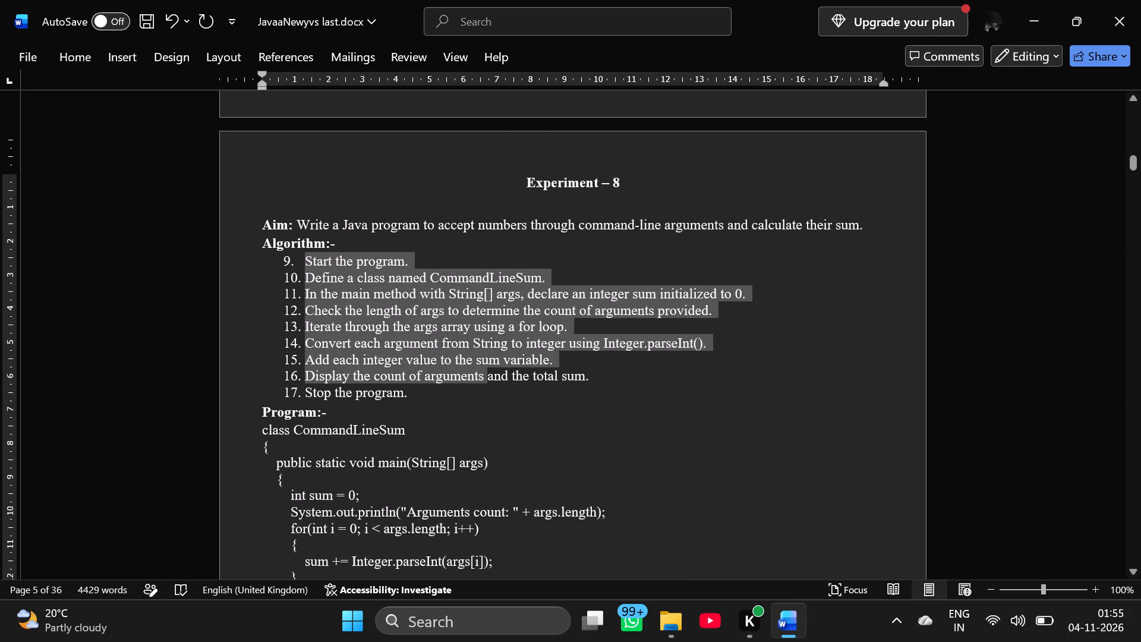
{"action": "left_click_drag", "start_coordinate": [446, 379], "coordinate": [449, 388]}
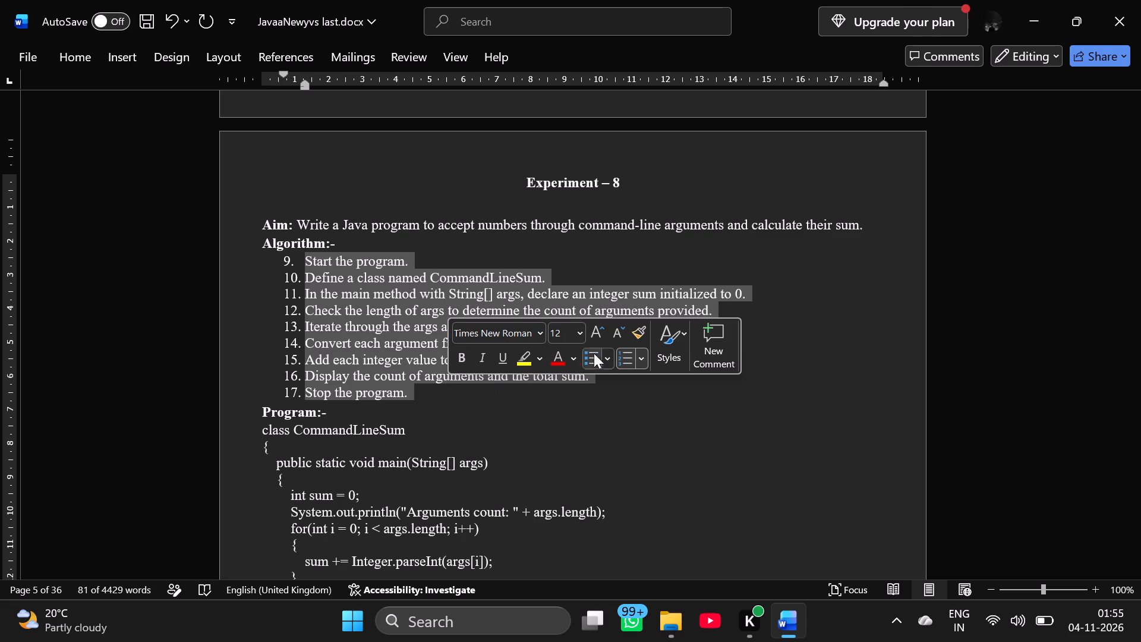
{"action": "left_click", "coordinate": [625, 361]}
{"action": "left_click", "coordinate": [625, 361]}
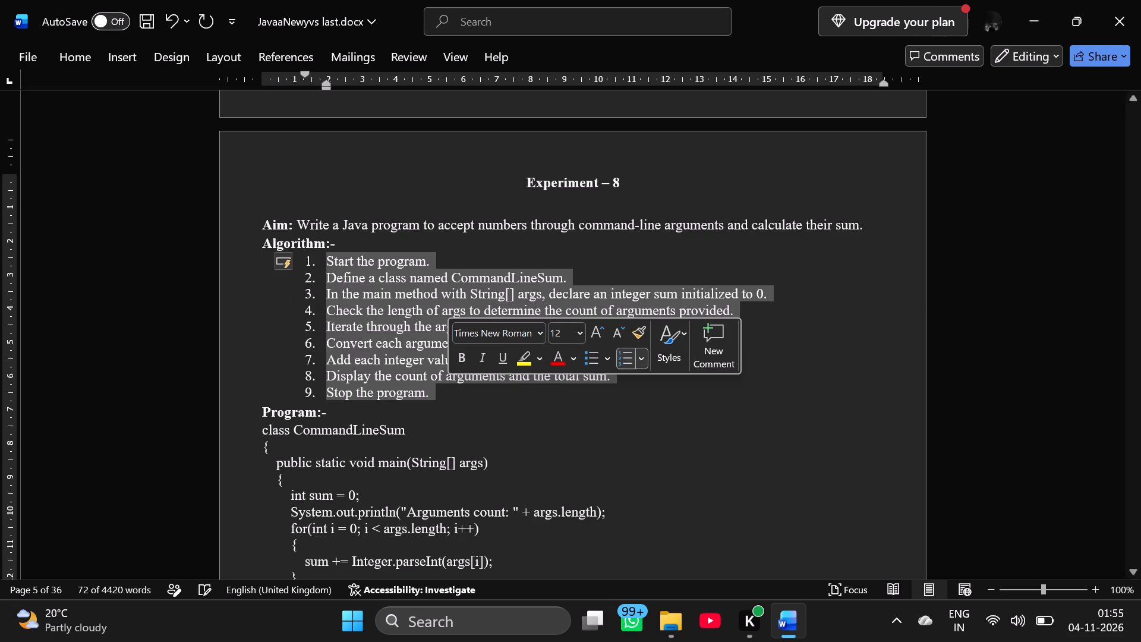
Set the line spacing of the Experiment 8 algorithm steps to 1.15.
{"action": "left_click", "coordinate": [80, 54]}
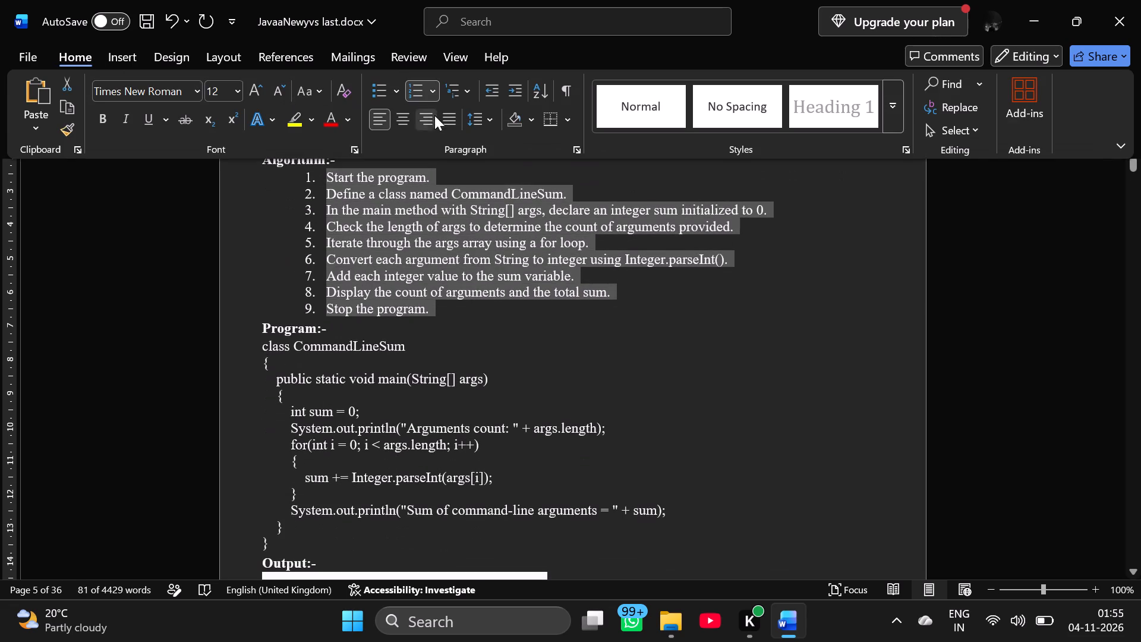
{"action": "left_click", "coordinate": [476, 122]}
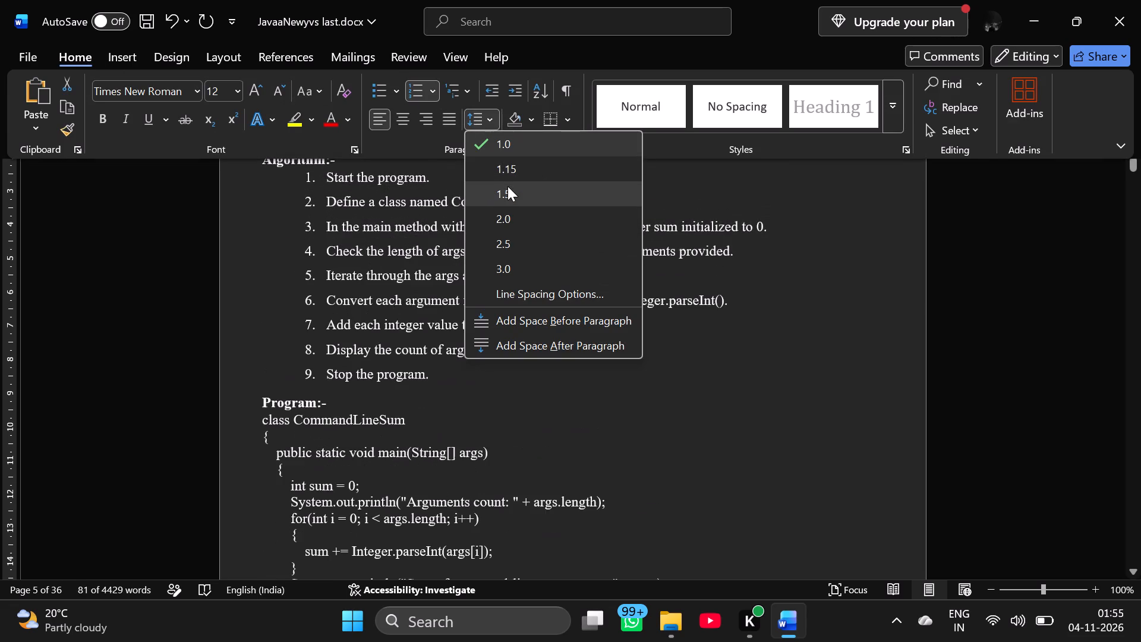
{"action": "left_click", "coordinate": [529, 173]}
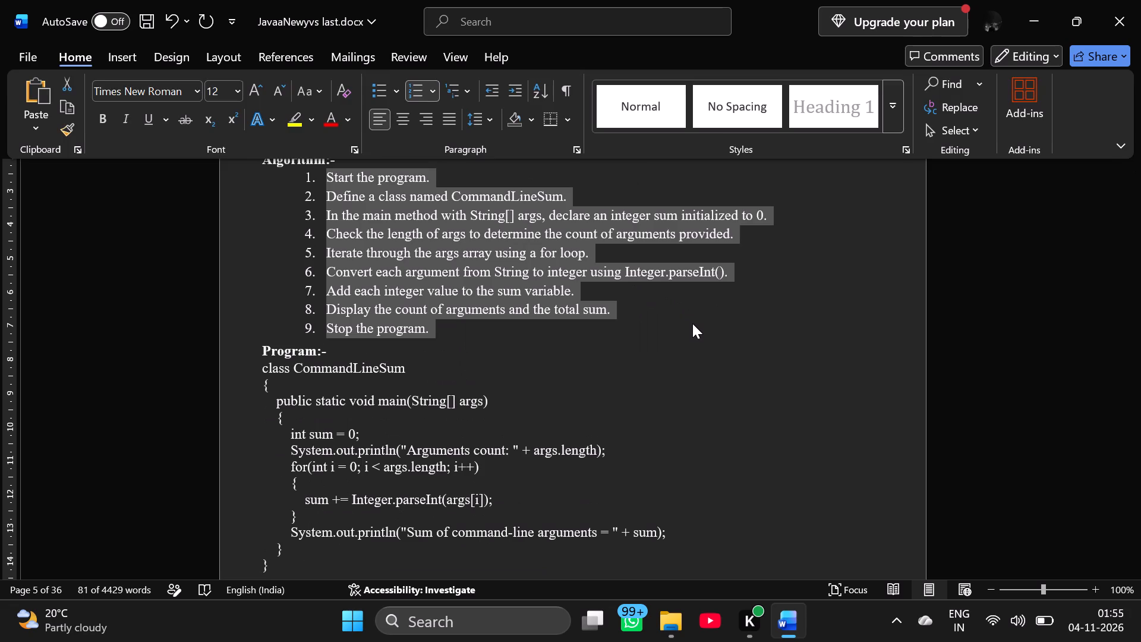
{"action": "left_click", "coordinate": [692, 323]}
{"action": "left_click", "coordinate": [663, 342]}
Set the font size of the CommandLineSum program code in Experiment 8 to 11.
{"action": "scroll", "coordinate": [663, 342], "scroll_direction": "down", "scroll_amount": 1}
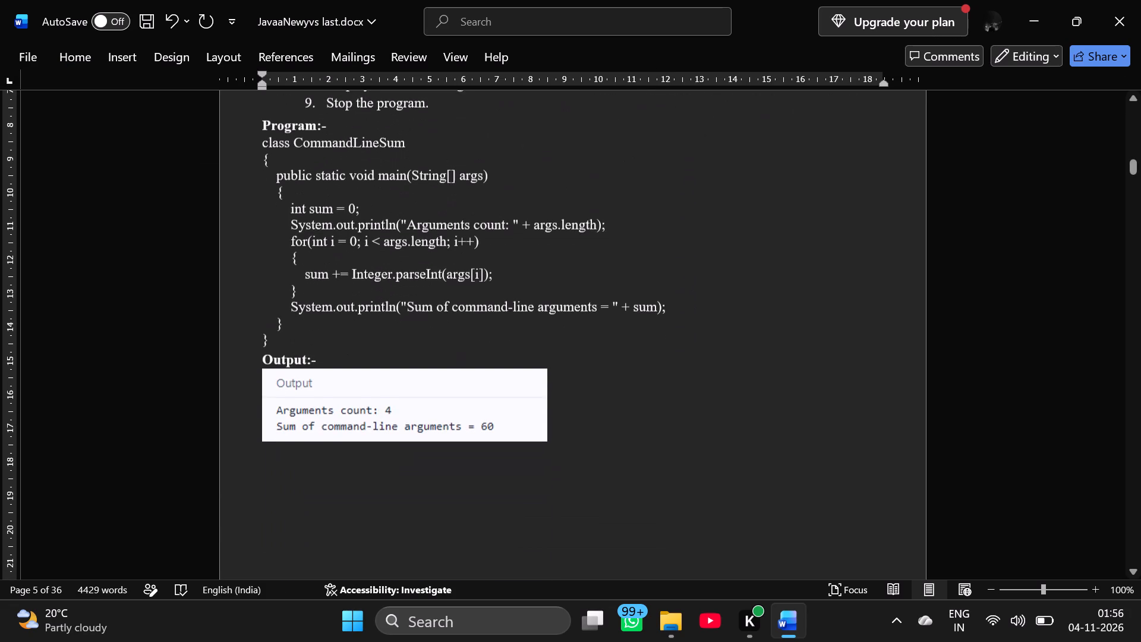
{"action": "left_click_drag", "start_coordinate": [259, 140], "coordinate": [296, 273]}
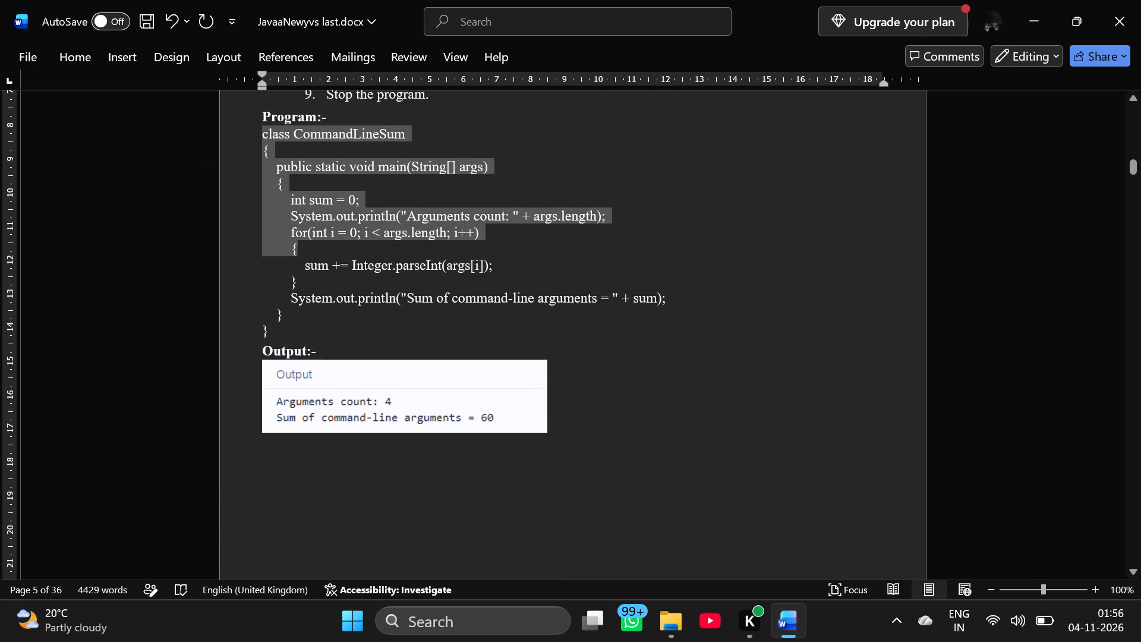
{"action": "left_click_drag", "start_coordinate": [296, 273], "coordinate": [300, 334]}
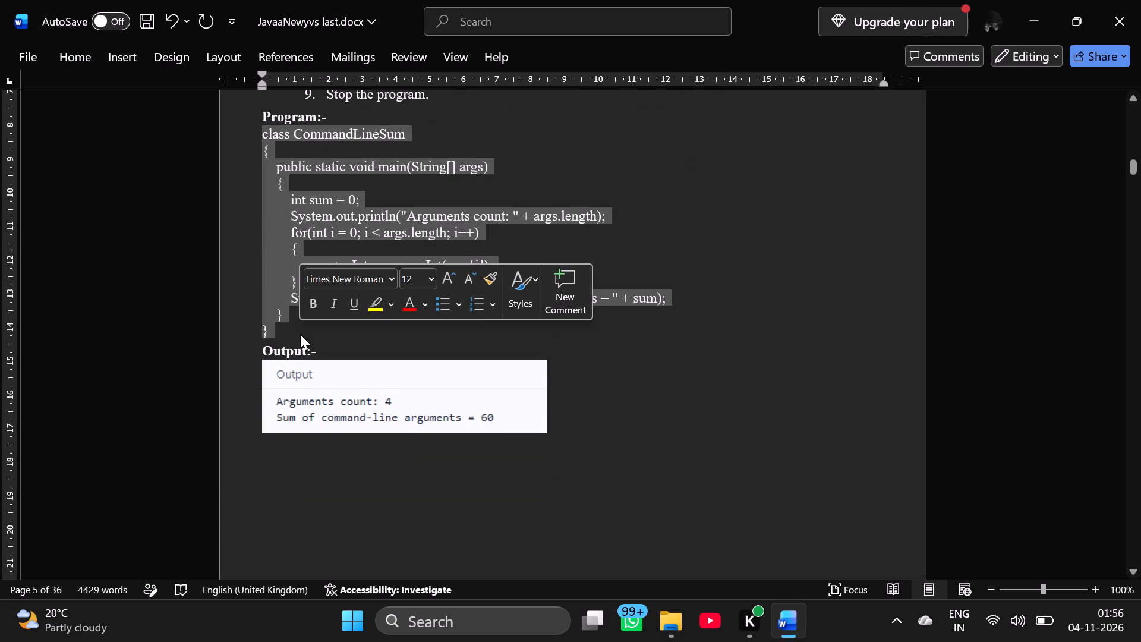
{"action": "left_click", "coordinate": [434, 285]}
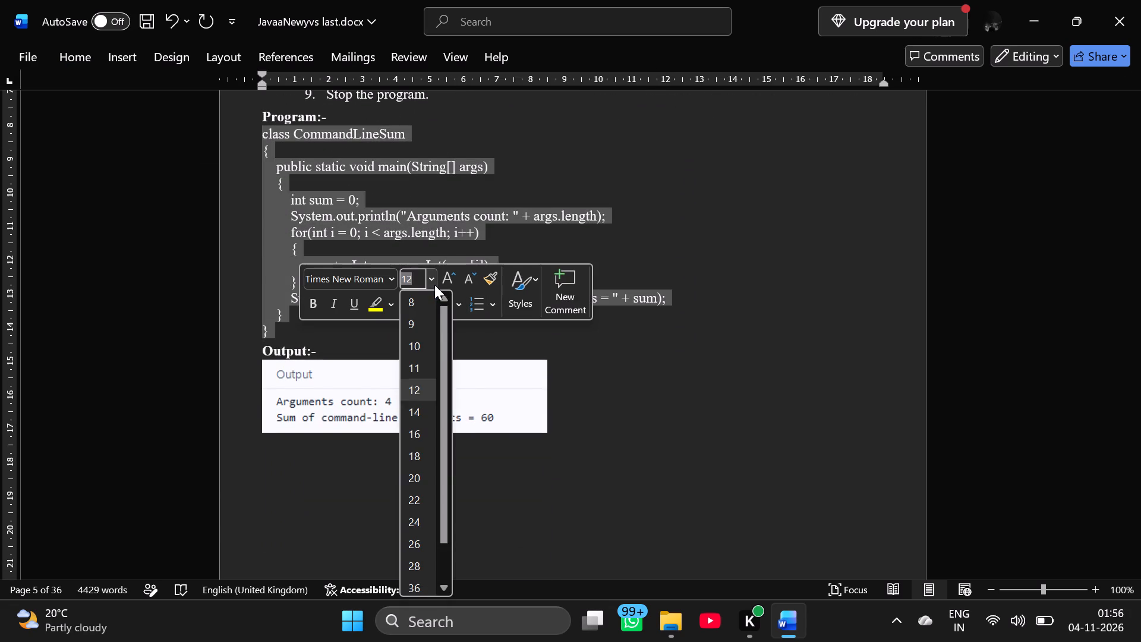
{"action": "left_click", "coordinate": [431, 357]}
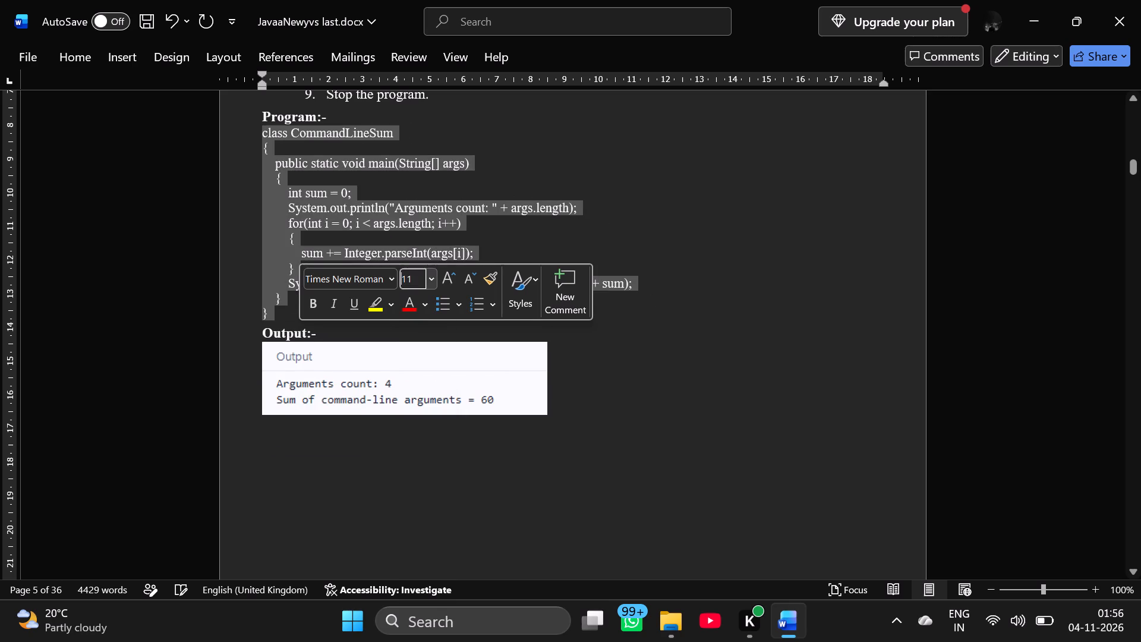
Add a blank line between the Output heading and the output image in Experiment 8.
{"action": "left_click", "coordinate": [357, 331]}
{"action": "key", "text": "Return"}
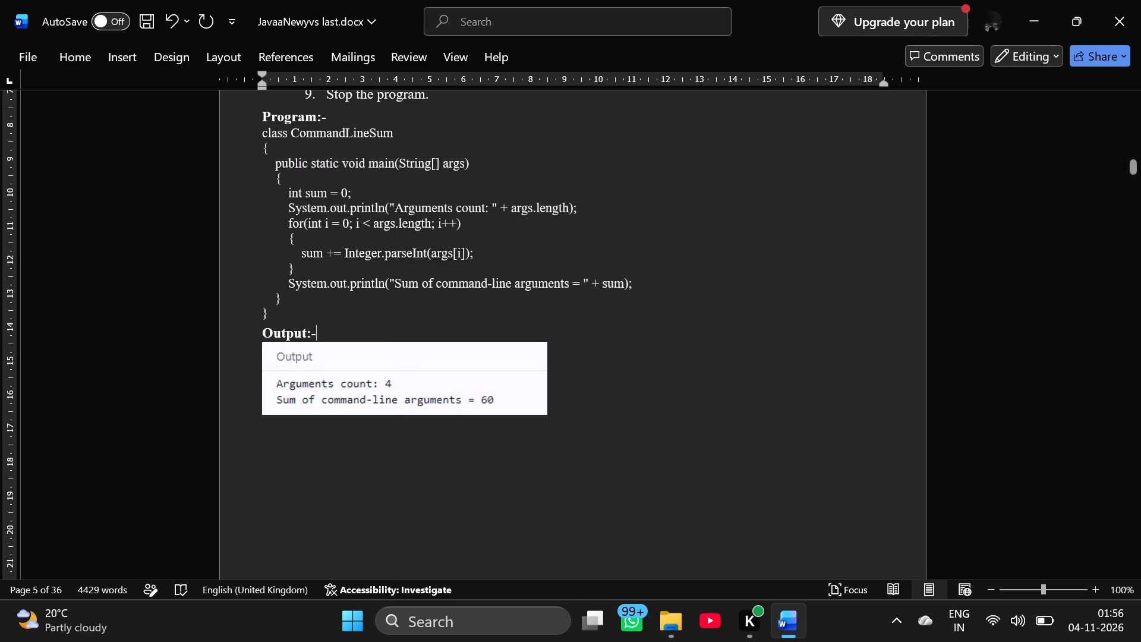
Review the layout of the reformatted experiments from Experiment 8 back to Experiment 2.
{"action": "scroll", "coordinate": [357, 331], "scroll_direction": "up", "scroll_amount": 2}
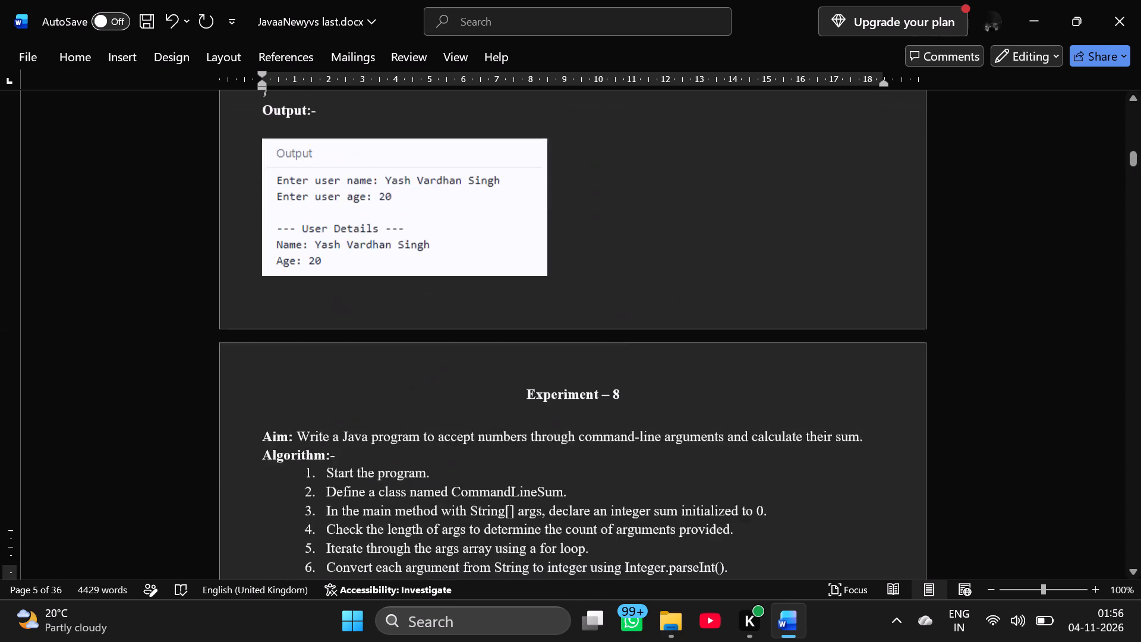
{"action": "scroll", "coordinate": [357, 331], "scroll_direction": "up", "scroll_amount": 1}
{"action": "scroll", "coordinate": [357, 331], "scroll_direction": "down", "scroll_amount": 2}
{"action": "scroll", "coordinate": [357, 331], "scroll_direction": "up", "scroll_amount": 3}
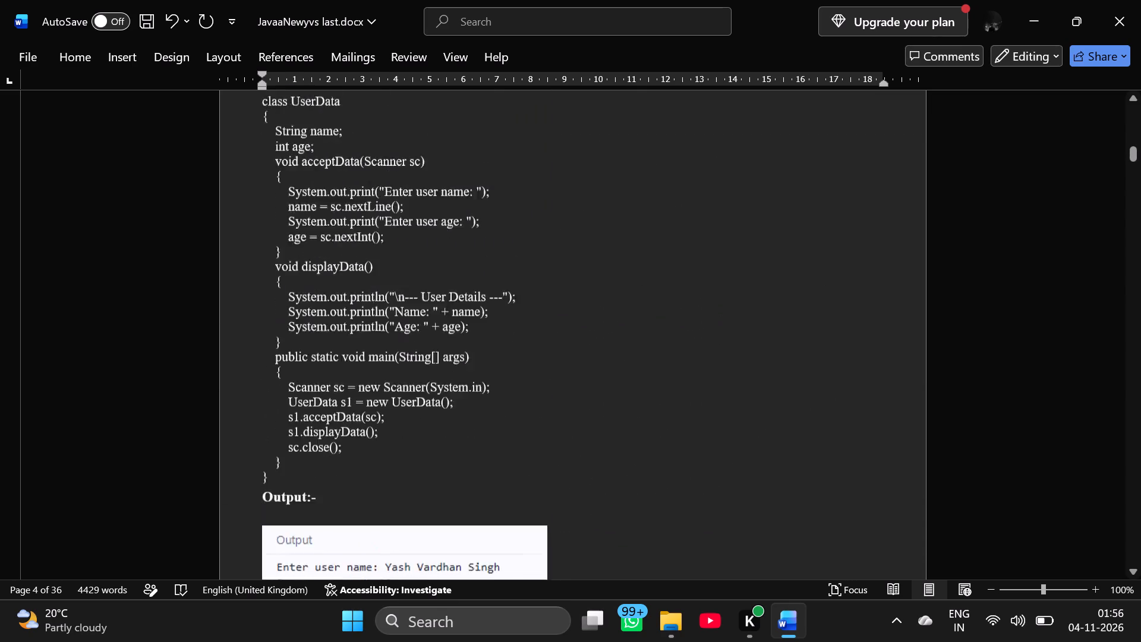
{"action": "scroll", "coordinate": [357, 331], "scroll_direction": "up", "scroll_amount": 5}
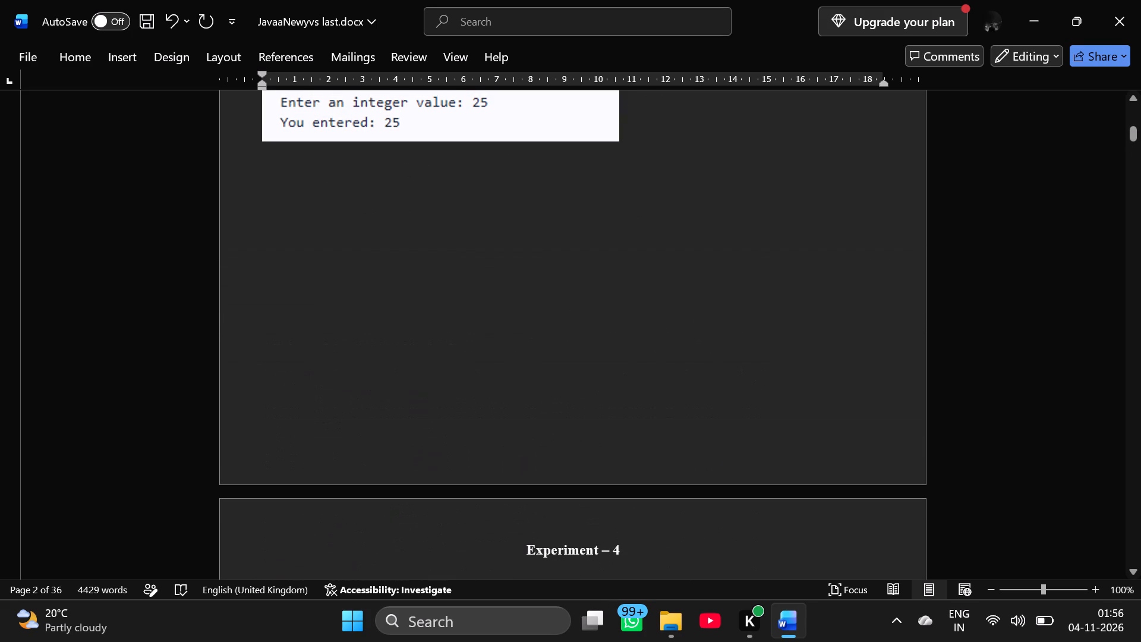
{"action": "scroll", "coordinate": [357, 331], "scroll_direction": "up", "scroll_amount": 2}
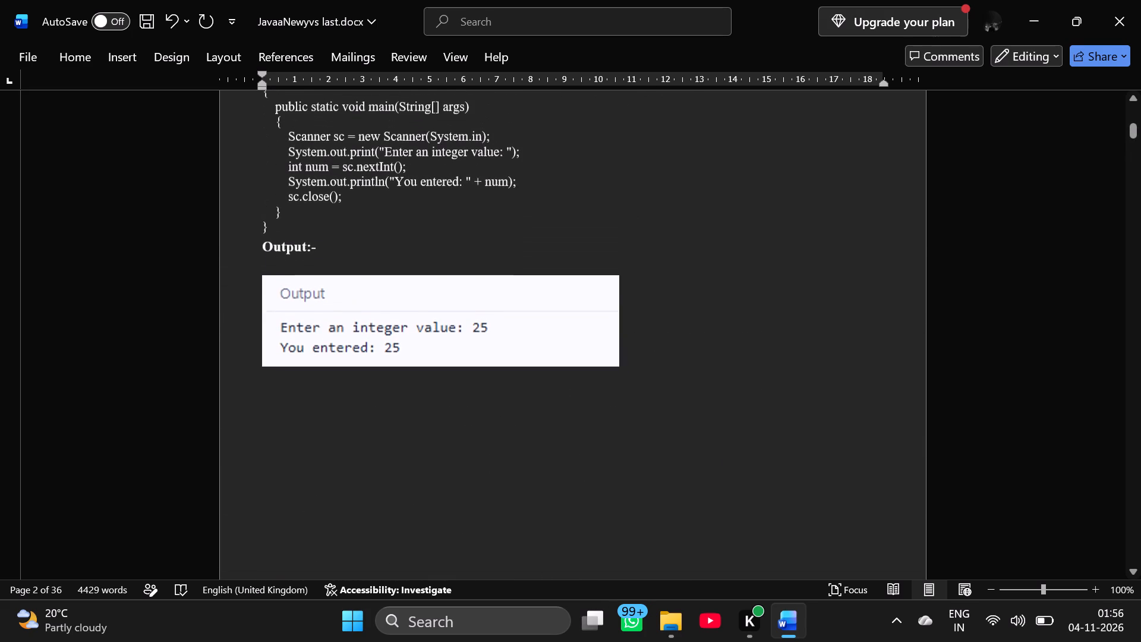
{"action": "scroll", "coordinate": [357, 331], "scroll_direction": "up", "scroll_amount": 3}
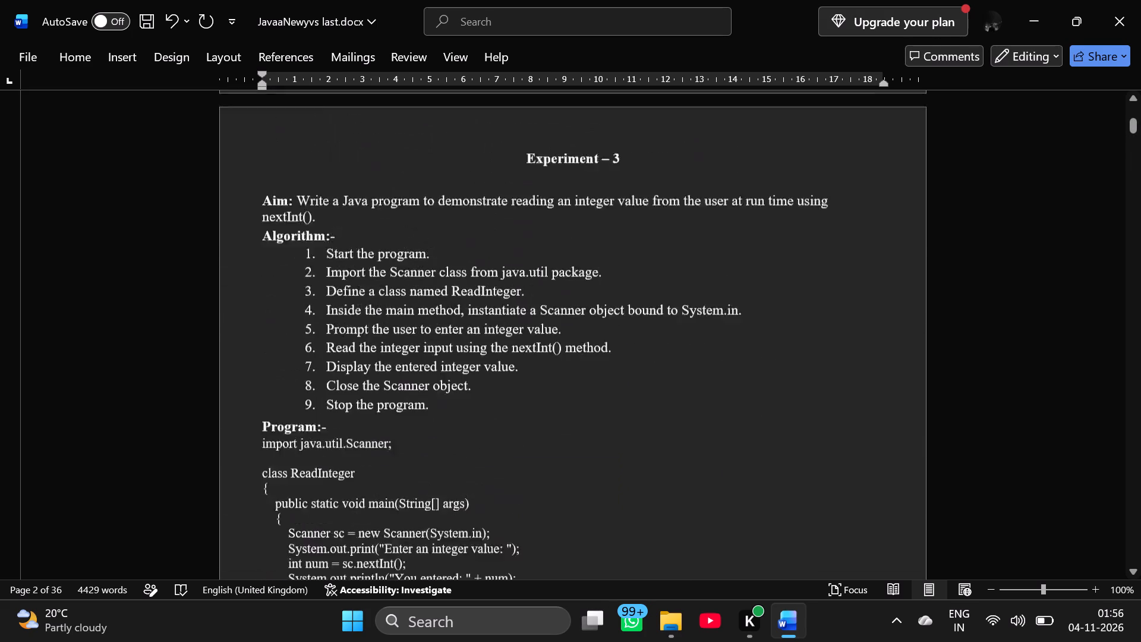
{"action": "scroll", "coordinate": [357, 331], "scroll_direction": "up", "scroll_amount": 4}
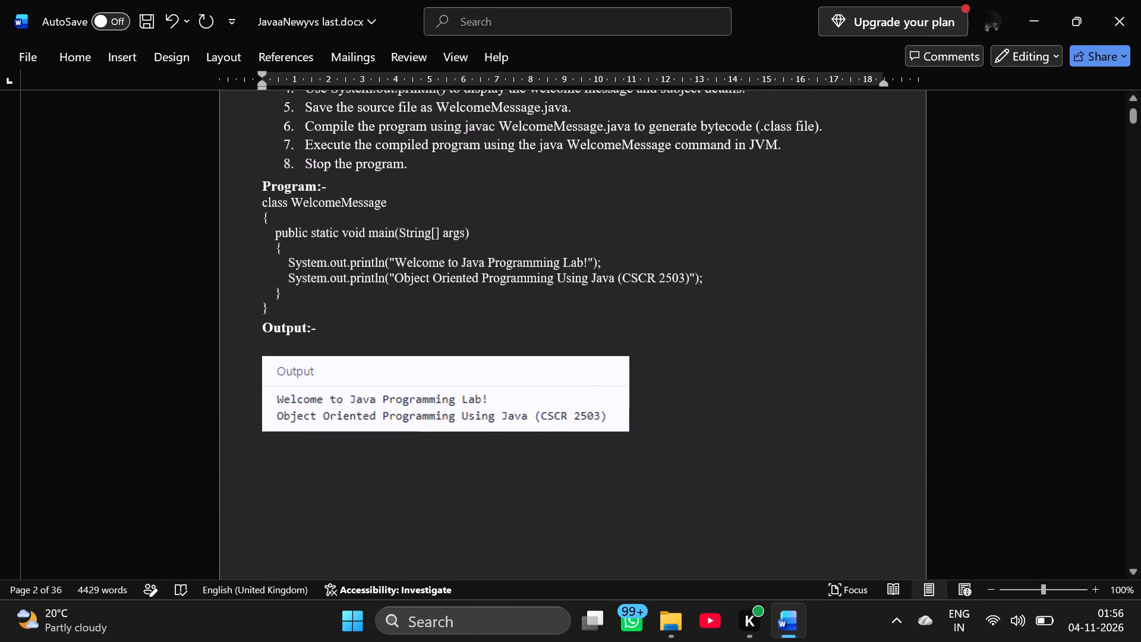
{"action": "scroll", "coordinate": [357, 331], "scroll_direction": "up", "scroll_amount": 3}
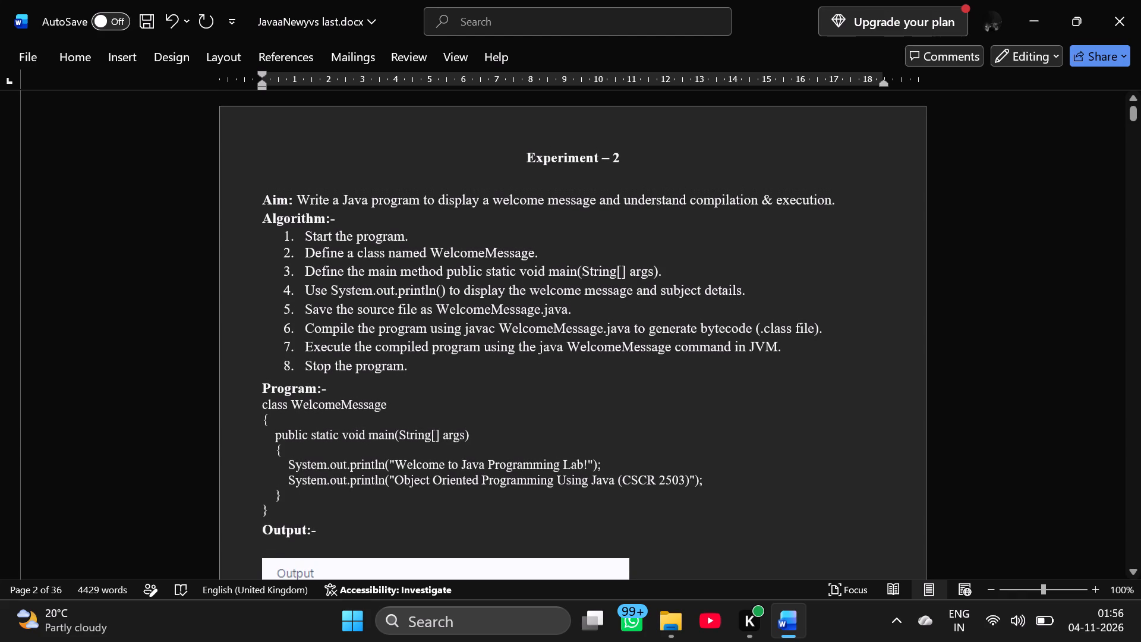
{"action": "scroll", "coordinate": [357, 331], "scroll_direction": "down", "scroll_amount": 2}
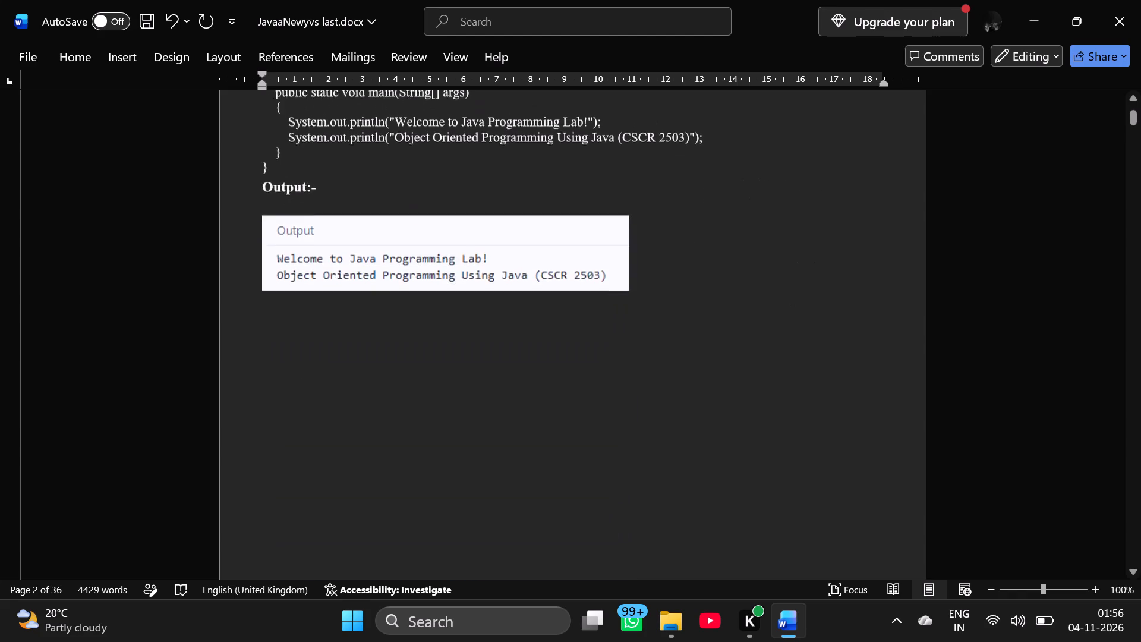
{"action": "scroll", "coordinate": [357, 331], "scroll_direction": "down", "scroll_amount": 4}
{"action": "scroll", "coordinate": [357, 331], "scroll_direction": "up", "scroll_amount": 7}
{"action": "scroll", "coordinate": [357, 331], "scroll_direction": "down", "scroll_amount": 2}
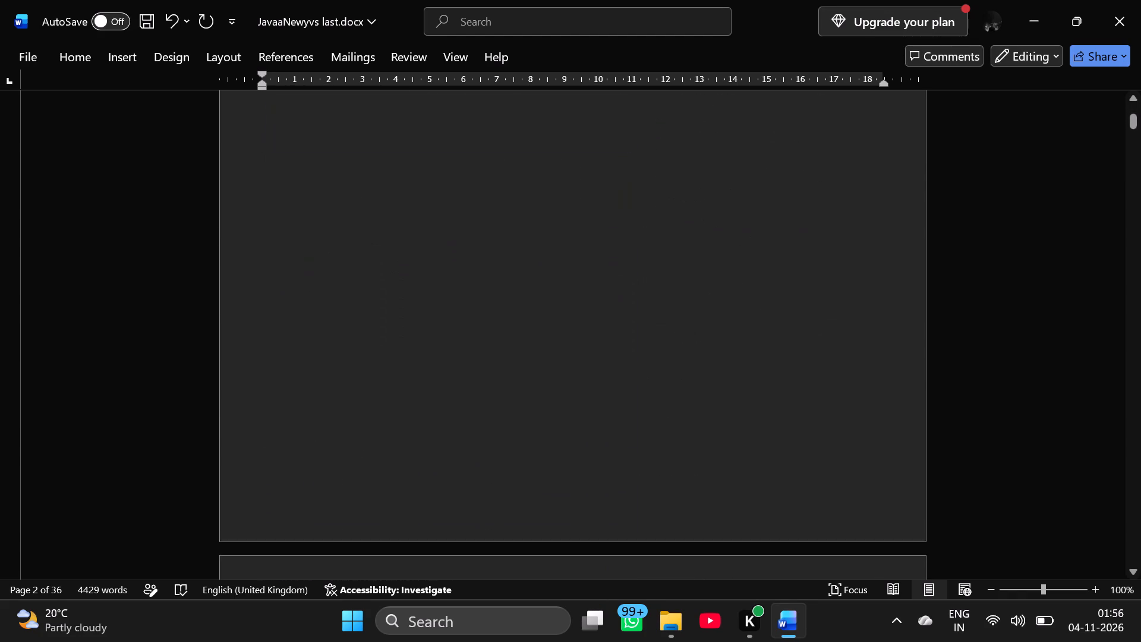
Review the document's layout from Experiment 3 through the start of Experiment 9.
{"action": "scroll", "coordinate": [357, 331], "scroll_direction": "down", "scroll_amount": 5}
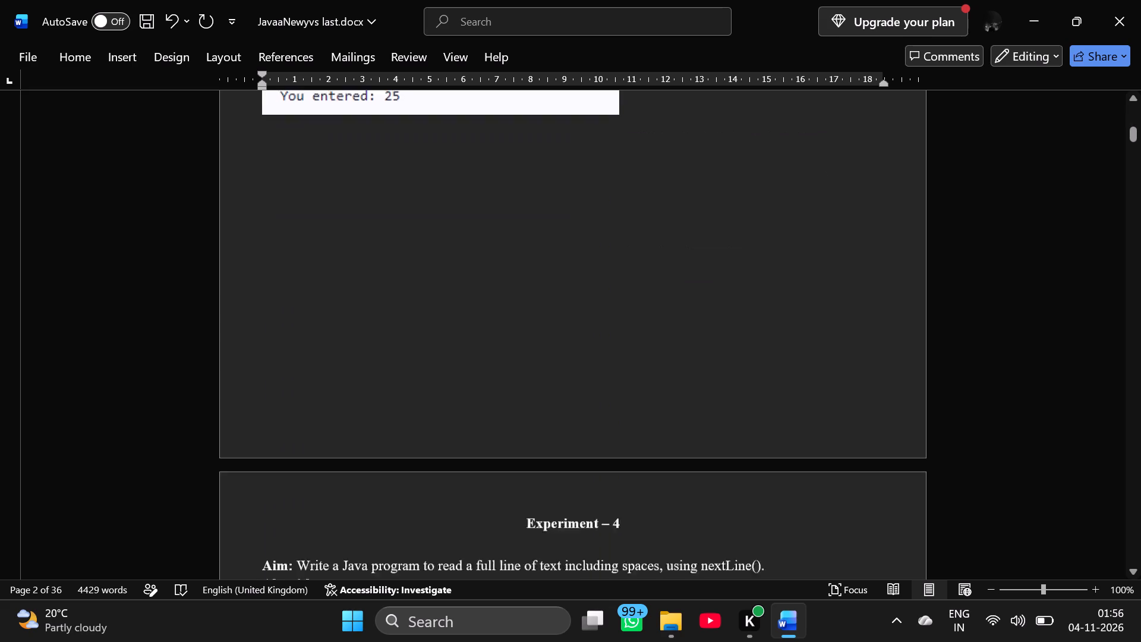
{"action": "scroll", "coordinate": [357, 331], "scroll_direction": "down", "scroll_amount": 5}
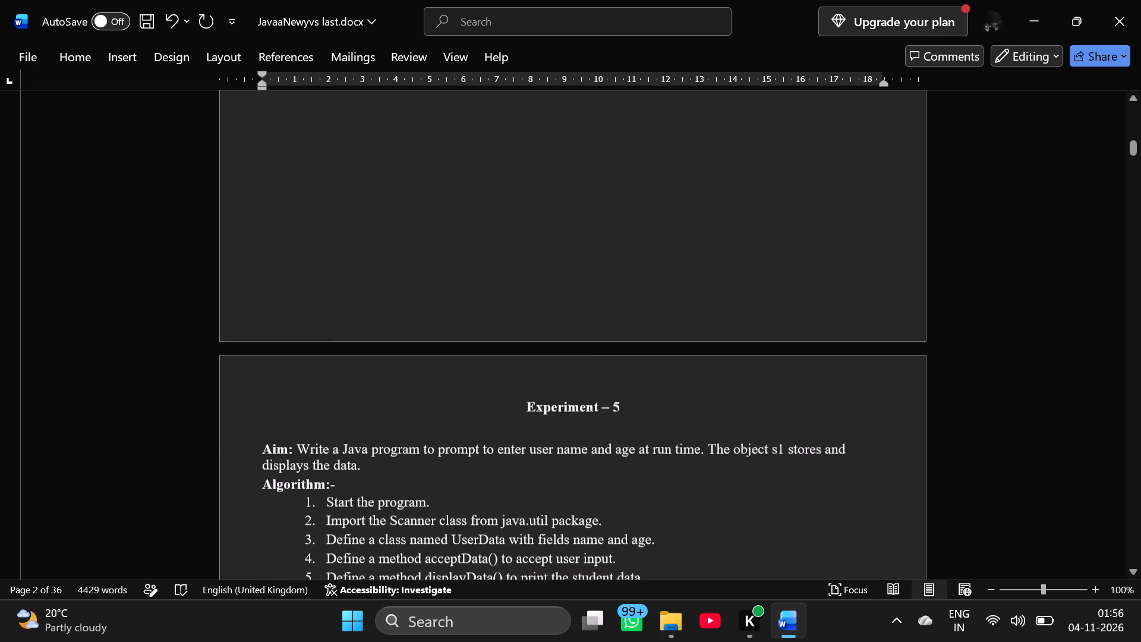
{"action": "scroll", "coordinate": [357, 331], "scroll_direction": "down", "scroll_amount": 2}
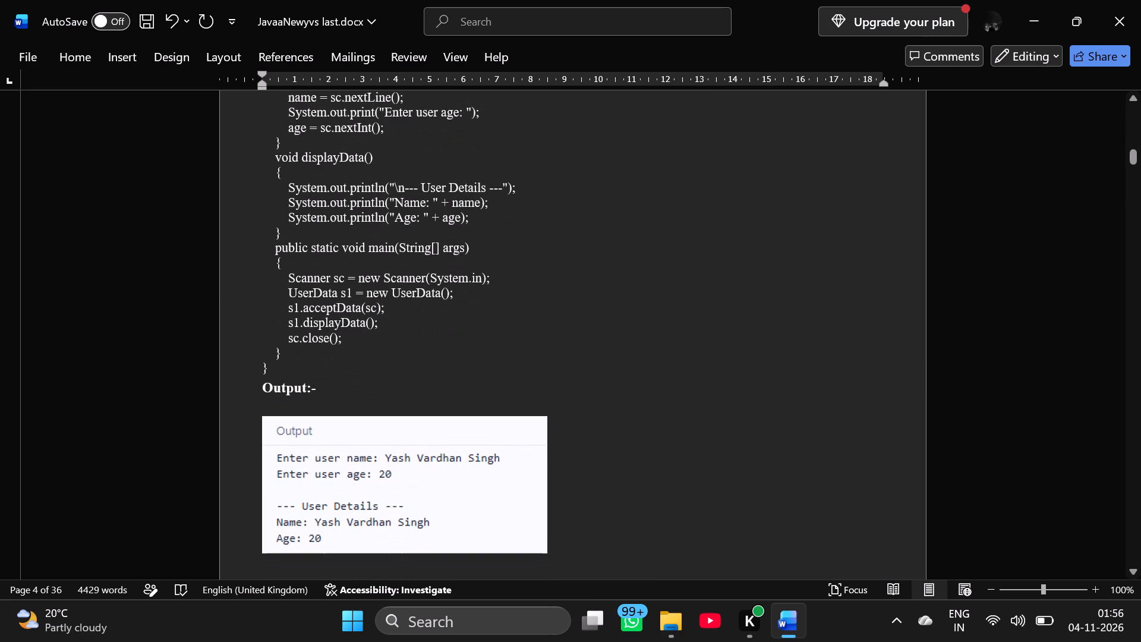
{"action": "scroll", "coordinate": [357, 331], "scroll_direction": "down", "scroll_amount": 2}
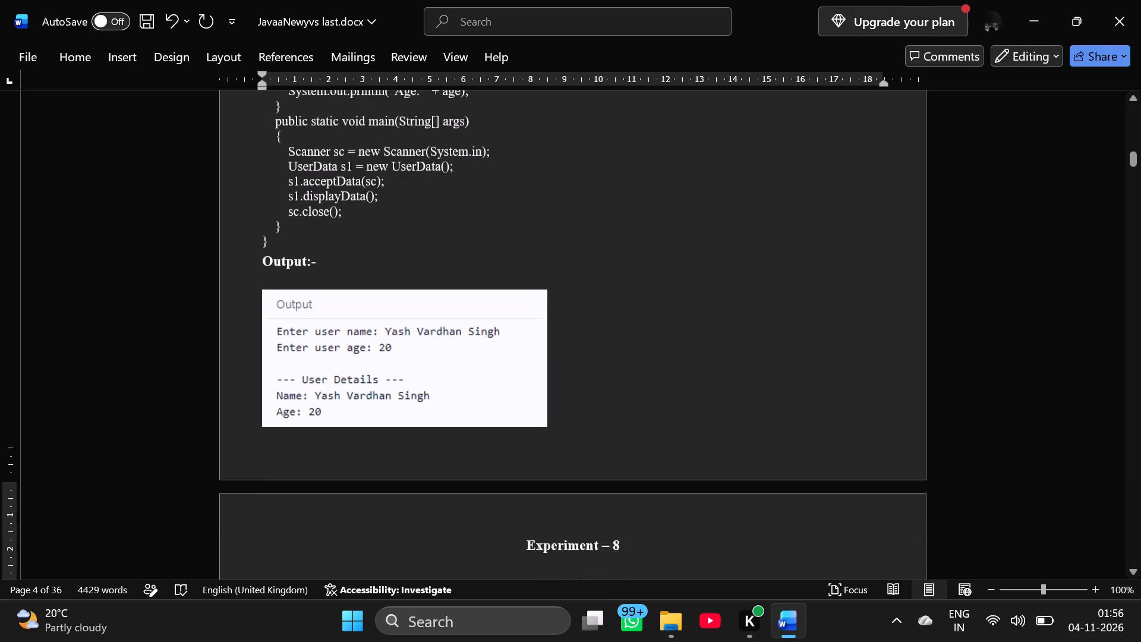
{"action": "scroll", "coordinate": [357, 331], "scroll_direction": "down", "scroll_amount": 3}
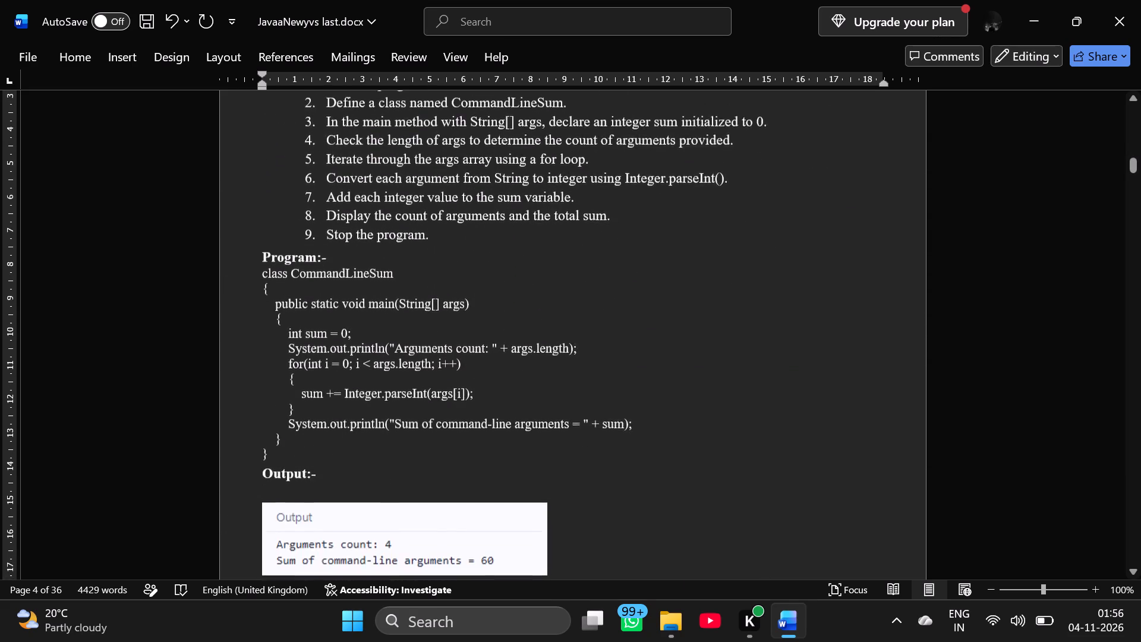
{"action": "scroll", "coordinate": [357, 331], "scroll_direction": "down", "scroll_amount": 3}
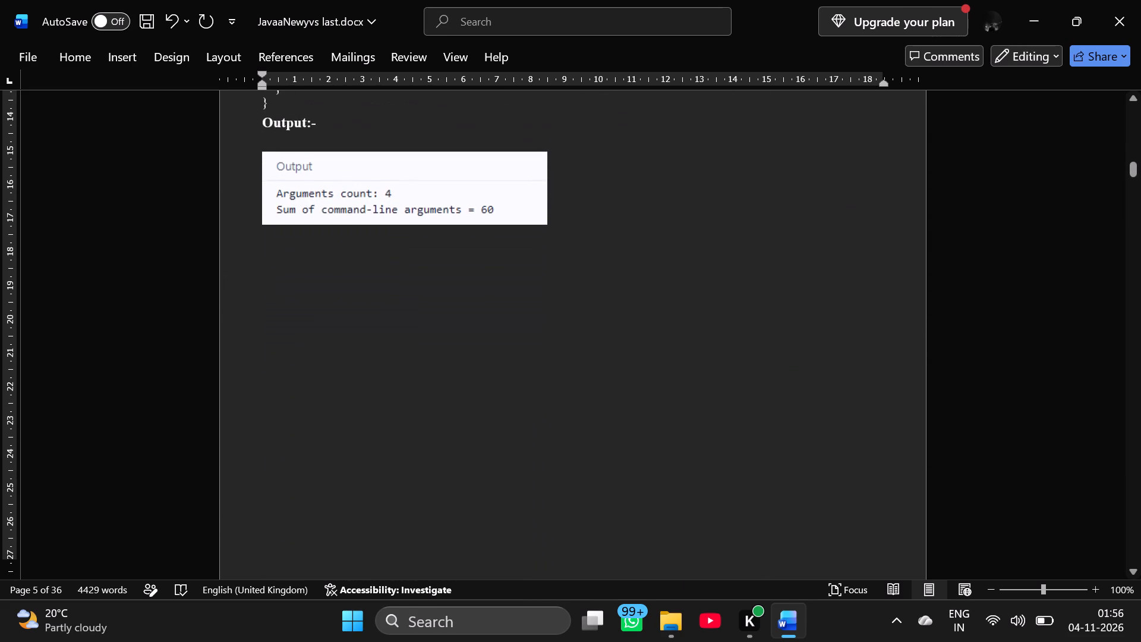
{"action": "scroll", "coordinate": [357, 331], "scroll_direction": "down", "scroll_amount": 2}
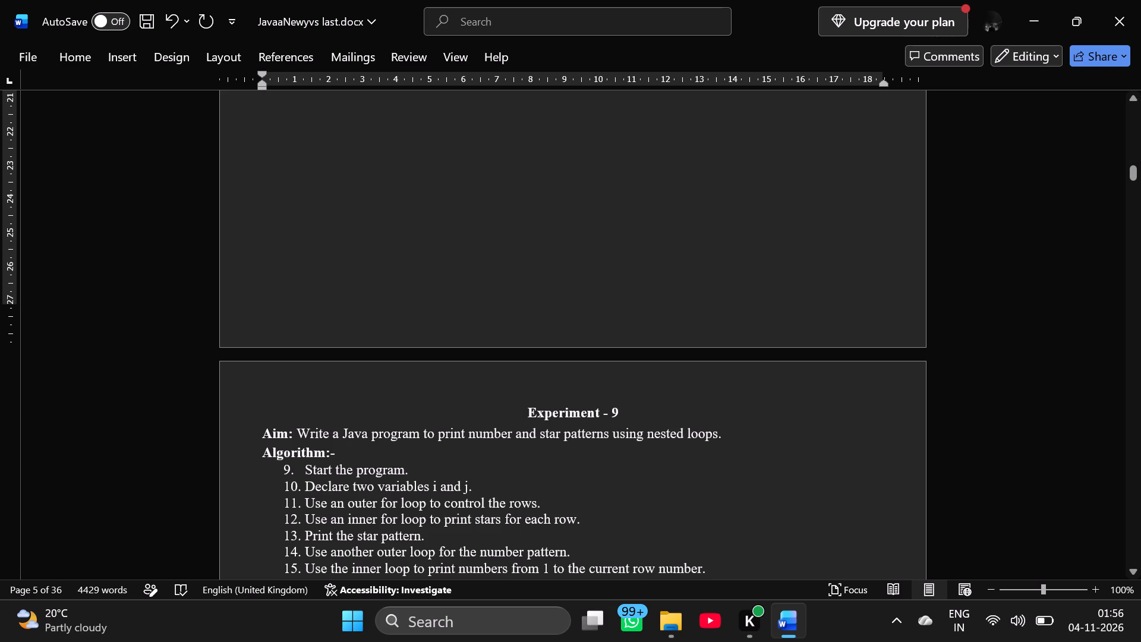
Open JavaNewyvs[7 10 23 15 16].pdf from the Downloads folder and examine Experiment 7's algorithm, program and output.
{"action": "left_click", "coordinate": [657, 620]}
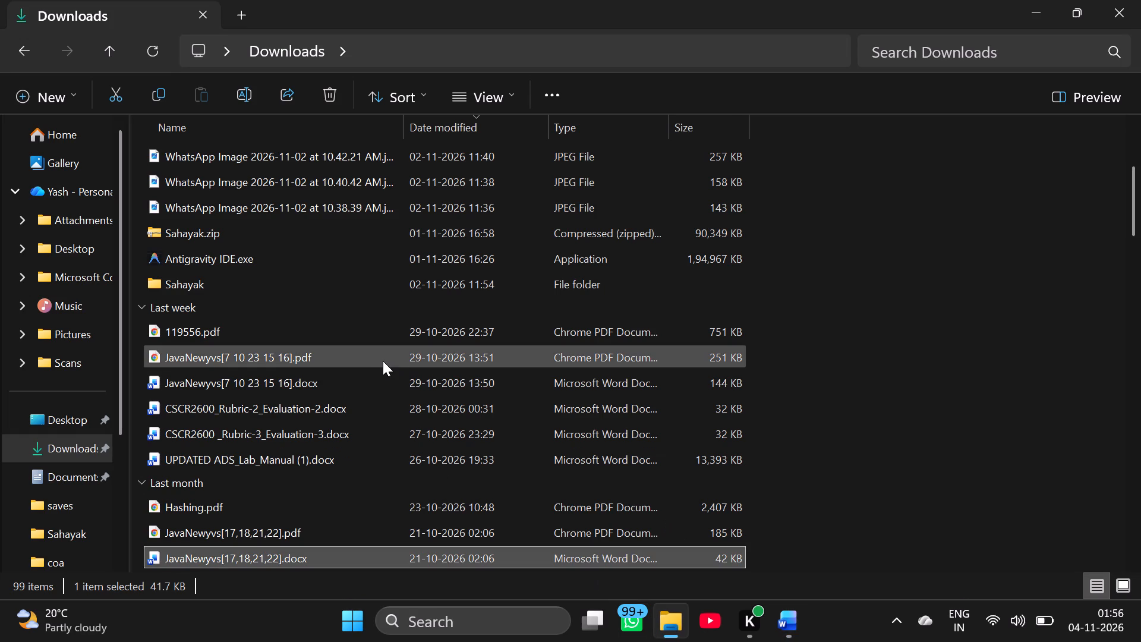
{"action": "double_click", "coordinate": [383, 361]}
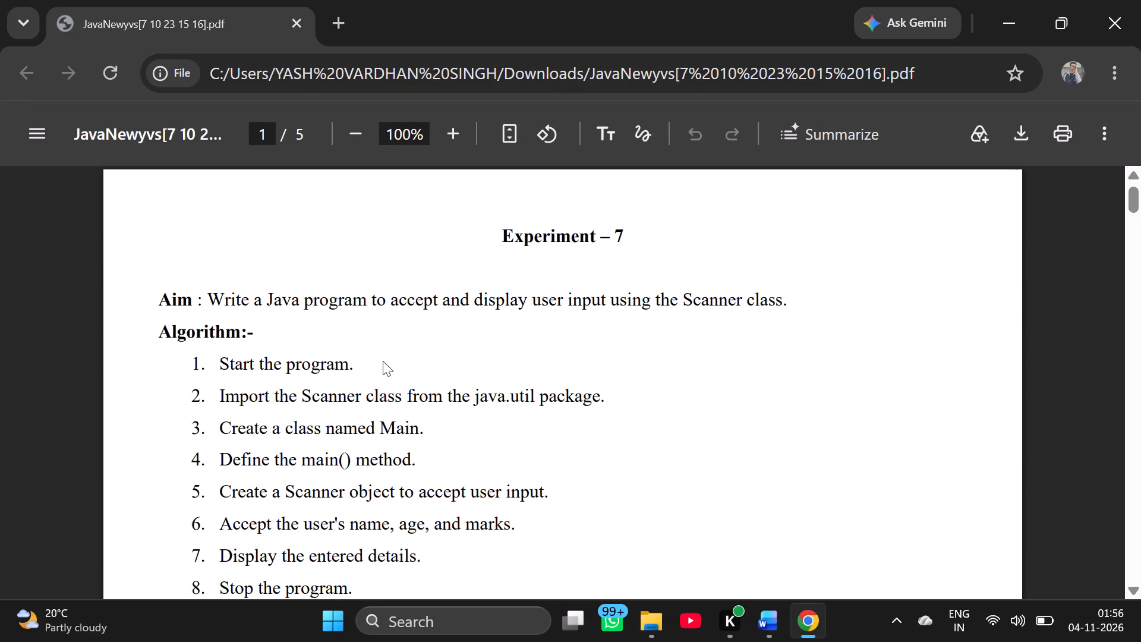
{"action": "scroll", "coordinate": [383, 361], "scroll_direction": "down", "scroll_amount": 5}
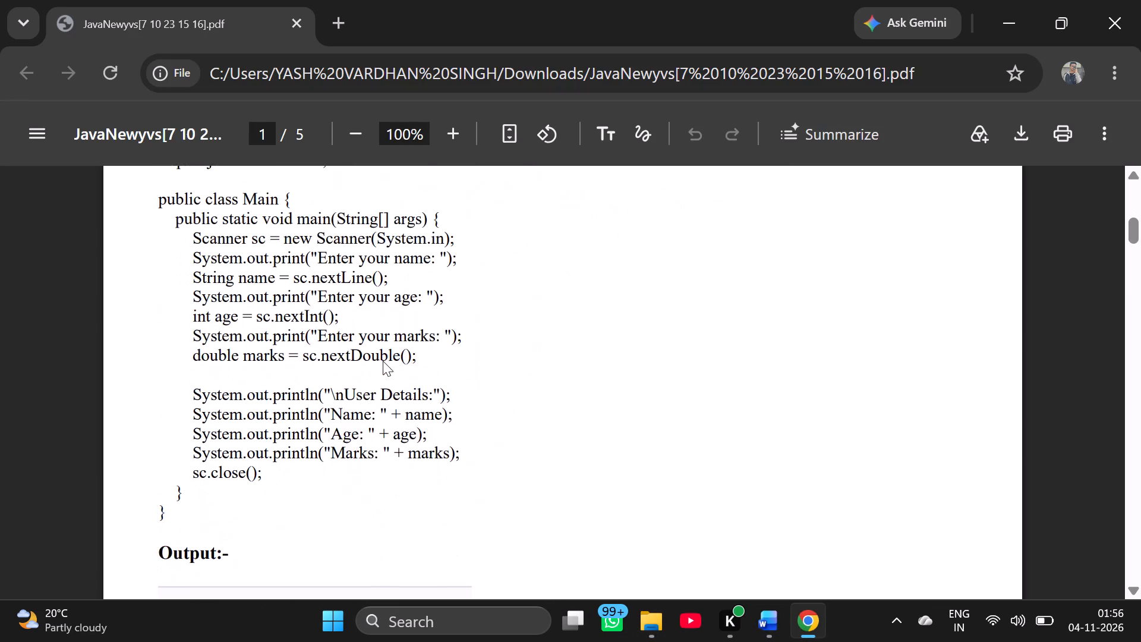
{"action": "scroll", "coordinate": [383, 361], "scroll_direction": "down", "scroll_amount": 1}
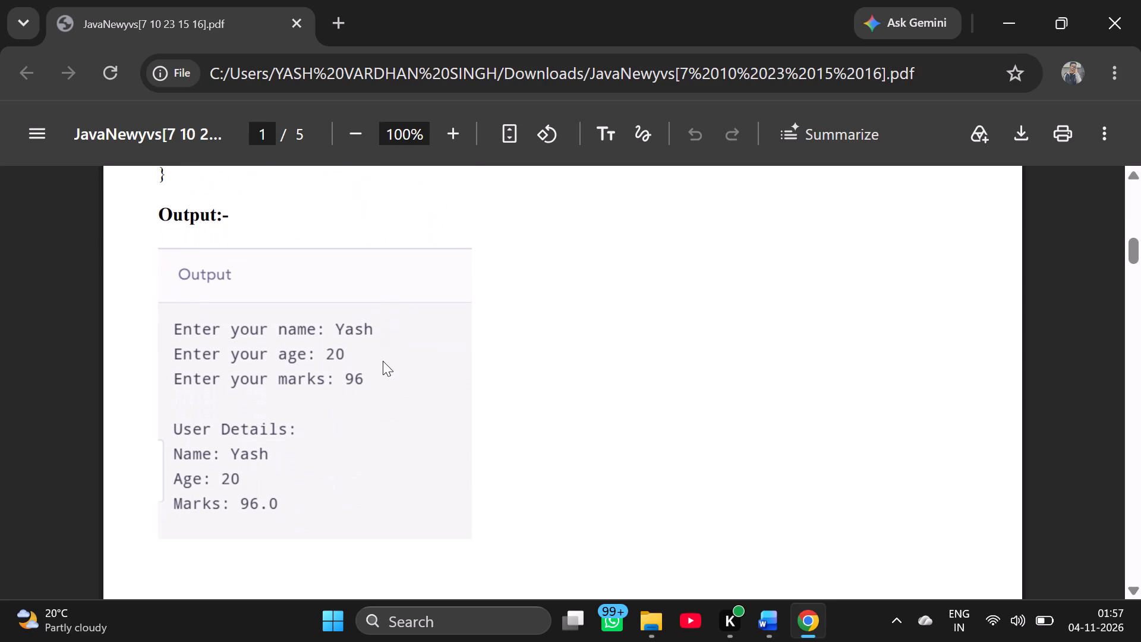
Switch back to JavaaNewyvs last.docx in Word and review Experiment 8's aim, algorithm, program and output.
{"action": "left_click", "coordinate": [781, 638]}
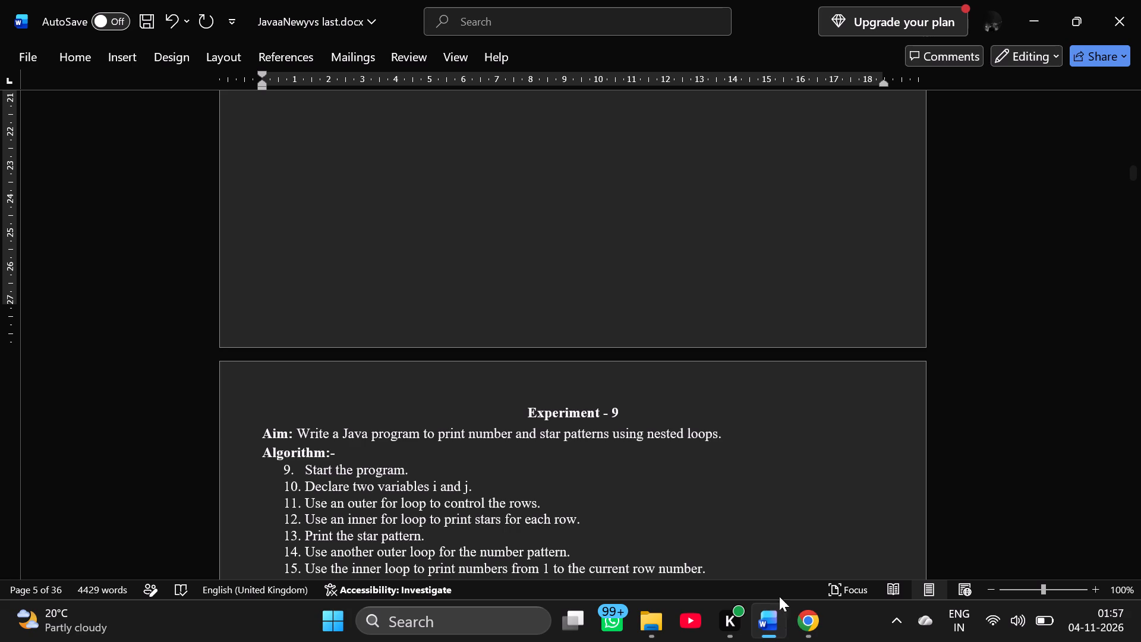
{"action": "scroll", "coordinate": [717, 449], "scroll_direction": "right", "scroll_amount": 1}
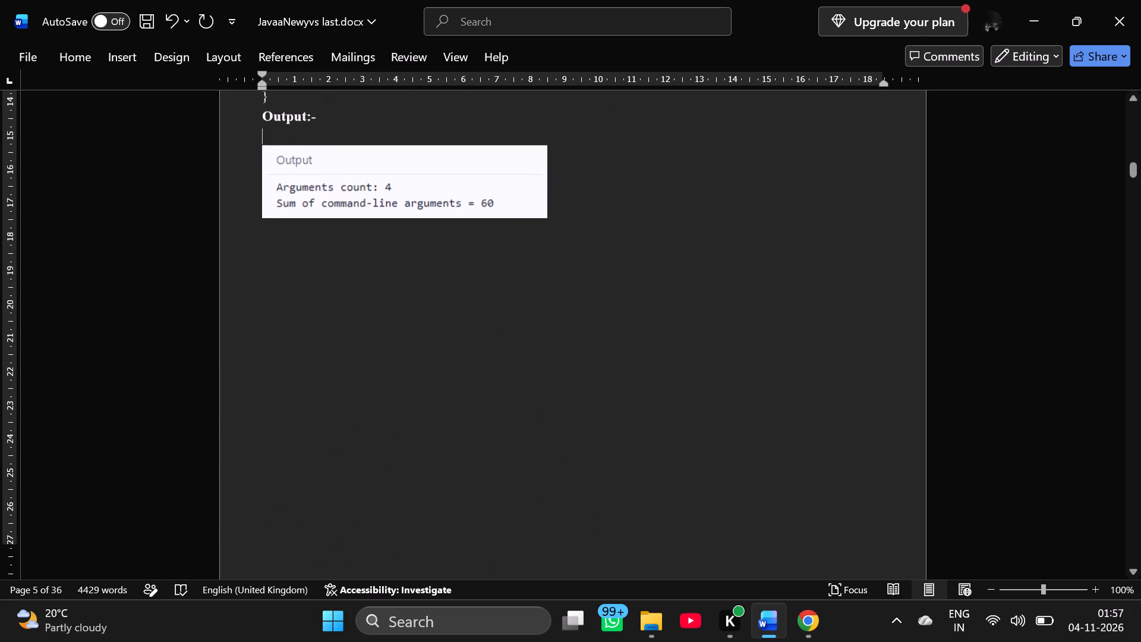
{"action": "scroll", "coordinate": [717, 449], "scroll_direction": "right", "scroll_amount": 1}
{"action": "scroll", "coordinate": [717, 449], "scroll_direction": "up", "scroll_amount": 3}
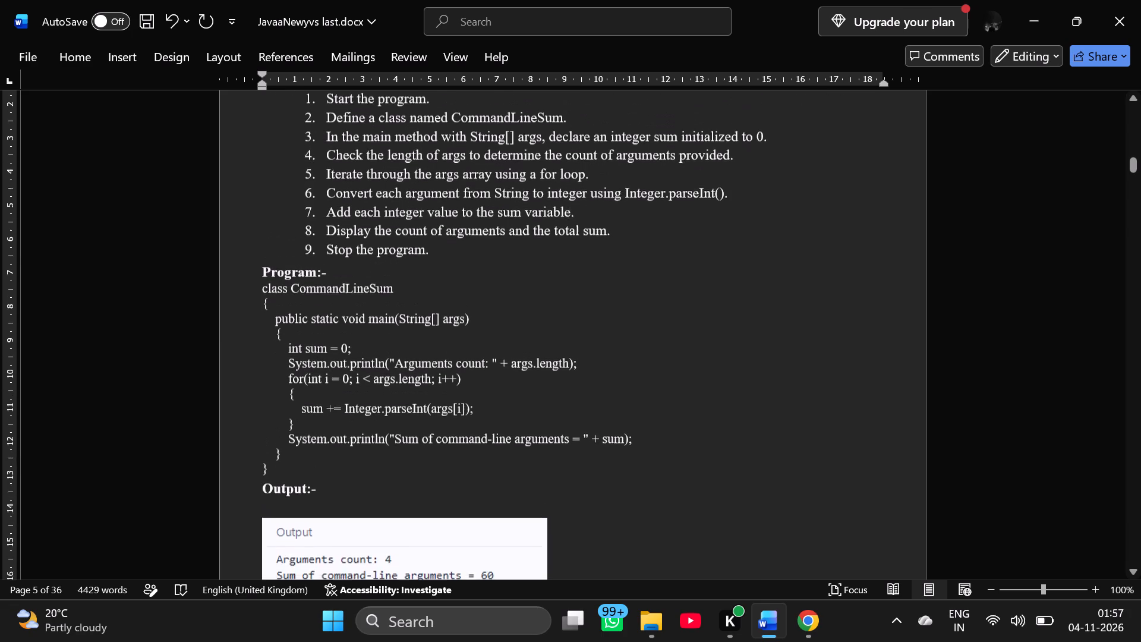
{"action": "scroll", "coordinate": [717, 449], "scroll_direction": "up", "scroll_amount": 1}
{"action": "scroll", "coordinate": [717, 449], "scroll_direction": "down", "scroll_amount": 2}
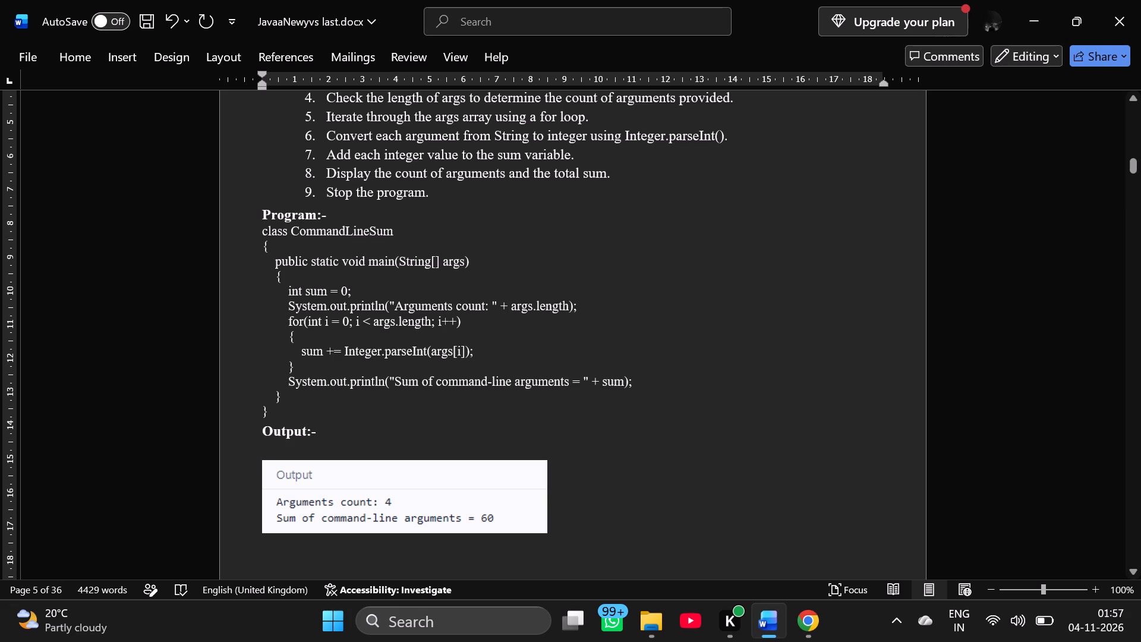
{"action": "scroll", "coordinate": [502, 392], "scroll_direction": "up", "scroll_amount": 1}
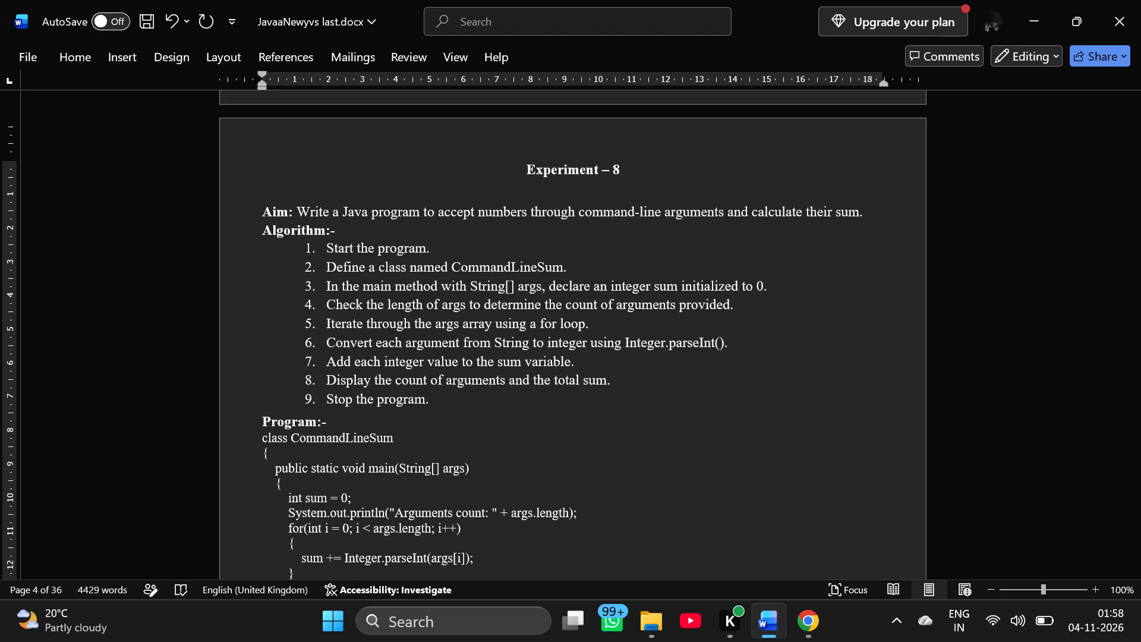
{"action": "scroll", "coordinate": [502, 392], "scroll_direction": "down", "scroll_amount": 2}
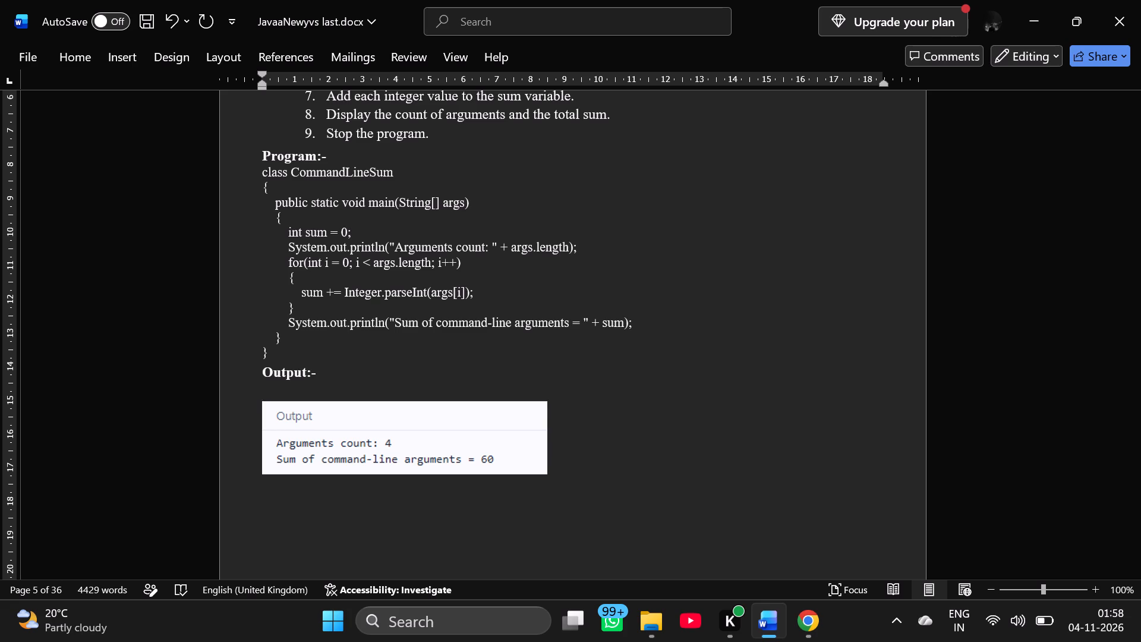
Delete all of Experiments 9 and 10, from the Experiment 9 heading through the sorting program's output image.
{"action": "scroll", "coordinate": [502, 392], "scroll_direction": "down", "scroll_amount": 5}
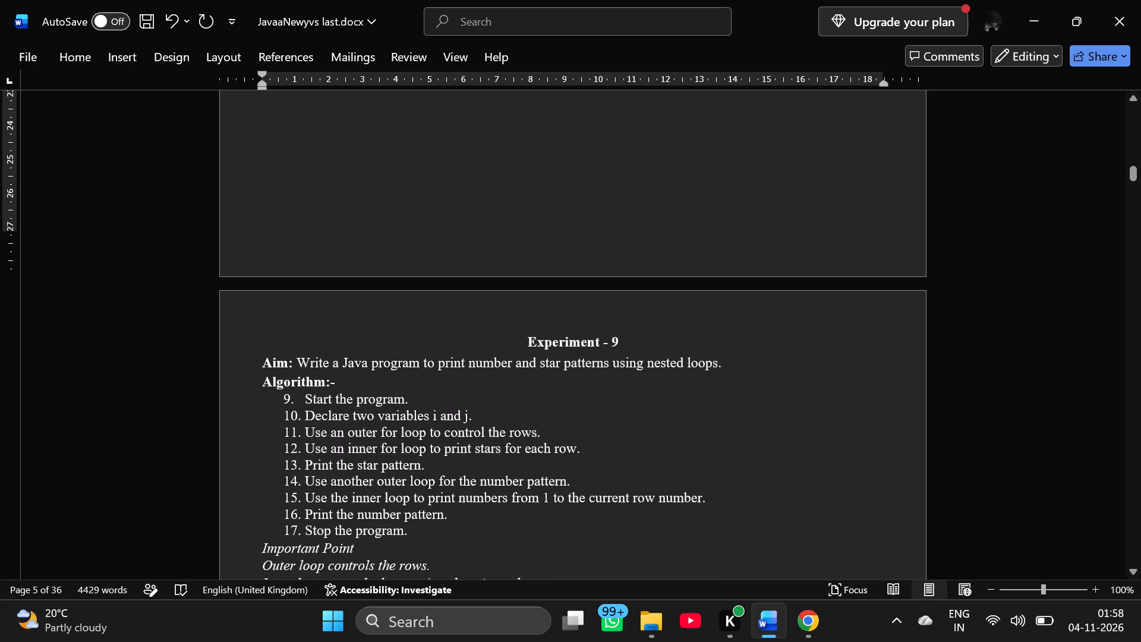
{"action": "left_click_drag", "start_coordinate": [494, 329], "coordinate": [583, 621]}
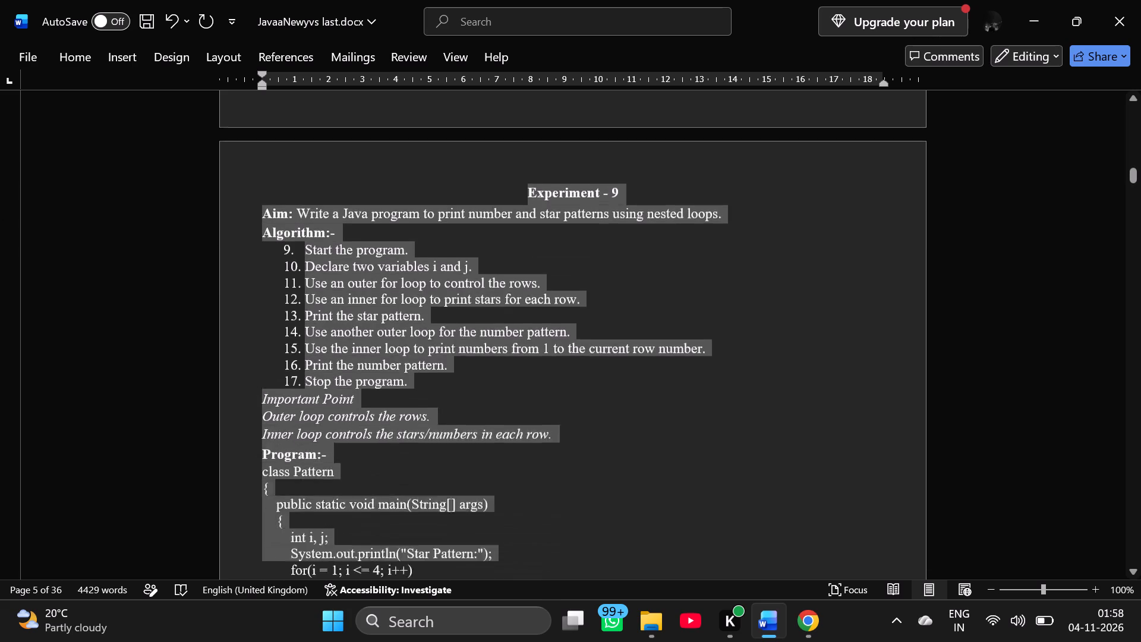
{"action": "left_click_drag", "start_coordinate": [583, 621], "coordinate": [581, 529]}
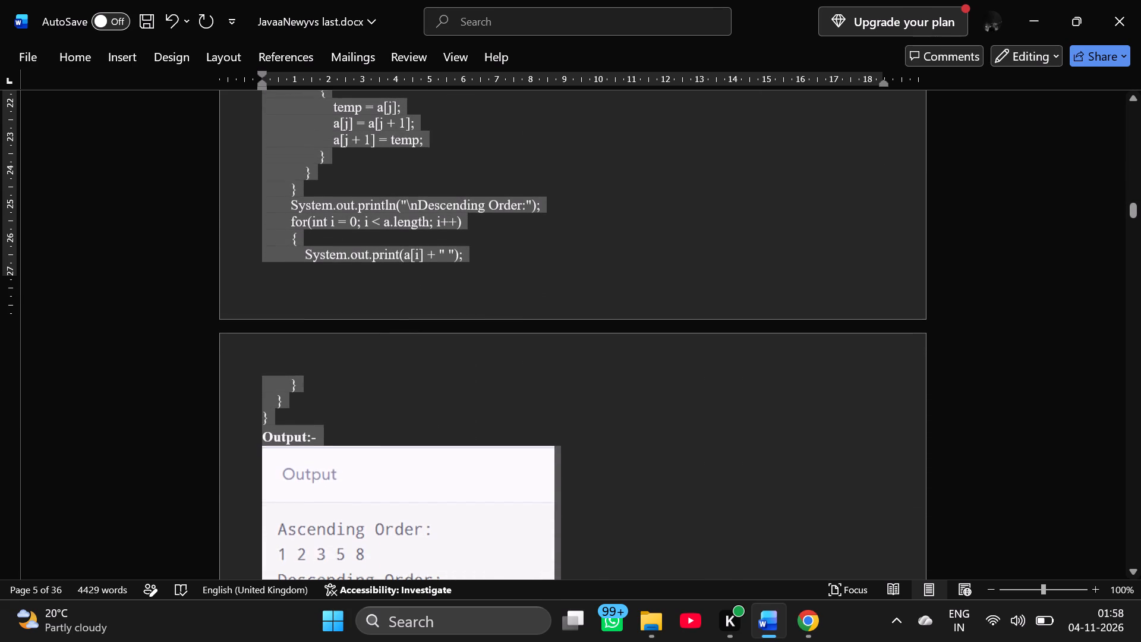
{"action": "left_click_drag", "start_coordinate": [581, 529], "coordinate": [624, 175]}
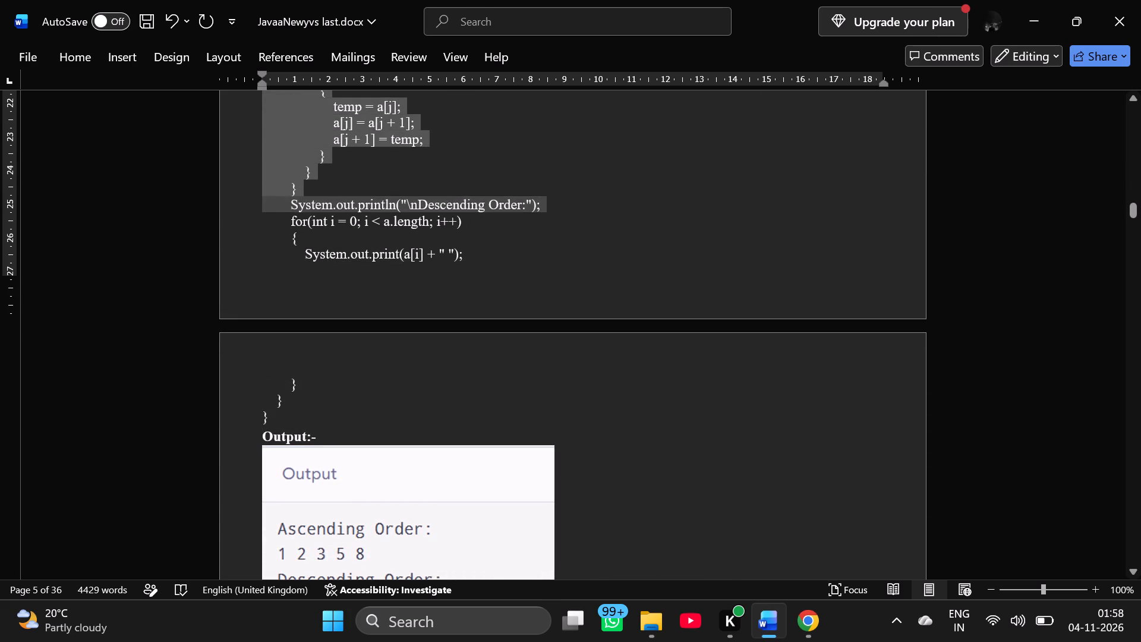
{"action": "left_click_drag", "start_coordinate": [624, 175], "coordinate": [623, 78]}
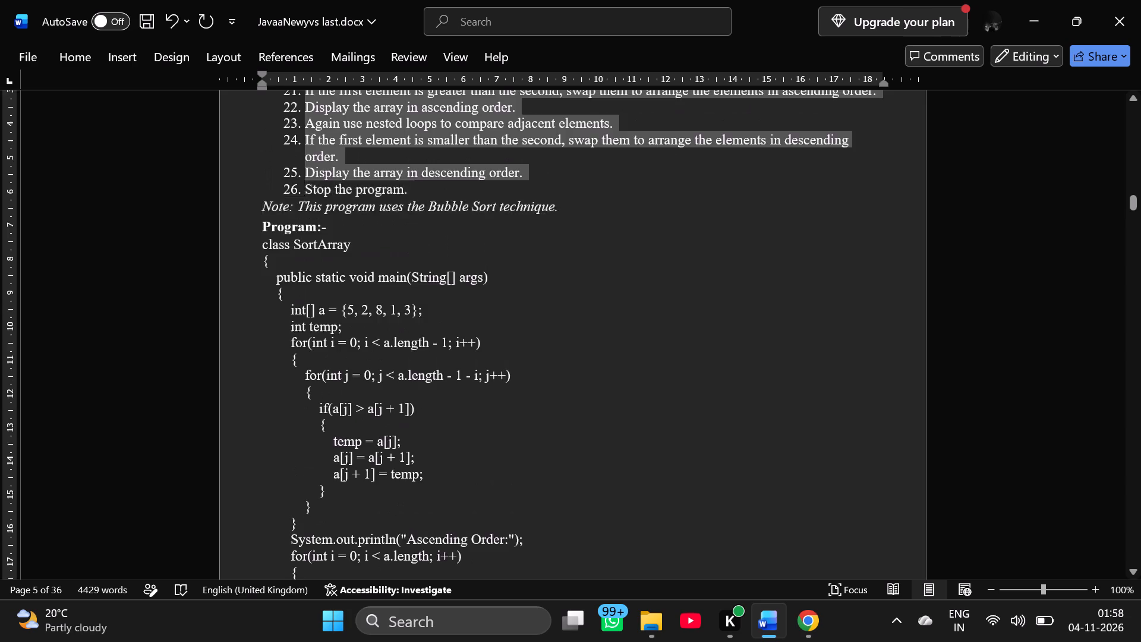
{"action": "left_click_drag", "start_coordinate": [623, 78], "coordinate": [590, 426]}
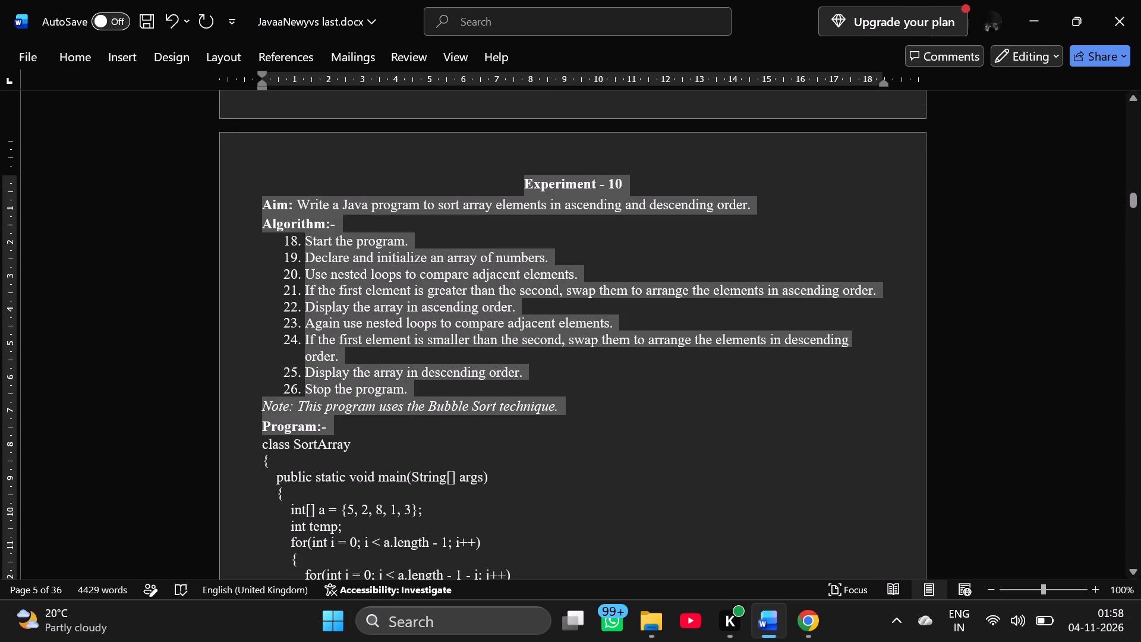
{"action": "left_click_drag", "start_coordinate": [590, 426], "coordinate": [590, 641]}
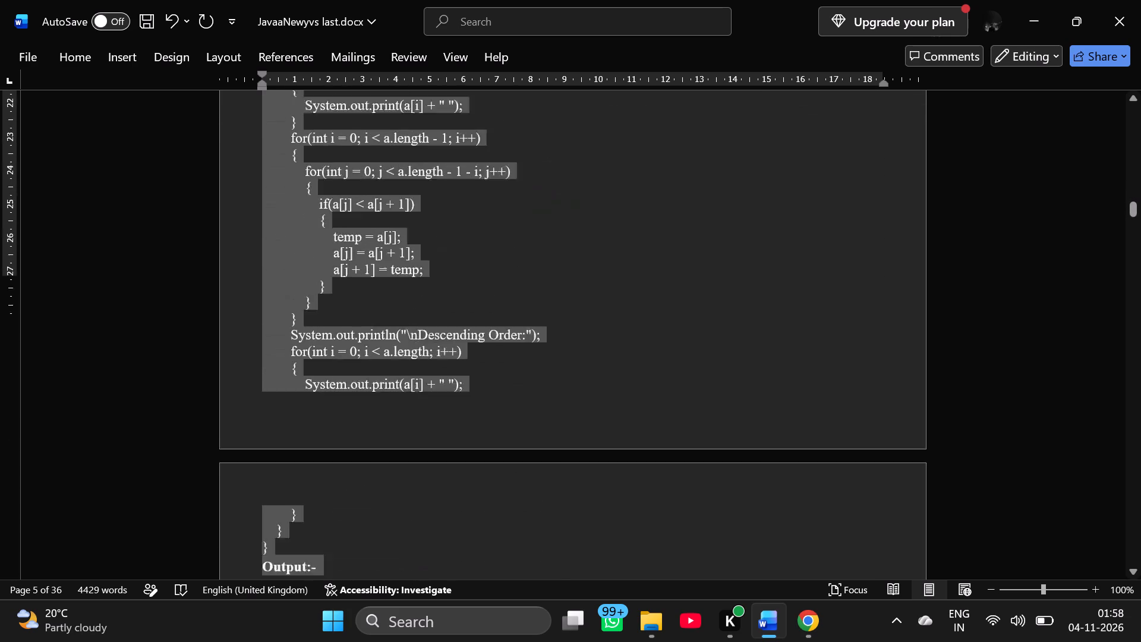
{"action": "left_click_drag", "start_coordinate": [590, 641], "coordinate": [609, 410]}
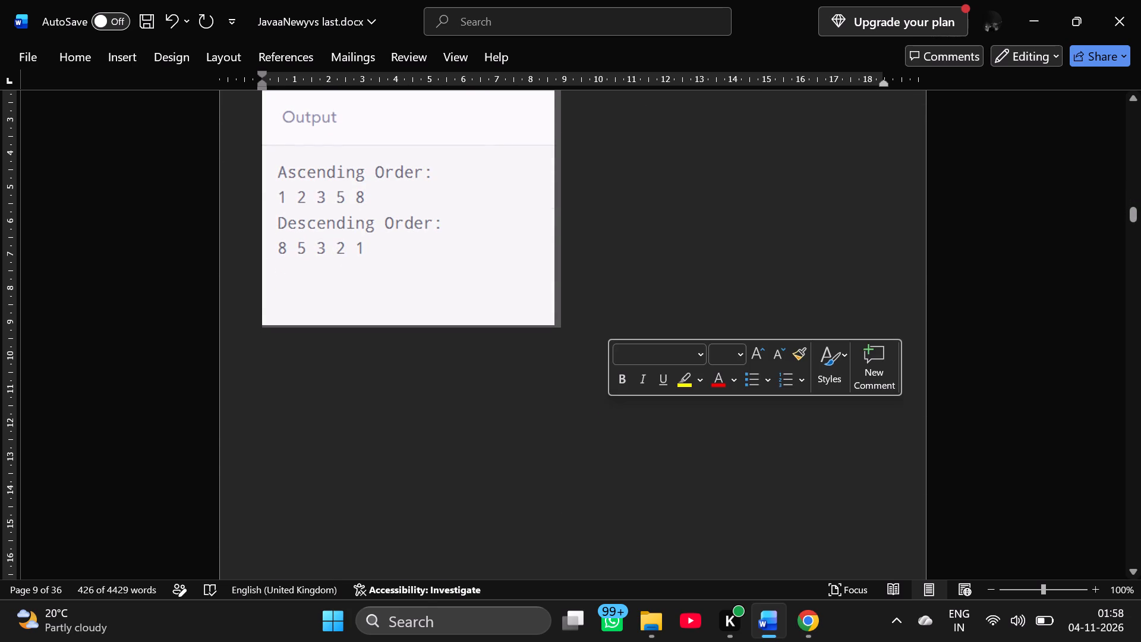
{"action": "key", "text": "Delete"}
Remove the leftover break before Experiment 11 and insert blank lines after Experiment 8's output so Experiment 11 starts on a new page.
{"action": "scroll", "coordinate": [609, 410], "scroll_direction": "up", "scroll_amount": 1}
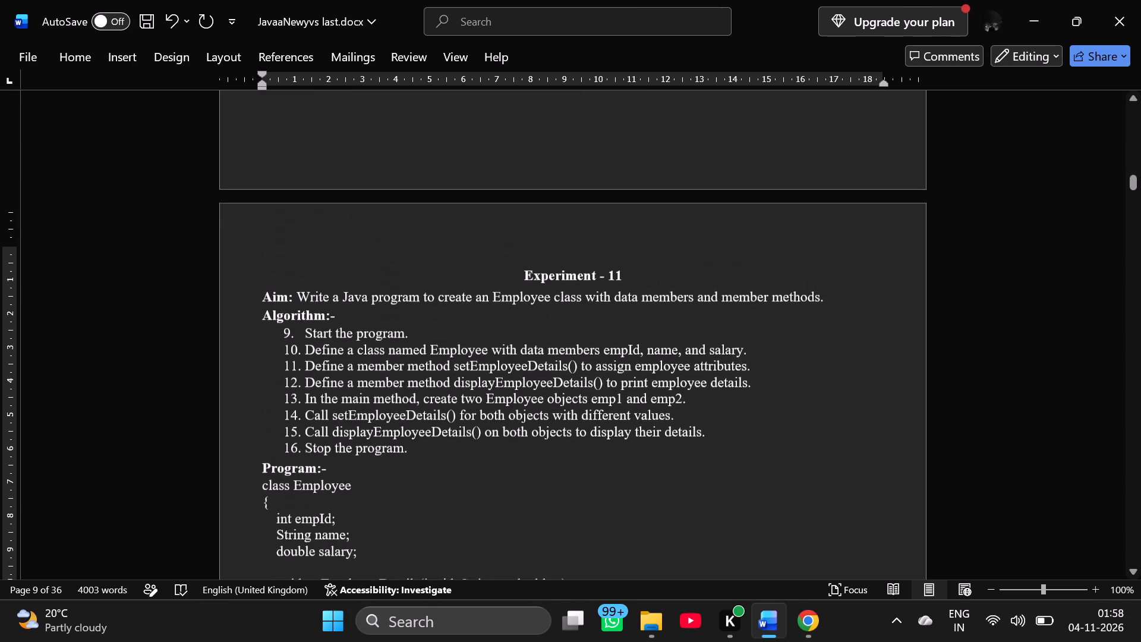
{"action": "key", "text": "BackSpace"}
{"action": "key", "text": "BackSpace"}
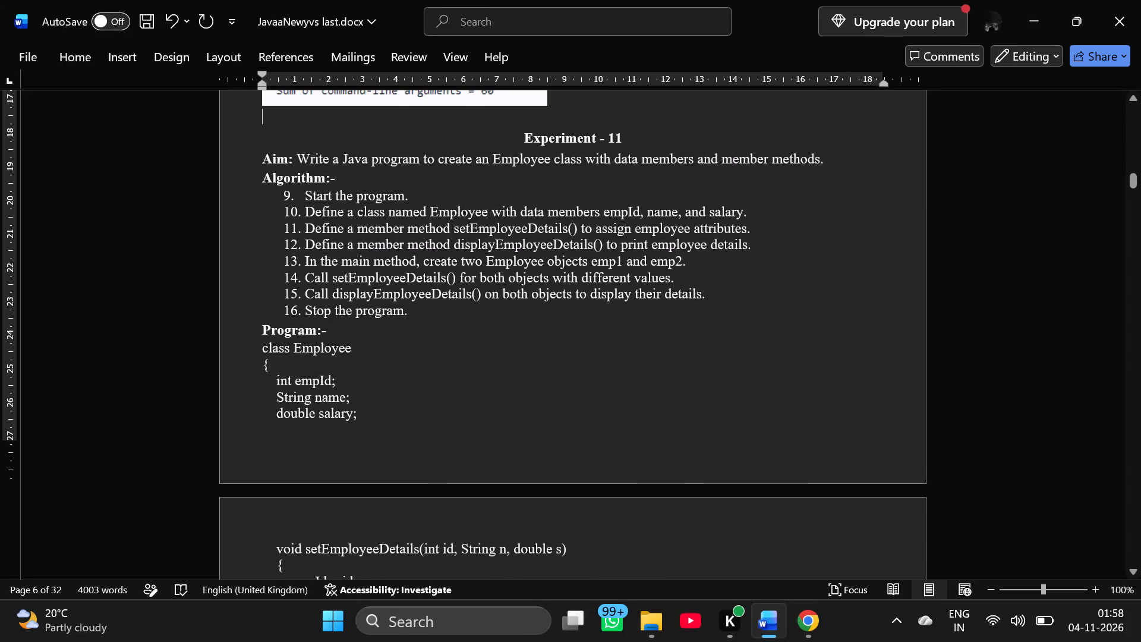
{"action": "key", "text": "Return"}
{"action": "key", "text": "Return"}
{"action": "key", "text": "Return"}
{"action": "key", "text": "Return"}
{"action": "key", "text": "Return"}
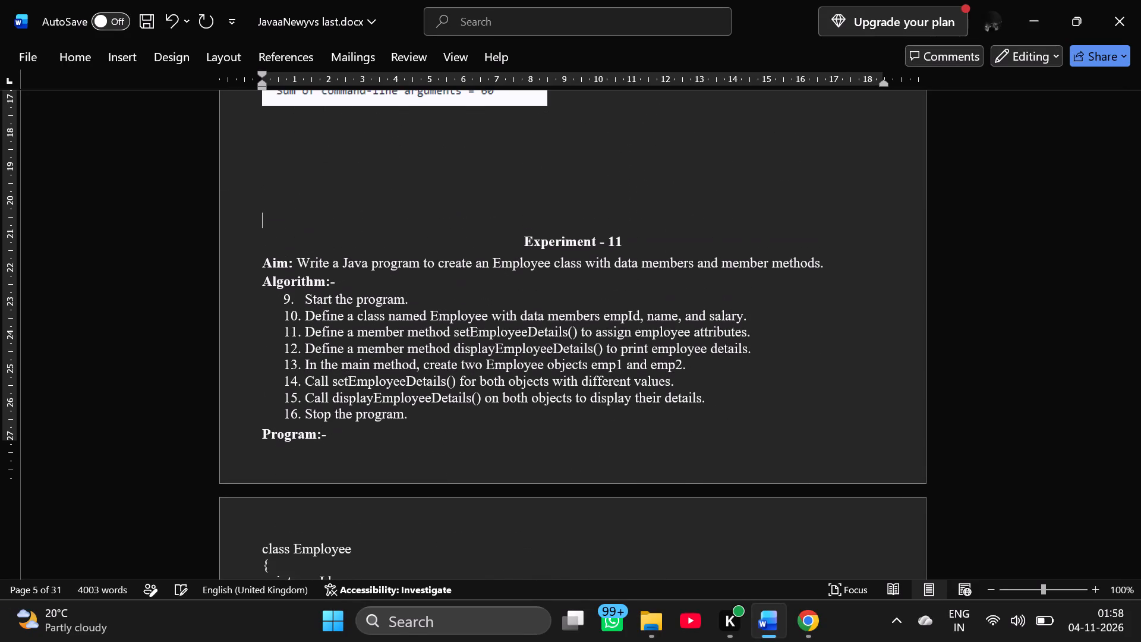
{"action": "key", "text": "Return"}
{"action": "key", "text": "Return"}
{"action": "key", "text": "Return"}
{"action": "key", "text": "Return"}
{"action": "key", "text": "Return"}
{"action": "key", "text": "Return"}
{"action": "key", "text": "Return"}
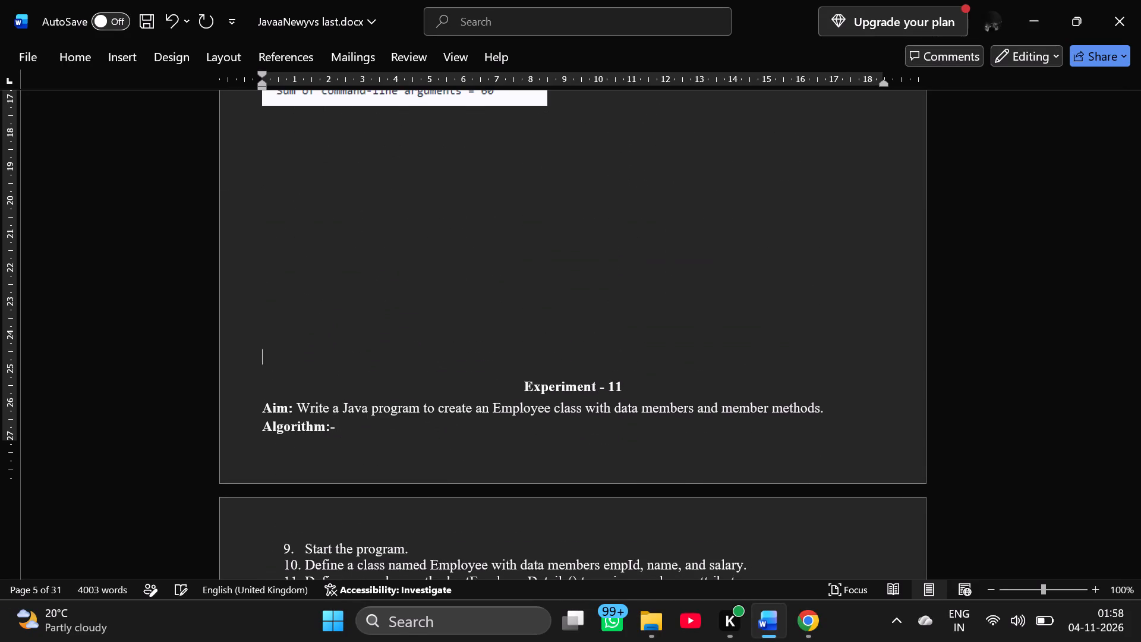
{"action": "key", "text": "Return"}
{"action": "key", "text": "Return"}
{"action": "key", "text": "Return"}
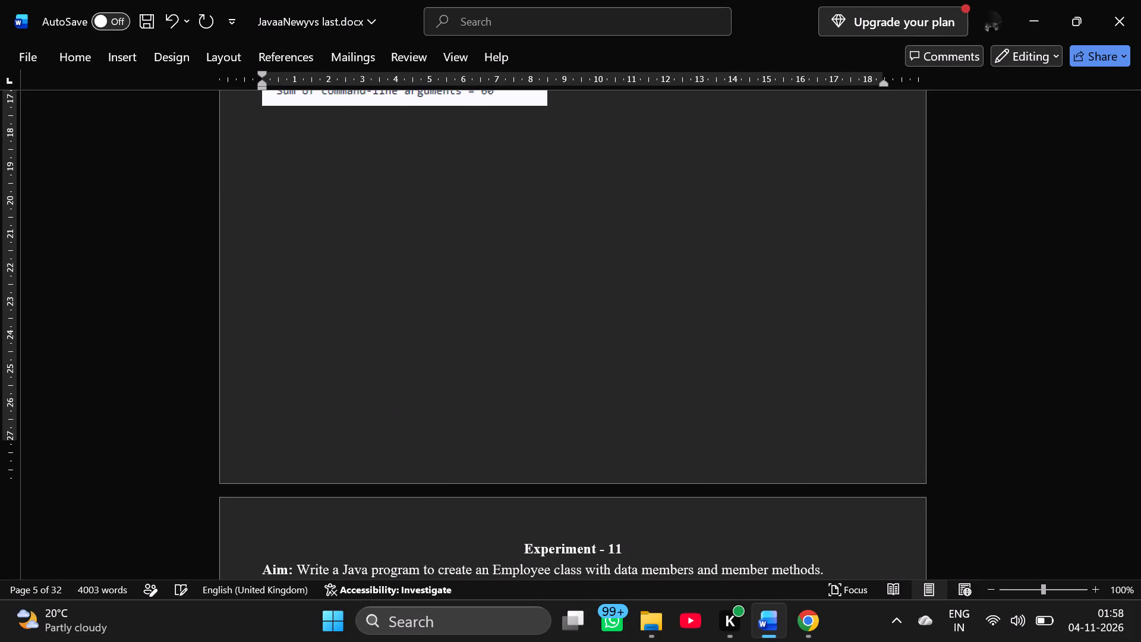
Add a blank line between the Experiment 11 heading and its Aim paragraph.
{"action": "scroll", "coordinate": [609, 410], "scroll_direction": "down", "scroll_amount": 2}
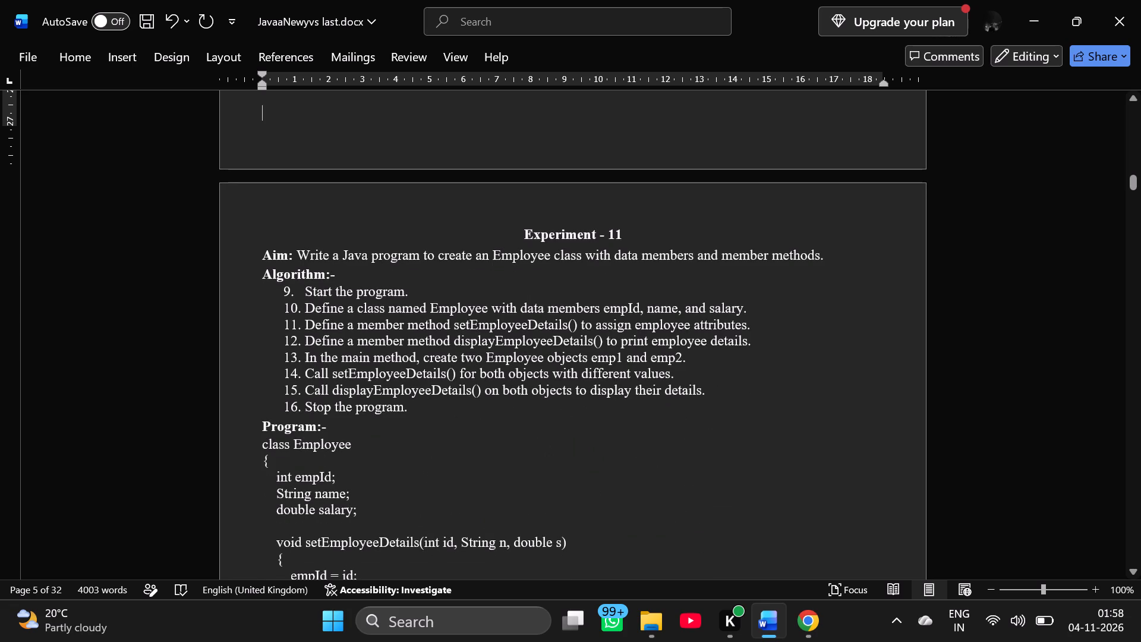
{"action": "left_click", "coordinate": [641, 232]}
{"action": "key", "text": "Return"}
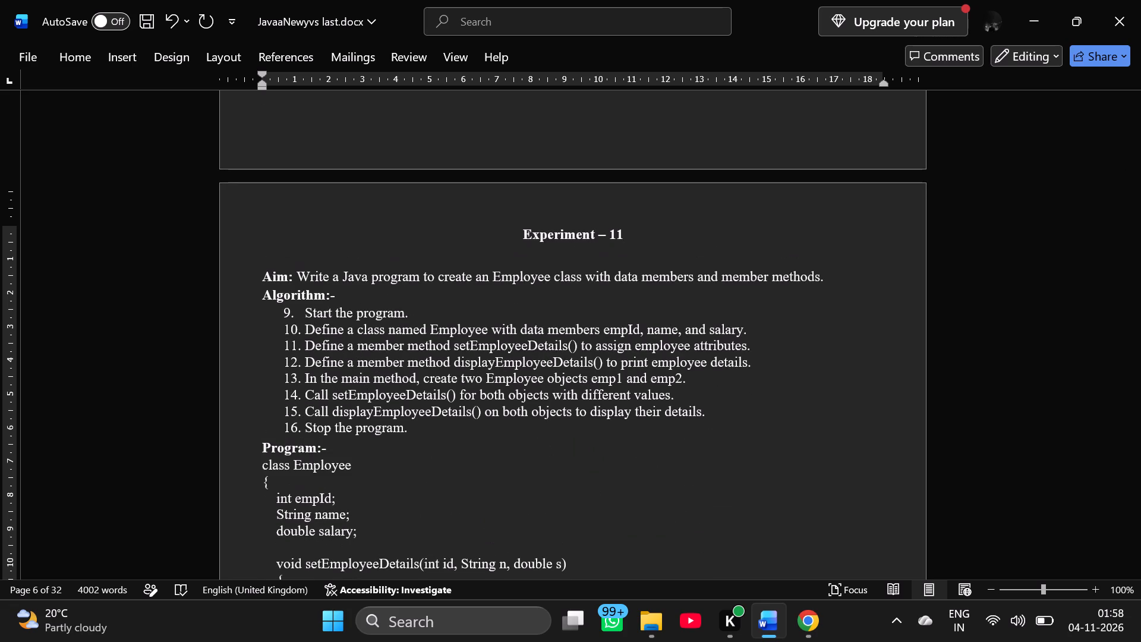
Restart the numbering of Experiment 11's algorithm steps from 1.
{"action": "scroll", "coordinate": [428, 344], "scroll_direction": "down", "scroll_amount": 1}
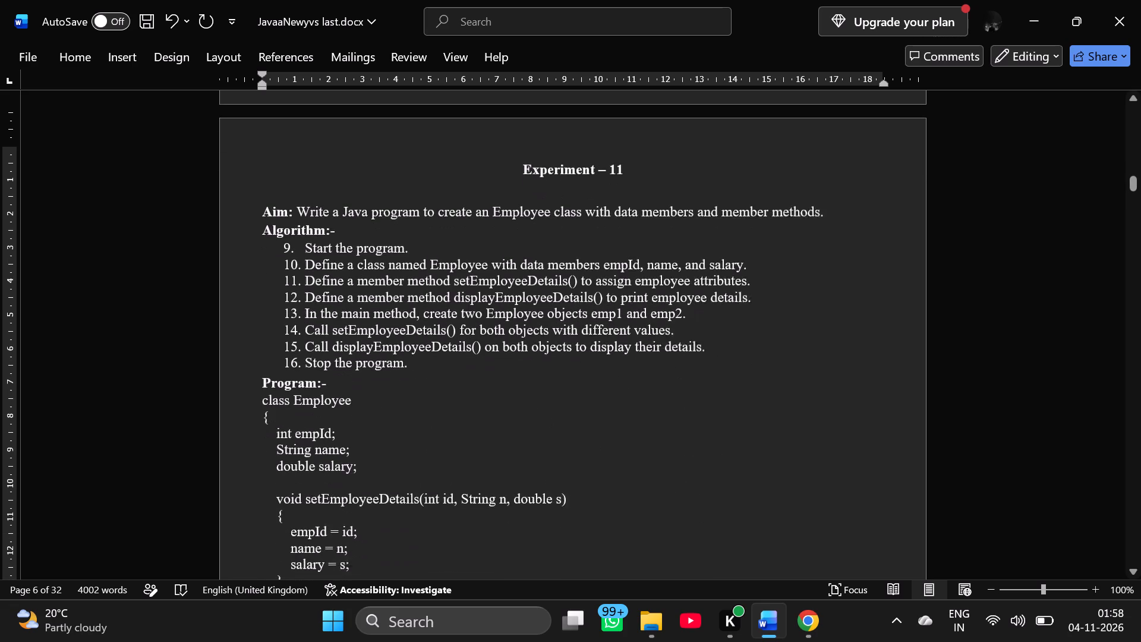
{"action": "scroll", "coordinate": [428, 344], "scroll_direction": "down", "scroll_amount": 1}
{"action": "left_click_drag", "start_coordinate": [283, 235], "coordinate": [402, 338]}
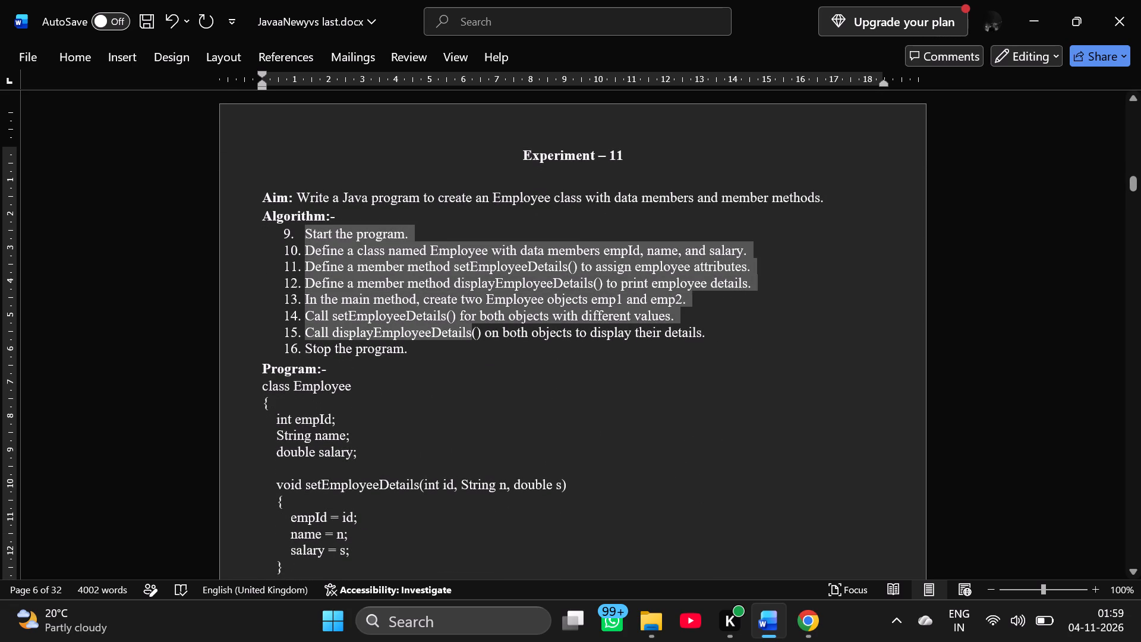
{"action": "left_click_drag", "start_coordinate": [402, 338], "coordinate": [421, 350]}
{"action": "left_click", "coordinate": [590, 320]}
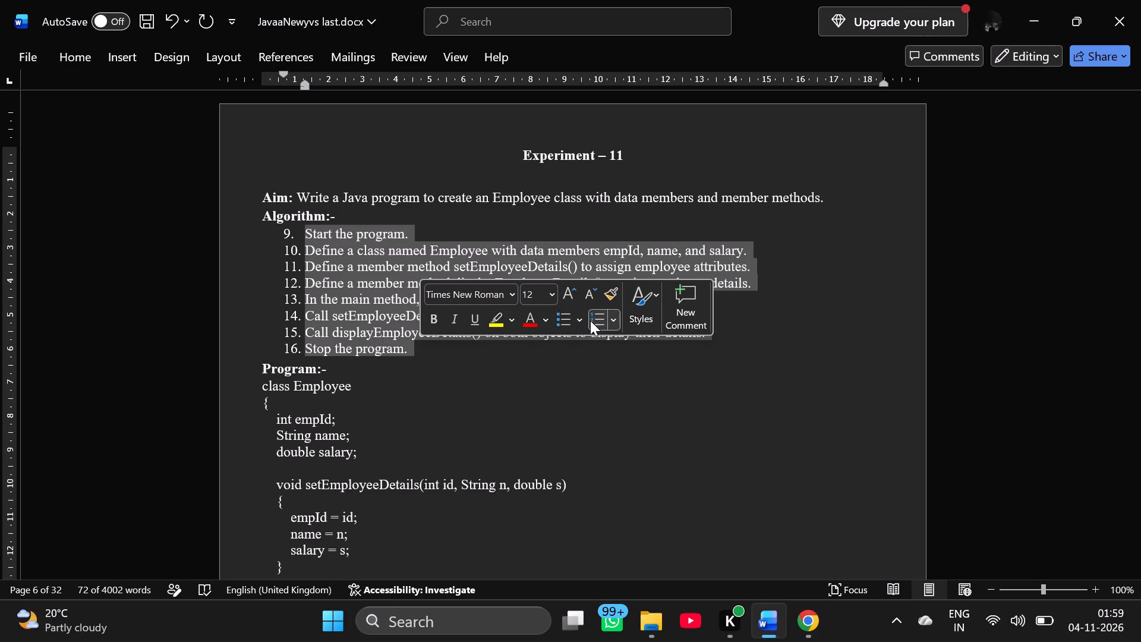
{"action": "left_click", "coordinate": [590, 320]}
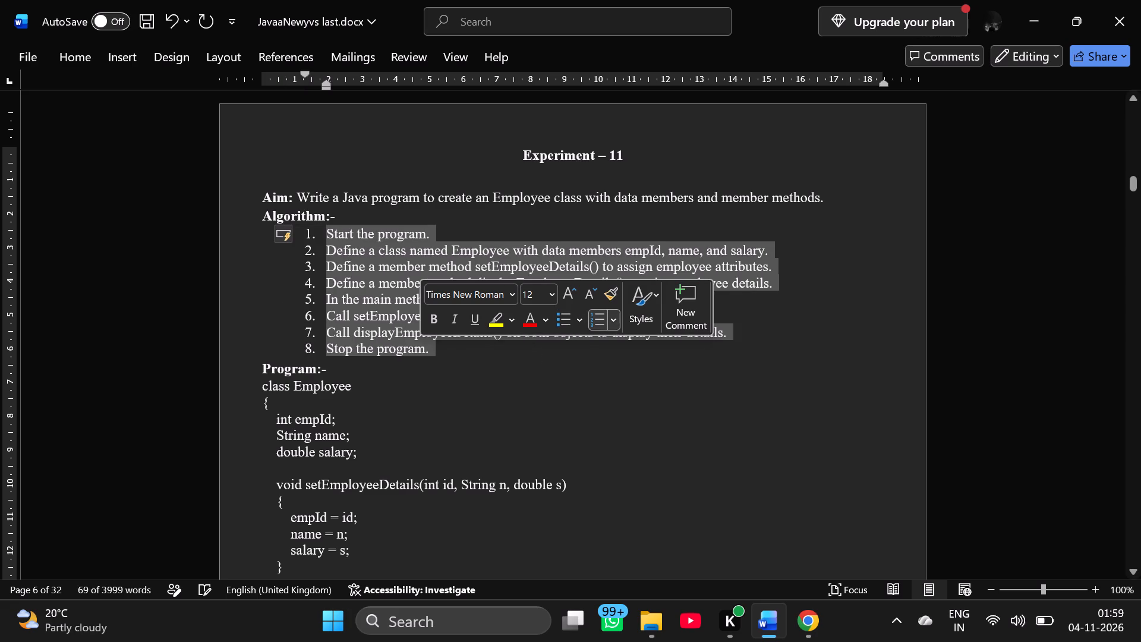
{"action": "left_click", "coordinate": [409, 379]}
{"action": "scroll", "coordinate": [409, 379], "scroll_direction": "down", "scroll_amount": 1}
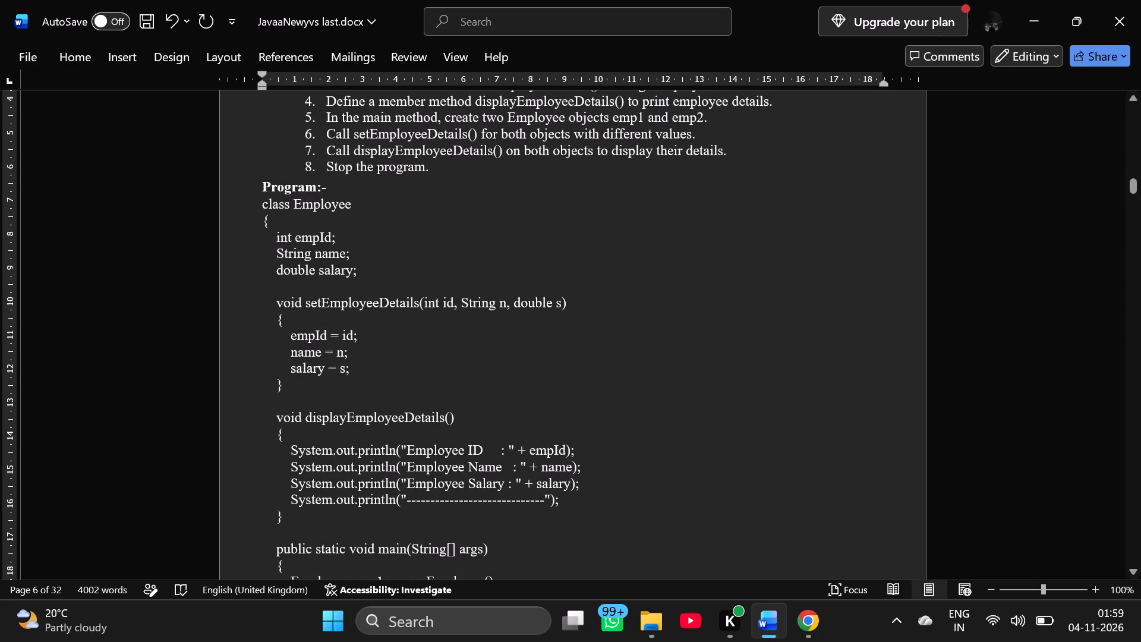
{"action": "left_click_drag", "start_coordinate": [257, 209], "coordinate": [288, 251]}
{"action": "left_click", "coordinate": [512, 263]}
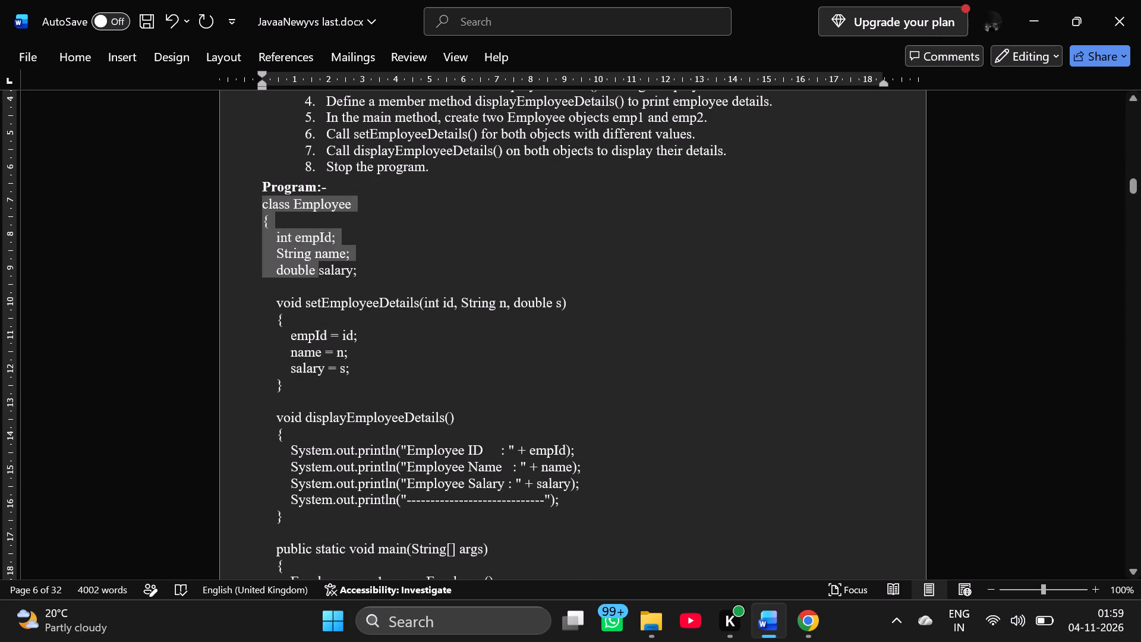
Set the line spacing of Experiment 11's eight algorithm steps to 1.15.
{"action": "scroll", "coordinate": [512, 263], "scroll_direction": "up", "scroll_amount": 1}
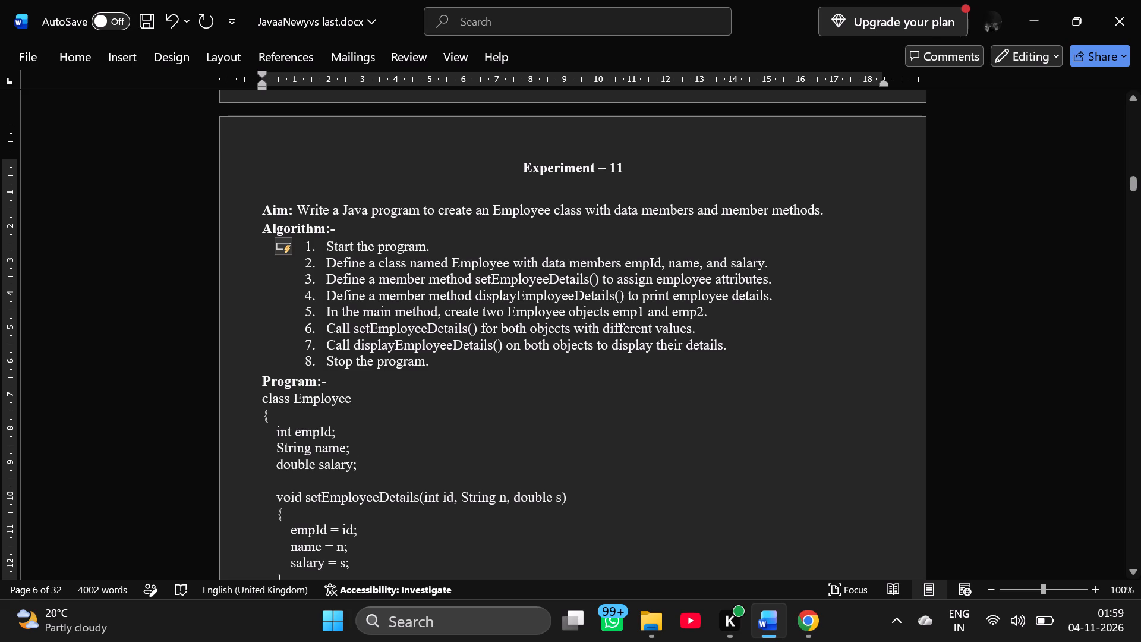
{"action": "left_click_drag", "start_coordinate": [313, 246], "coordinate": [325, 295]}
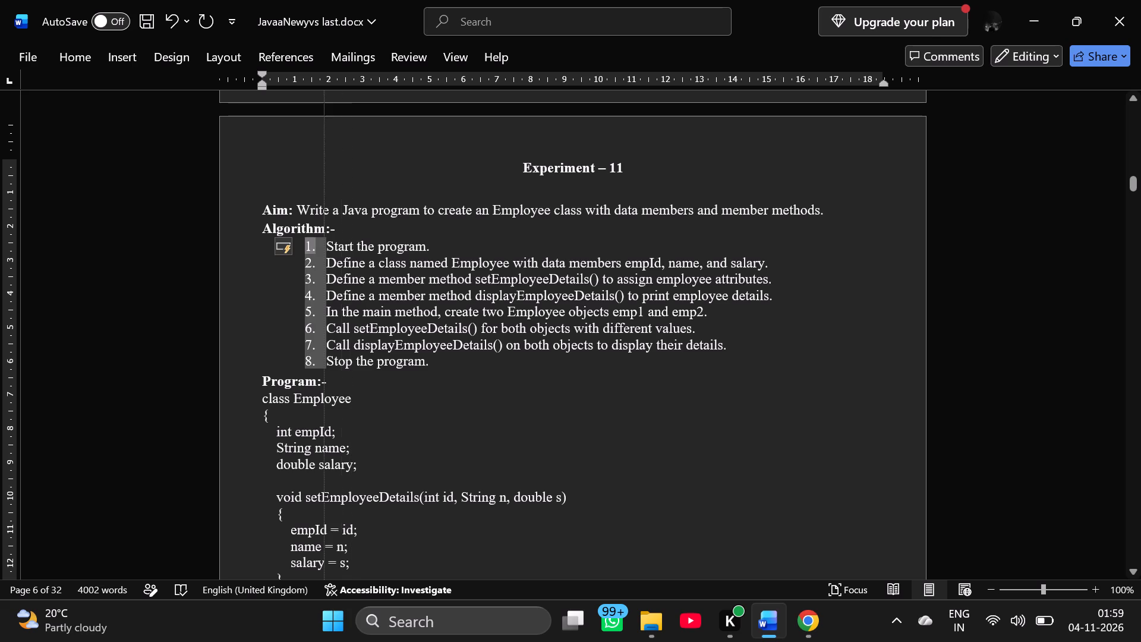
{"action": "left_click_drag", "start_coordinate": [325, 295], "coordinate": [310, 288]}
{"action": "left_click", "coordinate": [292, 251]}
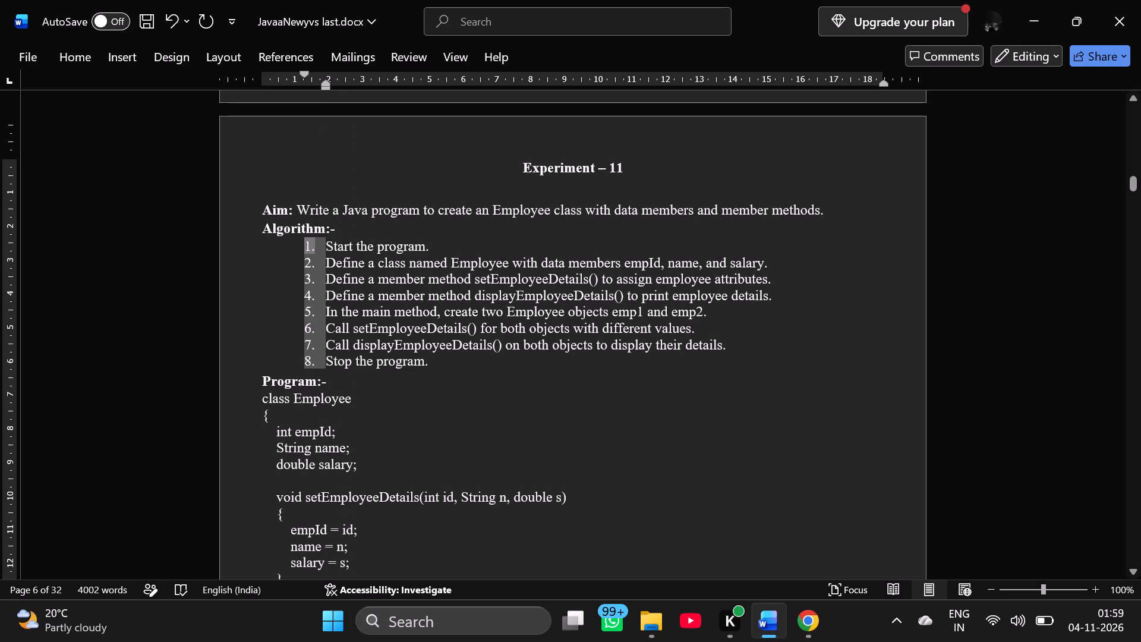
{"action": "left_click_drag", "start_coordinate": [292, 251], "coordinate": [426, 355]}
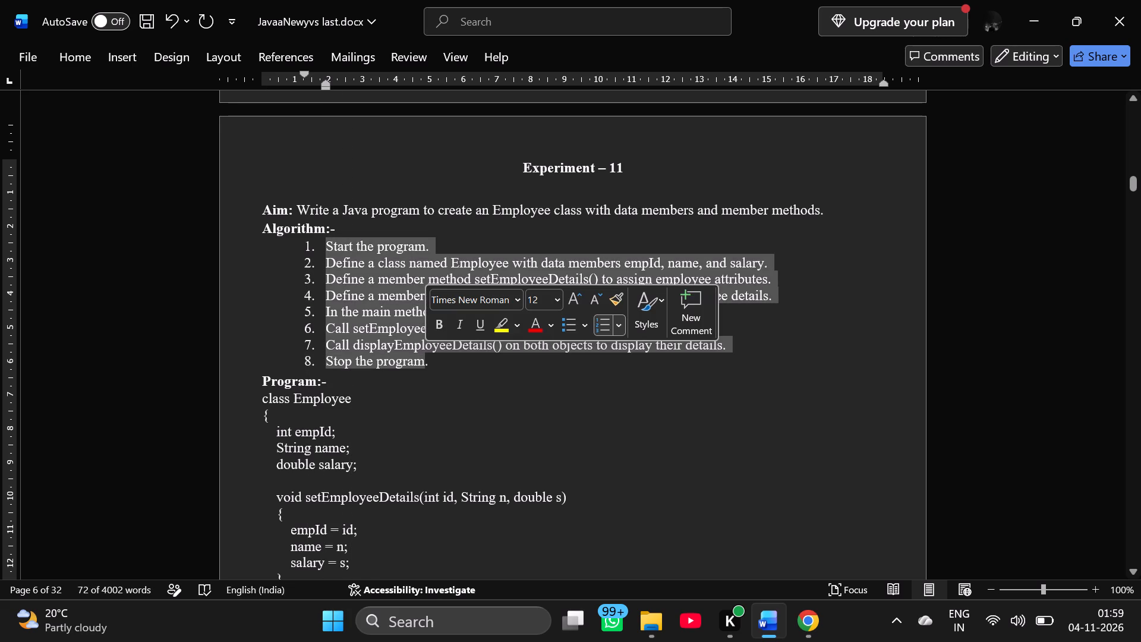
{"action": "left_click", "coordinate": [76, 59]}
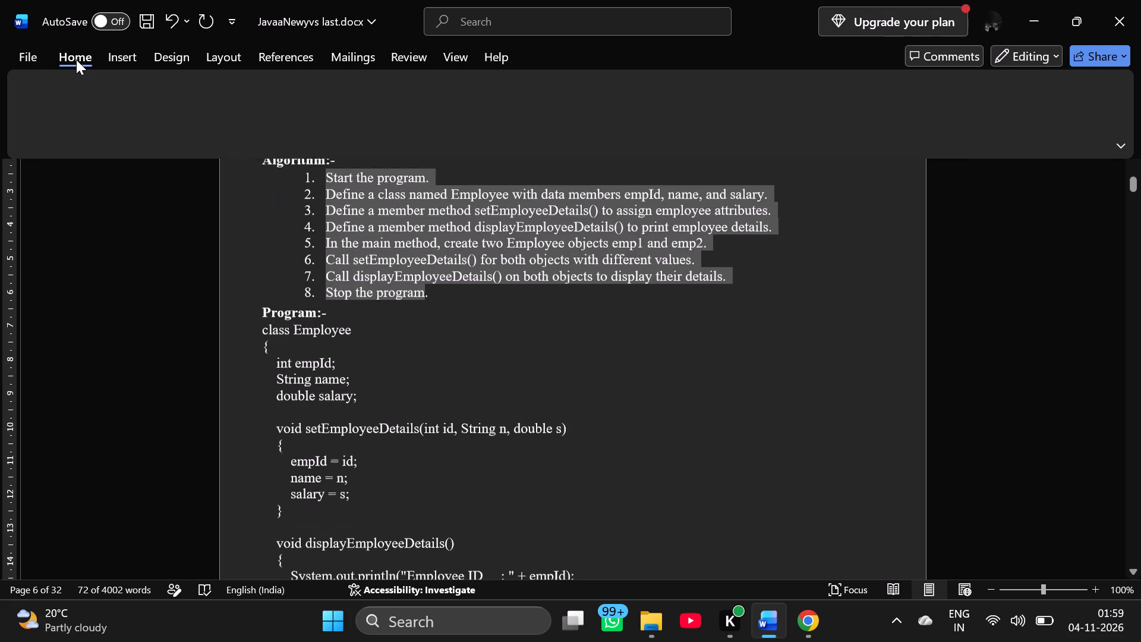
{"action": "left_click", "coordinate": [488, 125]}
{"action": "left_click", "coordinate": [507, 163]}
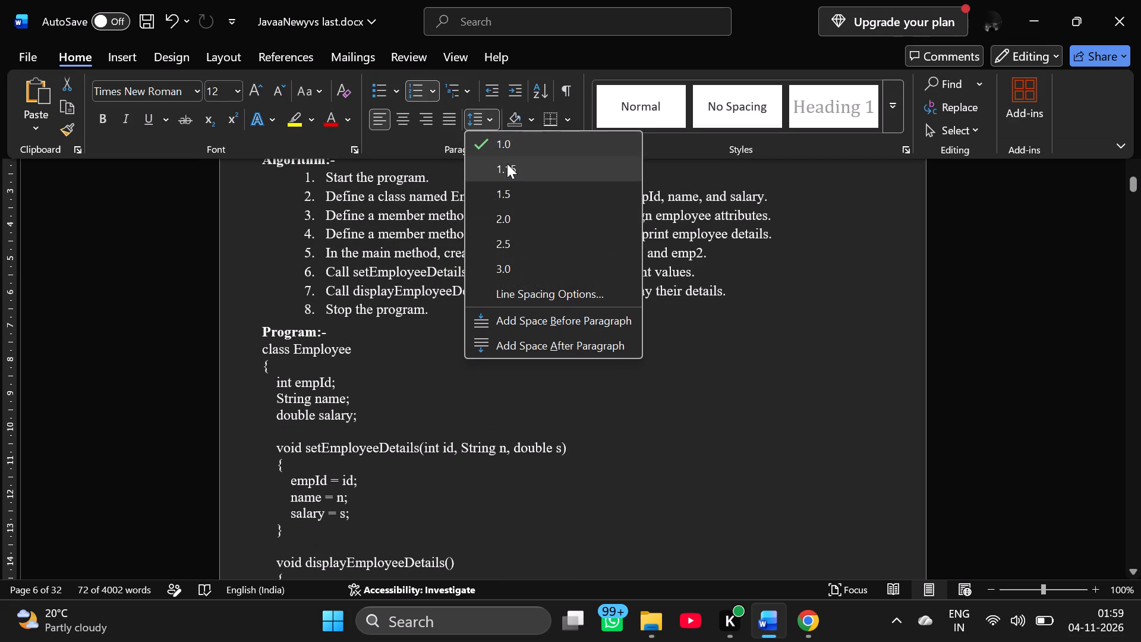
{"action": "left_click", "coordinate": [517, 339]}
{"action": "left_click", "coordinate": [517, 339]}
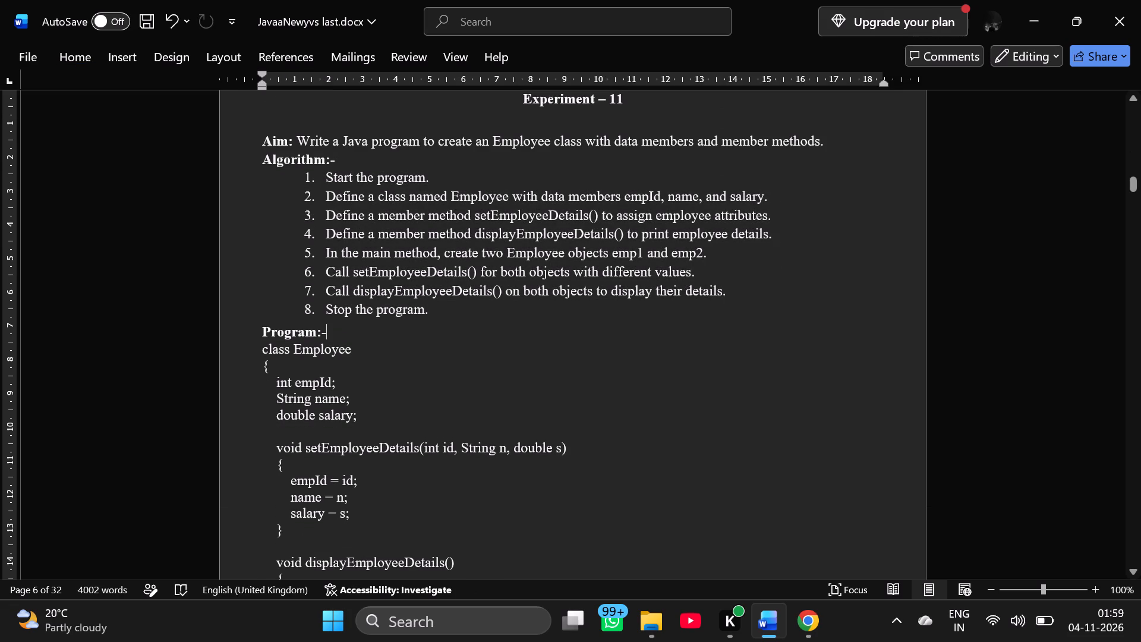
Set Experiment 11's program code to font size 11, from class Employee through the final closing brace.
{"action": "left_click_drag", "start_coordinate": [263, 347], "coordinate": [485, 521]}
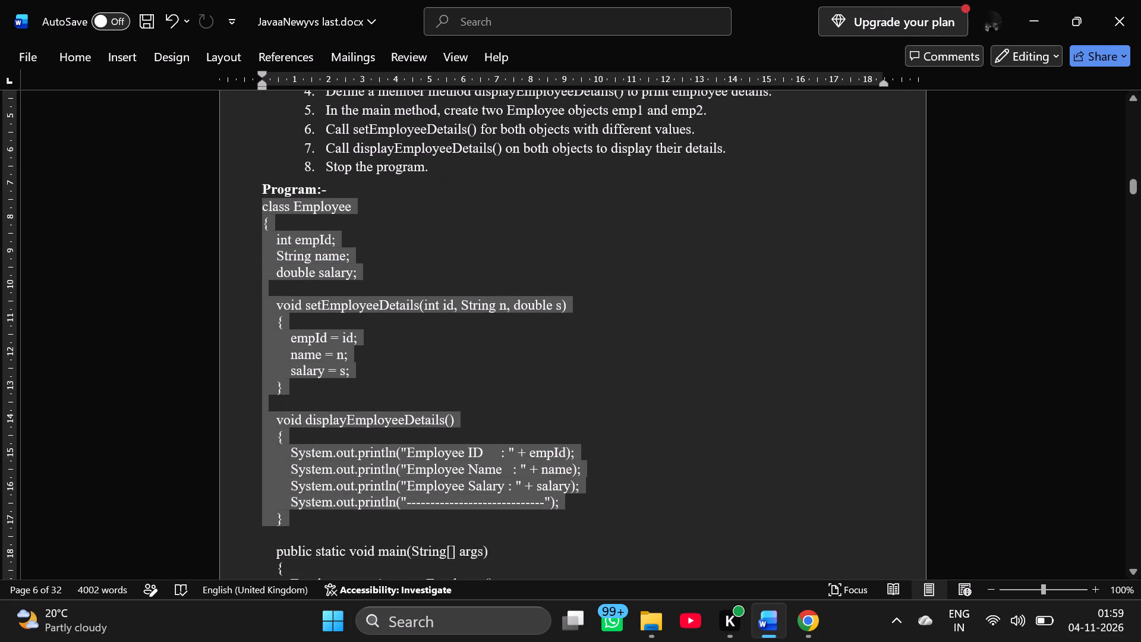
{"action": "left_click_drag", "start_coordinate": [485, 521], "coordinate": [510, 521]}
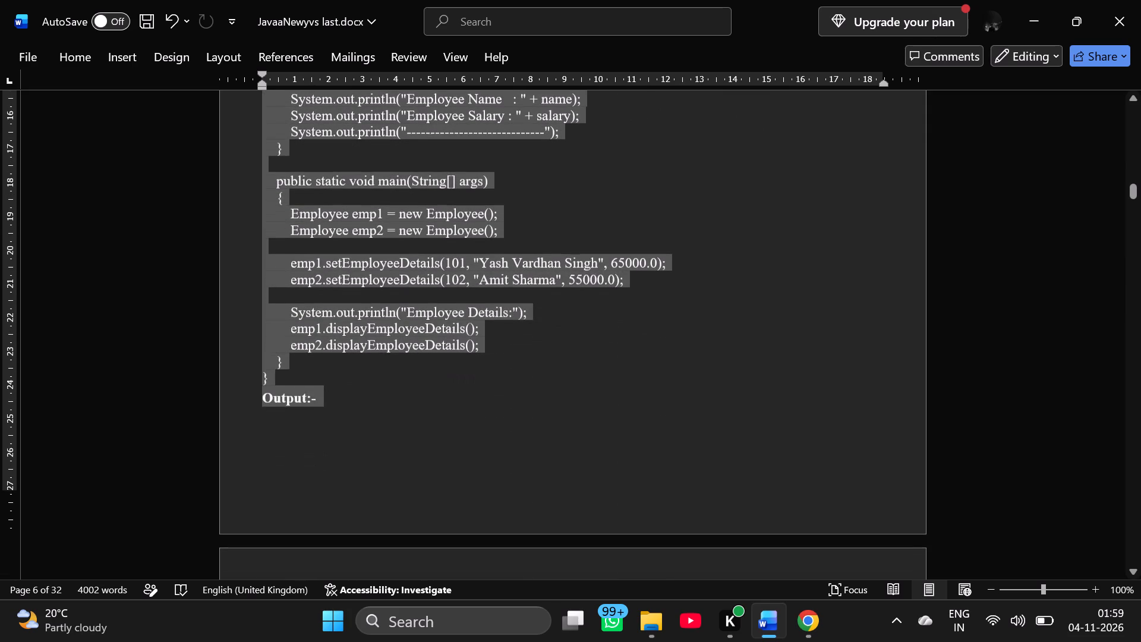
{"action": "left_click_drag", "start_coordinate": [510, 521], "coordinate": [478, 370]}
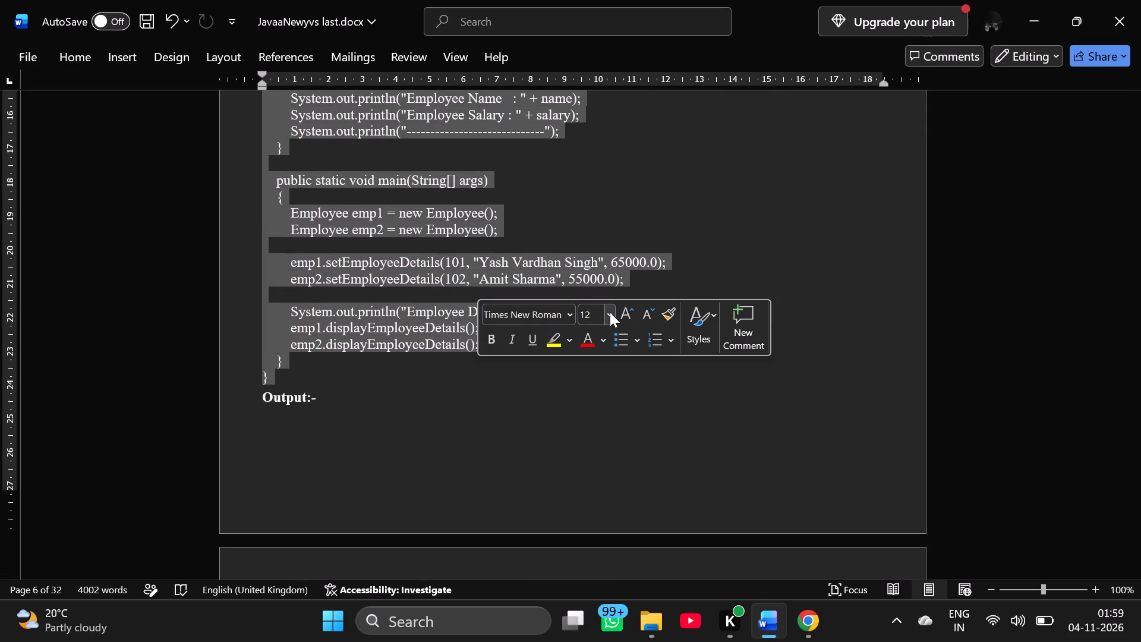
{"action": "left_click", "coordinate": [610, 312]}
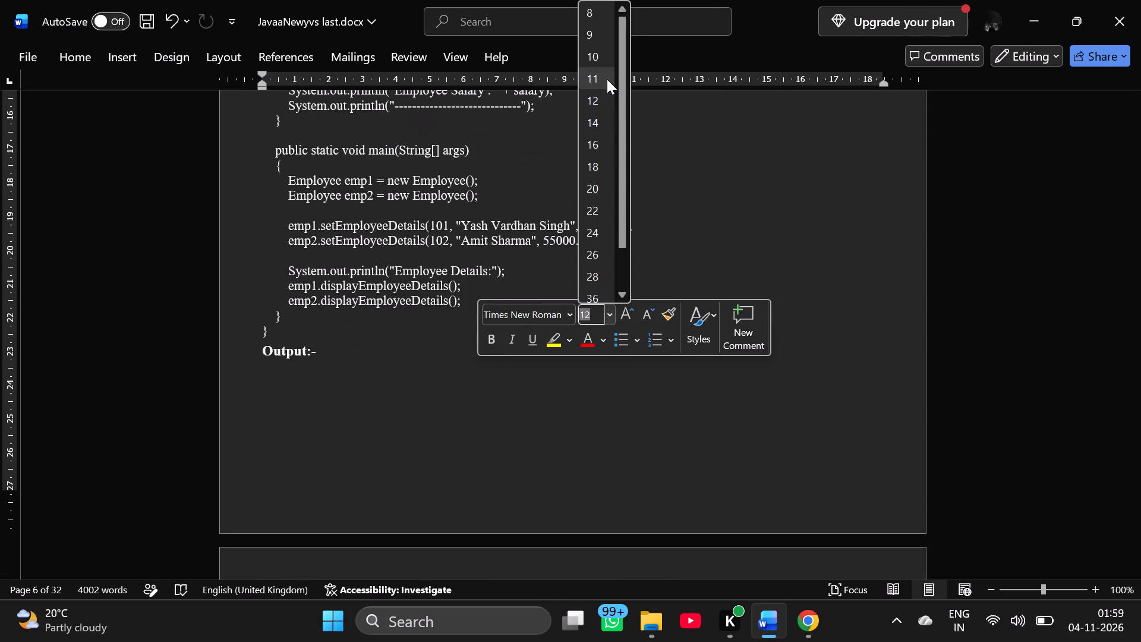
{"action": "left_click", "coordinate": [607, 79]}
{"action": "left_click", "coordinate": [359, 331]}
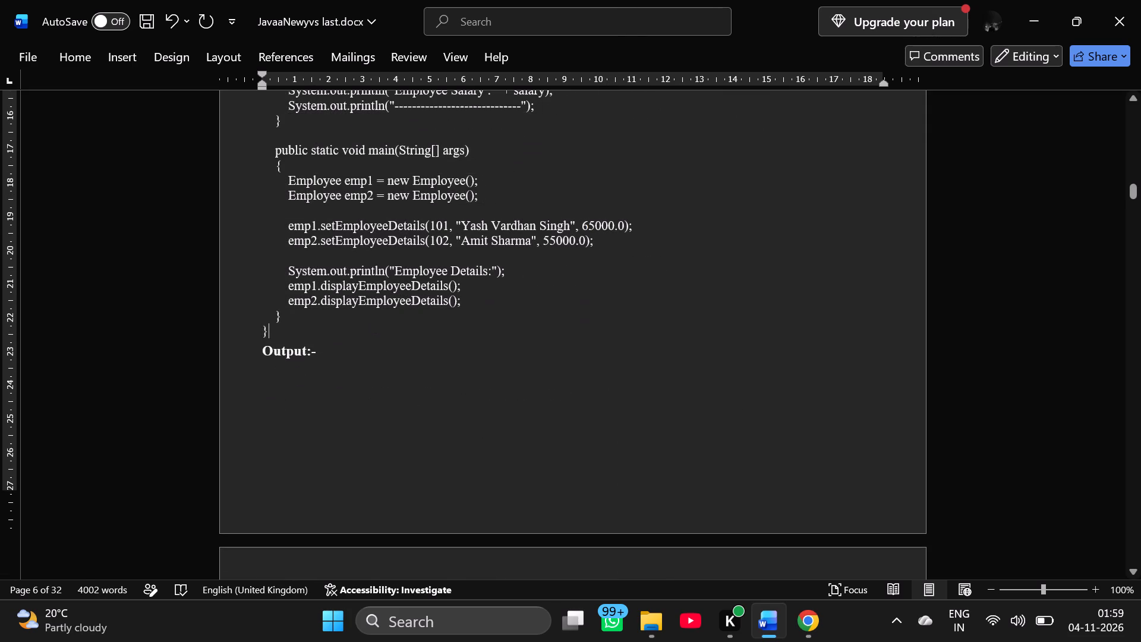
Delete the blank lines inside Experiment 11's Employee program, between the methods and between the statement groups in main.
{"action": "left_click", "coordinate": [301, 261]}
{"action": "key", "text": "BackSpace"}
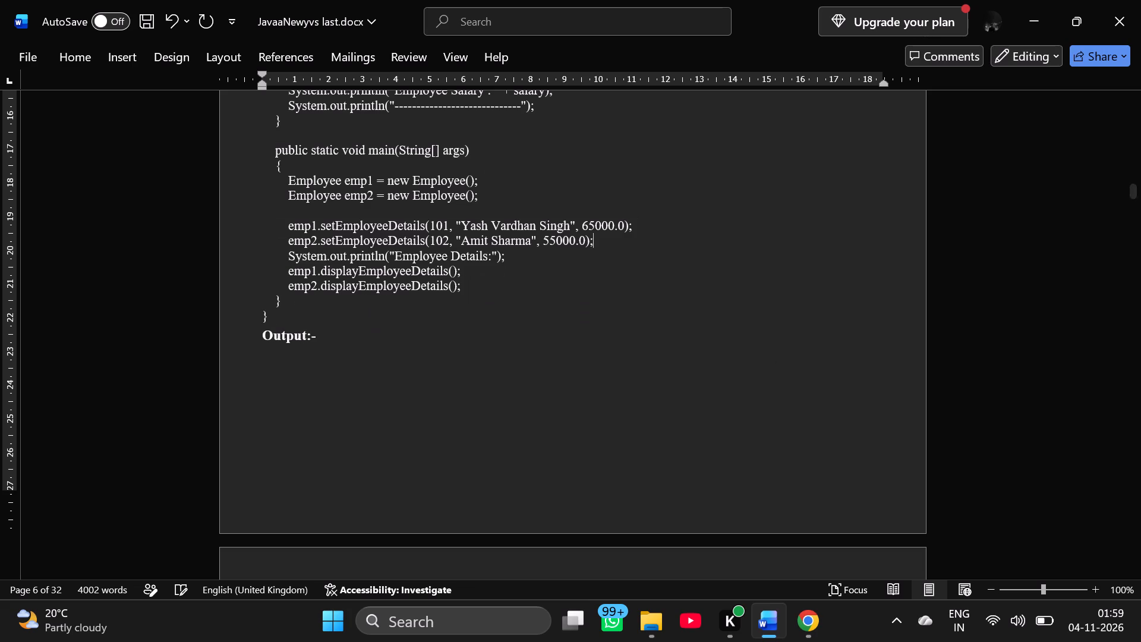
{"action": "scroll", "coordinate": [301, 261], "scroll_direction": "up", "scroll_amount": 1}
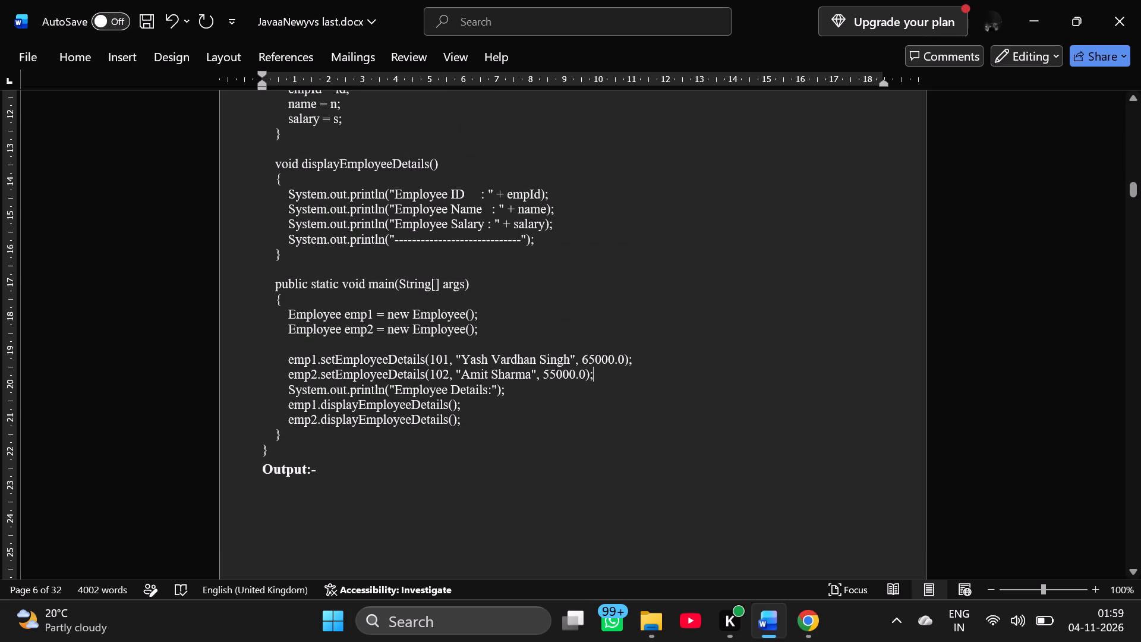
{"action": "left_click", "coordinate": [294, 343]}
{"action": "key", "text": "BackSpace"}
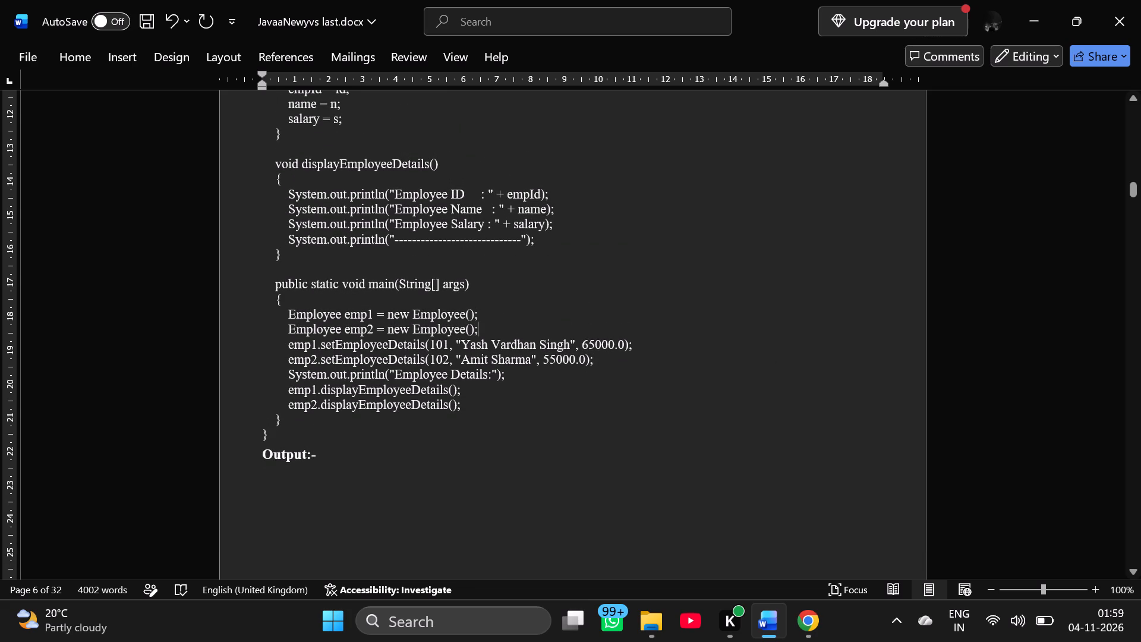
{"action": "left_click", "coordinate": [276, 266]}
{"action": "key", "text": "BackSpace"}
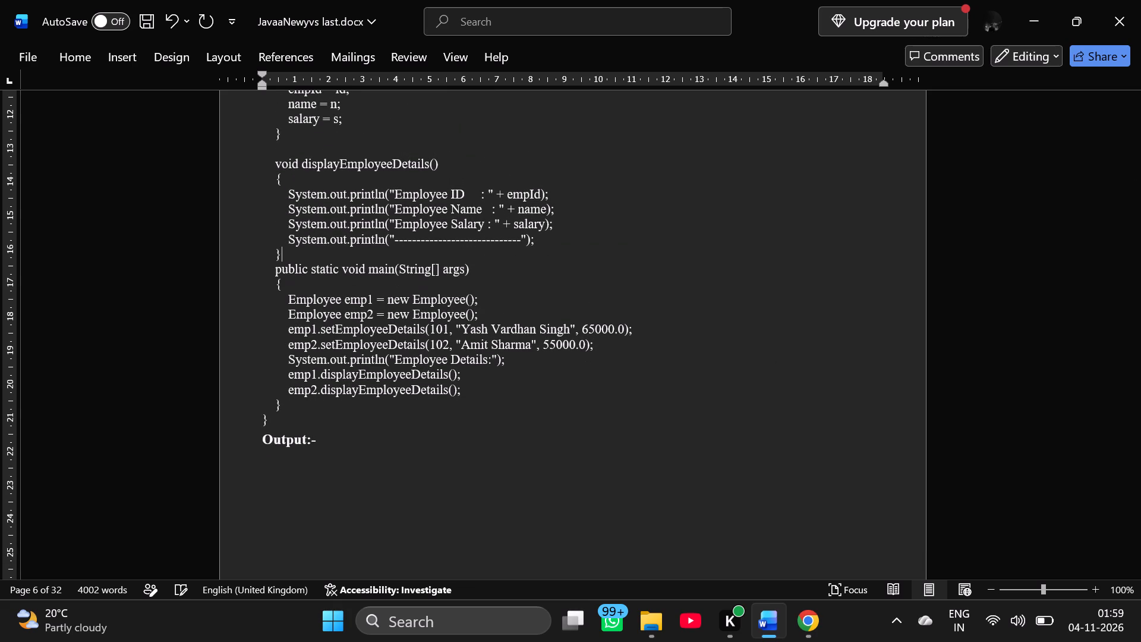
{"action": "scroll", "coordinate": [318, 235], "scroll_direction": "up", "scroll_amount": 1}
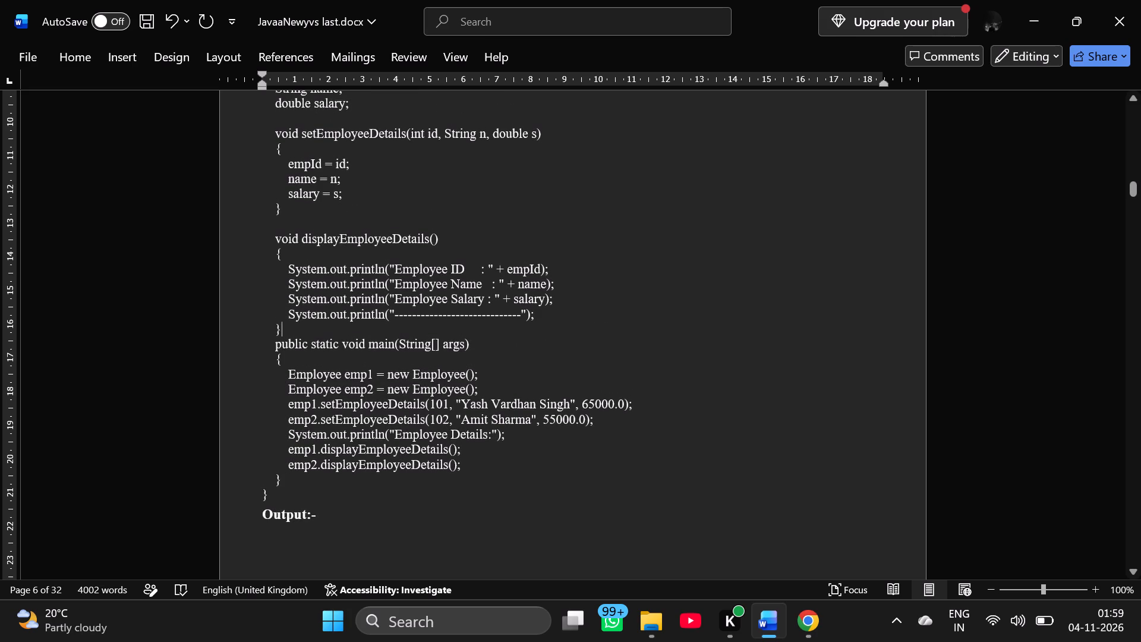
{"action": "left_click", "coordinate": [280, 230]}
{"action": "key", "text": "BackSpace"}
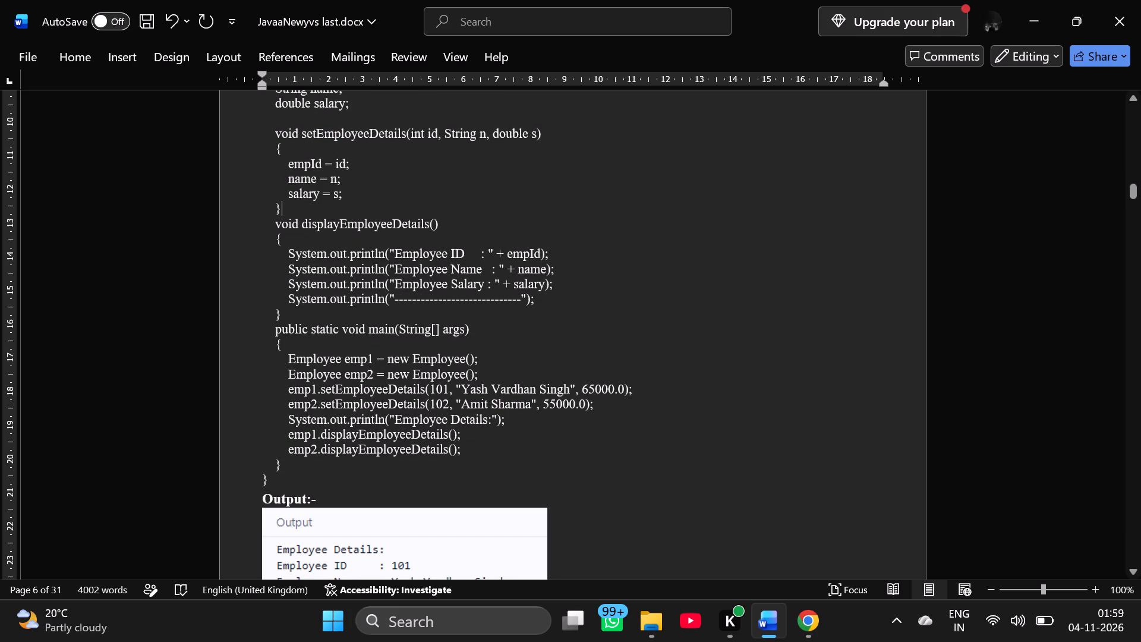
{"action": "left_click", "coordinate": [281, 123]}
{"action": "key", "text": "BackSpace"}
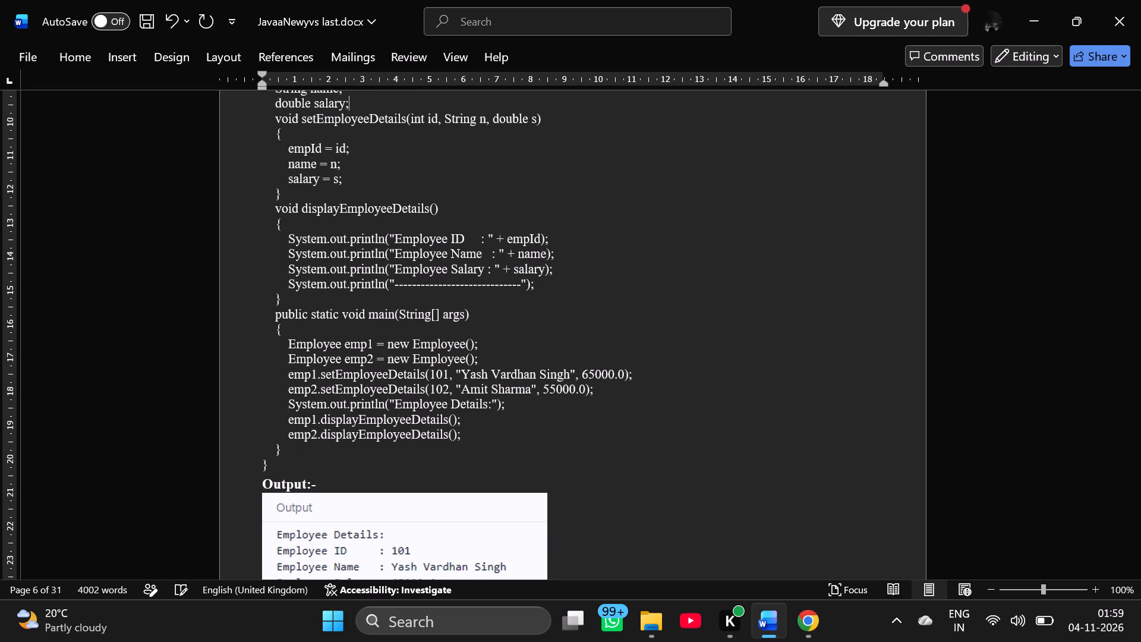
Add a blank line between Experiment 11's Output heading and its output image.
{"action": "scroll", "coordinate": [281, 123], "scroll_direction": "right", "scroll_amount": 1}
{"action": "scroll", "coordinate": [281, 123], "scroll_direction": "down", "scroll_amount": 1}
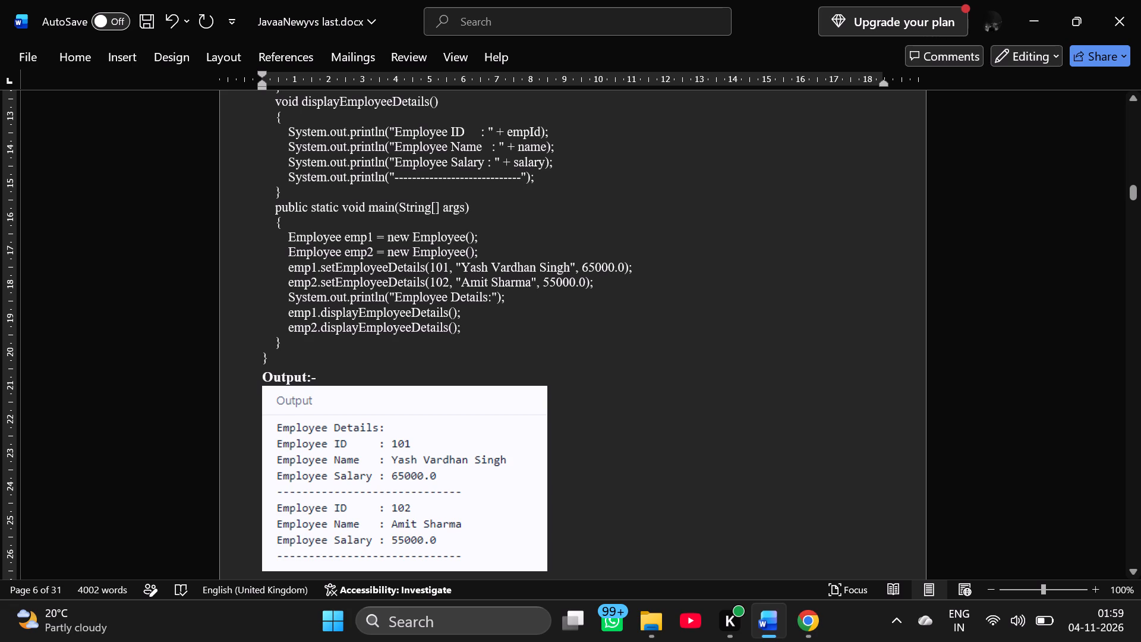
{"action": "left_click", "coordinate": [343, 382]}
{"action": "key", "text": "Return"}
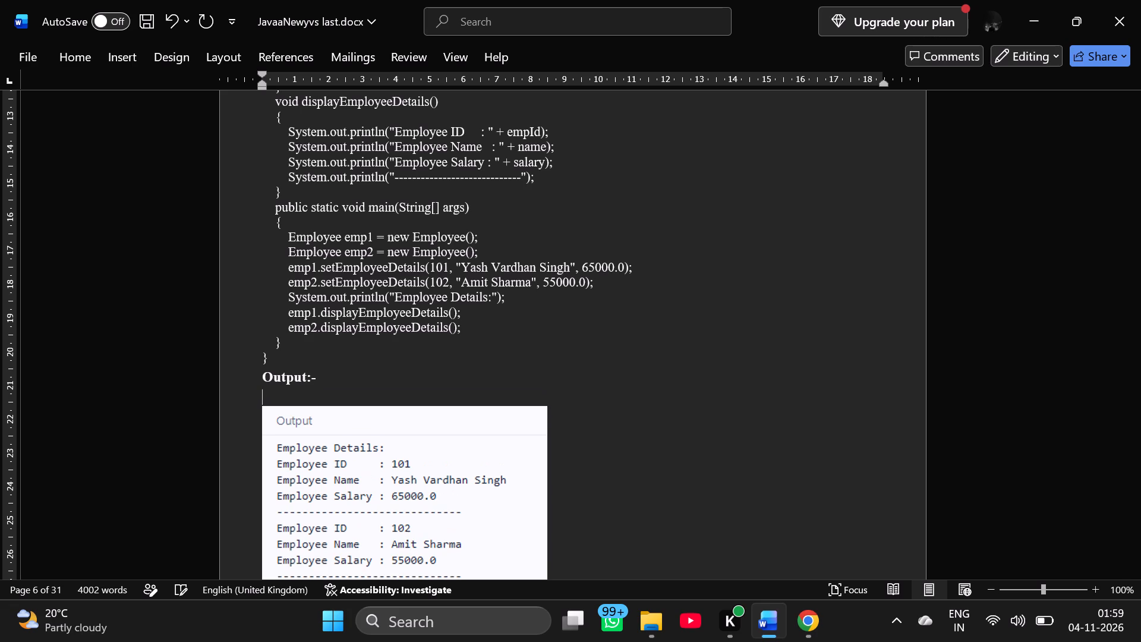
Add a blank line between the Experiment 12 heading and its Aim paragraph.
{"action": "scroll", "coordinate": [343, 382], "scroll_direction": "up", "scroll_amount": 2}
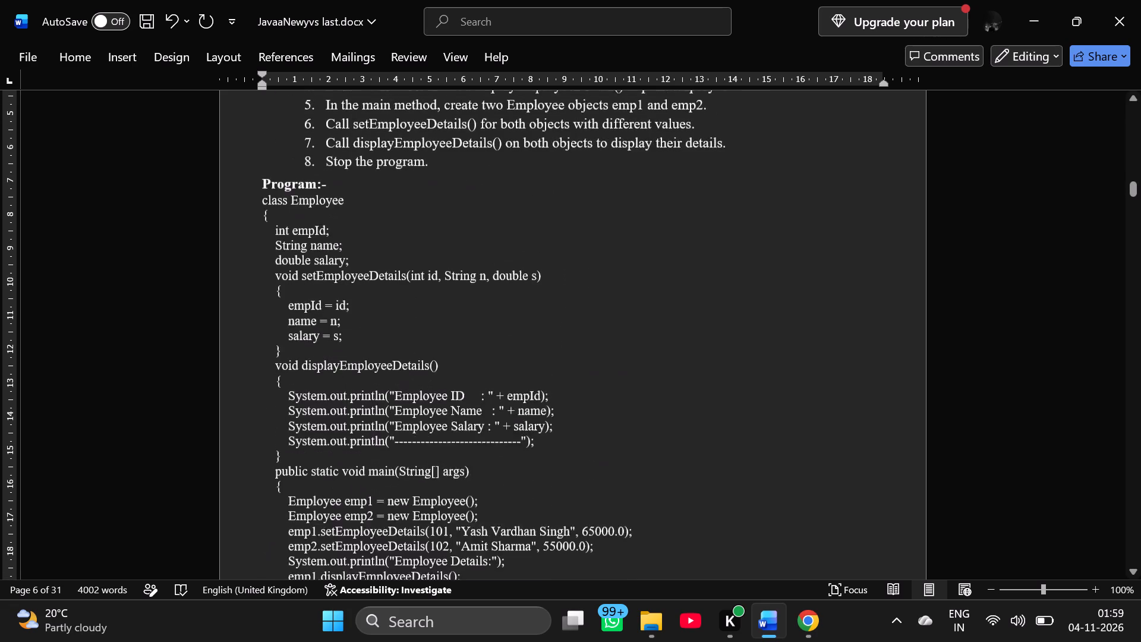
{"action": "scroll", "coordinate": [343, 382], "scroll_direction": "up", "scroll_amount": 1}
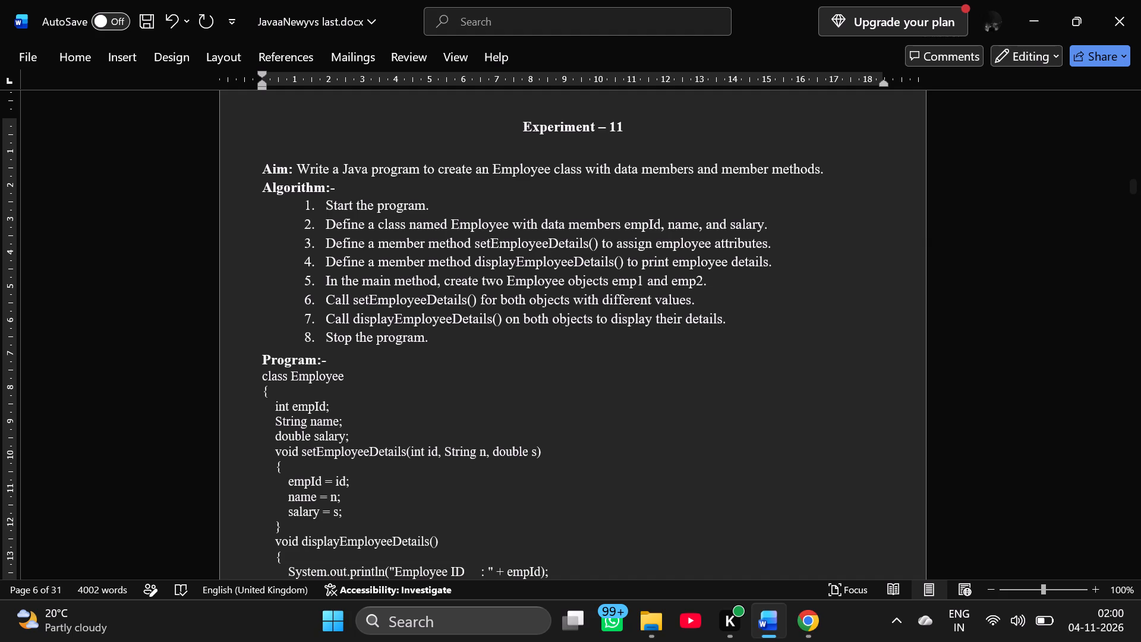
{"action": "scroll", "coordinate": [427, 444], "scroll_direction": "down", "scroll_amount": 3}
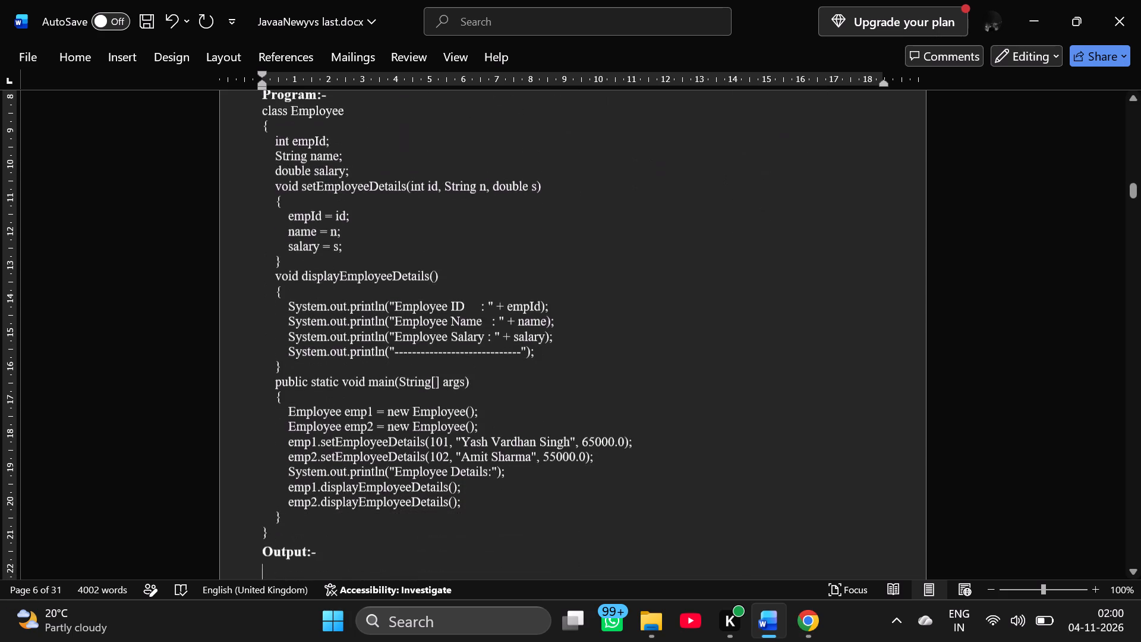
{"action": "scroll", "coordinate": [427, 444], "scroll_direction": "down", "scroll_amount": 2}
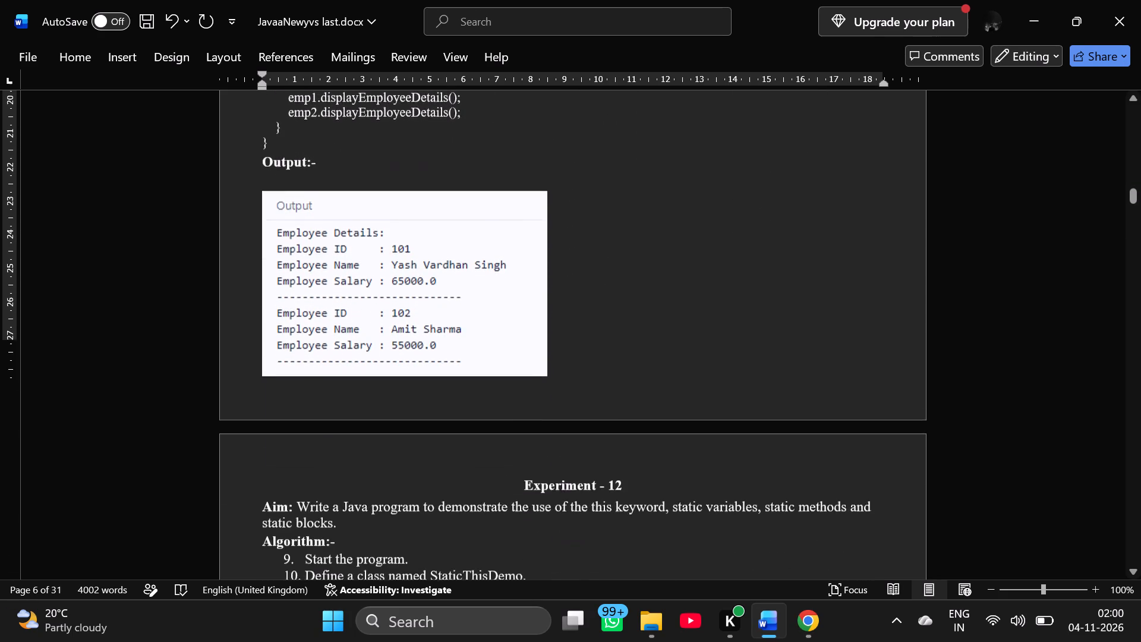
{"action": "scroll", "coordinate": [427, 444], "scroll_direction": "down", "scroll_amount": 1}
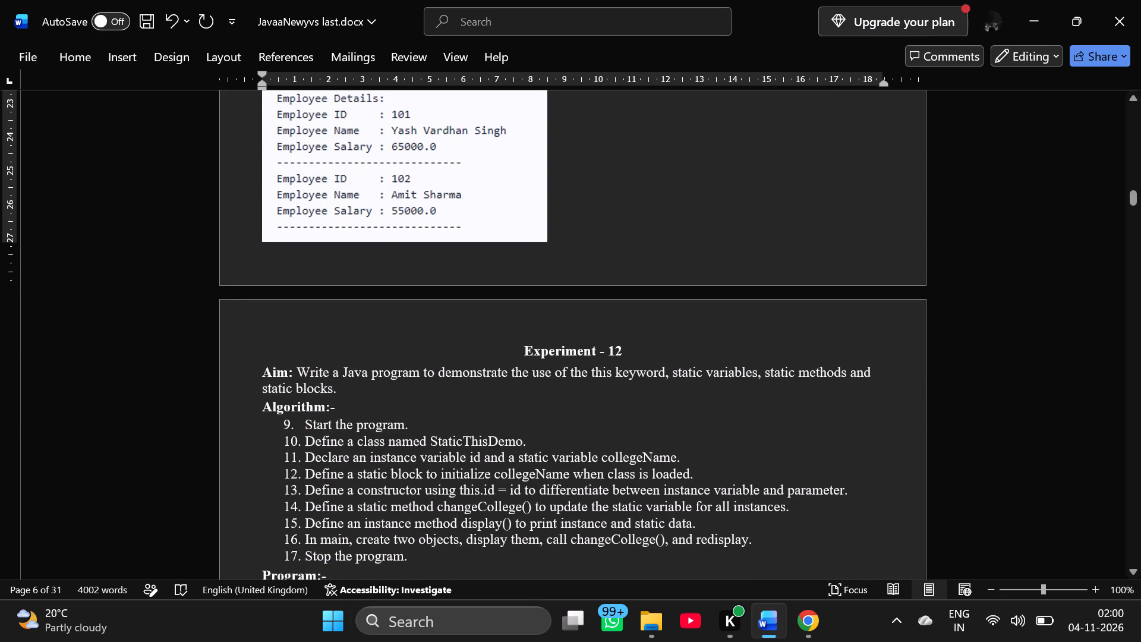
{"action": "left_click", "coordinate": [650, 348]}
{"action": "key", "text": "Return"}
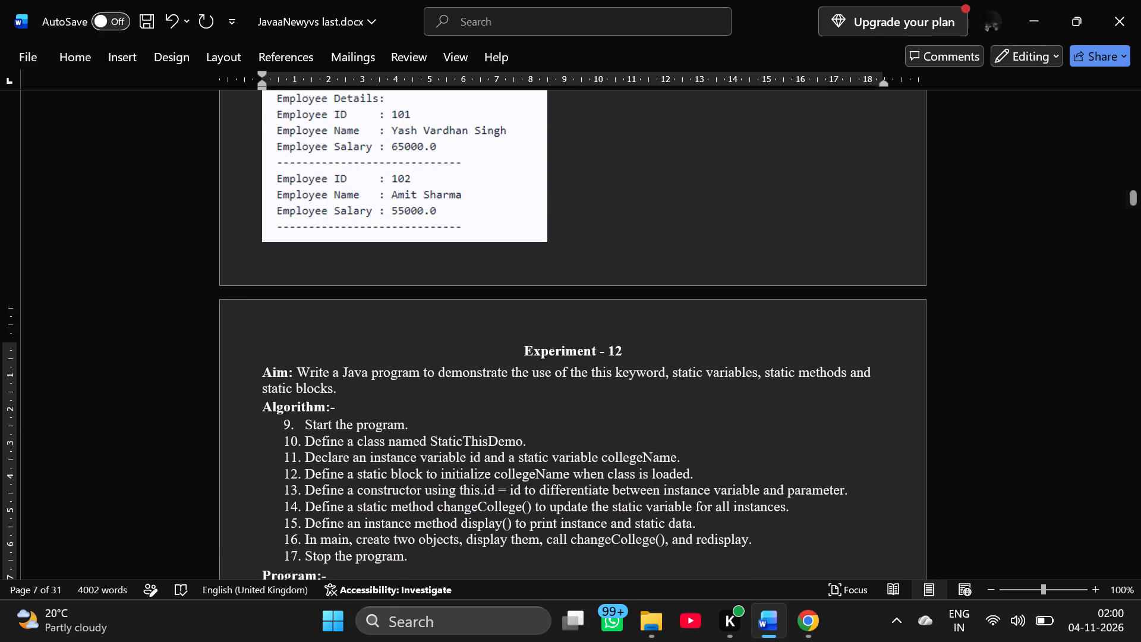
Restart the numbering of Experiment 12's algorithm list at 1, from Start the program through Stop the program.
{"action": "scroll", "coordinate": [650, 348], "scroll_direction": "down", "scroll_amount": 1}
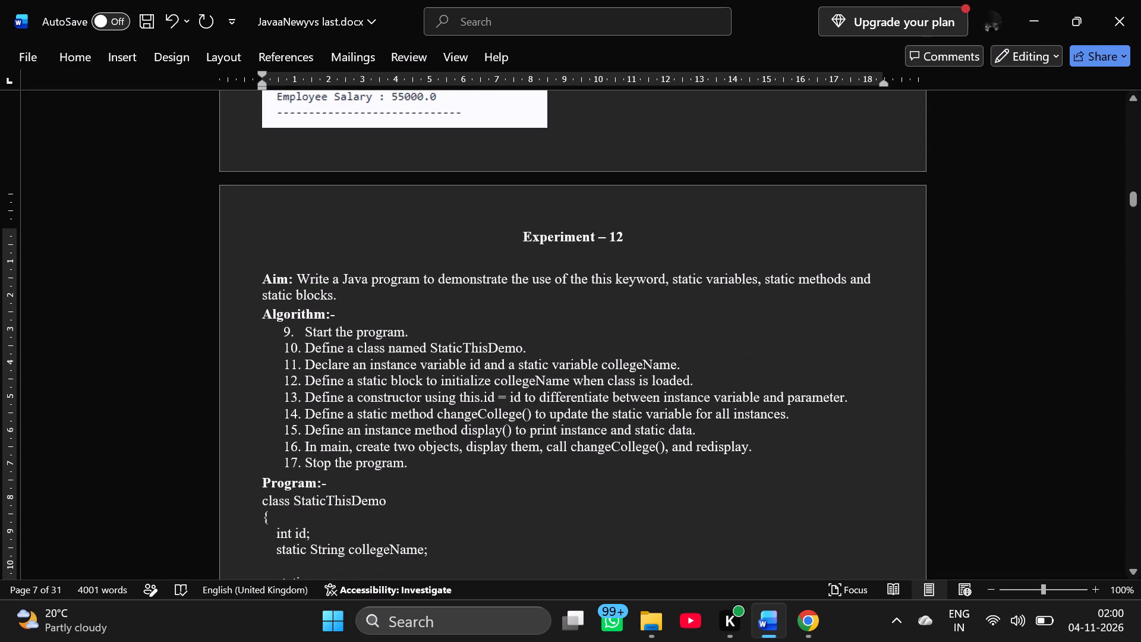
{"action": "left_click_drag", "start_coordinate": [521, 232], "coordinate": [647, 242]}
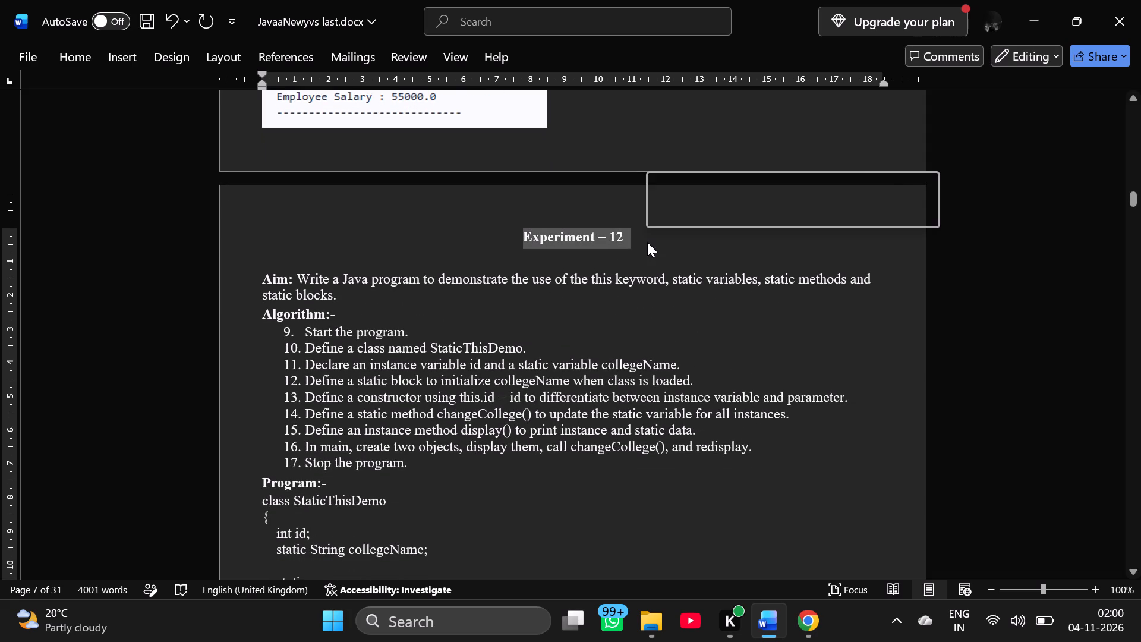
{"action": "left_click", "coordinate": [647, 242]}
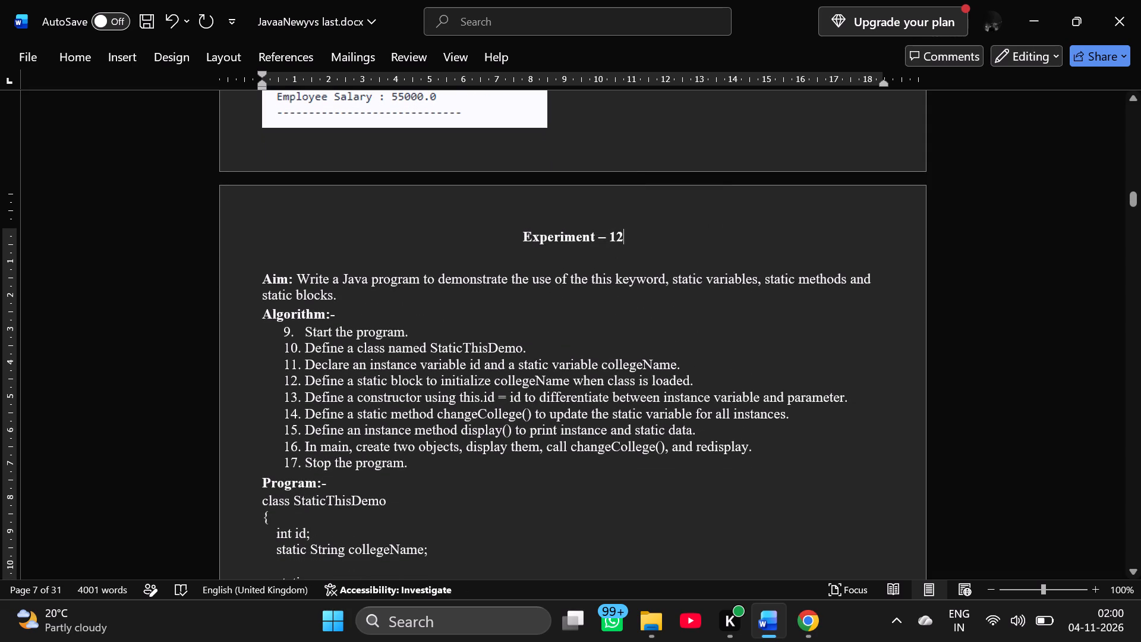
{"action": "left_click_drag", "start_coordinate": [276, 334], "coordinate": [385, 467]}
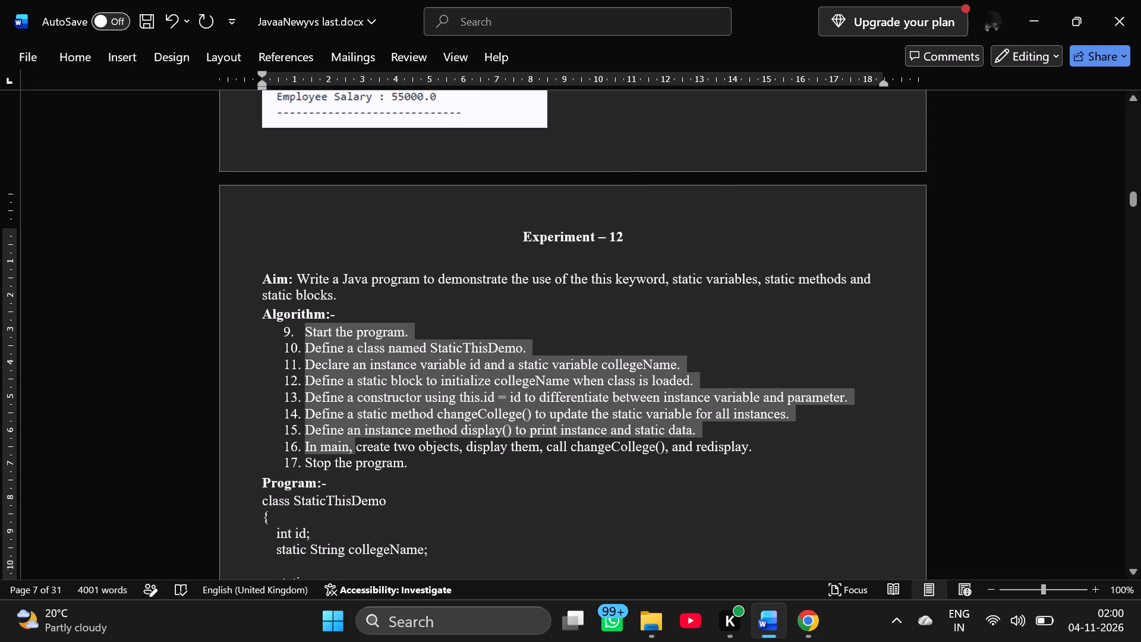
{"action": "left_click_drag", "start_coordinate": [385, 467], "coordinate": [391, 470]}
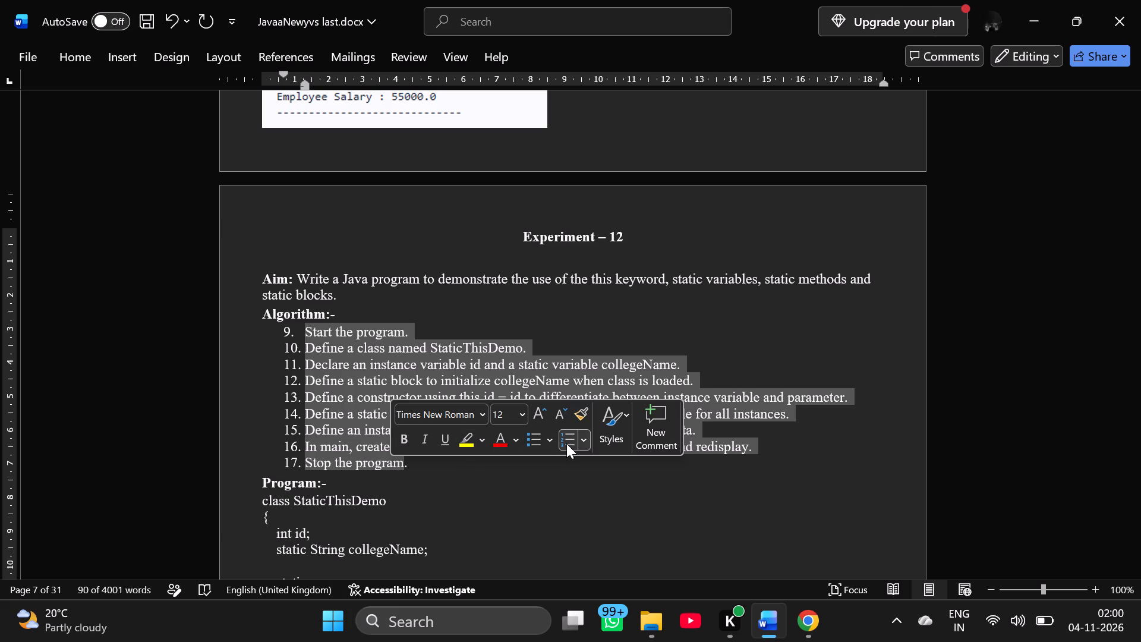
{"action": "left_click", "coordinate": [566, 443]}
{"action": "left_click", "coordinate": [566, 443]}
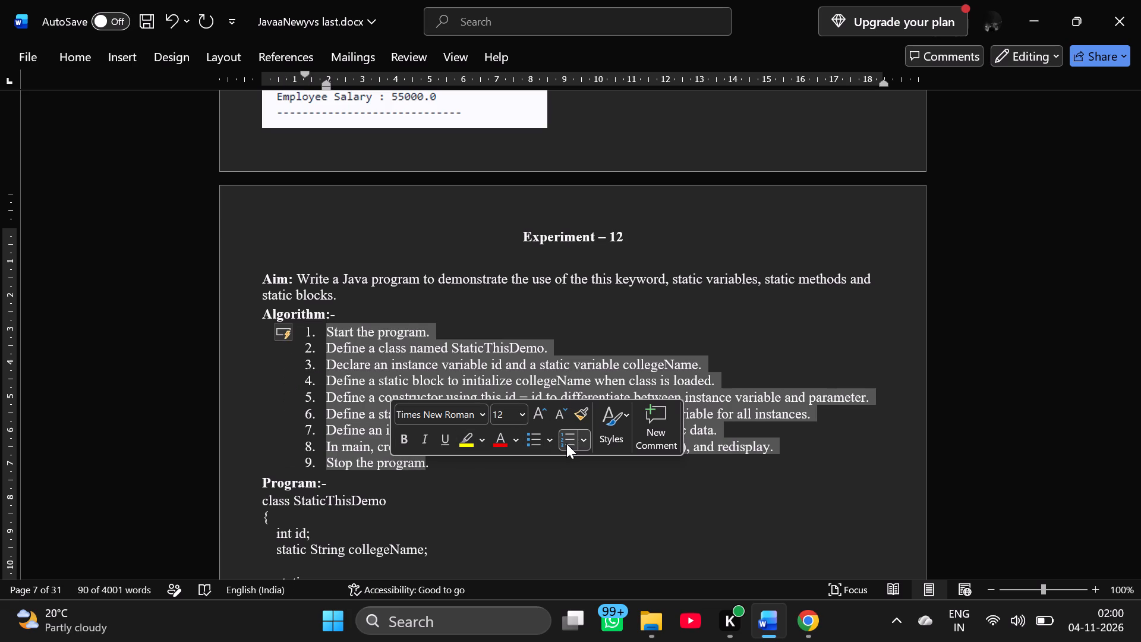
Set the line spacing of Experiment 12's nine algorithm steps to 1.15.
{"action": "left_click", "coordinate": [67, 54]}
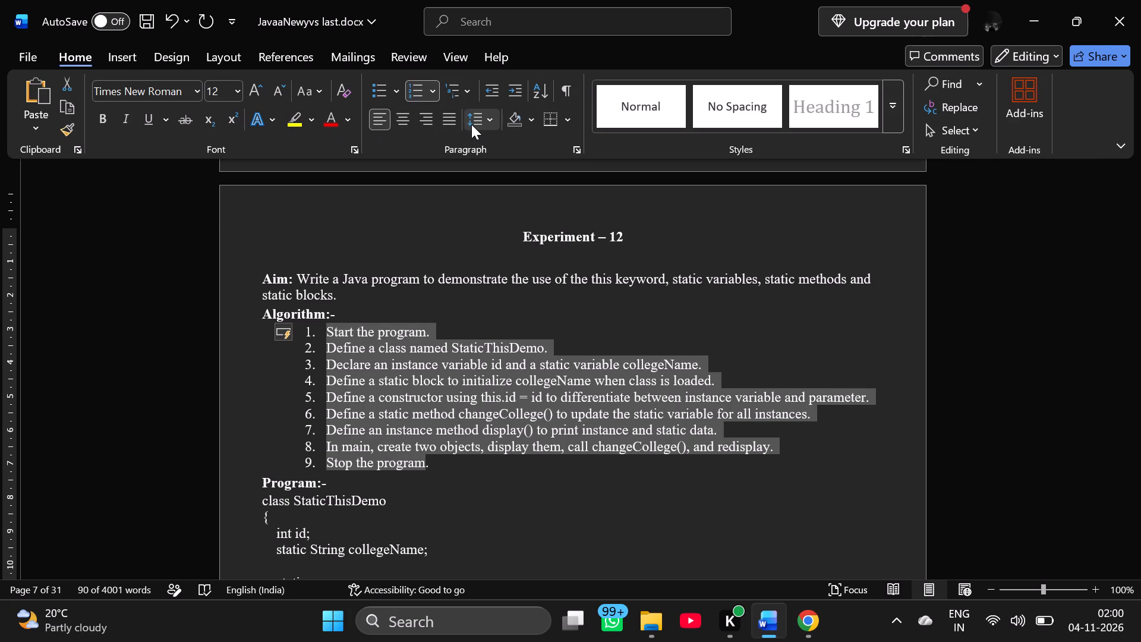
{"action": "left_click", "coordinate": [471, 124]}
{"action": "left_click", "coordinate": [503, 175]}
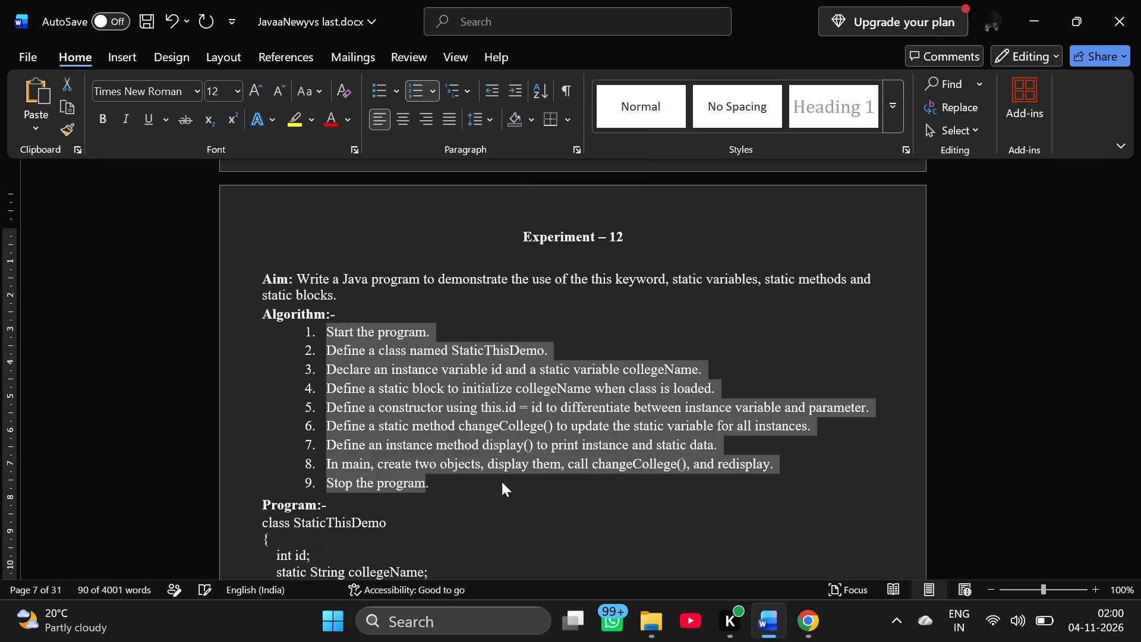
{"action": "left_click", "coordinate": [502, 481]}
Set Experiment 12's program code to font size 11, from class StaticThisDemo through the final closing brace.
{"action": "scroll", "coordinate": [502, 481], "scroll_direction": "down", "scroll_amount": 2}
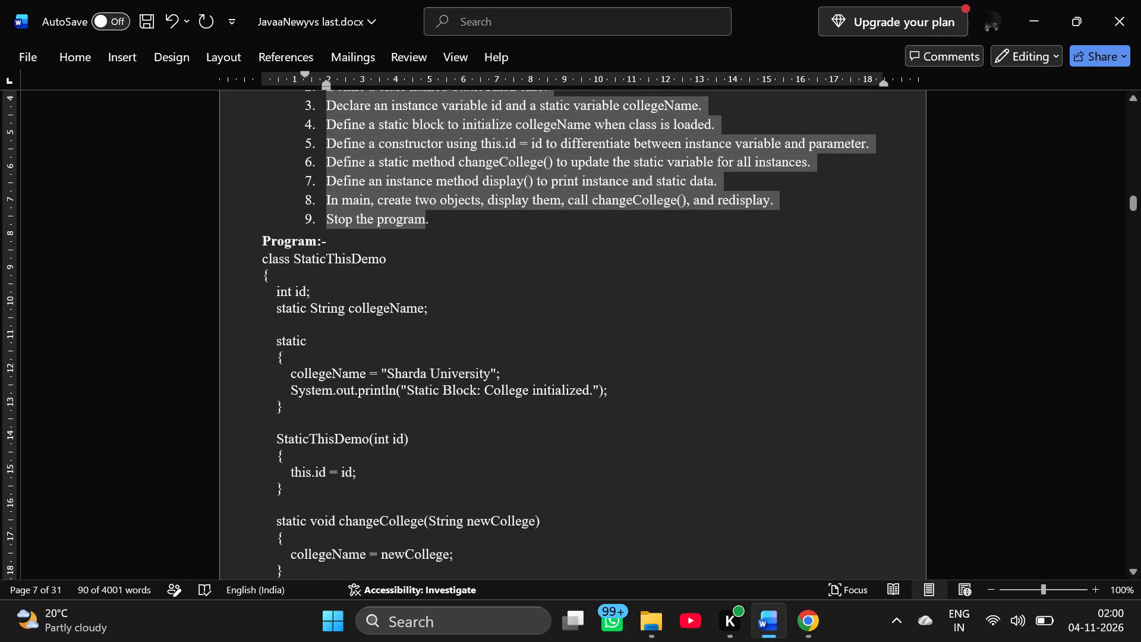
{"action": "left_click_drag", "start_coordinate": [254, 267], "coordinate": [314, 355]}
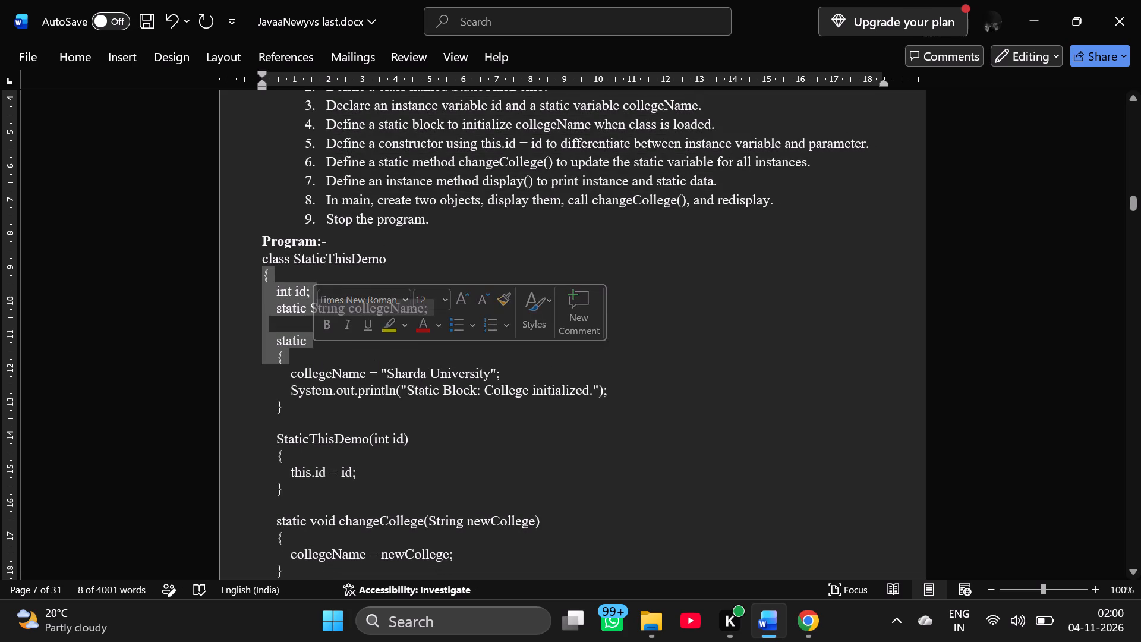
{"action": "left_click", "coordinate": [473, 382]}
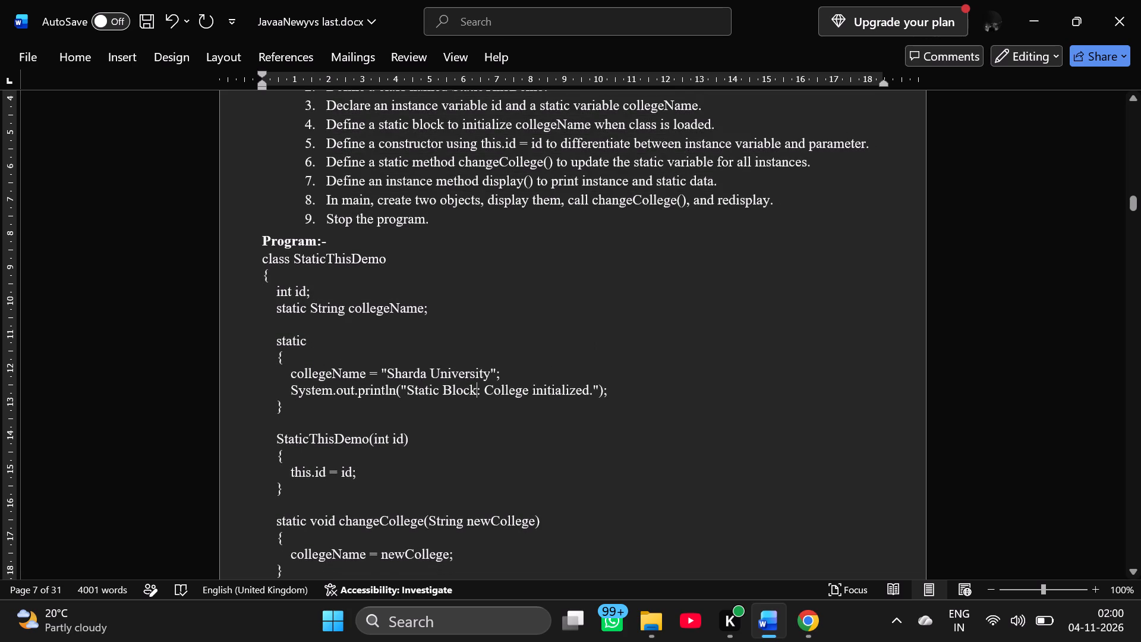
{"action": "left_click_drag", "start_coordinate": [261, 266], "coordinate": [475, 576]}
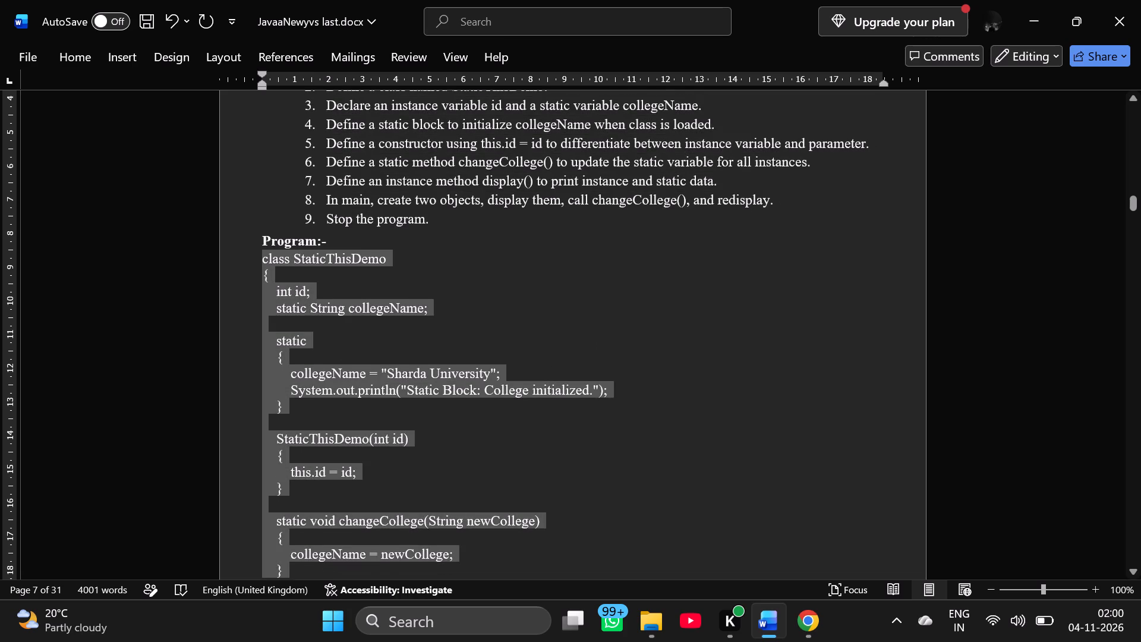
{"action": "left_click_drag", "start_coordinate": [475, 576], "coordinate": [461, 613]}
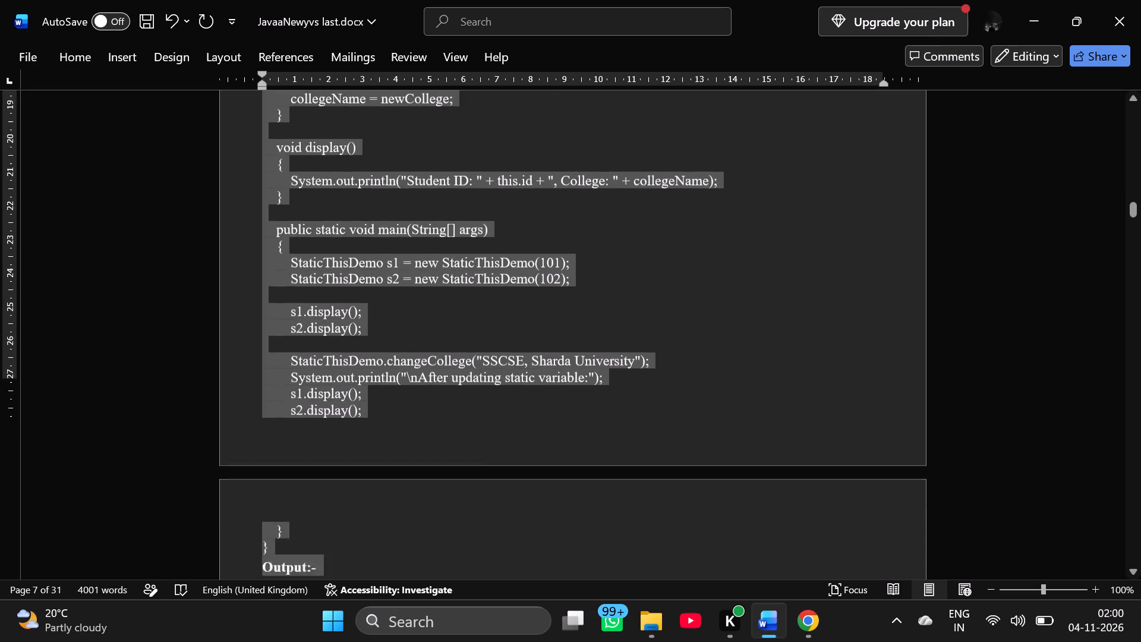
{"action": "left_click_drag", "start_coordinate": [461, 613], "coordinate": [310, 274]}
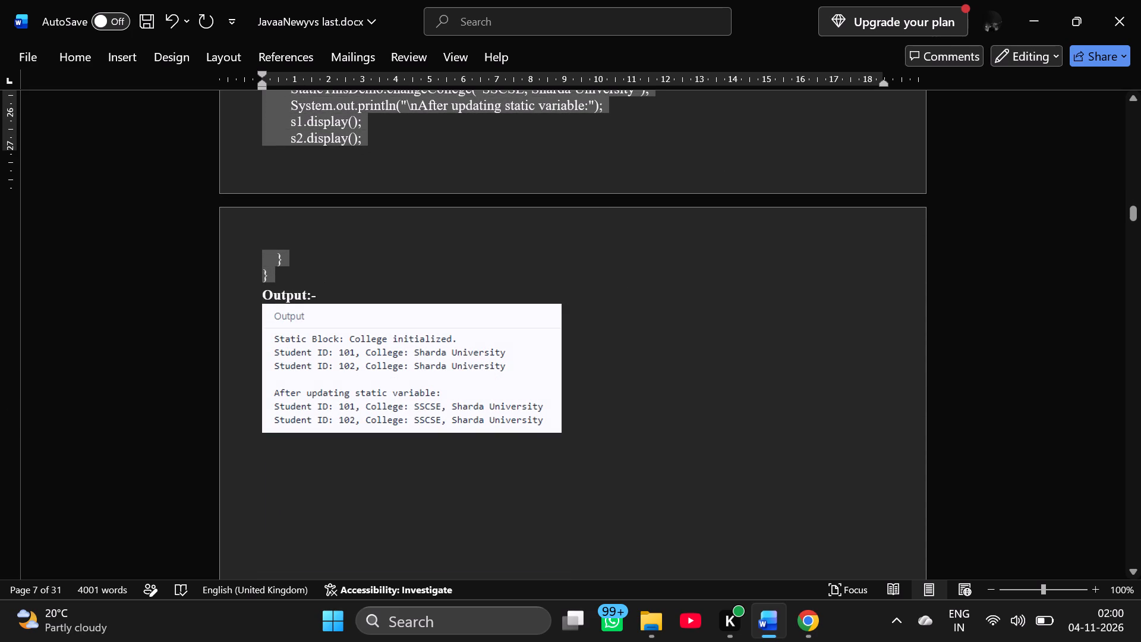
{"action": "left_click_drag", "start_coordinate": [310, 274], "coordinate": [310, 273]}
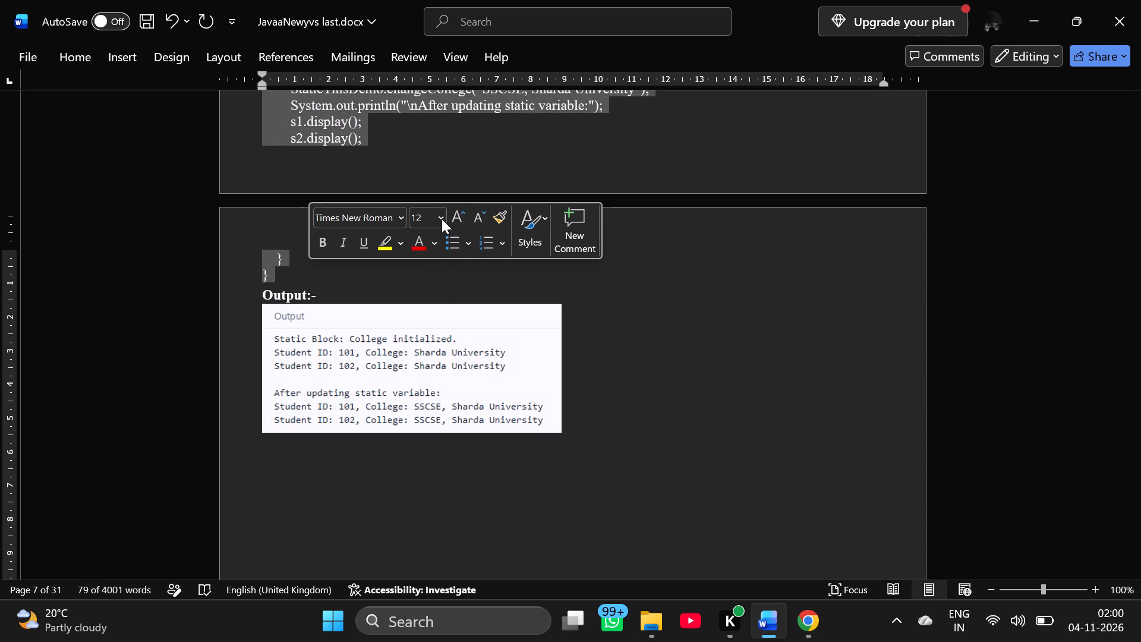
{"action": "left_click", "coordinate": [442, 219]}
{"action": "left_click", "coordinate": [431, 310]}
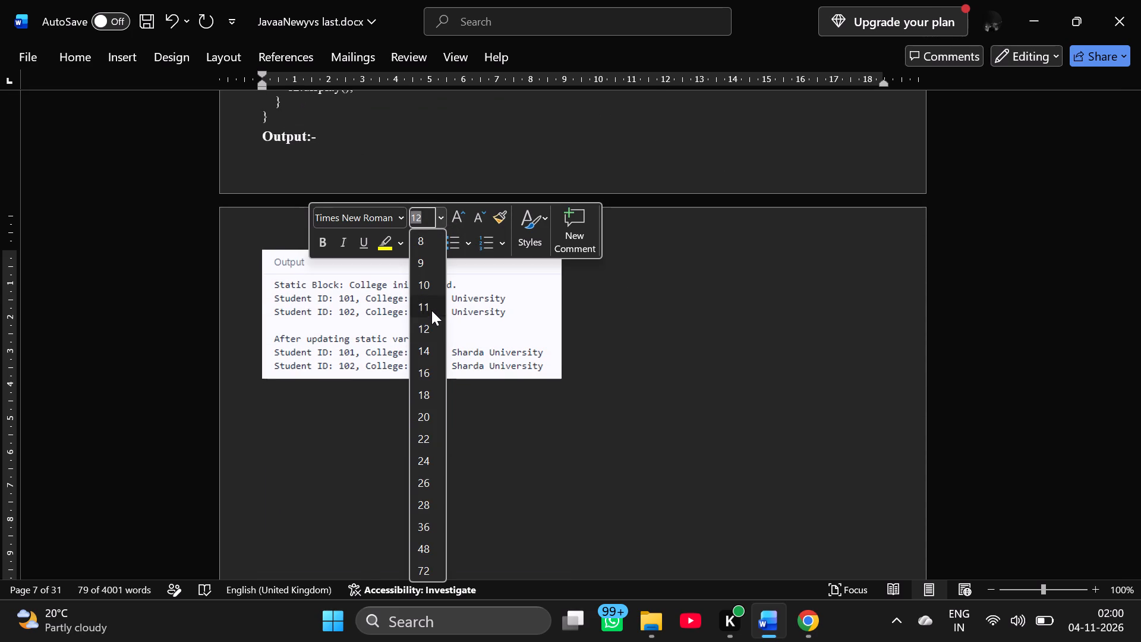
{"action": "left_click", "coordinate": [519, 179]}
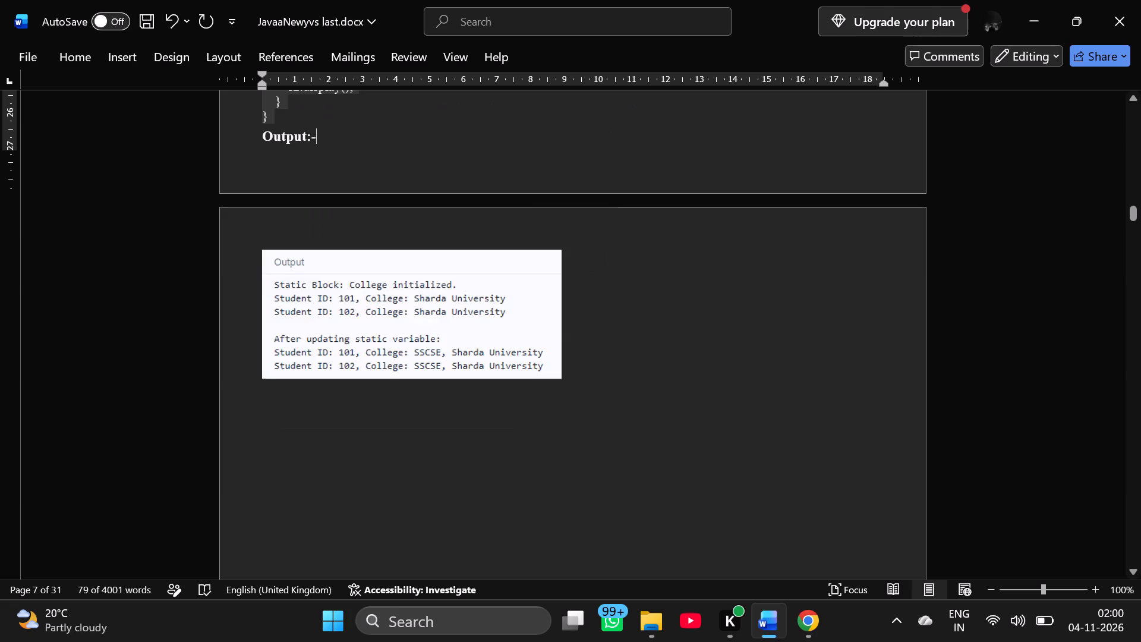
Delete the blank lines between the statement groups in the main method of Experiment 12's program.
{"action": "scroll", "coordinate": [519, 179], "scroll_direction": "up", "scroll_amount": 2}
{"action": "left_click", "coordinate": [298, 363]}
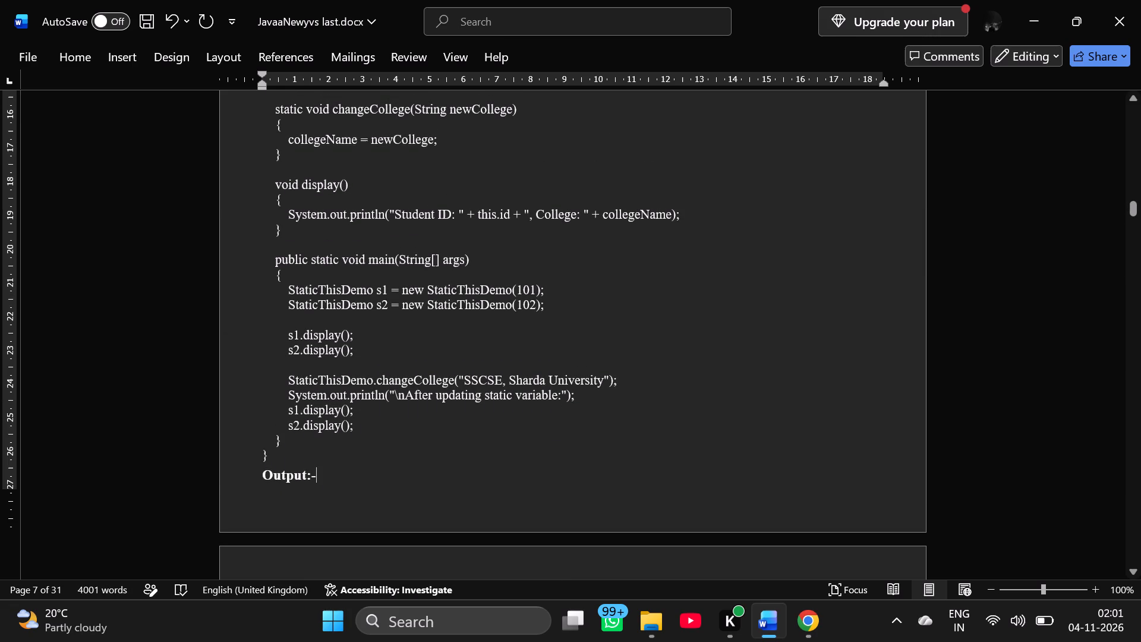
{"action": "key", "text": "BackSpace"}
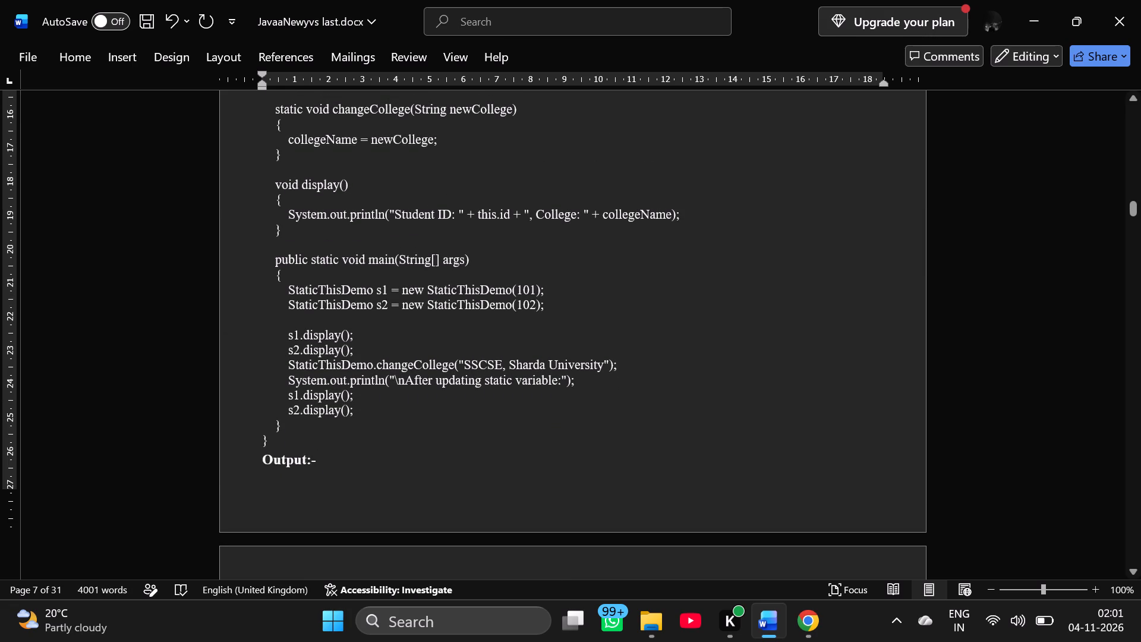
{"action": "left_click", "coordinate": [289, 321]}
{"action": "key", "text": "BackSpace"}
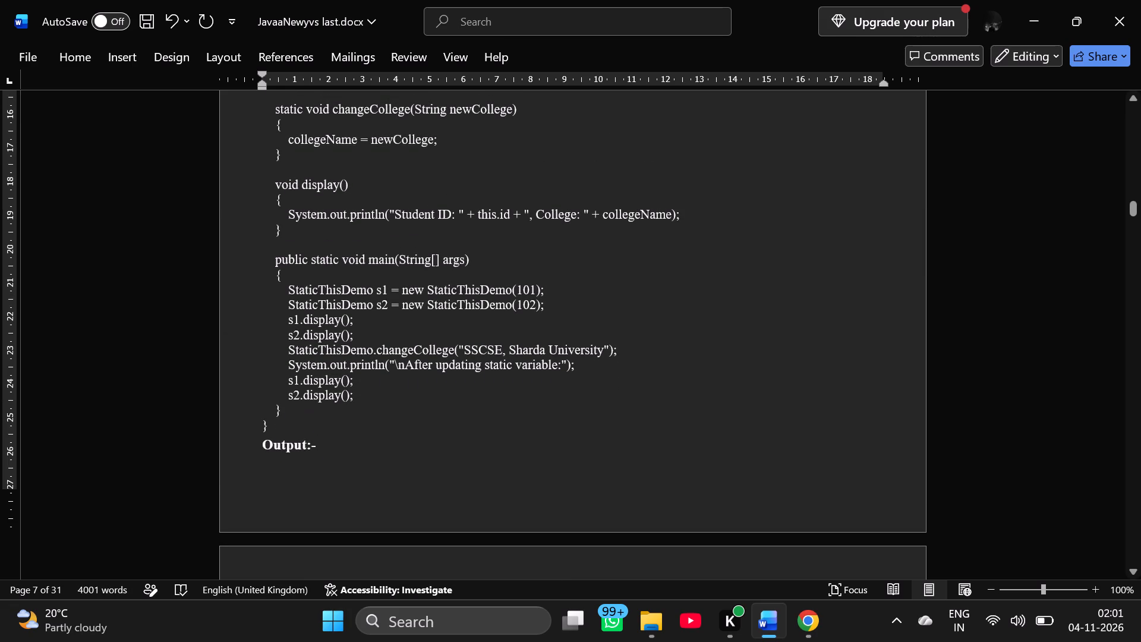
Delete the blank lines between the fields, static block, constructor and methods of Experiment 12's StaticThisDemo class.
{"action": "left_click", "coordinate": [289, 244]}
{"action": "key", "text": "BackSpace"}
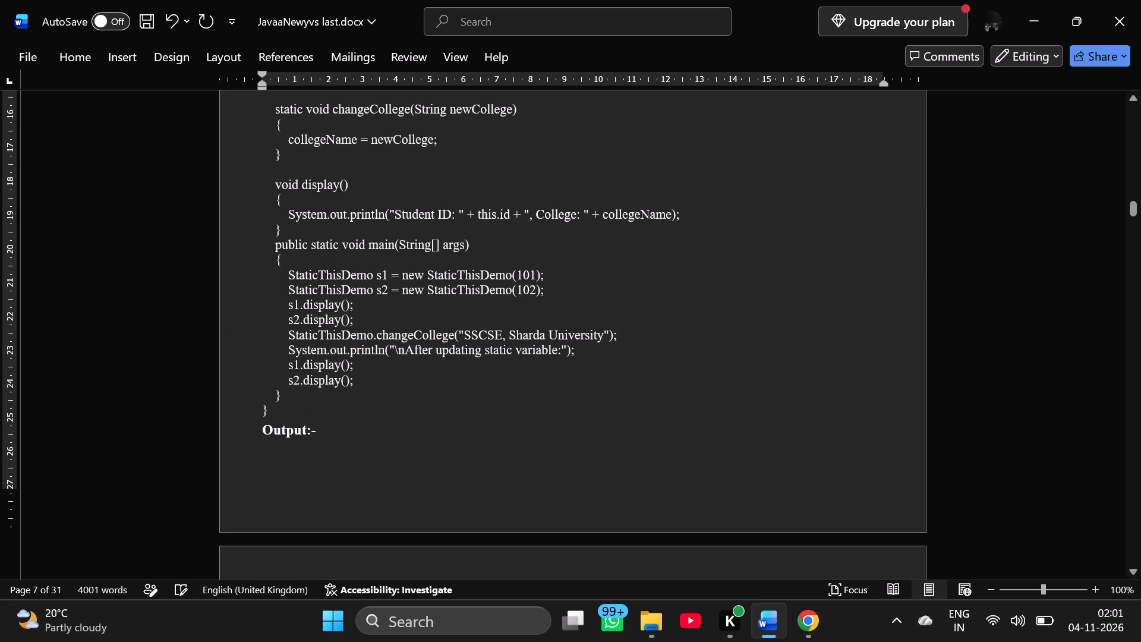
{"action": "left_click", "coordinate": [289, 175]}
{"action": "key", "text": "BackSpace"}
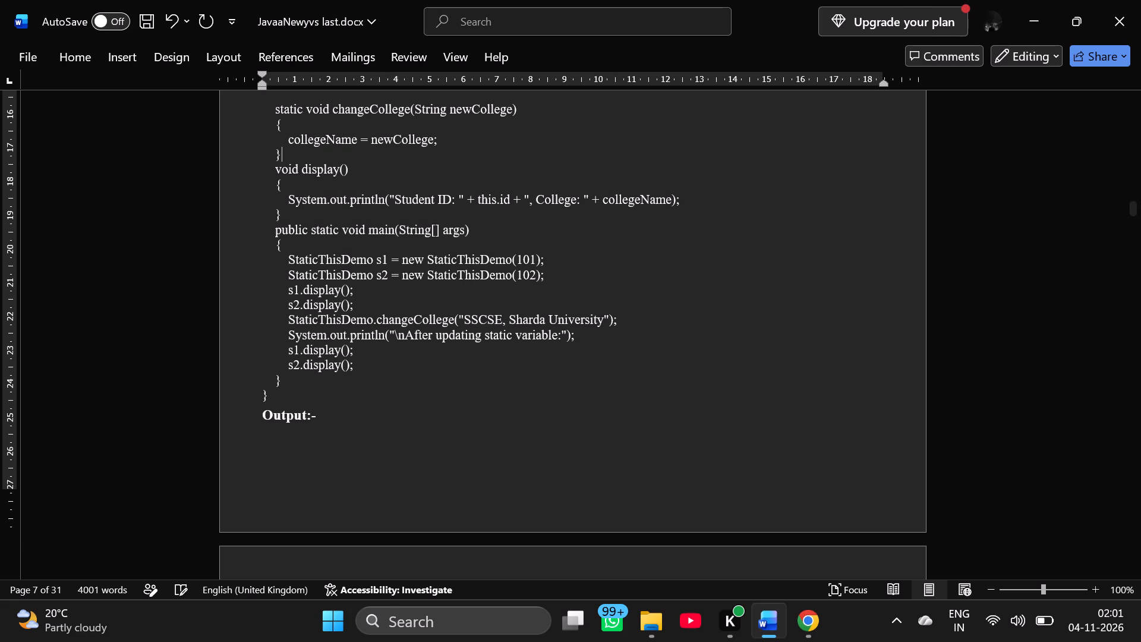
{"action": "scroll", "coordinate": [289, 175], "scroll_direction": "up", "scroll_amount": 1}
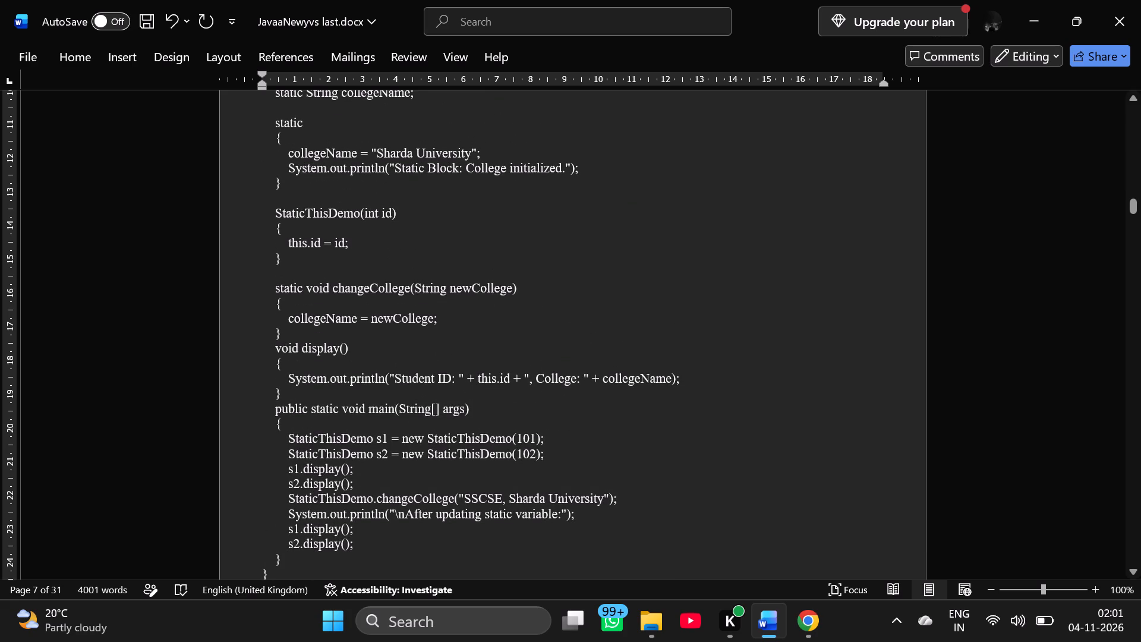
{"action": "left_click", "coordinate": [280, 269]}
{"action": "key", "text": "BackSpace"}
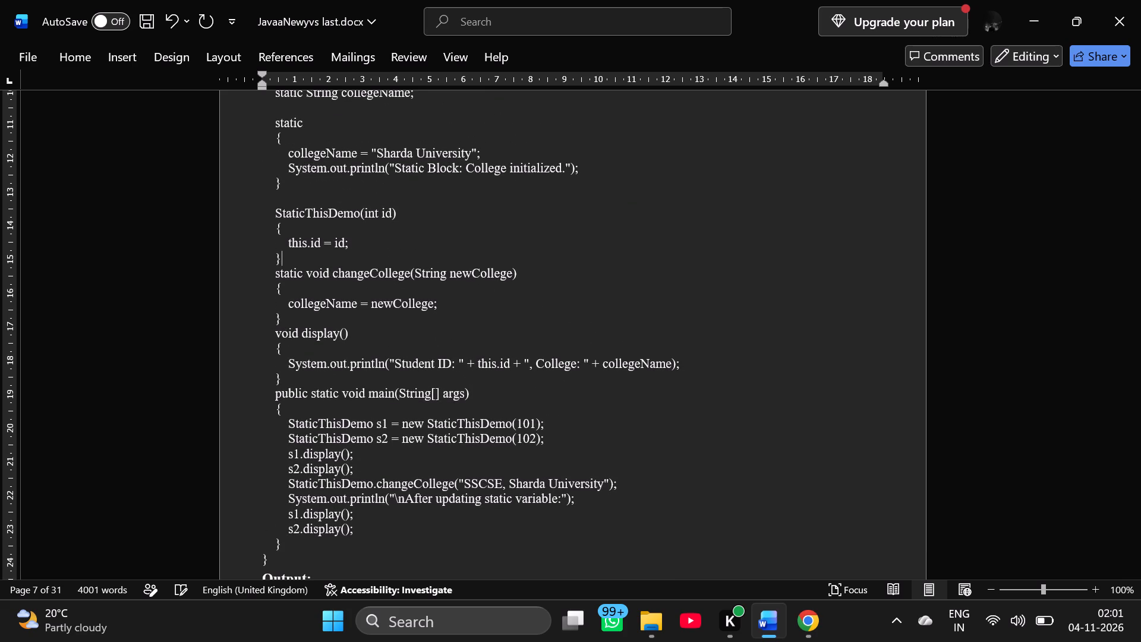
{"action": "scroll", "coordinate": [280, 269], "scroll_direction": "up", "scroll_amount": 1}
{"action": "left_click", "coordinate": [282, 309]}
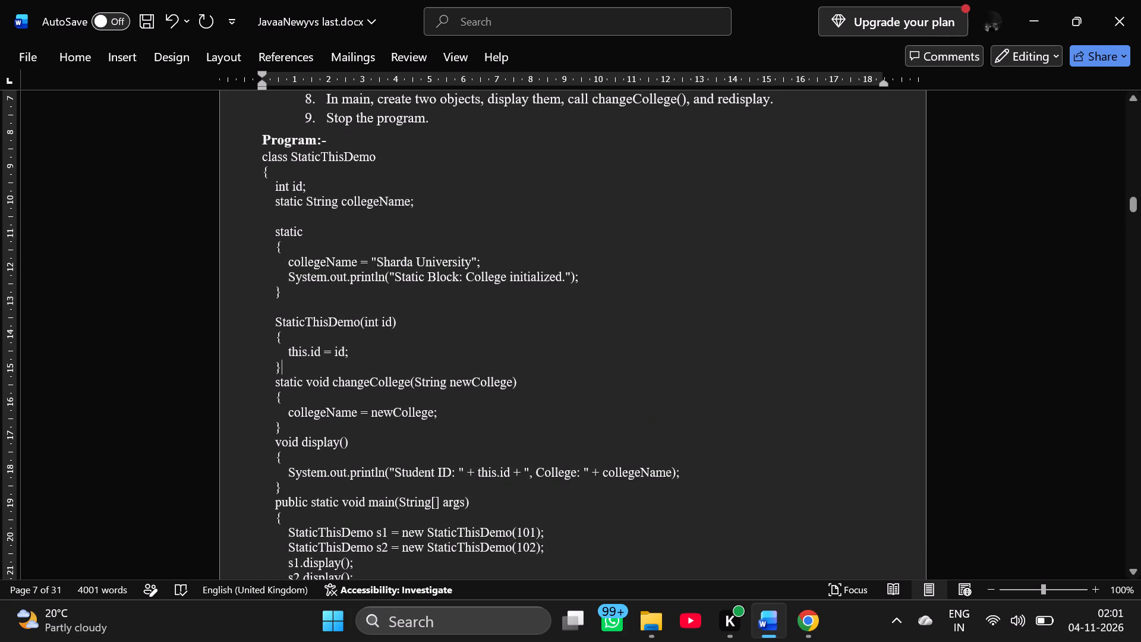
{"action": "key", "text": "BackSpace"}
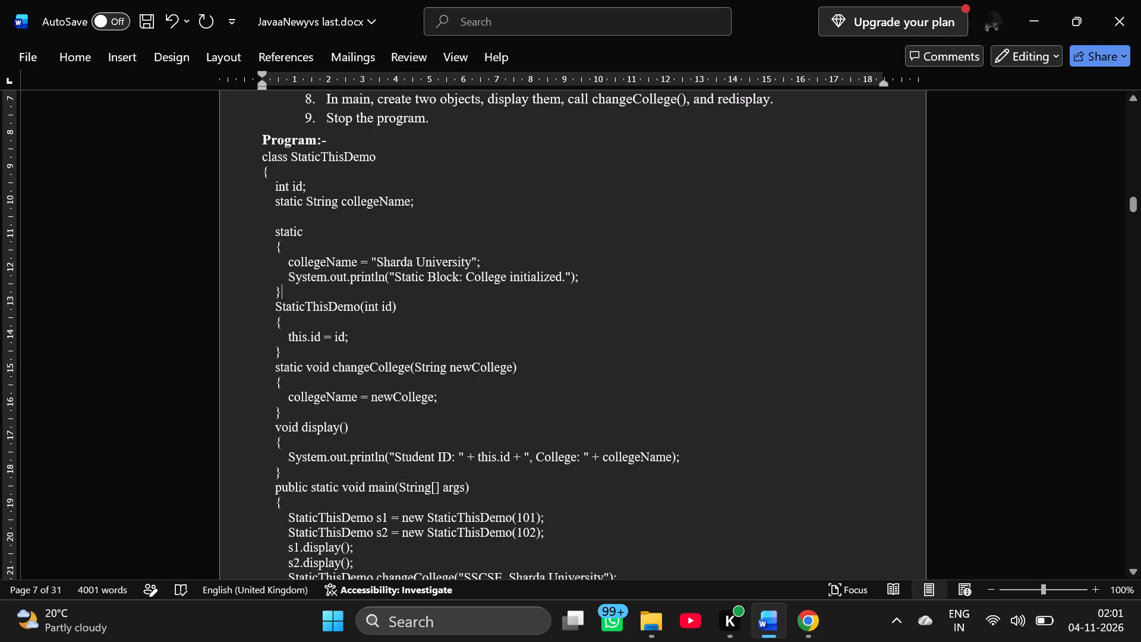
{"action": "left_click", "coordinate": [294, 218]}
{"action": "key", "text": "BackSpace"}
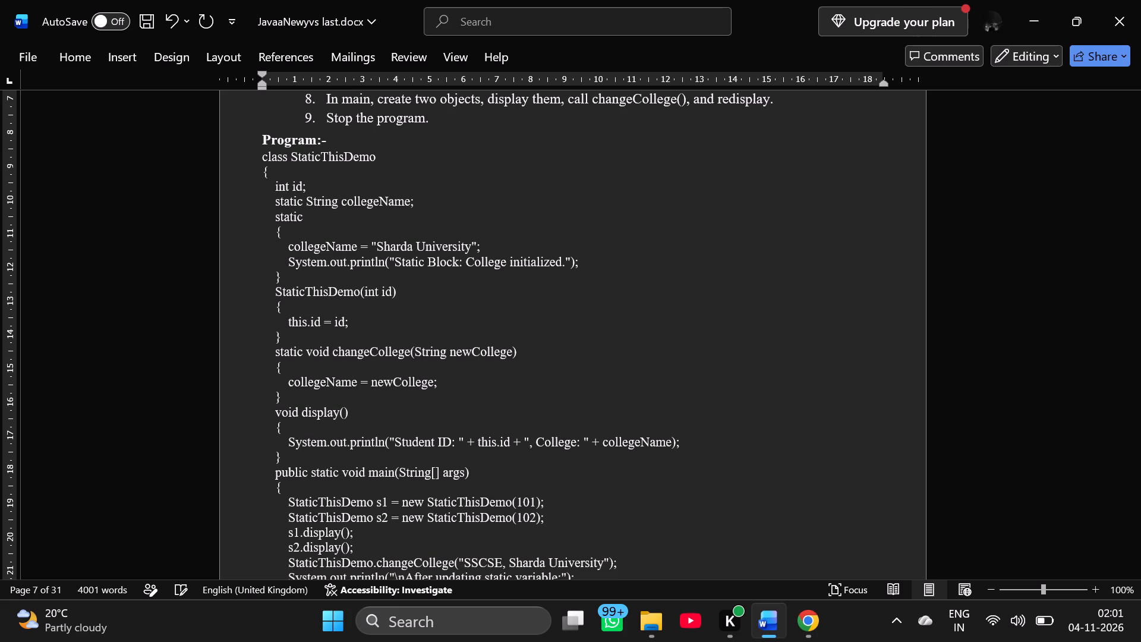
Review Experiment 12's layout from its heading and algorithm through the program code to the Output heading.
{"action": "scroll", "coordinate": [294, 218], "scroll_direction": "down", "scroll_amount": 2}
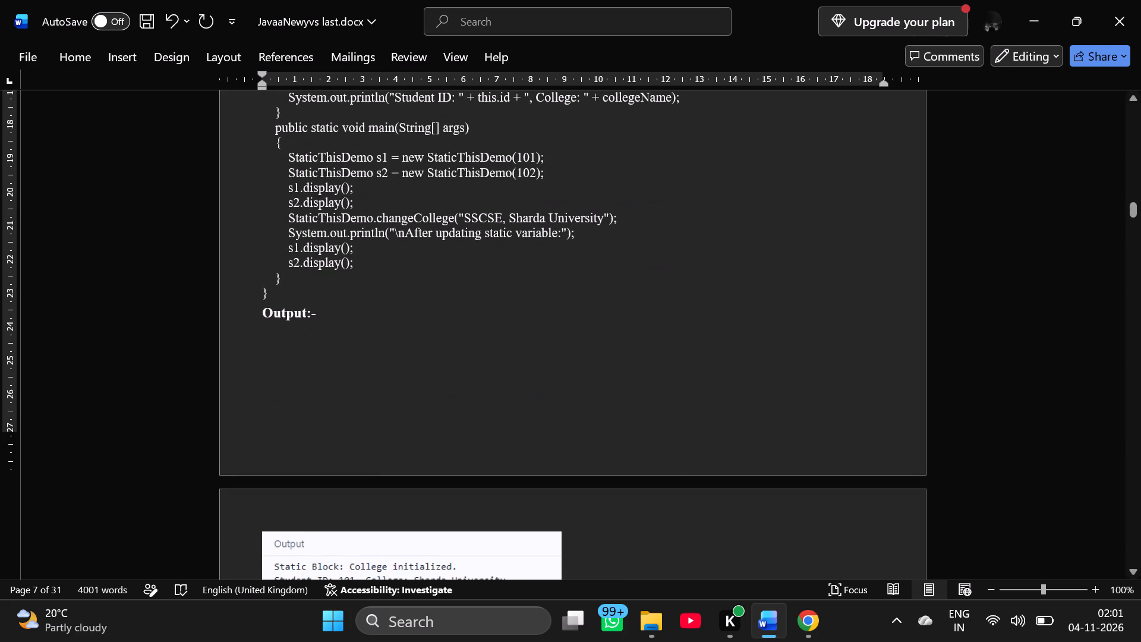
{"action": "scroll", "coordinate": [294, 218], "scroll_direction": "up", "scroll_amount": 2}
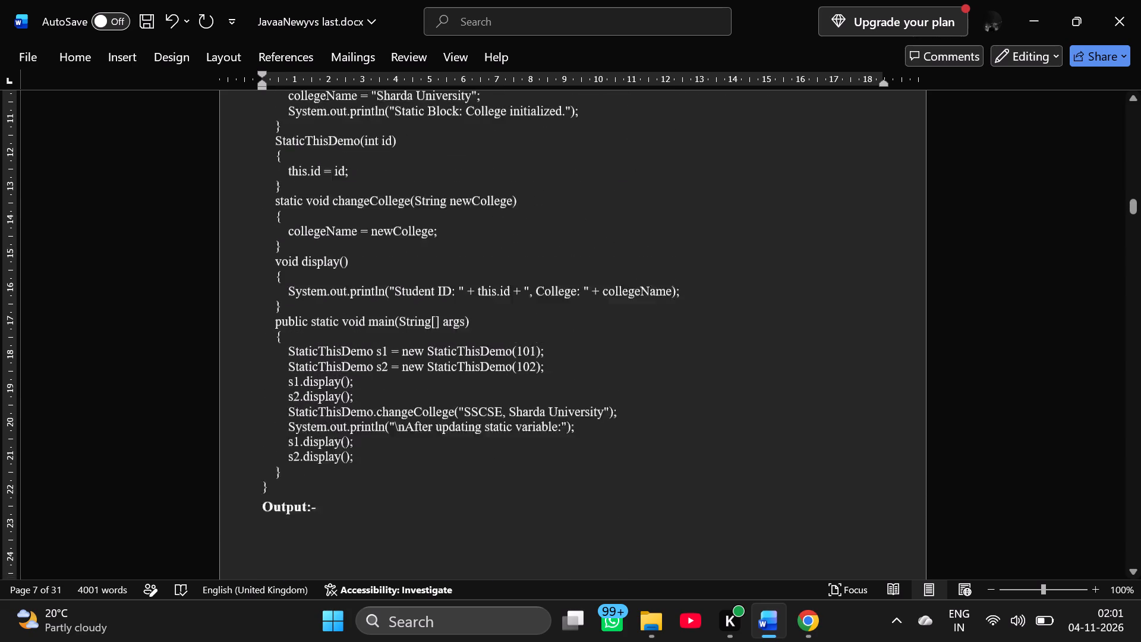
{"action": "scroll", "coordinate": [294, 218], "scroll_direction": "up", "scroll_amount": 3}
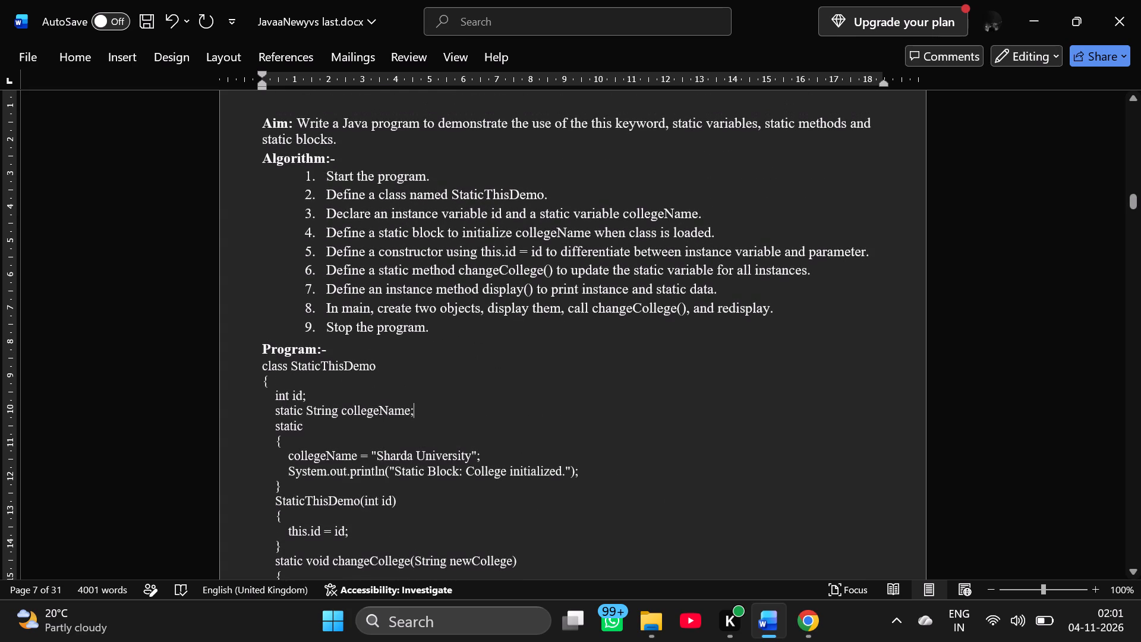
{"action": "scroll", "coordinate": [294, 218], "scroll_direction": "up", "scroll_amount": 1}
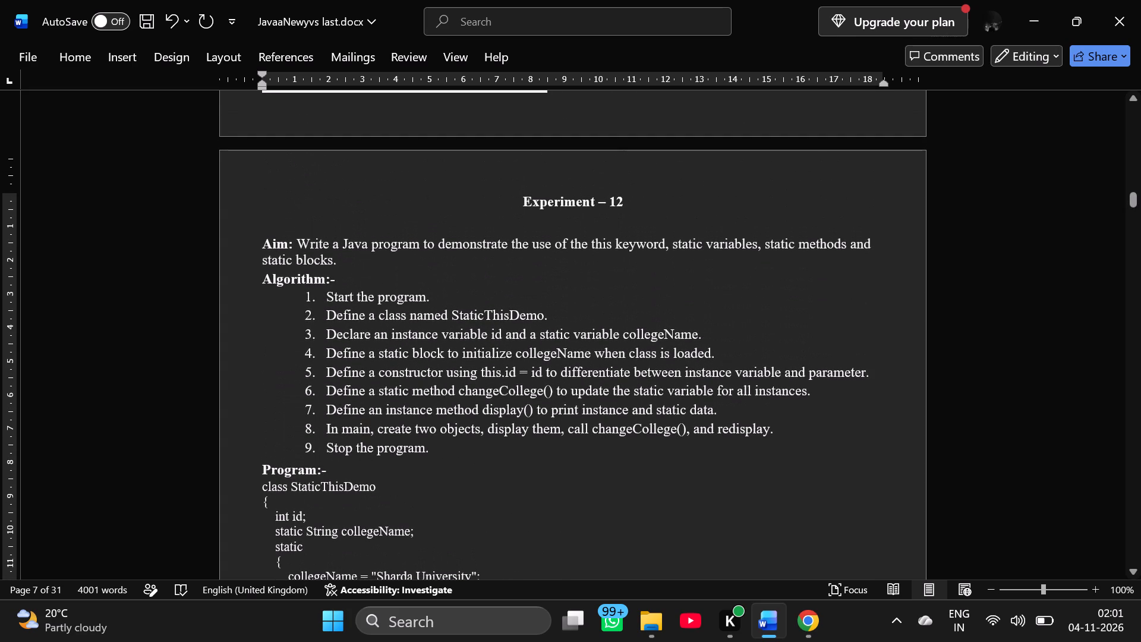
{"action": "scroll", "coordinate": [294, 218], "scroll_direction": "up", "scroll_amount": 1}
{"action": "scroll", "coordinate": [294, 218], "scroll_direction": "down", "scroll_amount": 2}
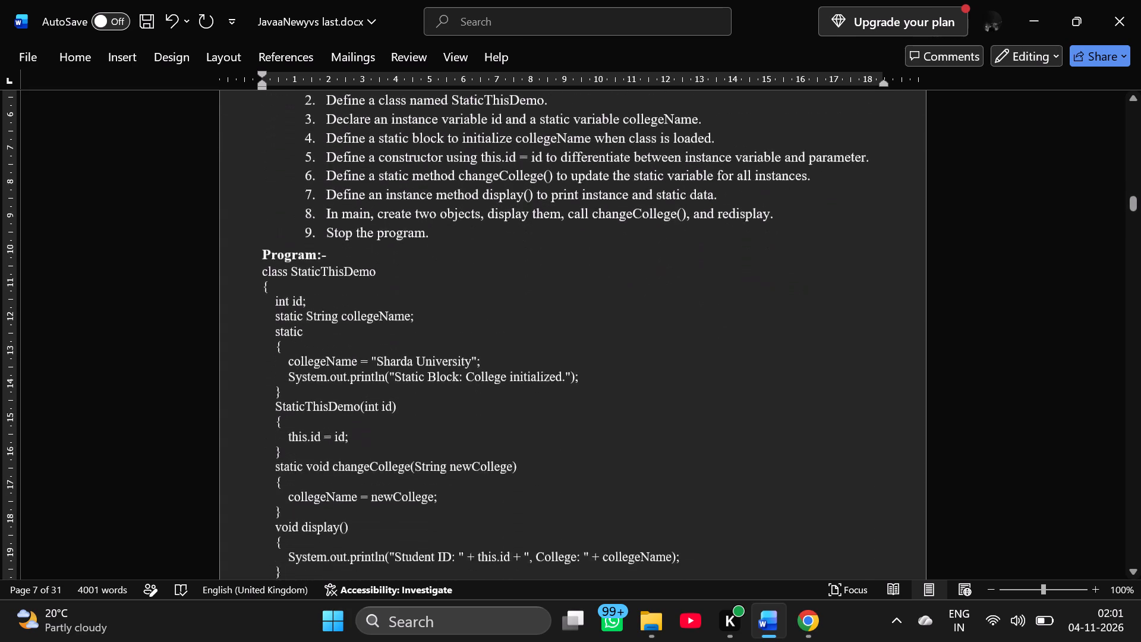
{"action": "scroll", "coordinate": [294, 218], "scroll_direction": "down", "scroll_amount": 1}
{"action": "scroll", "coordinate": [294, 218], "scroll_direction": "up", "scroll_amount": 1}
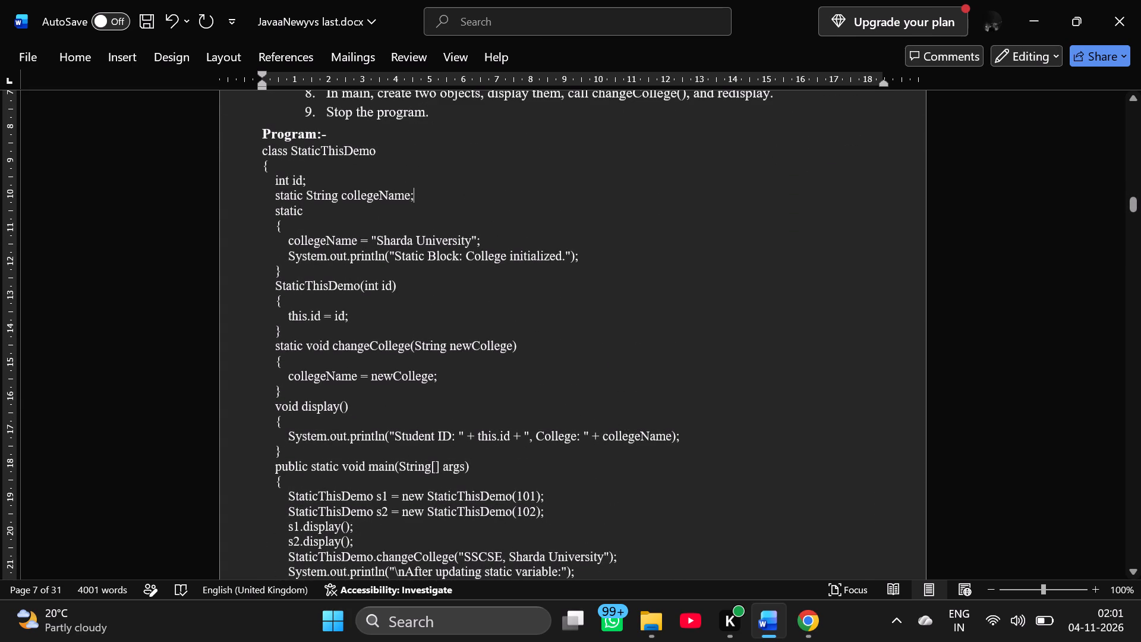
Set Experiment 12's program code to font size 10.5, from class StaticThisDemo through the final closing brace.
{"action": "left_click", "coordinate": [258, 149]}
{"action": "left_click_drag", "start_coordinate": [258, 149], "coordinate": [380, 448]}
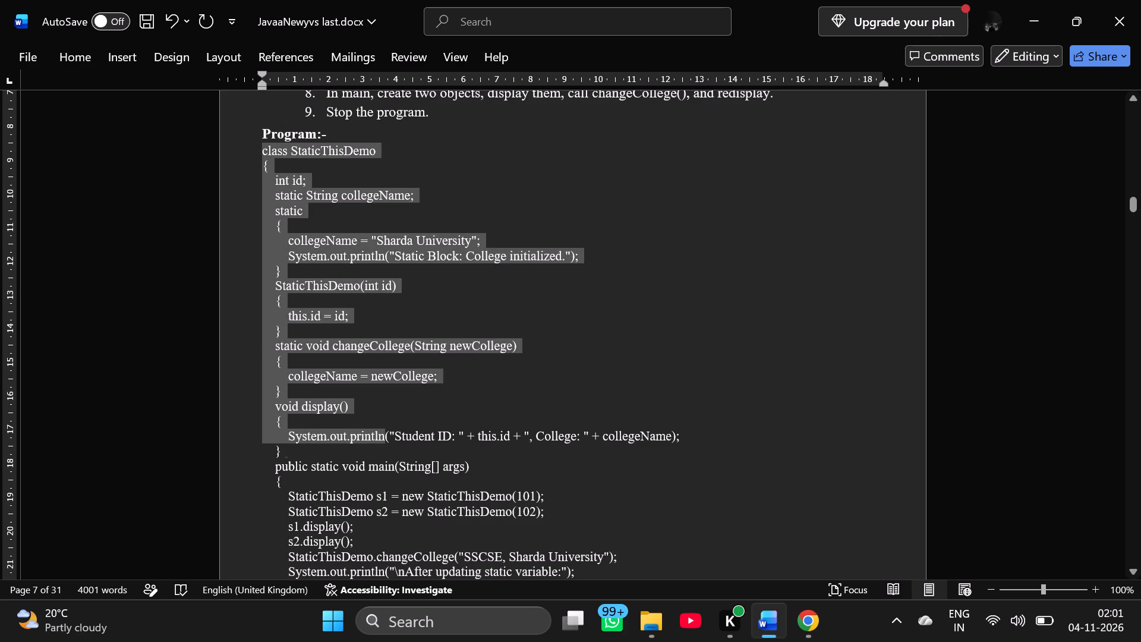
{"action": "left_click_drag", "start_coordinate": [380, 448], "coordinate": [384, 288]}
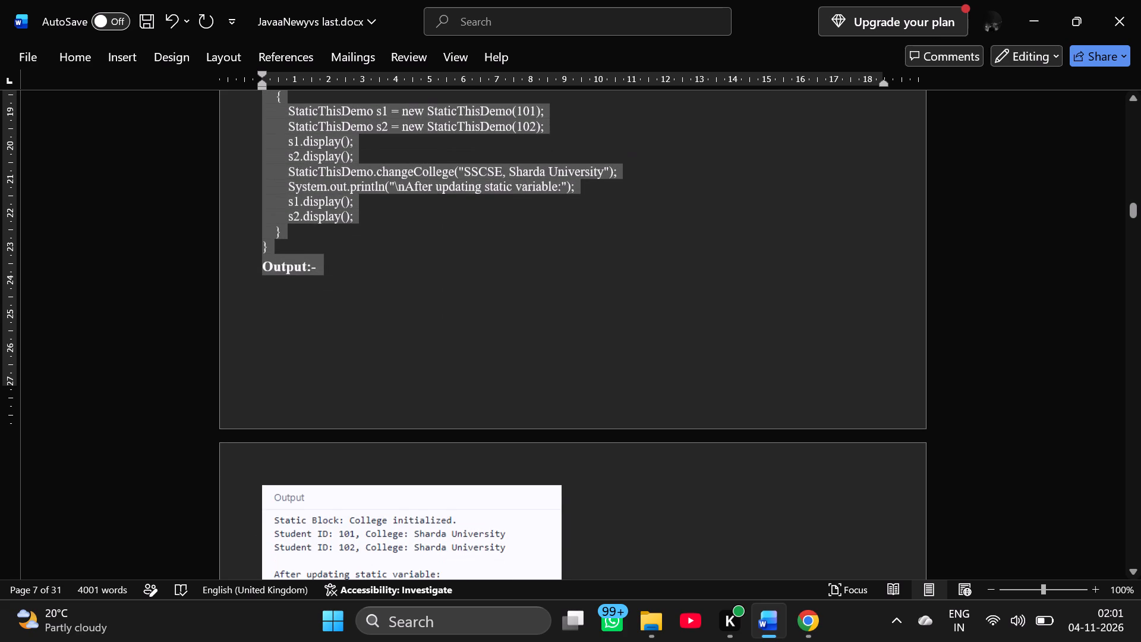
{"action": "left_click_drag", "start_coordinate": [384, 288], "coordinate": [376, 243]}
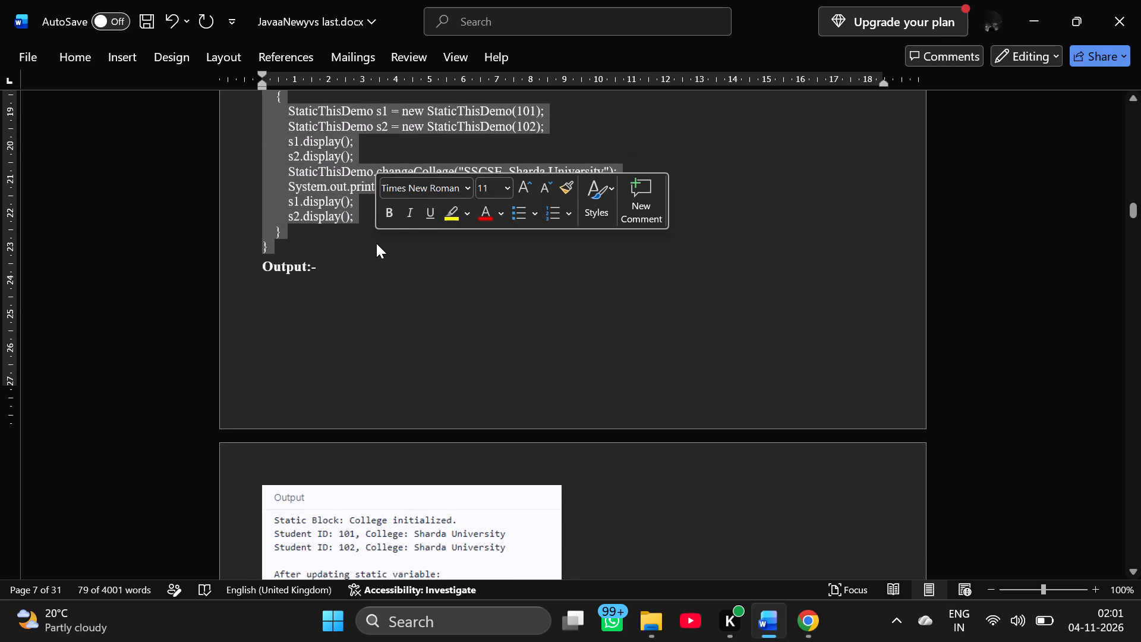
{"action": "left_click", "coordinate": [75, 57]}
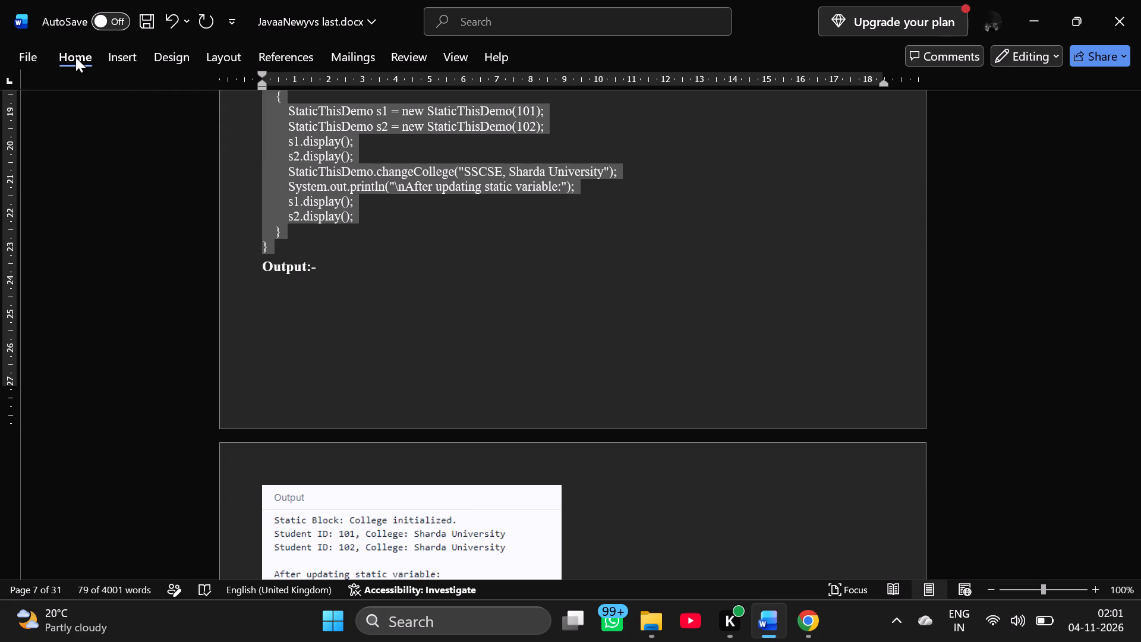
{"action": "left_click", "coordinate": [214, 95]}
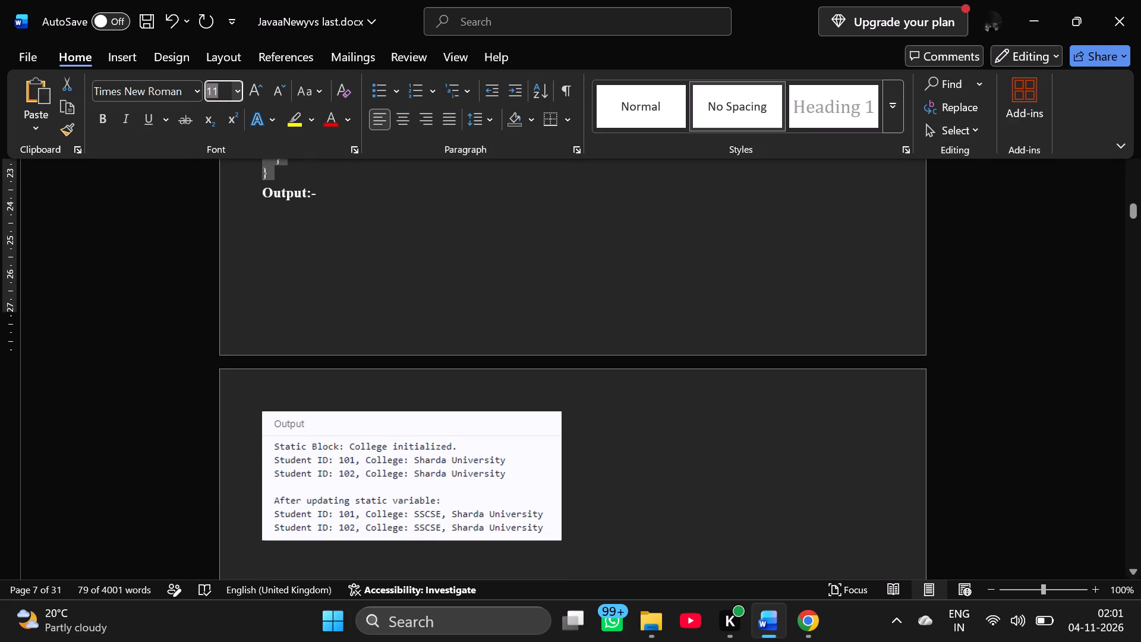
{"action": "key", "text": "BackSpace"}
{"action": "type", "text": "10"}
{"action": "type", "text": ".5"}
{"action": "key", "text": "Return"}
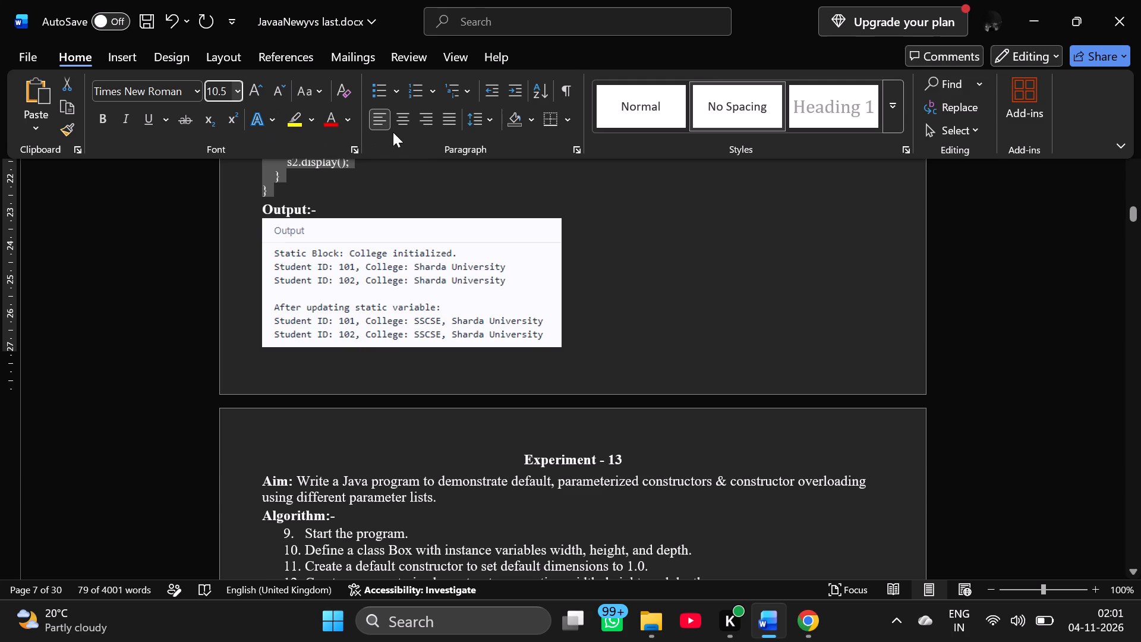
{"action": "left_click", "coordinate": [651, 297]}
{"action": "left_click", "coordinate": [651, 297]}
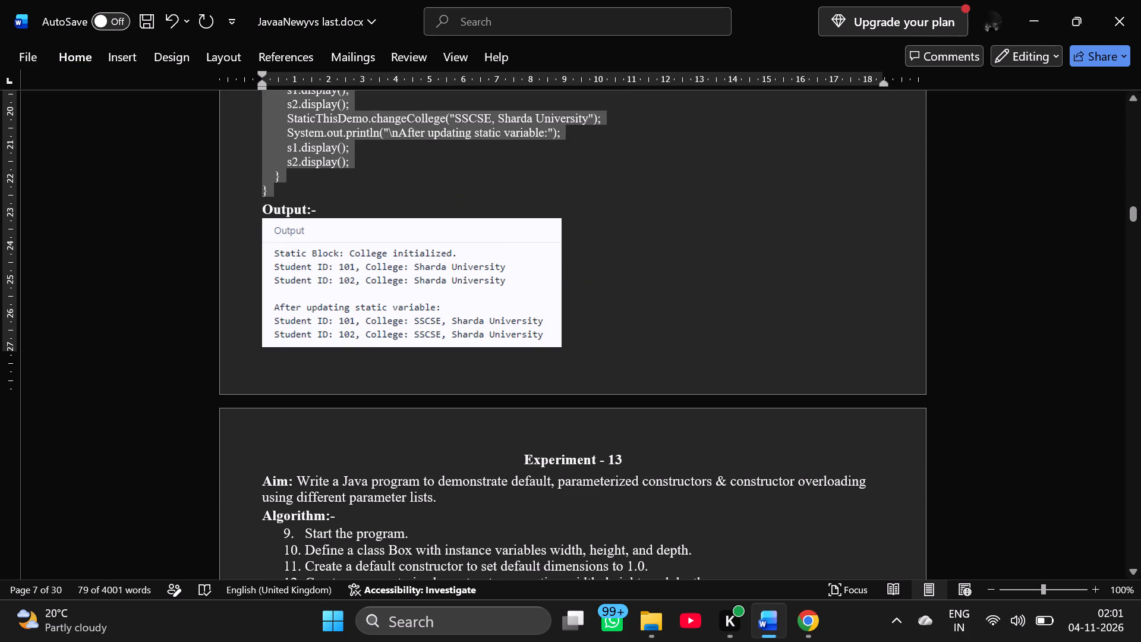
Check the font size used in the Employee program's code in the preceding experiment.
{"action": "scroll", "coordinate": [645, 308], "scroll_direction": "up", "scroll_amount": 5}
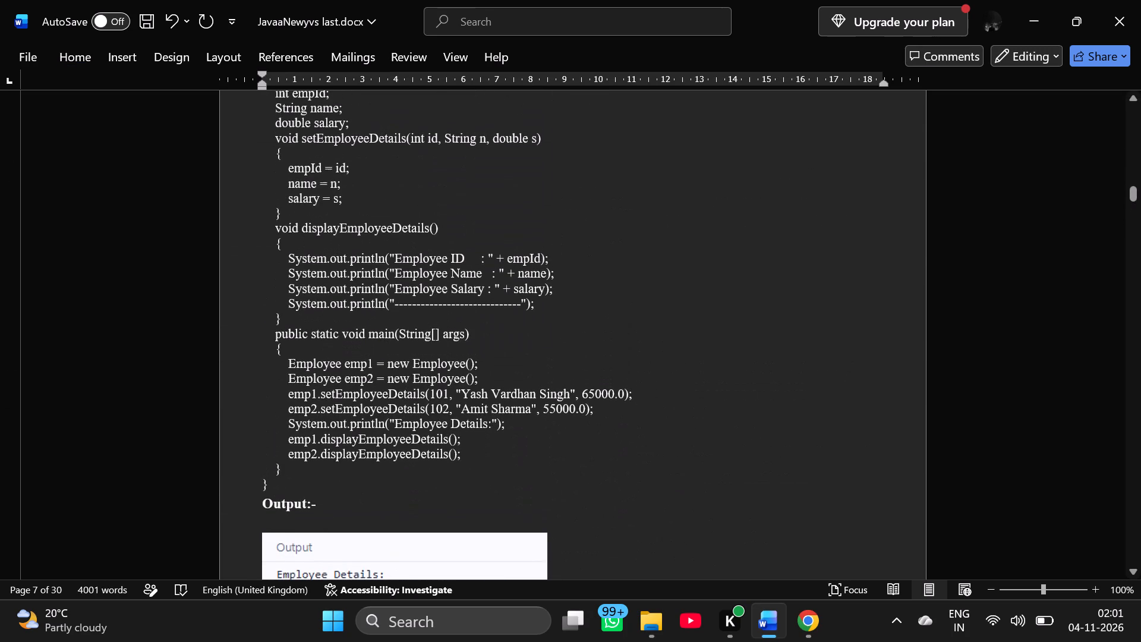
{"action": "left_click_drag", "start_coordinate": [375, 303], "coordinate": [402, 323]}
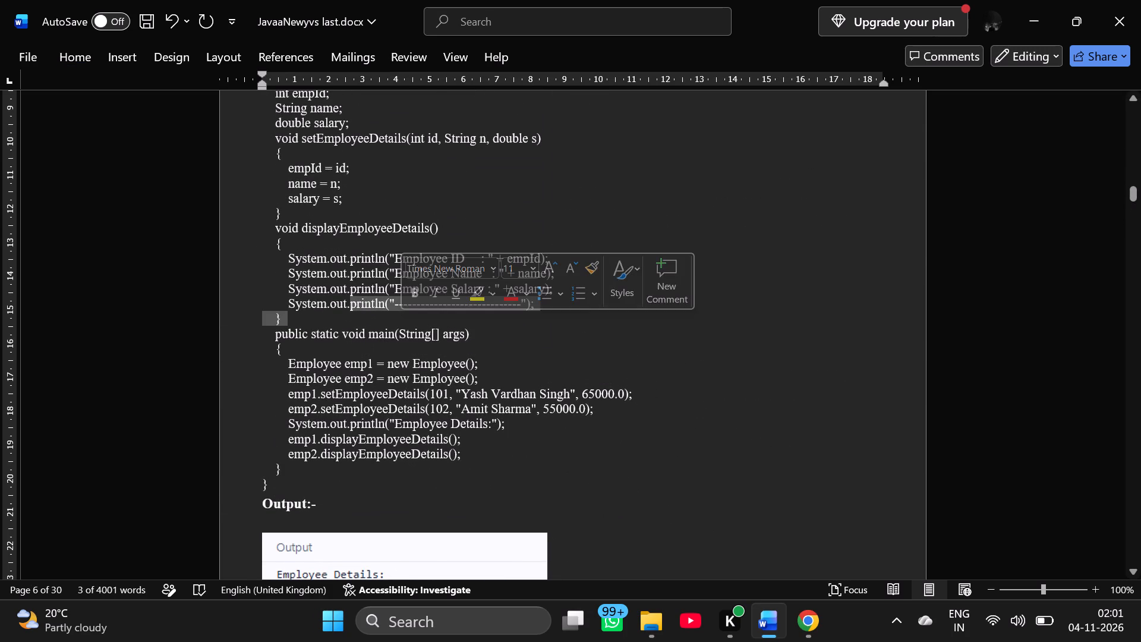
{"action": "left_click", "coordinate": [586, 350]}
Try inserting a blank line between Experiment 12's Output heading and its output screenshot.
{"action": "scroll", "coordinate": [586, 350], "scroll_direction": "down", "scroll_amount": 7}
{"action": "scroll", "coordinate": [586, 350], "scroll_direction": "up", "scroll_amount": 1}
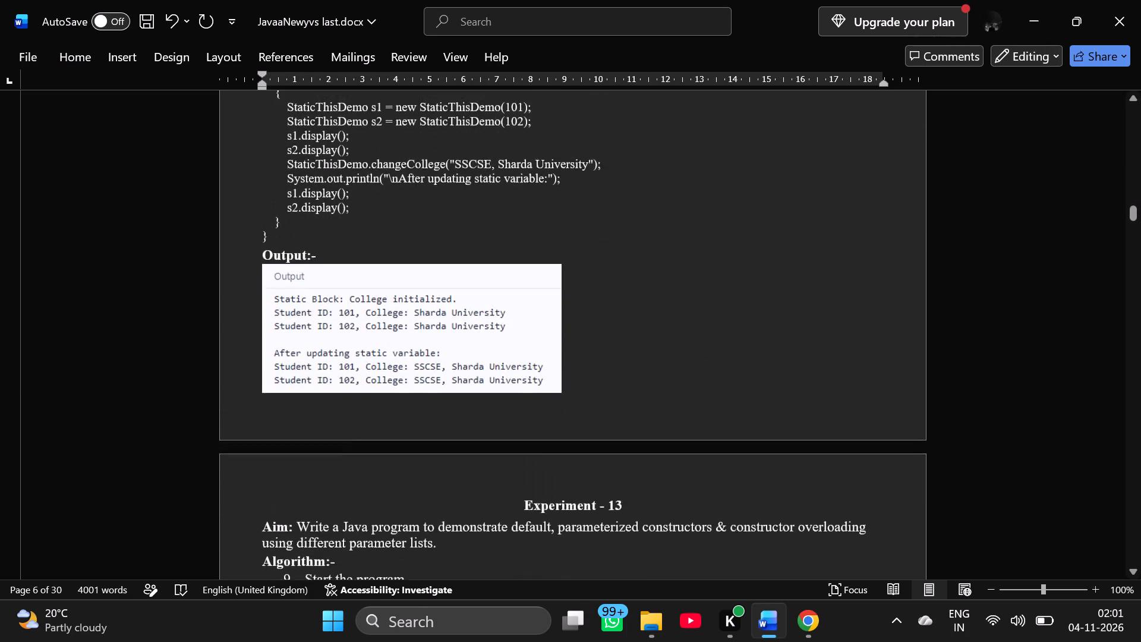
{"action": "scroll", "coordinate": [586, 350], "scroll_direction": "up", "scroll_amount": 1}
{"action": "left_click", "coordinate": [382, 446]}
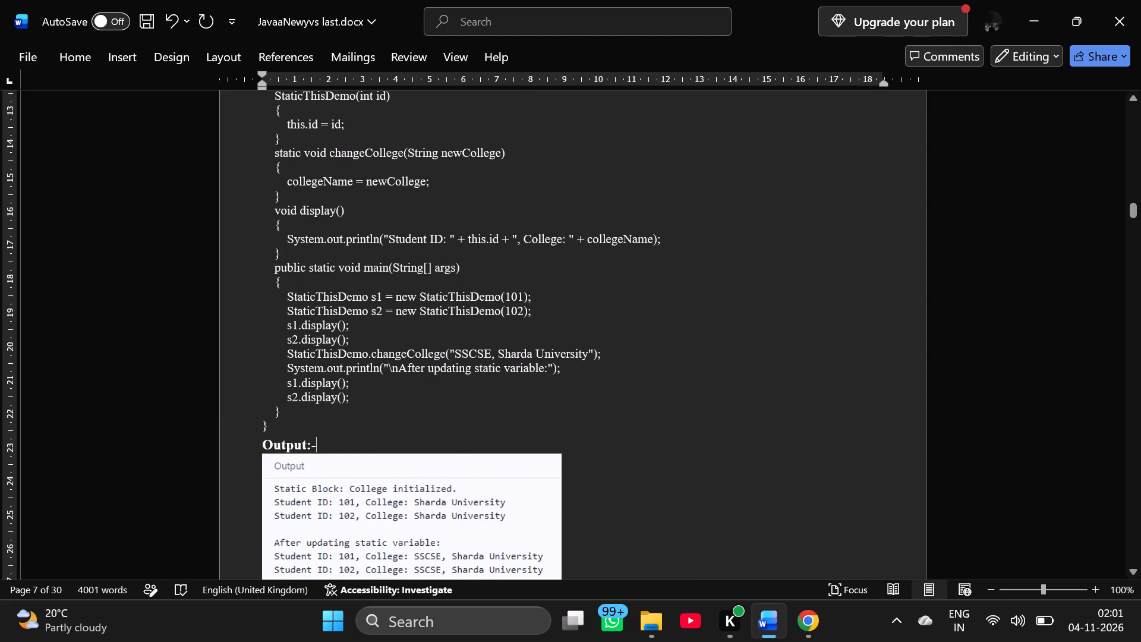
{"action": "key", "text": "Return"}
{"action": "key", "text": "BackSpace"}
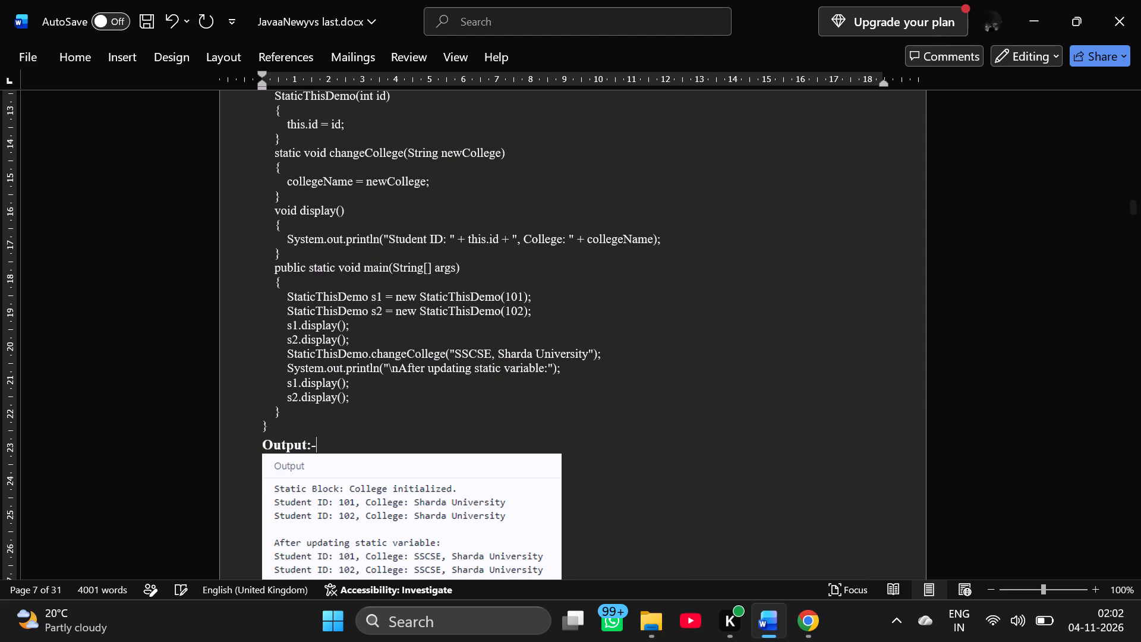
Check the font size of the display method code in Experiment 12's program.
{"action": "left_click_drag", "start_coordinate": [289, 238], "coordinate": [336, 270]}
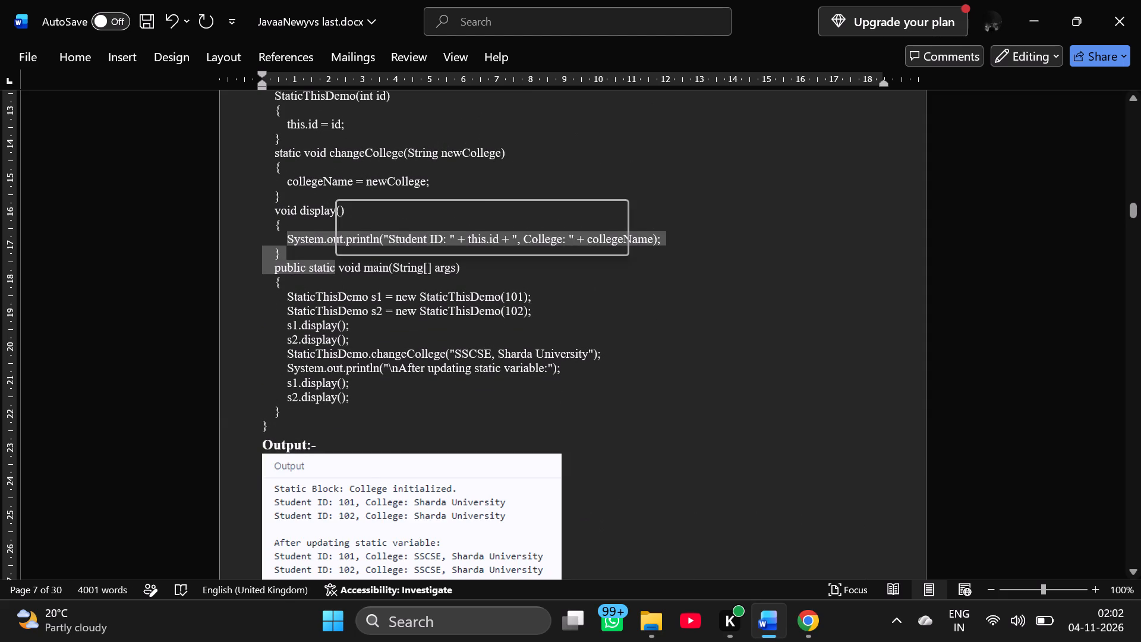
{"action": "left_click", "coordinate": [711, 305]}
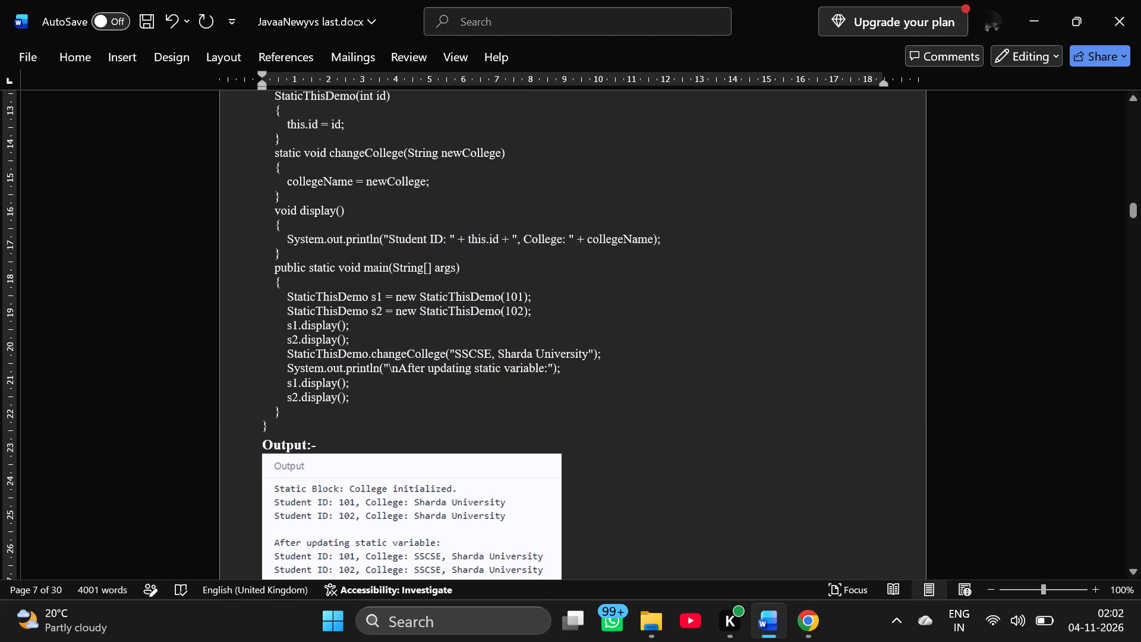
Insert a blank line between the Experiment 13 heading and its Aim paragraph.
{"action": "scroll", "coordinate": [711, 305], "scroll_direction": "down", "scroll_amount": 2}
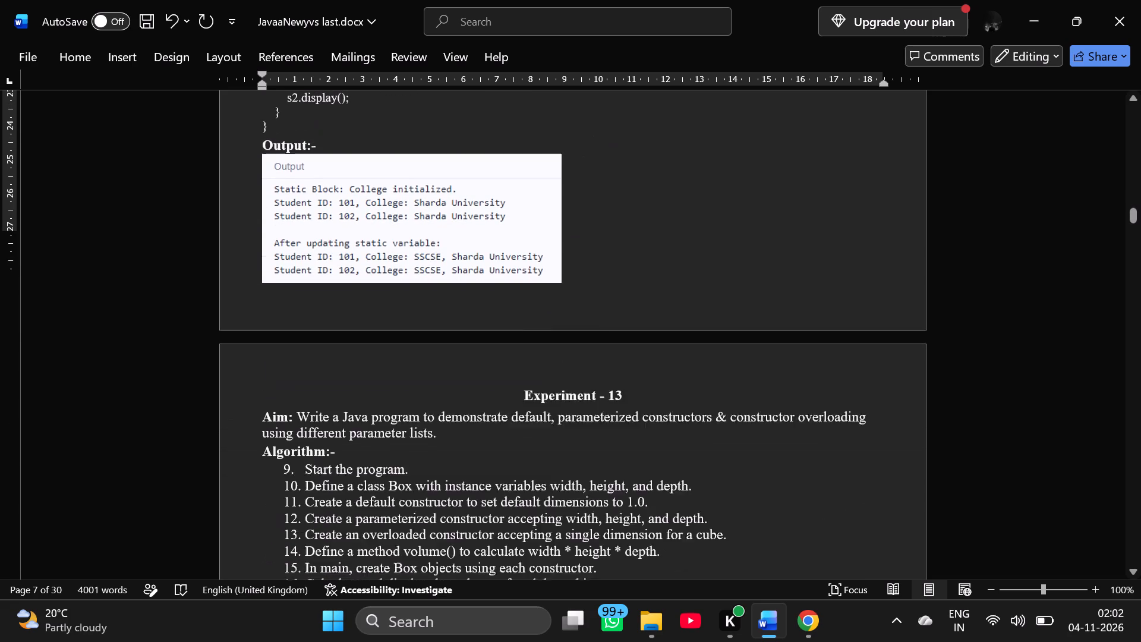
{"action": "scroll", "coordinate": [711, 305], "scroll_direction": "down", "scroll_amount": 1}
{"action": "left_click", "coordinate": [639, 343]}
{"action": "key", "text": "Return"}
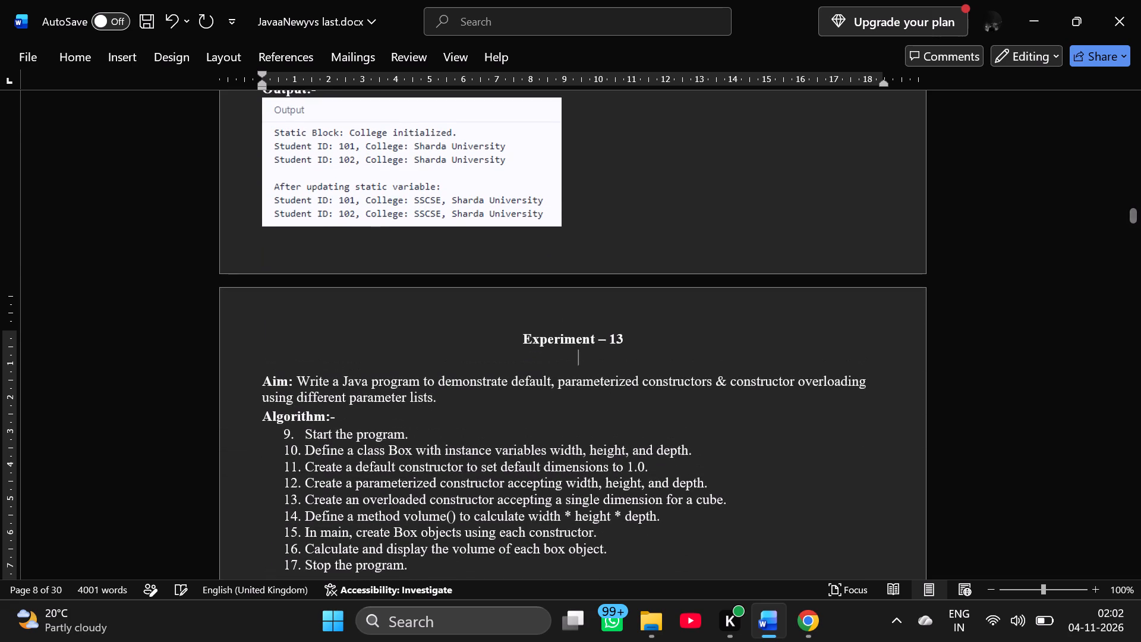
Renumber Experiment 13's algorithm list from 1, covering Start the program through Stop the program.
{"action": "scroll", "coordinate": [639, 343], "scroll_direction": "down", "scroll_amount": 1}
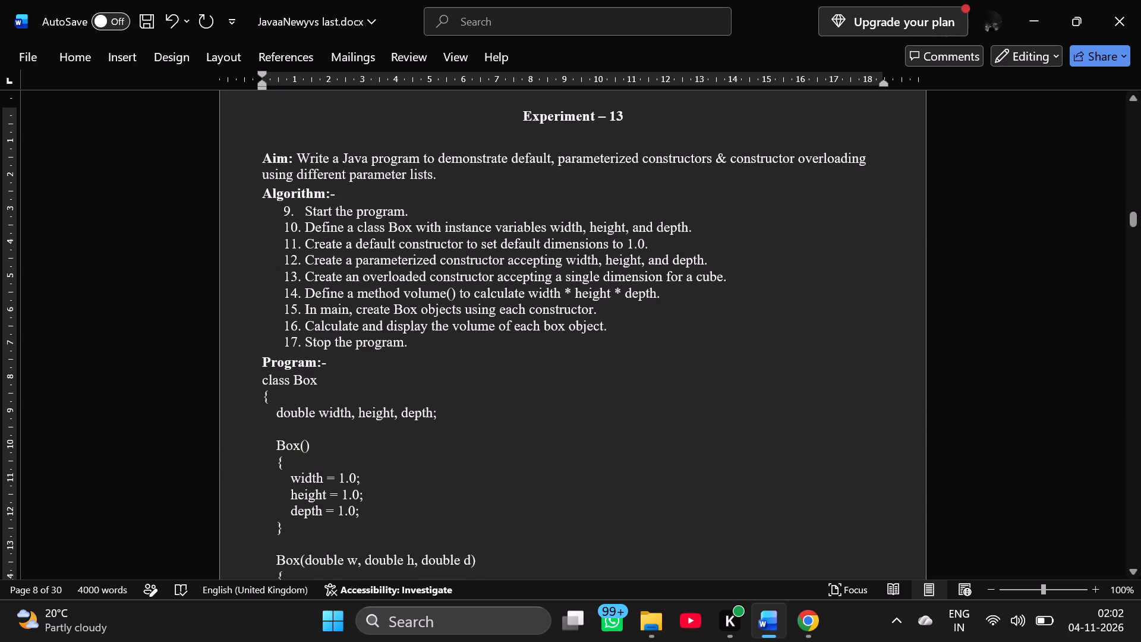
{"action": "left_click_drag", "start_coordinate": [282, 212], "coordinate": [286, 216]}
{"action": "left_click_drag", "start_coordinate": [286, 216], "coordinate": [411, 337]}
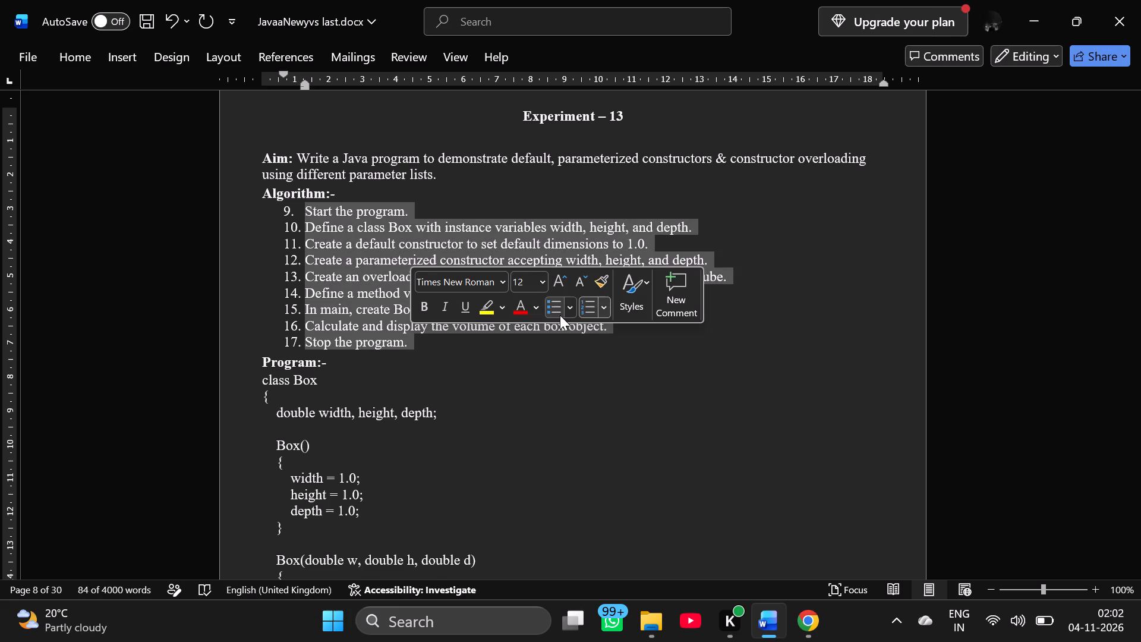
{"action": "left_click", "coordinate": [588, 310]}
{"action": "left_click", "coordinate": [588, 310]}
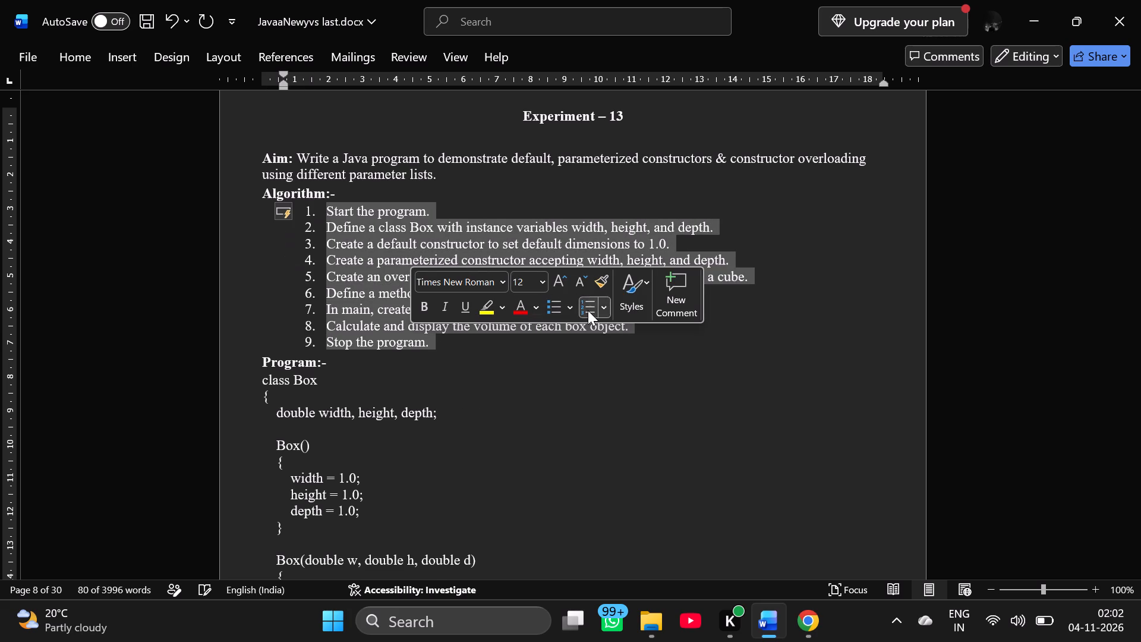
Set the line spacing of Experiment 13's algorithm list to 1.15.
{"action": "left_click", "coordinate": [82, 53]}
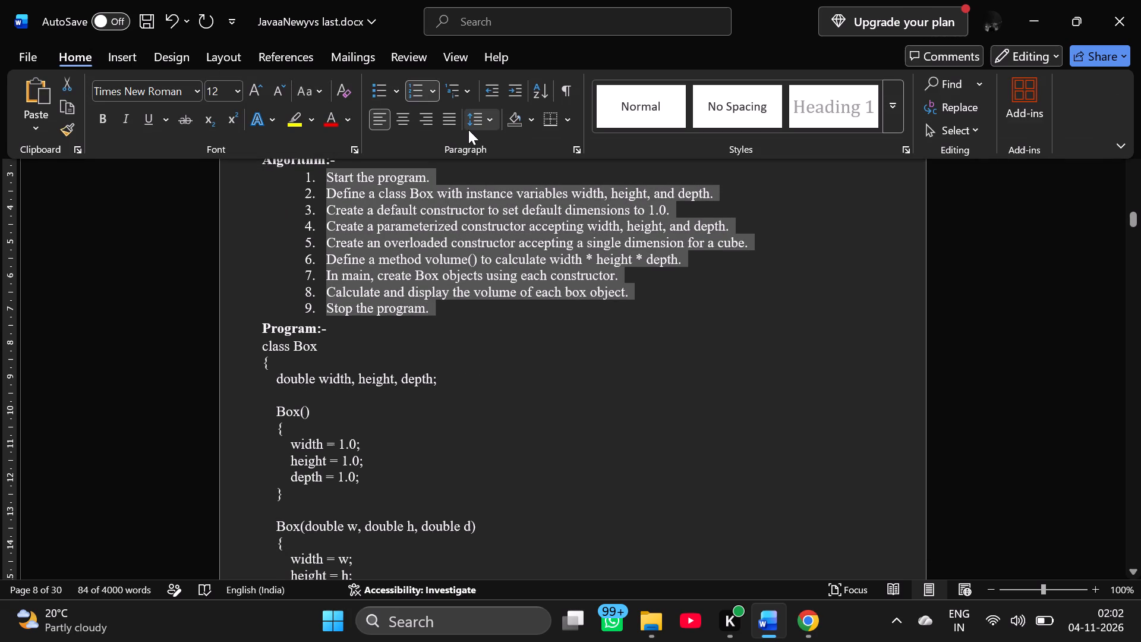
{"action": "left_click", "coordinate": [468, 130]}
{"action": "left_click", "coordinate": [500, 163]}
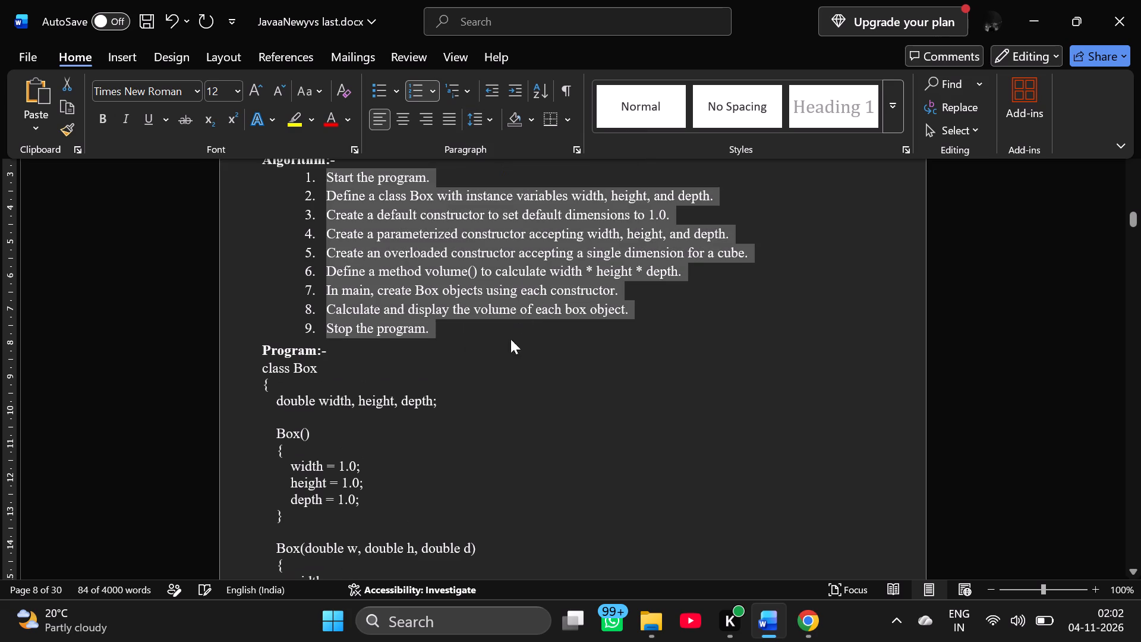
{"action": "left_click", "coordinate": [509, 373]}
{"action": "left_click", "coordinate": [509, 373]}
Set Experiment 13's program code to font size 11, from class Box through the final closing brace.
{"action": "scroll", "coordinate": [509, 373], "scroll_direction": "down", "scroll_amount": 1}
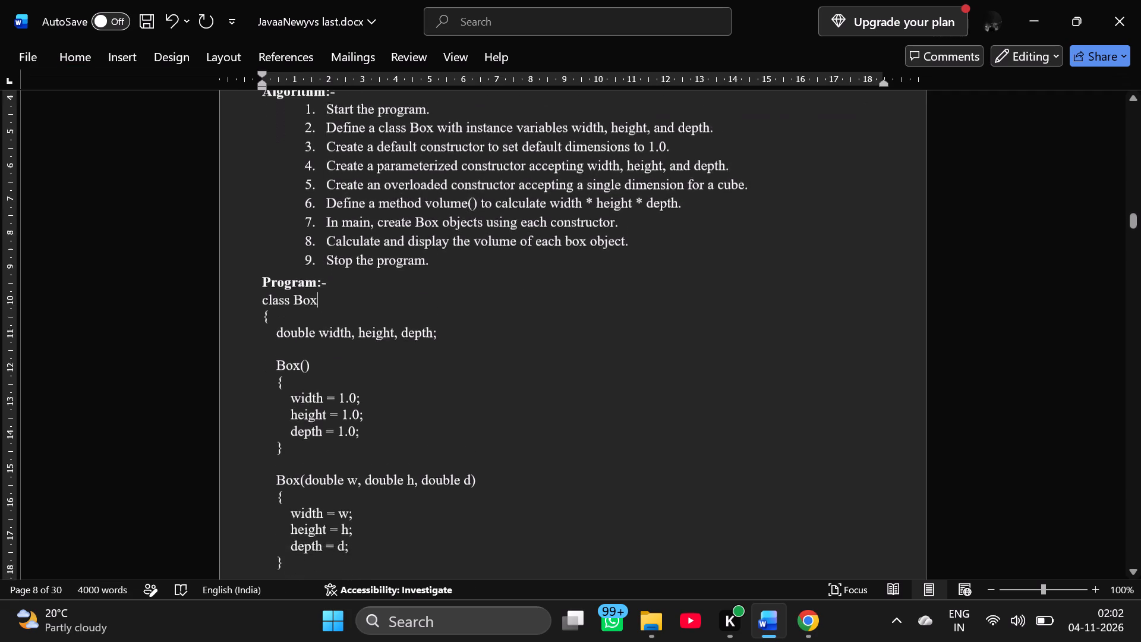
{"action": "scroll", "coordinate": [509, 373], "scroll_direction": "down", "scroll_amount": 1}
{"action": "left_click_drag", "start_coordinate": [253, 222], "coordinate": [256, 227]}
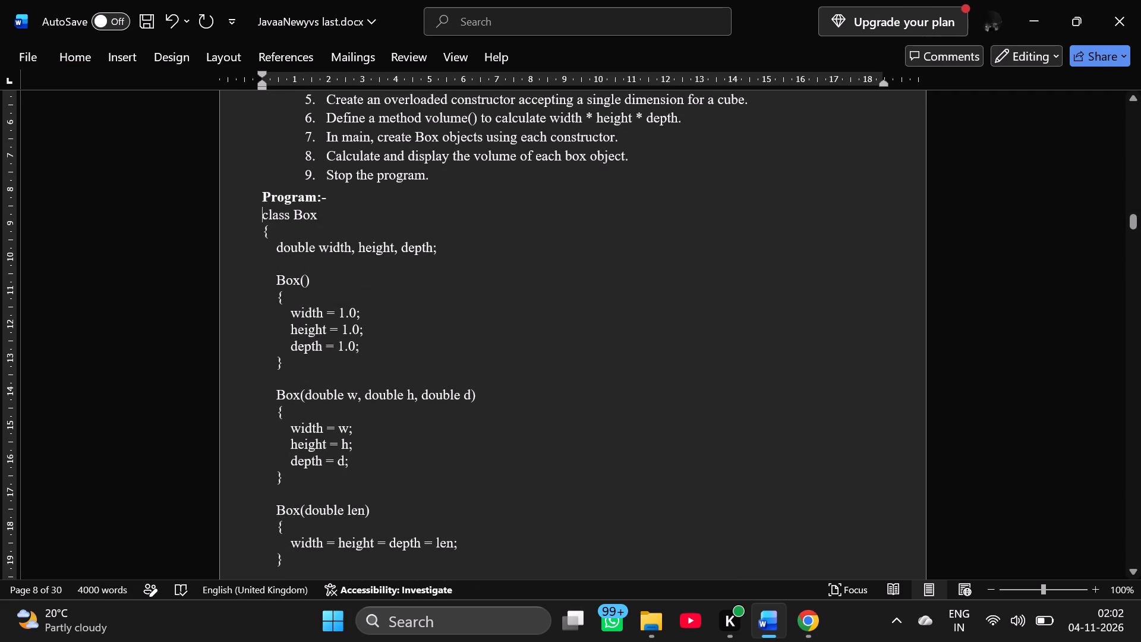
{"action": "left_click_drag", "start_coordinate": [256, 227], "coordinate": [461, 557]}
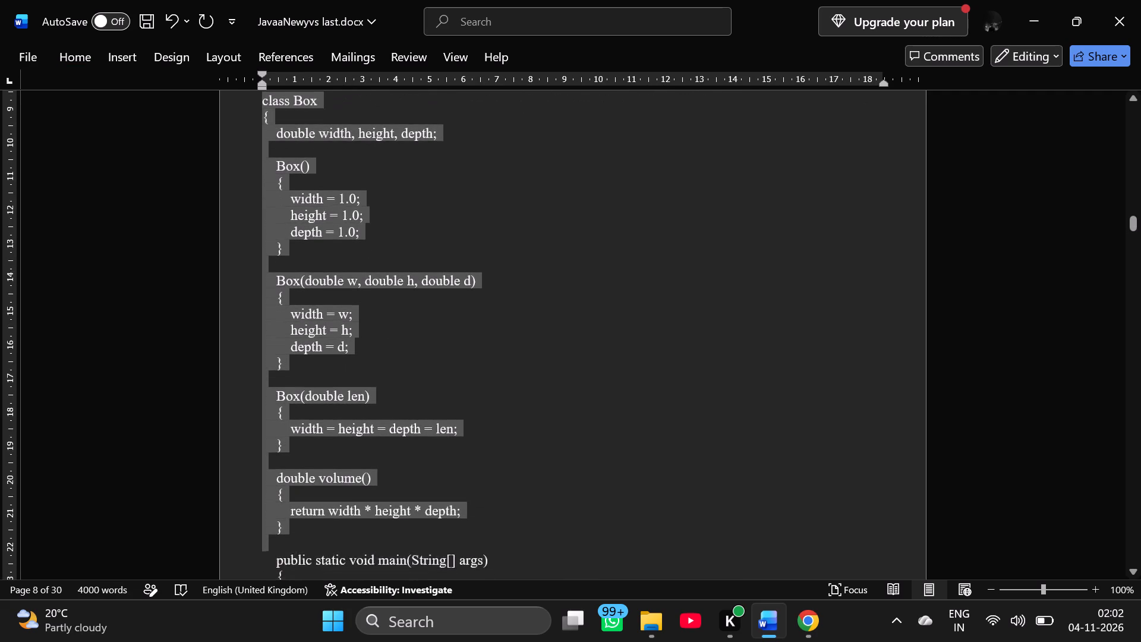
{"action": "left_click_drag", "start_coordinate": [461, 557], "coordinate": [483, 520]}
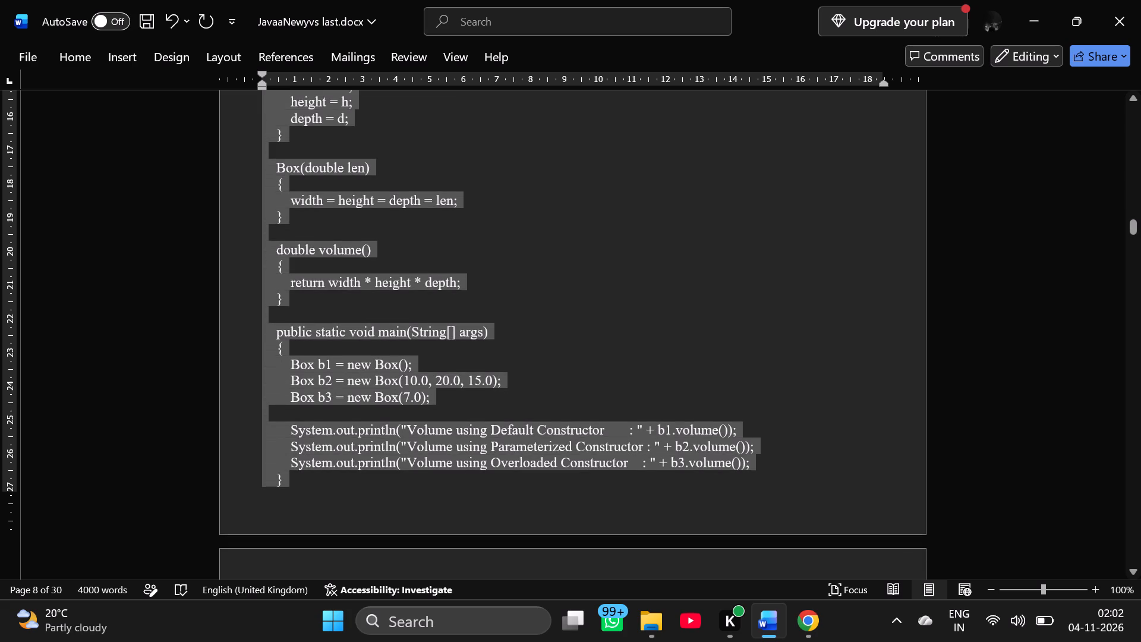
{"action": "left_click_drag", "start_coordinate": [483, 520], "coordinate": [342, 315]}
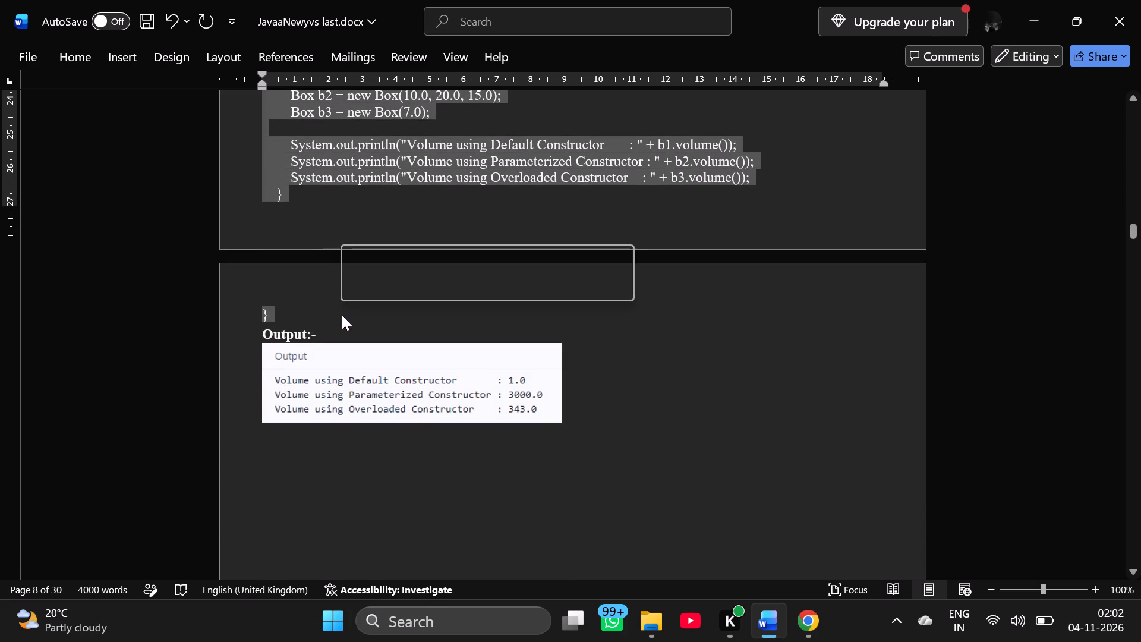
{"action": "left_click", "coordinate": [475, 266]}
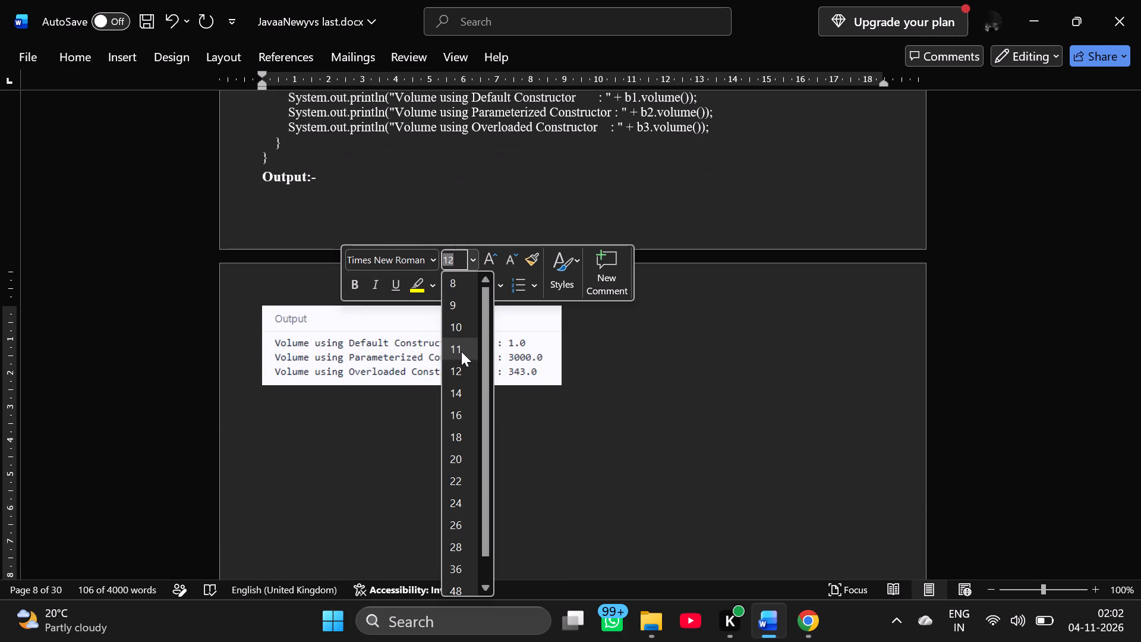
{"action": "left_click", "coordinate": [461, 351]}
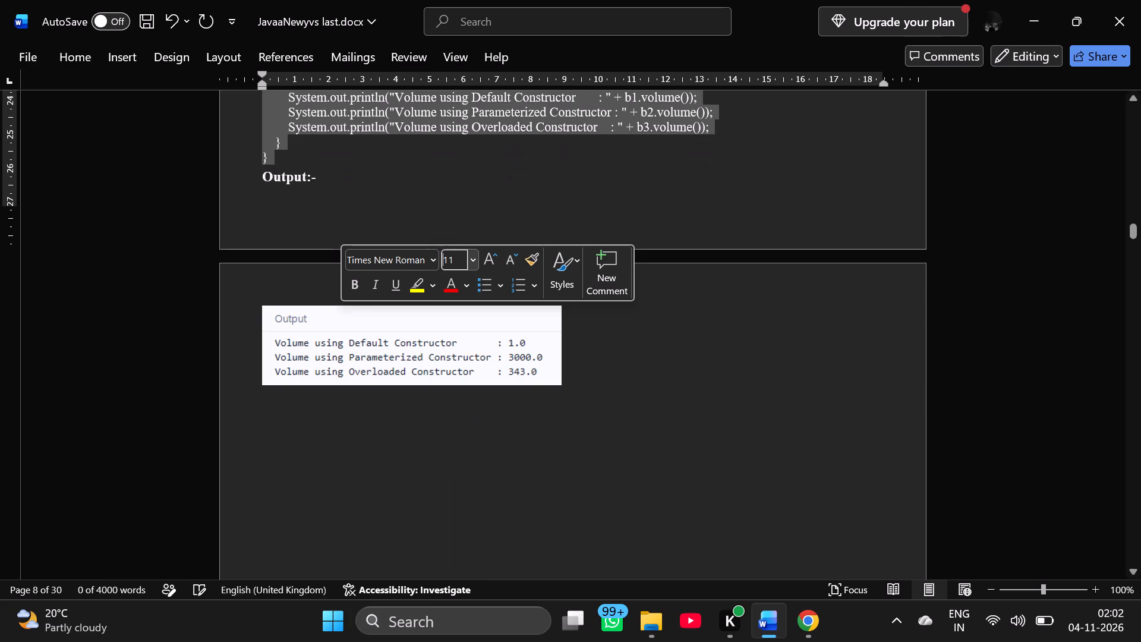
{"action": "left_click", "coordinate": [567, 171]}
Delete the blank lines before the System.out.println statements, the main method and the volume() method in Experiment 13's program.
{"action": "scroll", "coordinate": [567, 171], "scroll_direction": "up", "scroll_amount": 2}
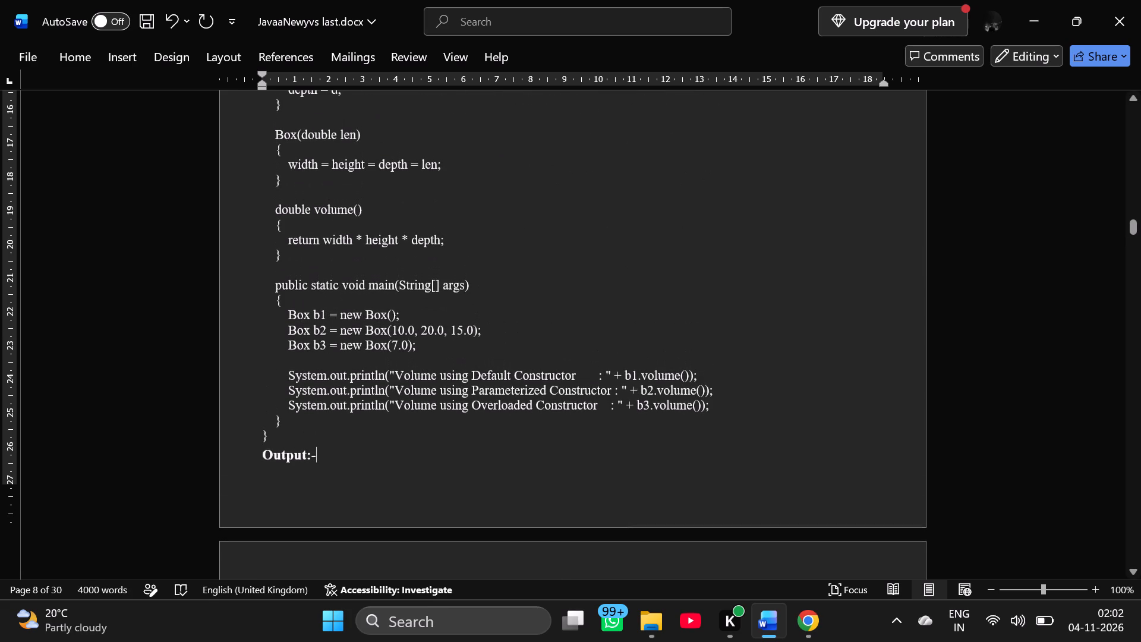
{"action": "left_click", "coordinate": [310, 356]}
{"action": "key", "text": "BackSpace"}
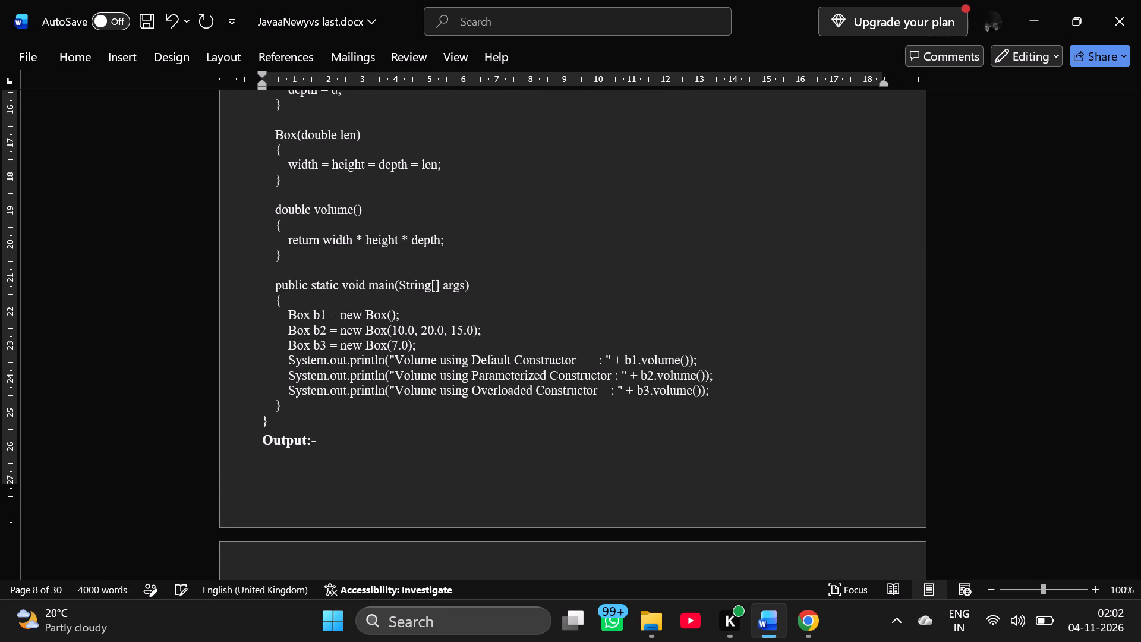
{"action": "left_click", "coordinate": [283, 267]}
{"action": "key", "text": "BackSpace"}
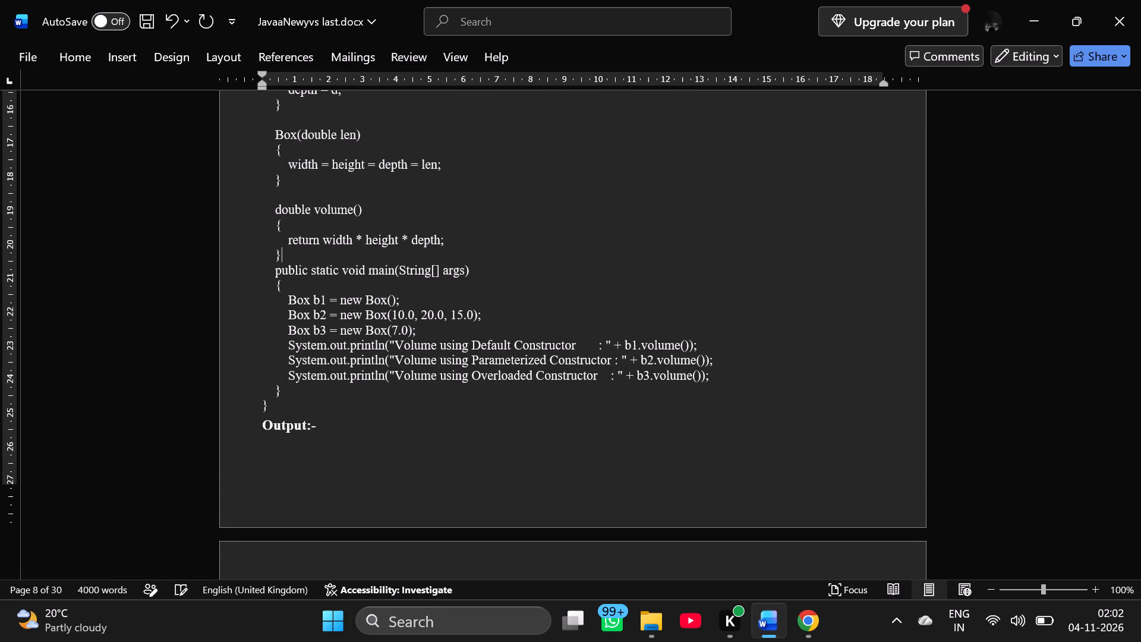
{"action": "left_click", "coordinate": [289, 201]}
{"action": "key", "text": "BackSpace"}
Delete the blank lines before the three Box constructors in Experiment 13's program code.
{"action": "scroll", "coordinate": [289, 201], "scroll_direction": "up", "scroll_amount": 1}
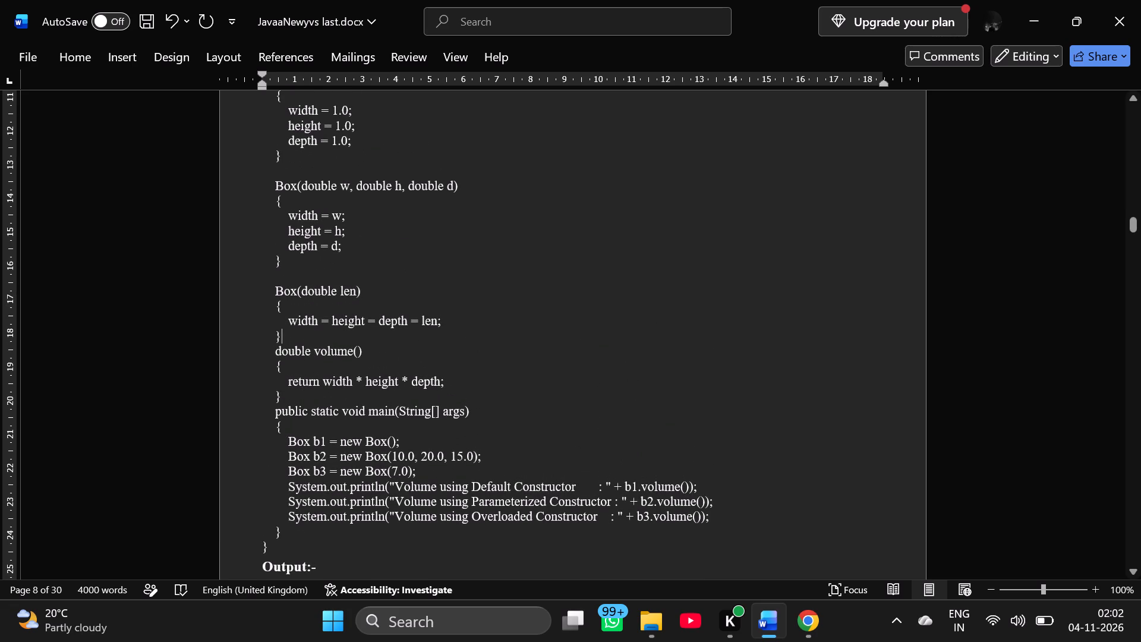
{"action": "left_click", "coordinate": [287, 281]}
{"action": "key", "text": "BackSpace"}
{"action": "left_click", "coordinate": [291, 169]}
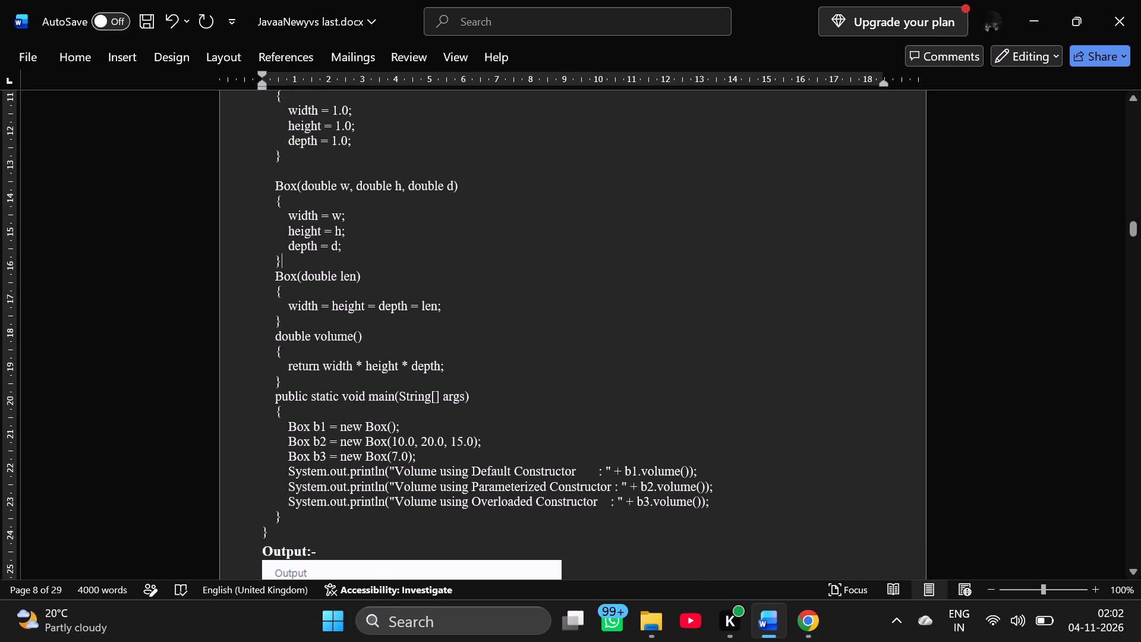
{"action": "key", "text": "BackSpace"}
{"action": "scroll", "coordinate": [291, 169], "scroll_direction": "up", "scroll_amount": 1}
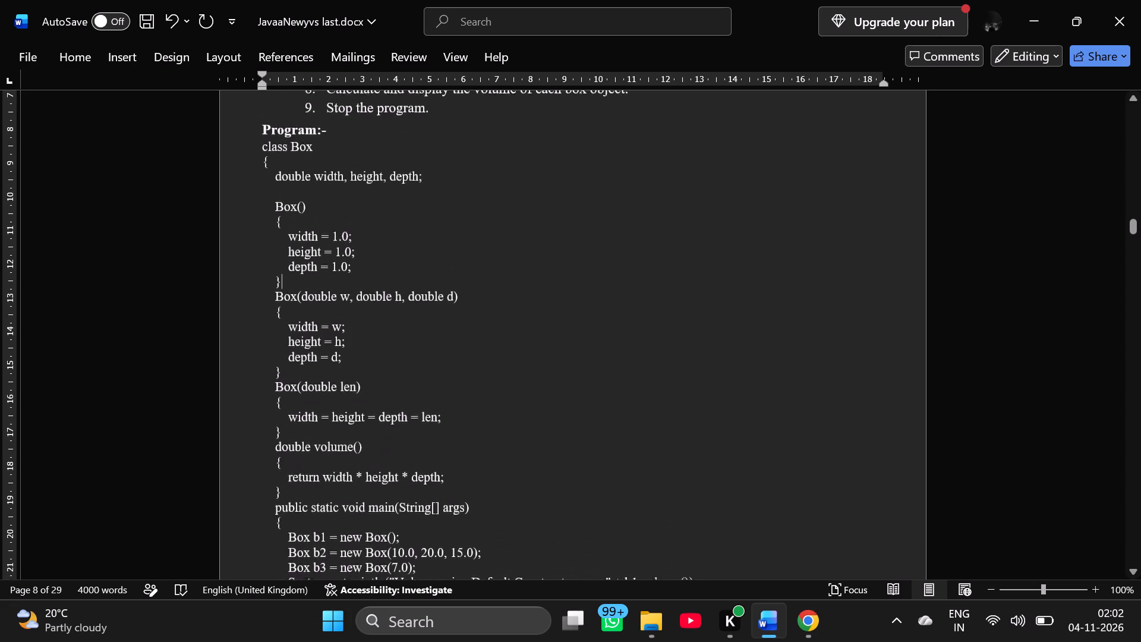
{"action": "scroll", "coordinate": [291, 169], "scroll_direction": "up", "scroll_amount": 1}
{"action": "left_click", "coordinate": [296, 192]}
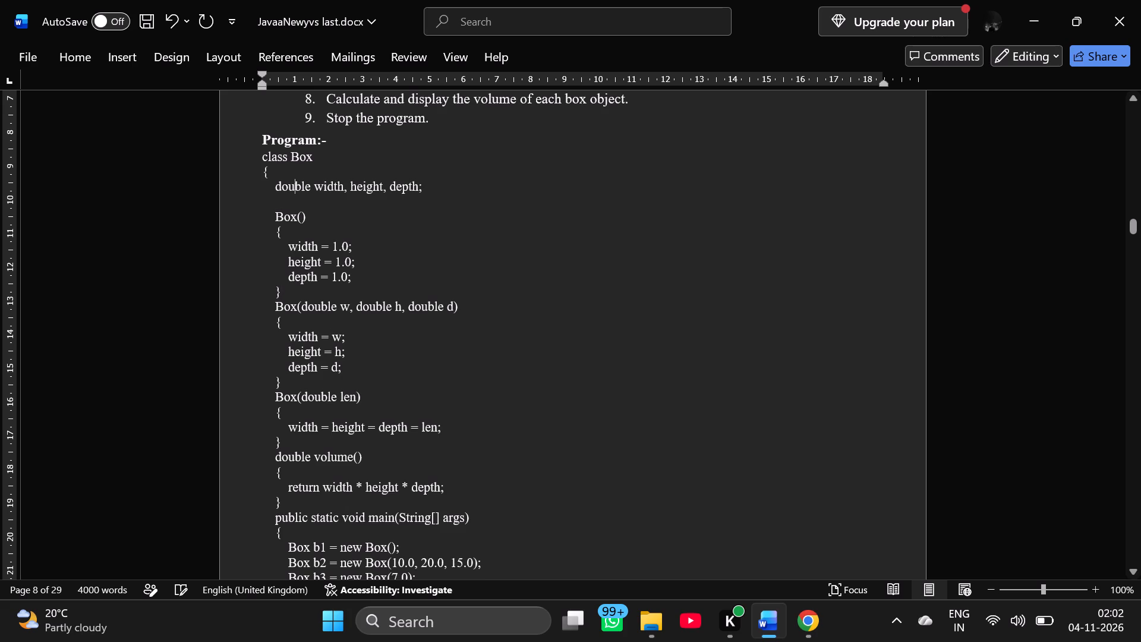
{"action": "left_click", "coordinate": [289, 204]}
{"action": "key", "text": "BackSpace"}
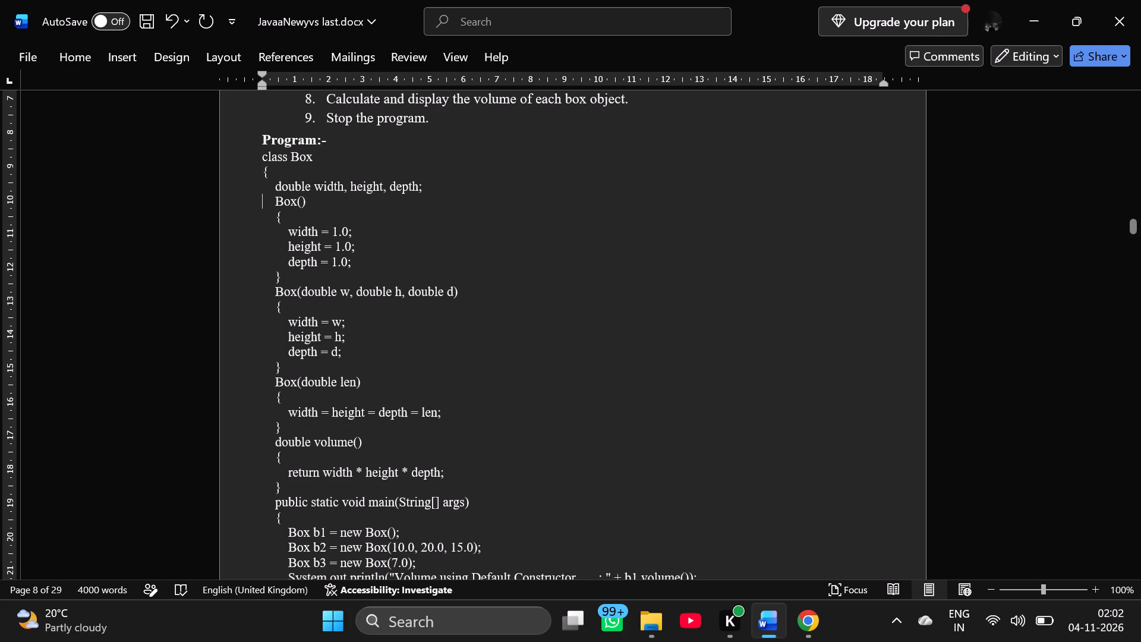
Insert a blank line between Experiment 13's Output heading and its output screenshot.
{"action": "scroll", "coordinate": [289, 204], "scroll_direction": "down", "scroll_amount": 3}
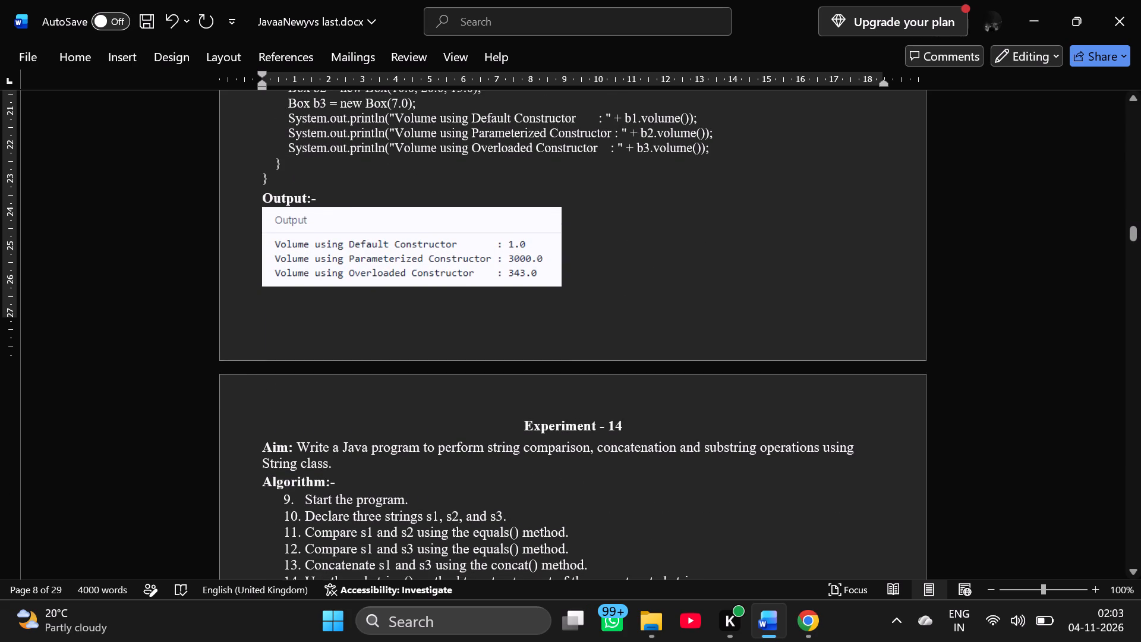
{"action": "left_click", "coordinate": [372, 200]}
{"action": "key", "text": "Return"}
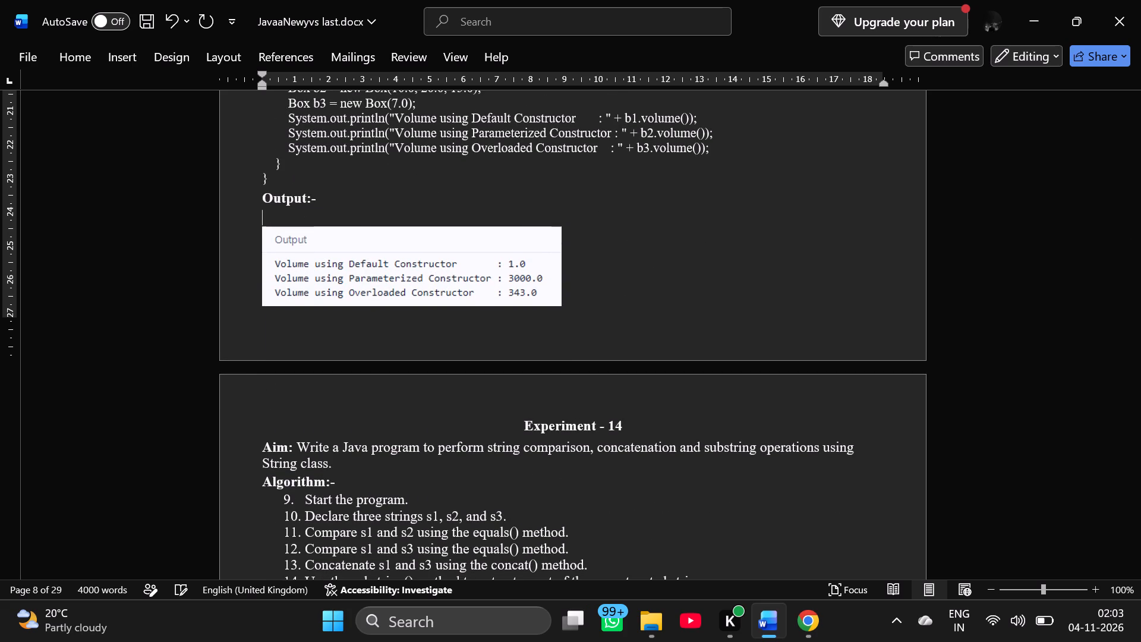
Enlarge Experiment 13's output screenshot slightly, keeping its proportions, to about 9.4 cm wide.
{"action": "left_click", "coordinate": [510, 257]}
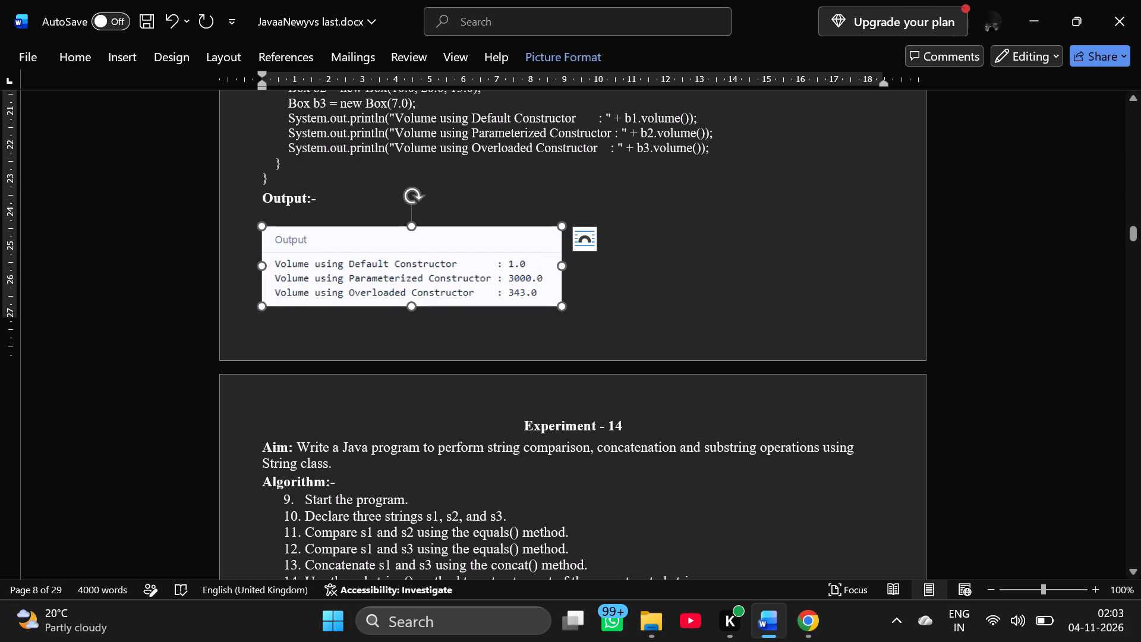
{"action": "left_click", "coordinate": [563, 310]}
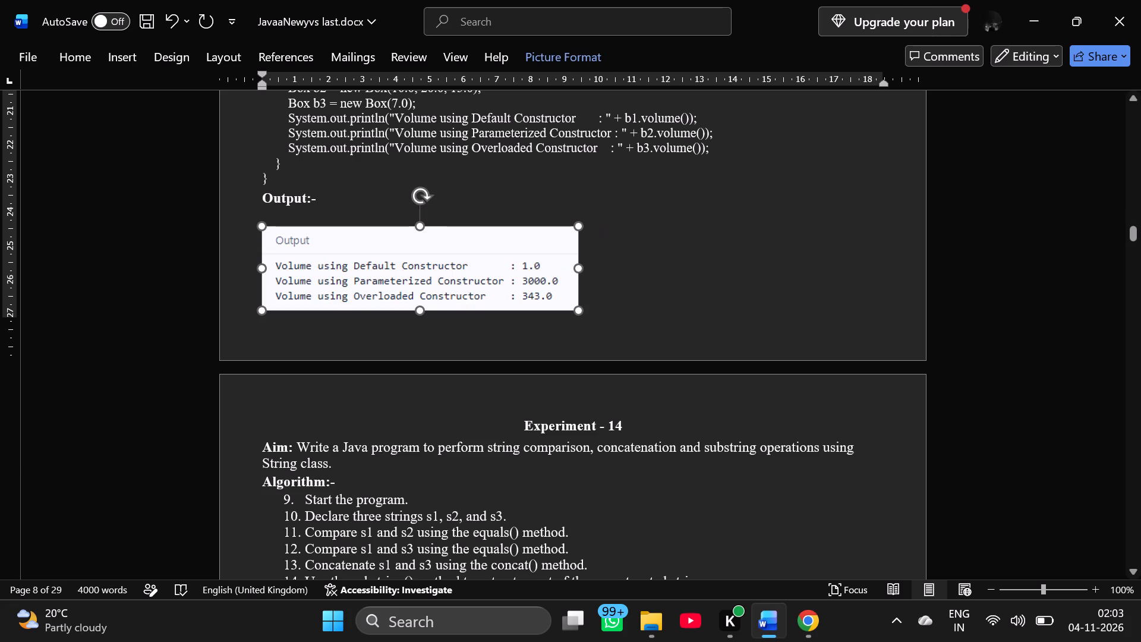
{"action": "left_click", "coordinate": [686, 316]}
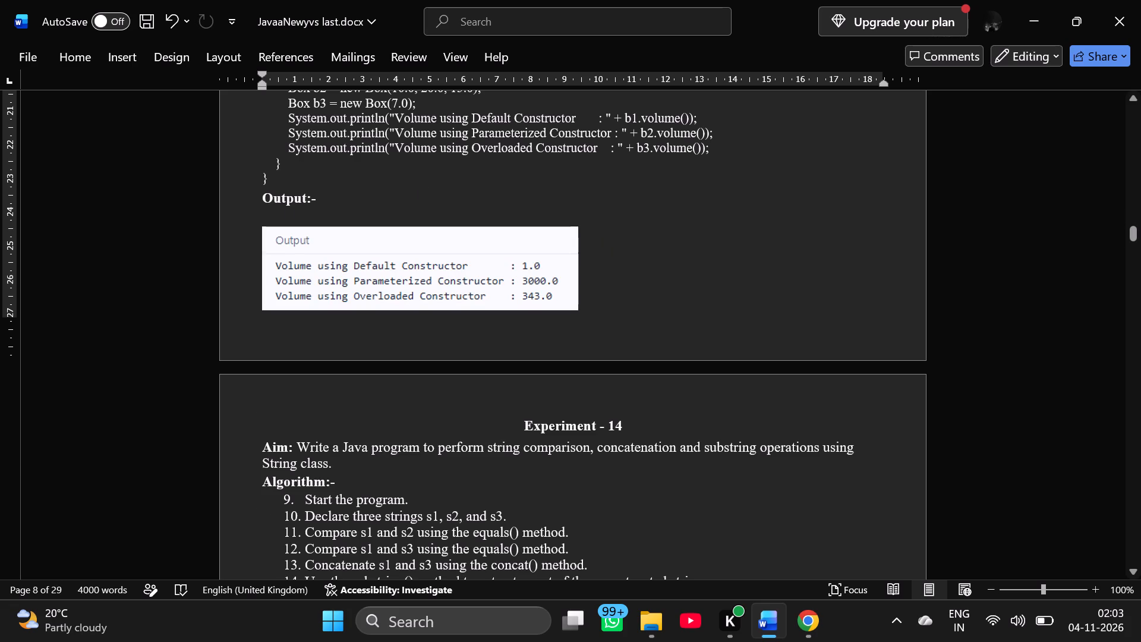
Insert a blank line between the Experiment 14 heading and its Aim paragraph.
{"action": "left_click", "coordinate": [639, 420]}
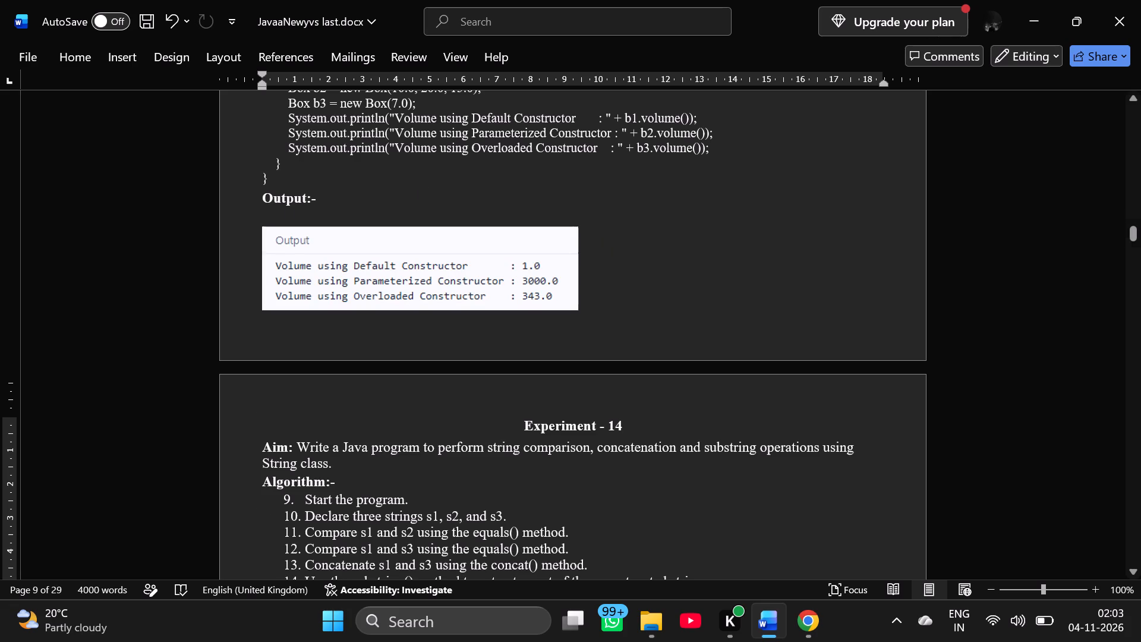
{"action": "key", "text": "Return"}
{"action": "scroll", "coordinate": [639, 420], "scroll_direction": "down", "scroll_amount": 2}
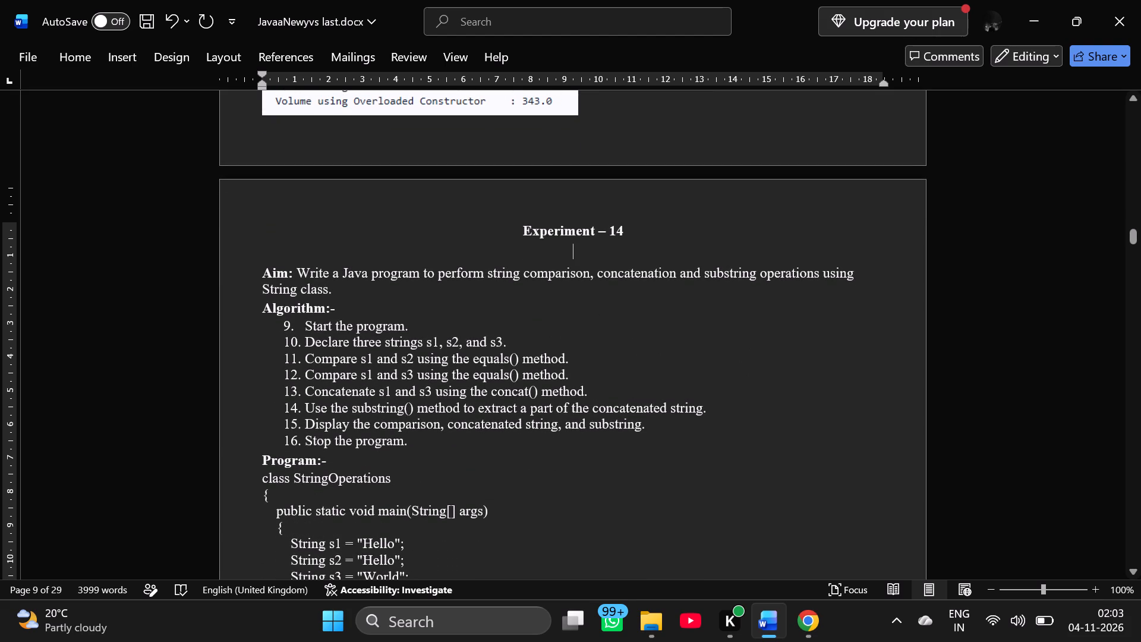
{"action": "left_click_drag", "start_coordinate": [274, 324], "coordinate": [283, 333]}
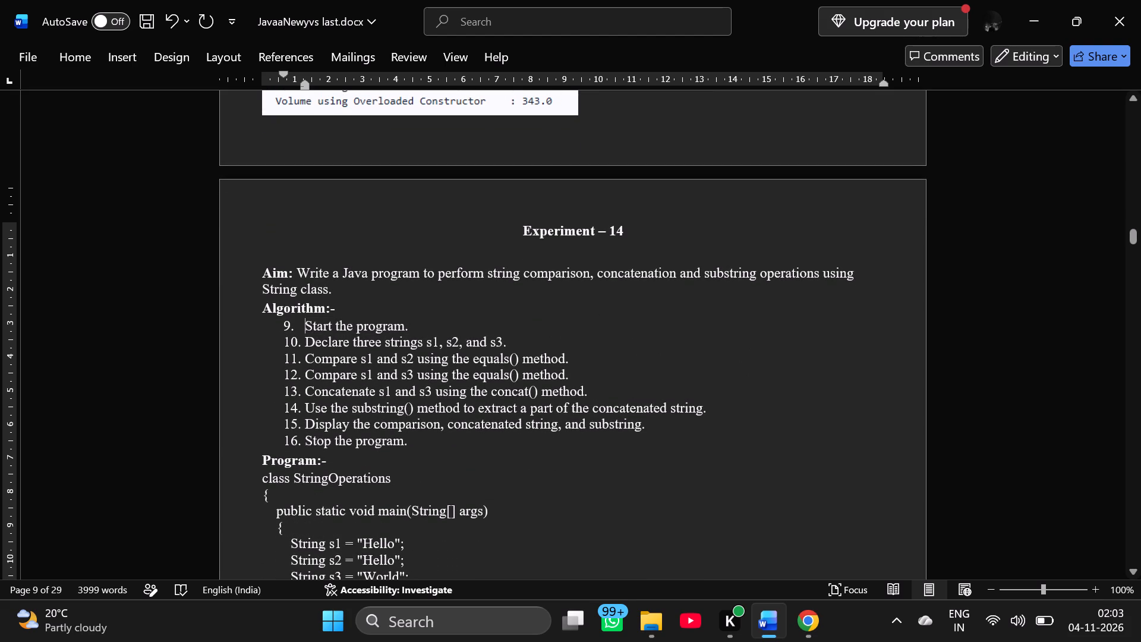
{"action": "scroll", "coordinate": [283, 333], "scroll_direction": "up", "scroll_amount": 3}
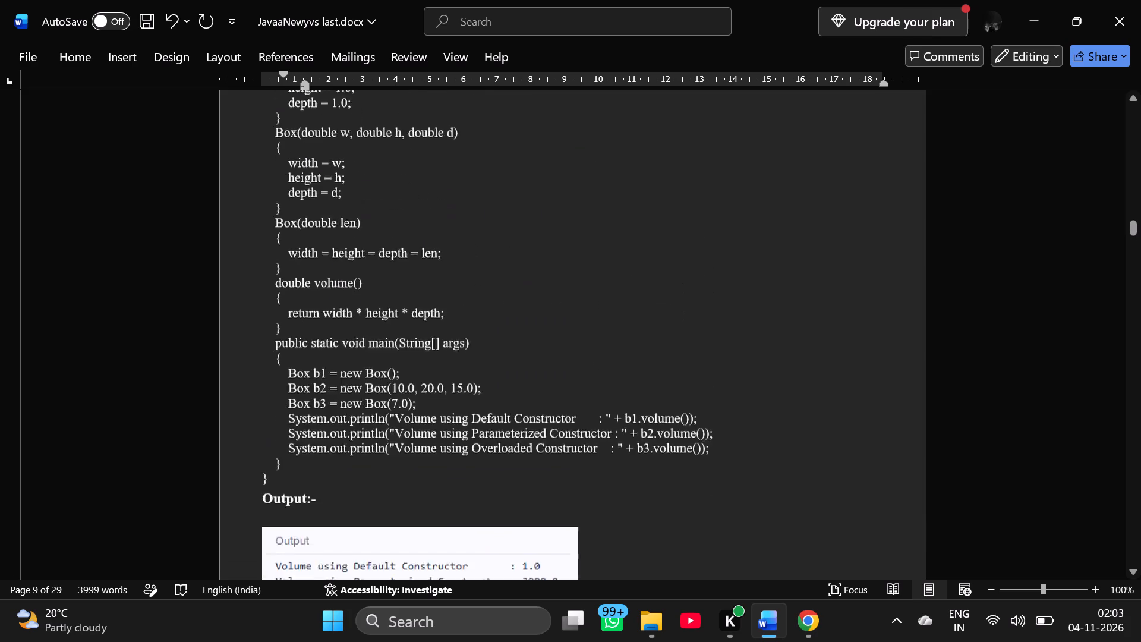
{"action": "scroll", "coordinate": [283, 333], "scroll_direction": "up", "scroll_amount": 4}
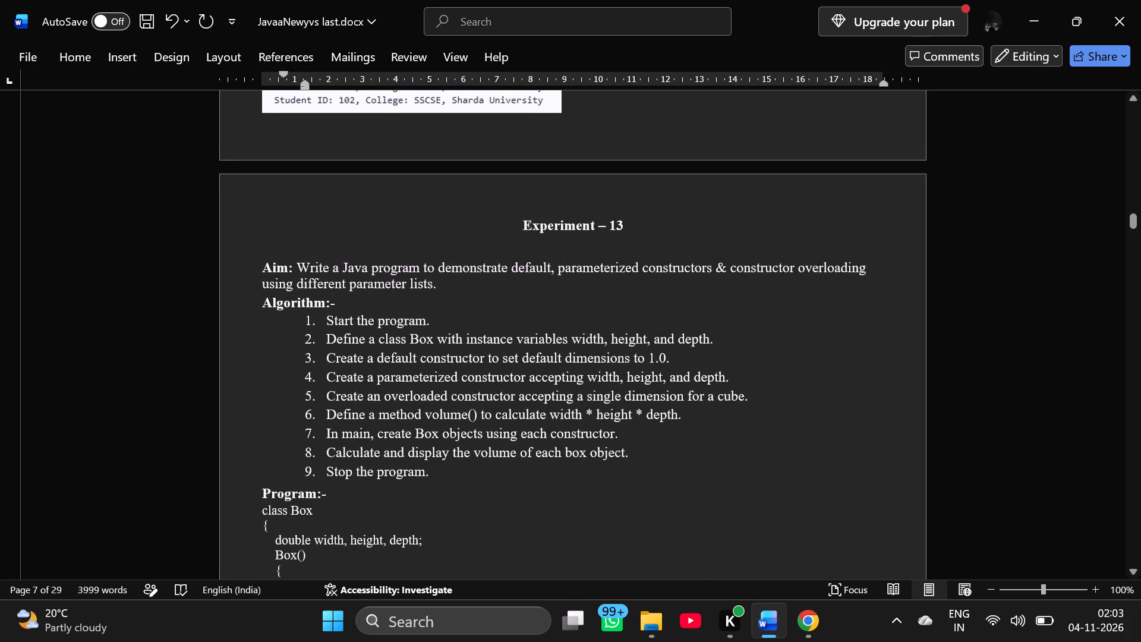
Switch to the Downloads folder in File Explorer and open the lab manual LAB_2503.pdf.
{"action": "left_click", "coordinate": [652, 630]}
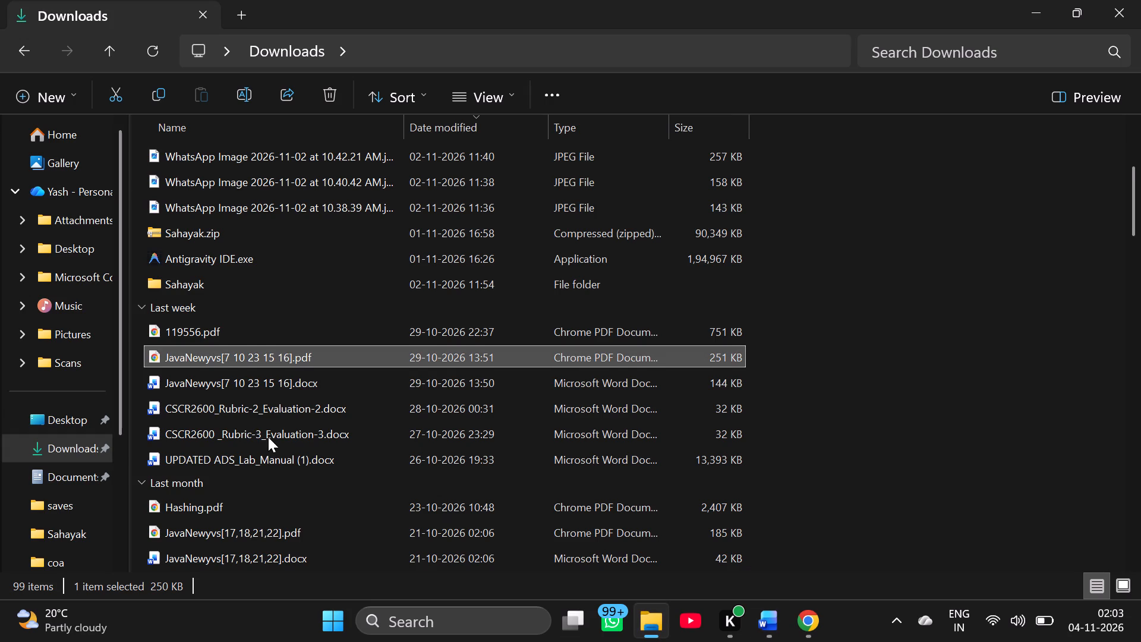
{"action": "scroll", "coordinate": [268, 437], "scroll_direction": "down", "scroll_amount": 3}
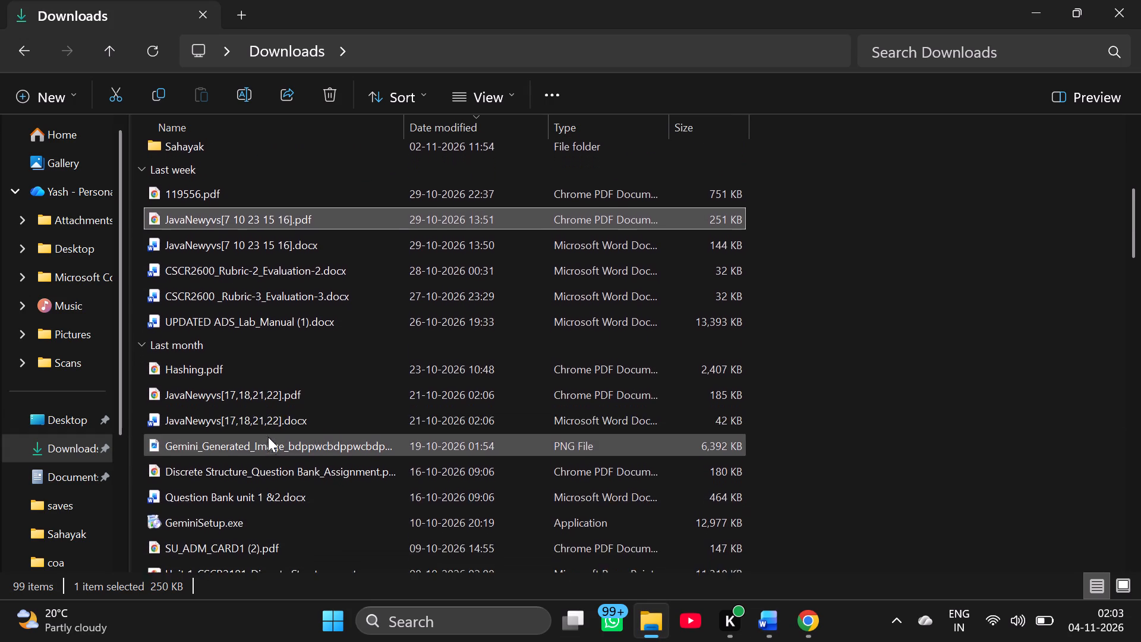
{"action": "scroll", "coordinate": [268, 437], "scroll_direction": "down", "scroll_amount": 2}
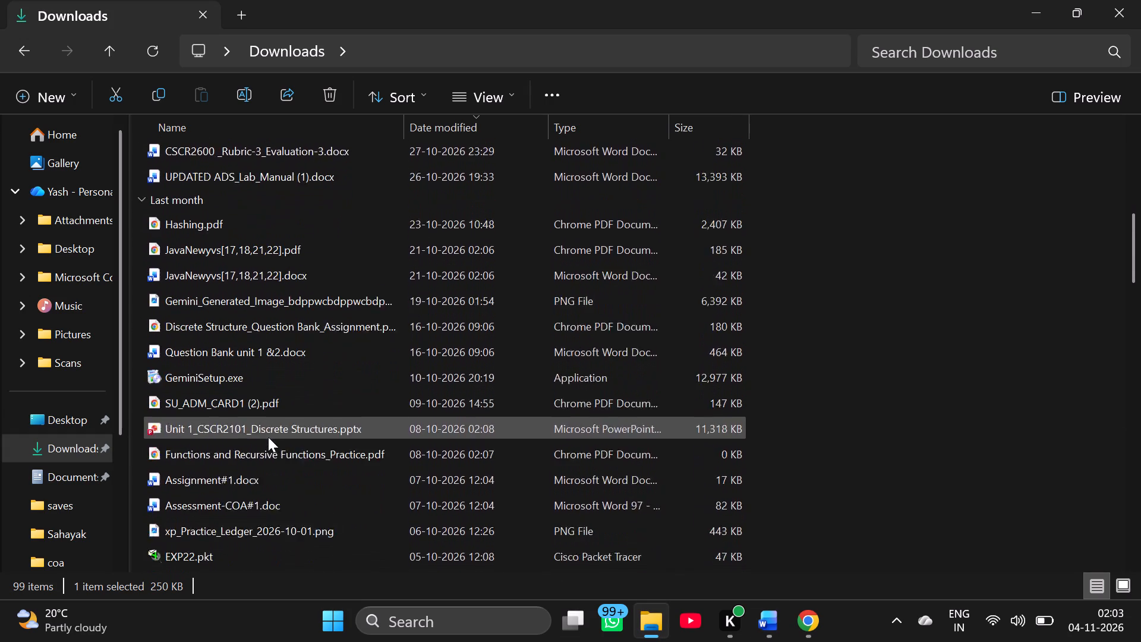
{"action": "scroll", "coordinate": [268, 437], "scroll_direction": "down", "scroll_amount": 2}
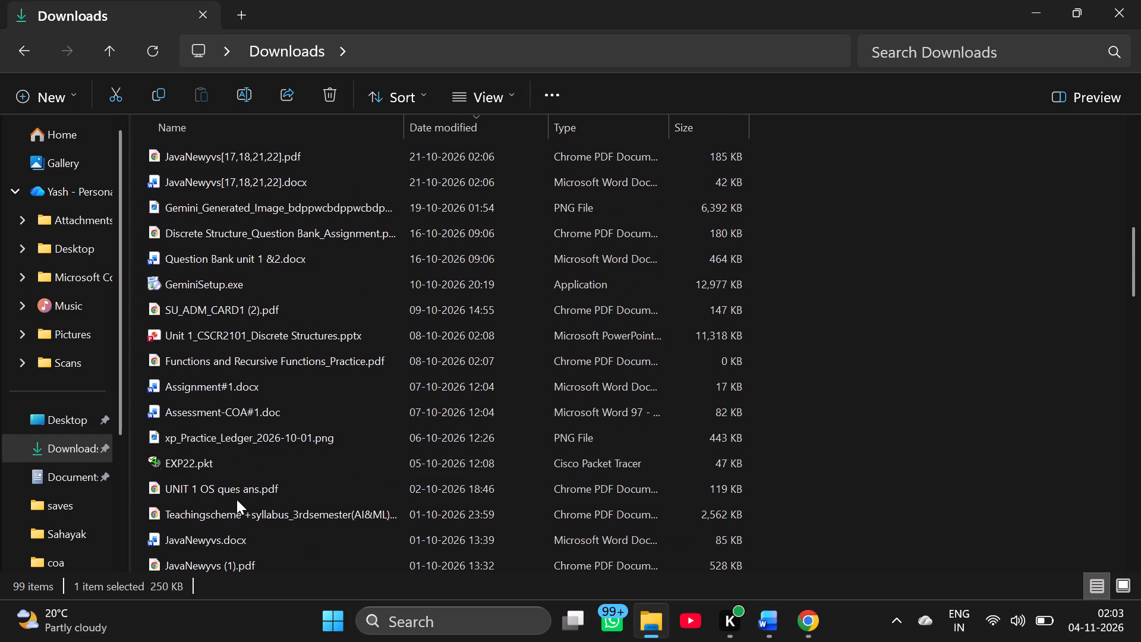
{"action": "scroll", "coordinate": [253, 484], "scroll_direction": "down", "scroll_amount": 2}
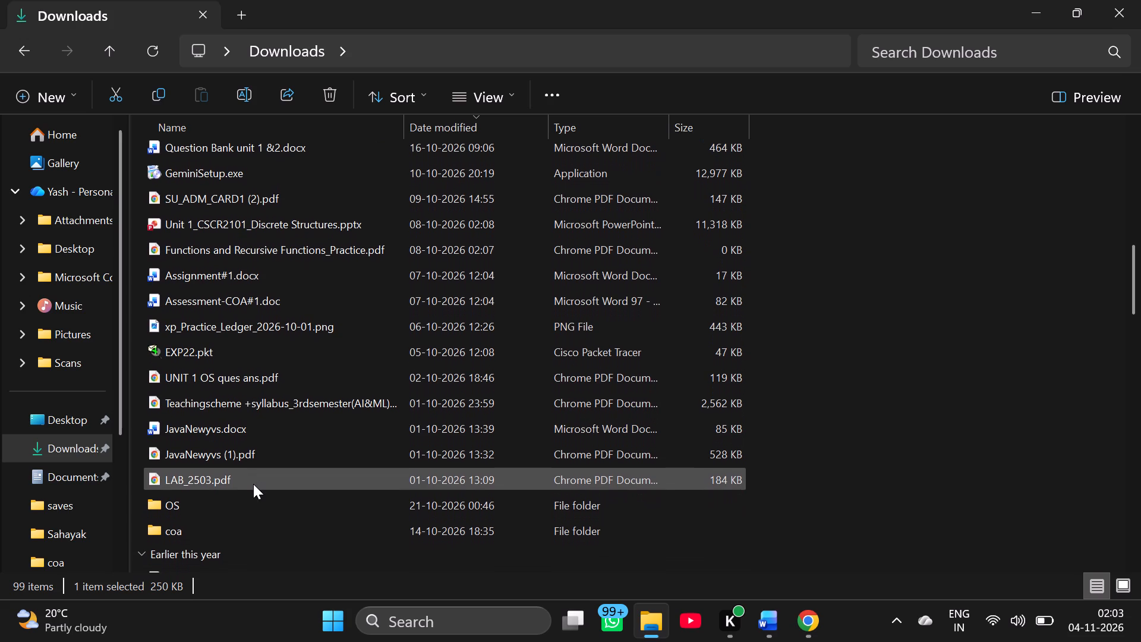
{"action": "double_click", "coordinate": [253, 484]}
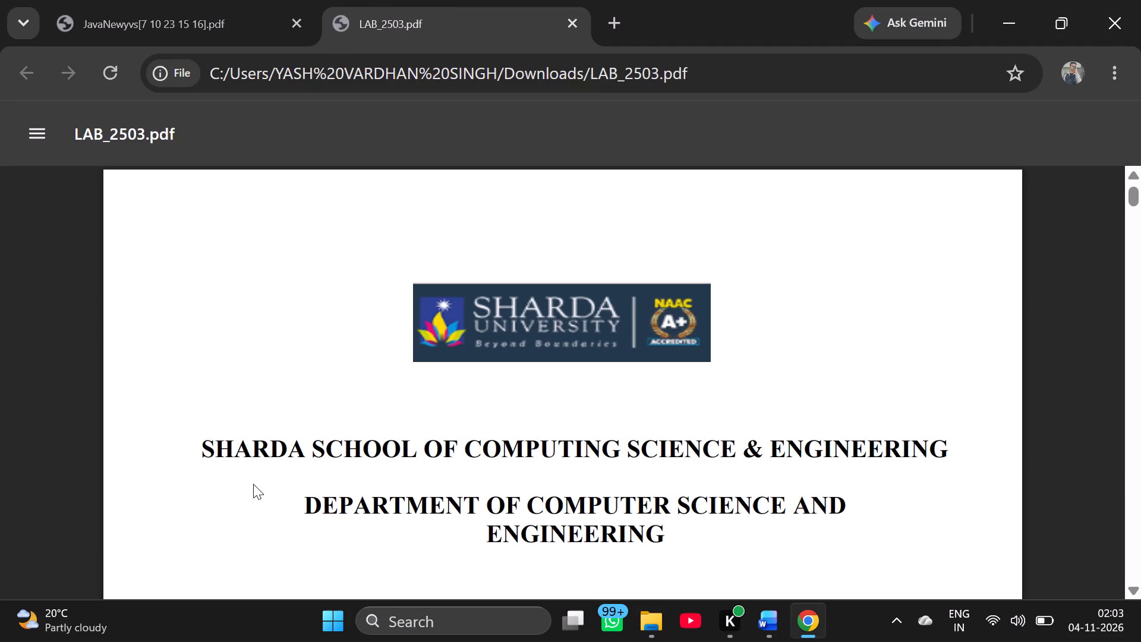
Examine the numbered experiment list in the lab manual, going back from Experiment 29 to the statements around Experiments 13 and 14.
{"action": "scroll", "coordinate": [426, 480], "scroll_direction": "down", "scroll_amount": 4}
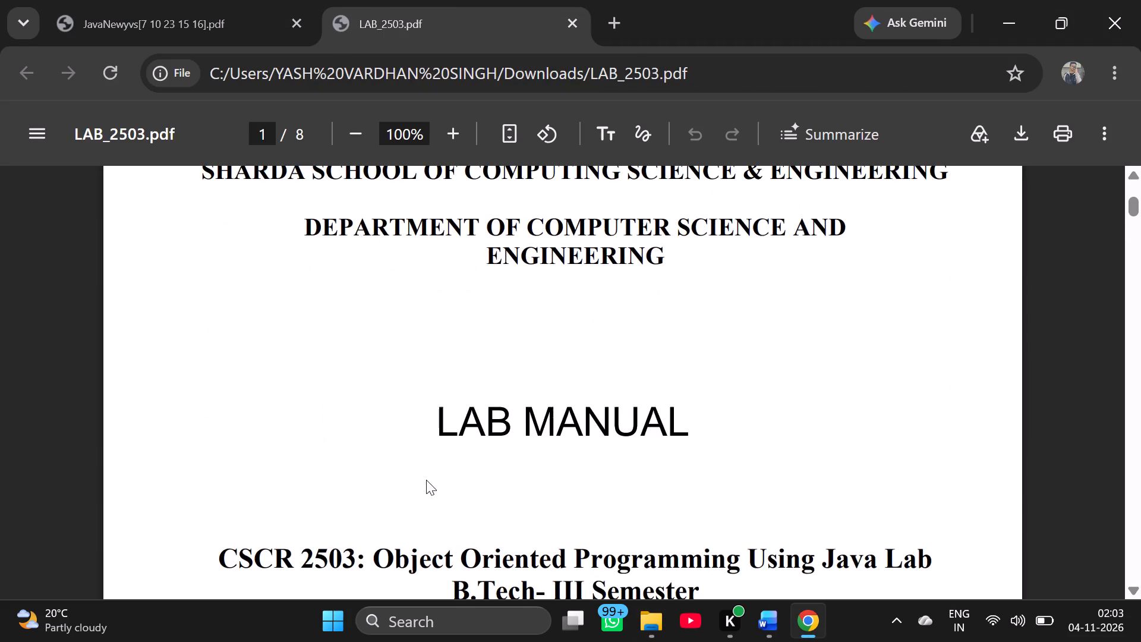
{"action": "scroll", "coordinate": [426, 480], "scroll_direction": "down", "scroll_amount": 3}
{"action": "scroll", "coordinate": [426, 480], "scroll_direction": "up", "scroll_amount": 1}
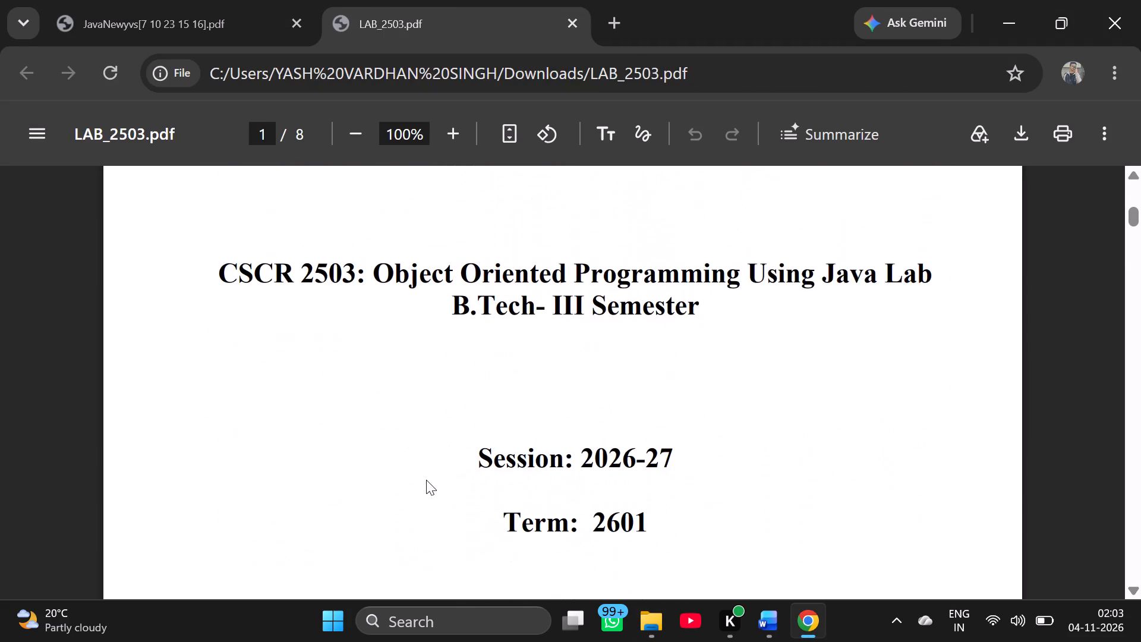
{"action": "scroll", "coordinate": [426, 480], "scroll_direction": "down", "scroll_amount": 14}
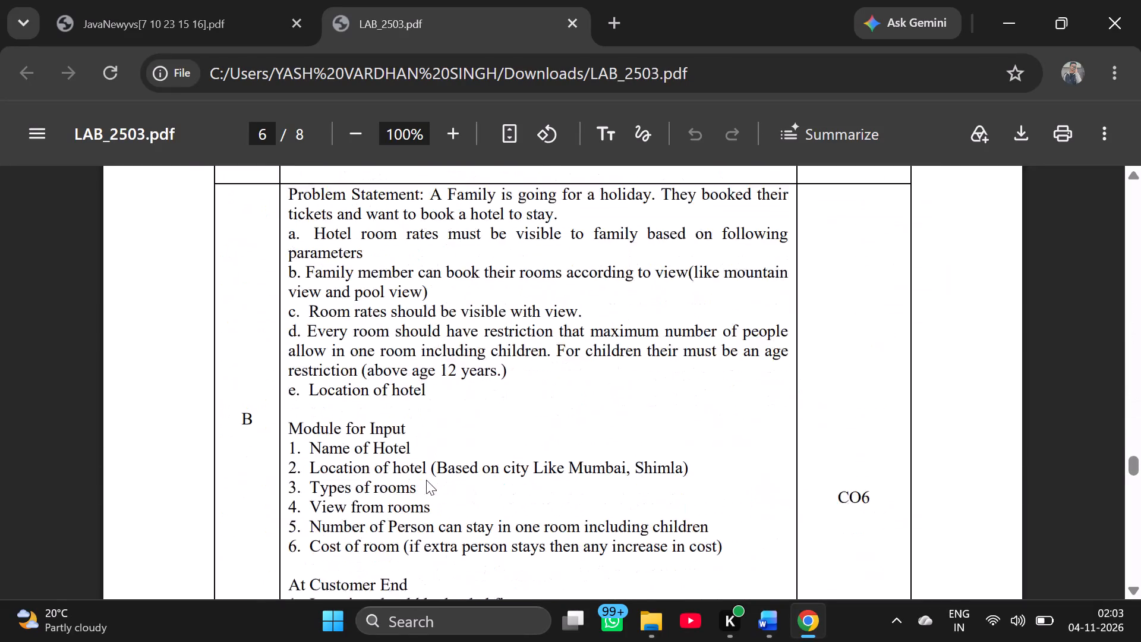
{"action": "scroll", "coordinate": [426, 480], "scroll_direction": "up", "scroll_amount": 4}
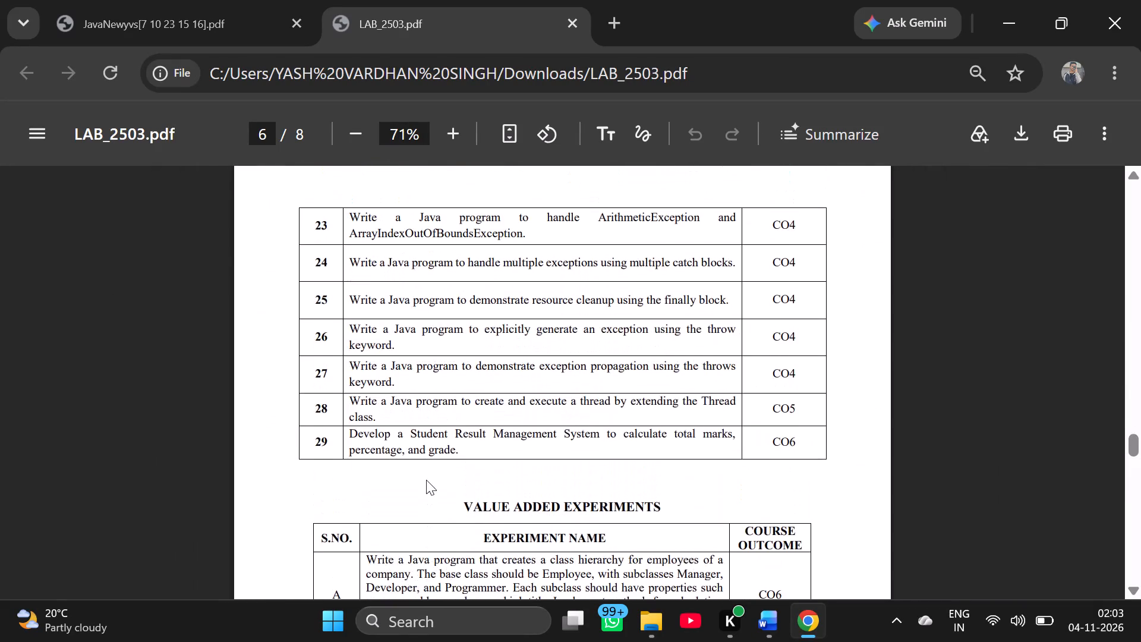
{"action": "scroll", "coordinate": [426, 480], "scroll_direction": "up", "scroll_amount": 5}
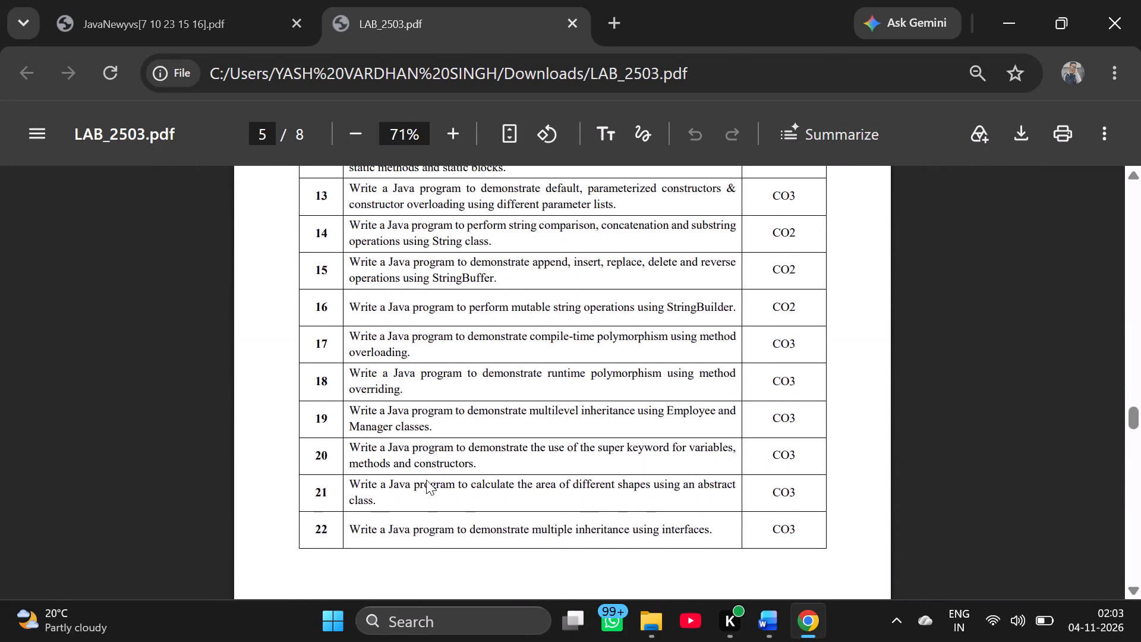
{"action": "scroll", "coordinate": [426, 480], "scroll_direction": "up", "scroll_amount": 2}
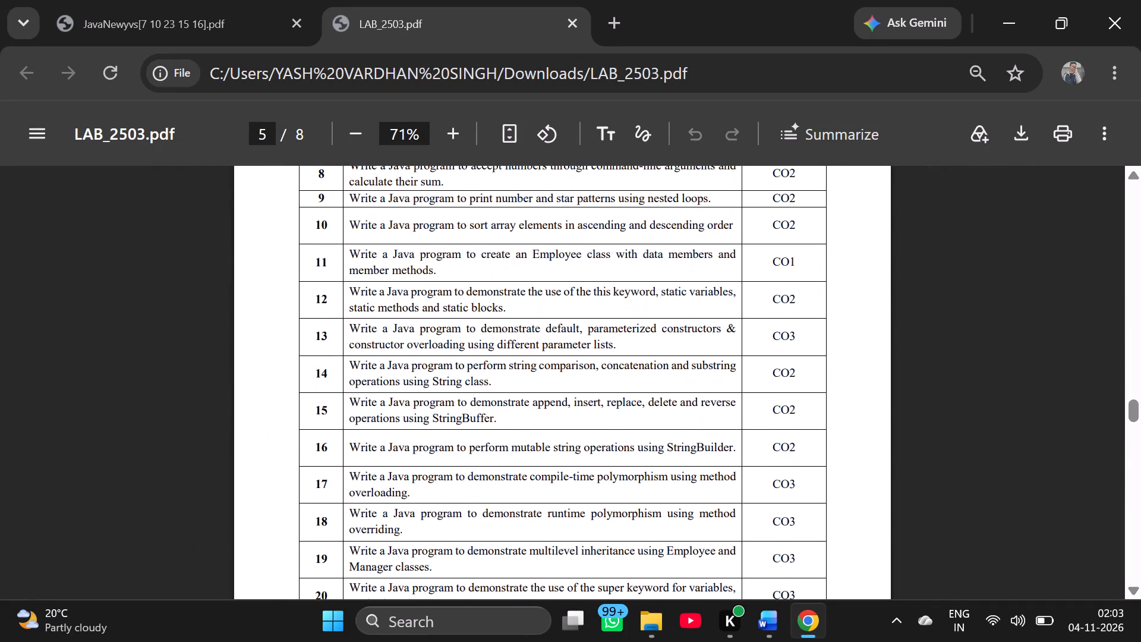
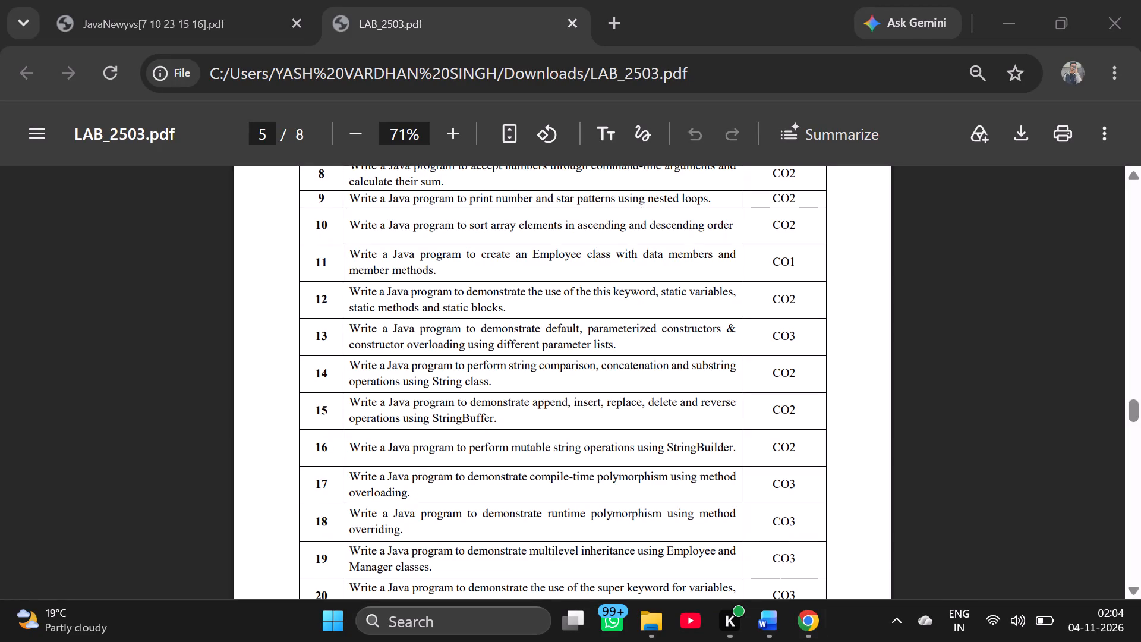
Switch from the lab manual back to JavaaNewyvs last.docx and delete all content from the Experiment 14 heading through the end of Experiment 19.
{"action": "left_click", "coordinate": [783, 616]}
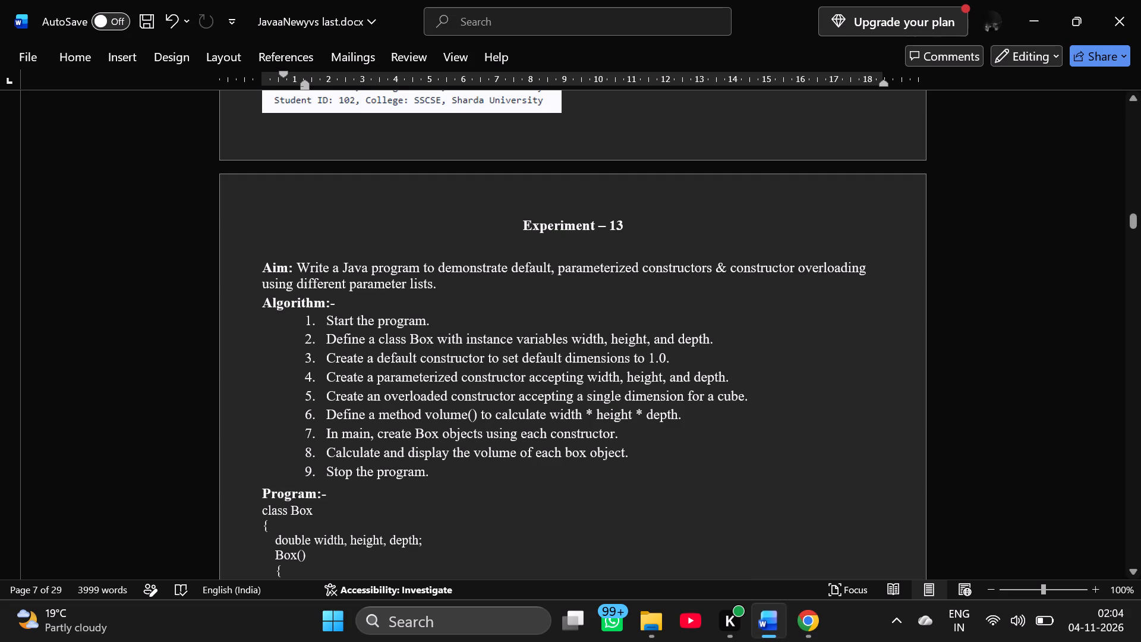
{"action": "left_click", "coordinate": [789, 619]}
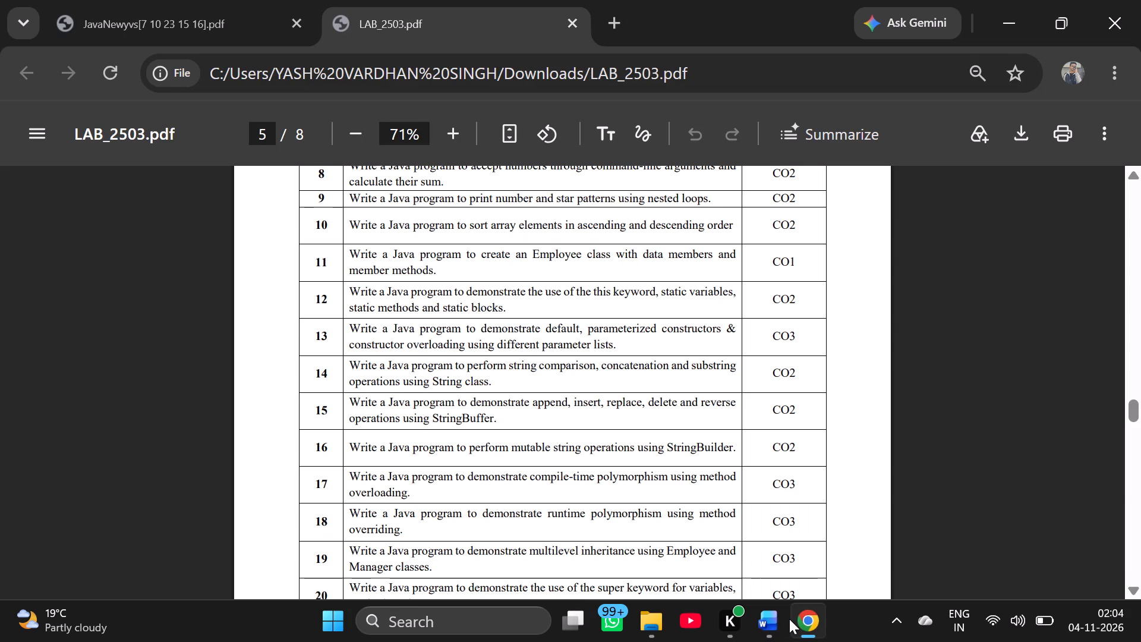
{"action": "left_click", "coordinate": [757, 620]}
{"action": "left_click", "coordinate": [865, 532]}
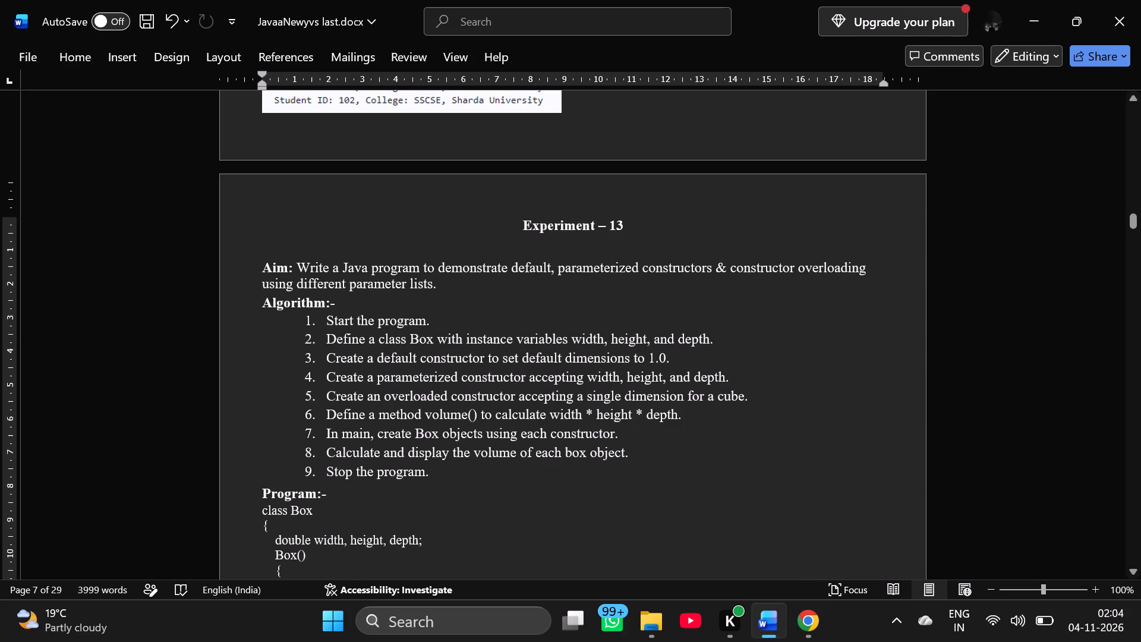
{"action": "scroll", "coordinate": [865, 532], "scroll_direction": "down", "scroll_amount": 4}
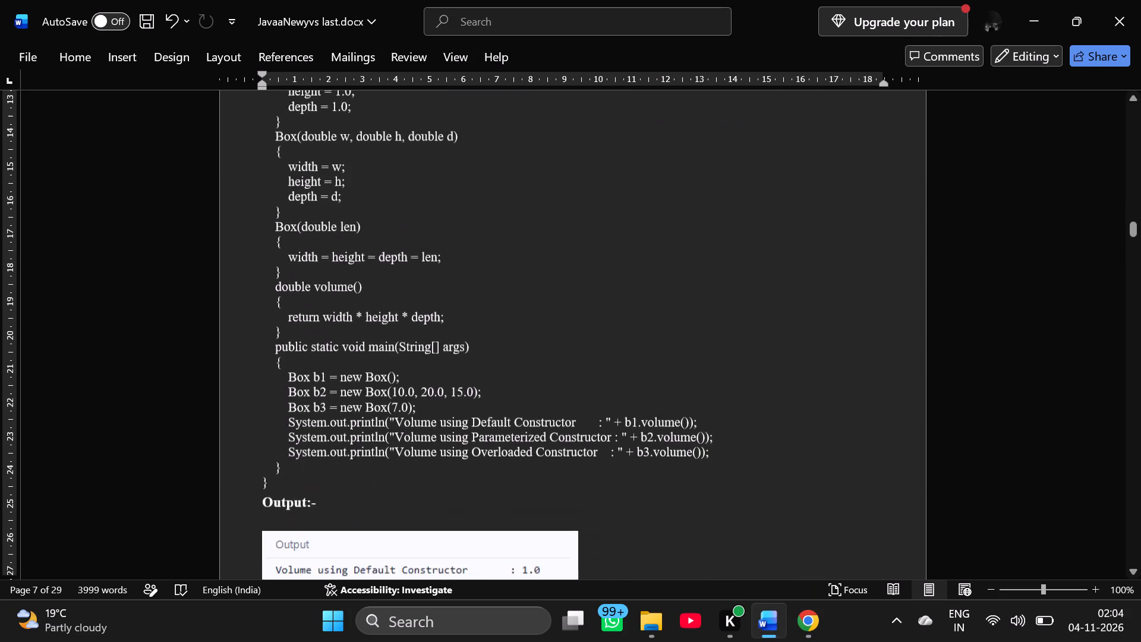
{"action": "scroll", "coordinate": [865, 532], "scroll_direction": "down", "scroll_amount": 3}
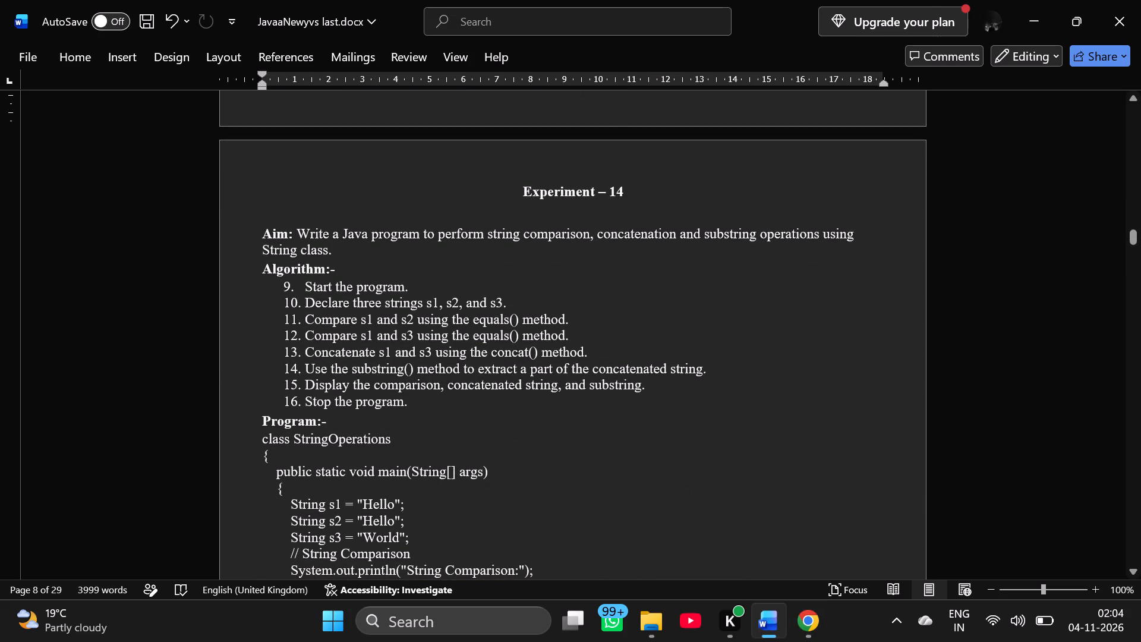
{"action": "left_click_drag", "start_coordinate": [506, 179], "coordinate": [603, 404]}
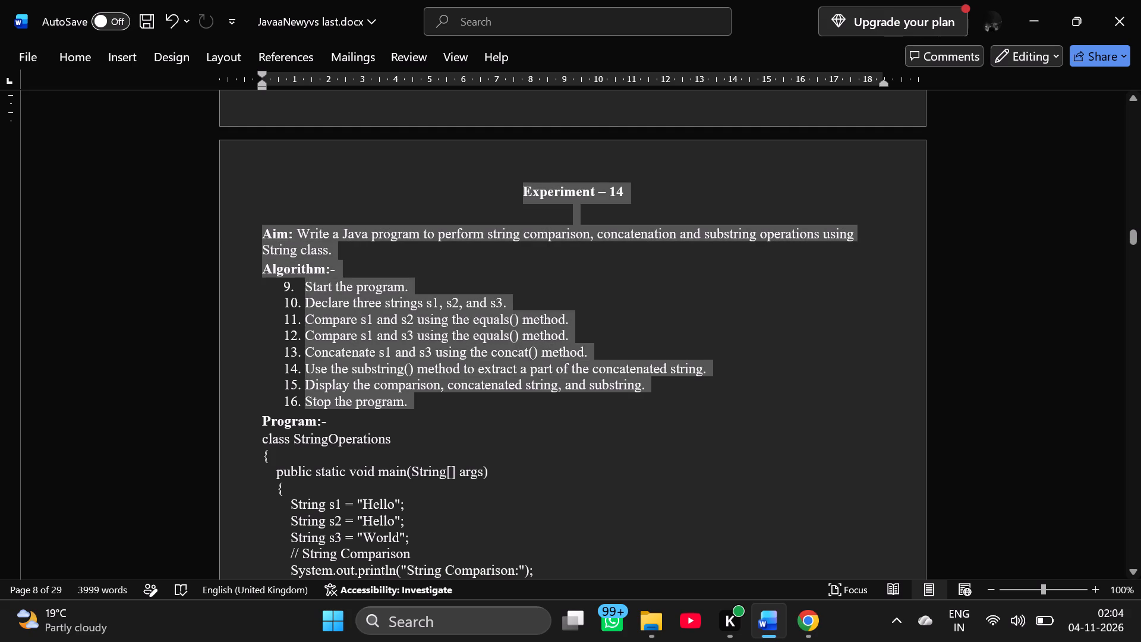
{"action": "left_click_drag", "start_coordinate": [603, 404], "coordinate": [628, 641]}
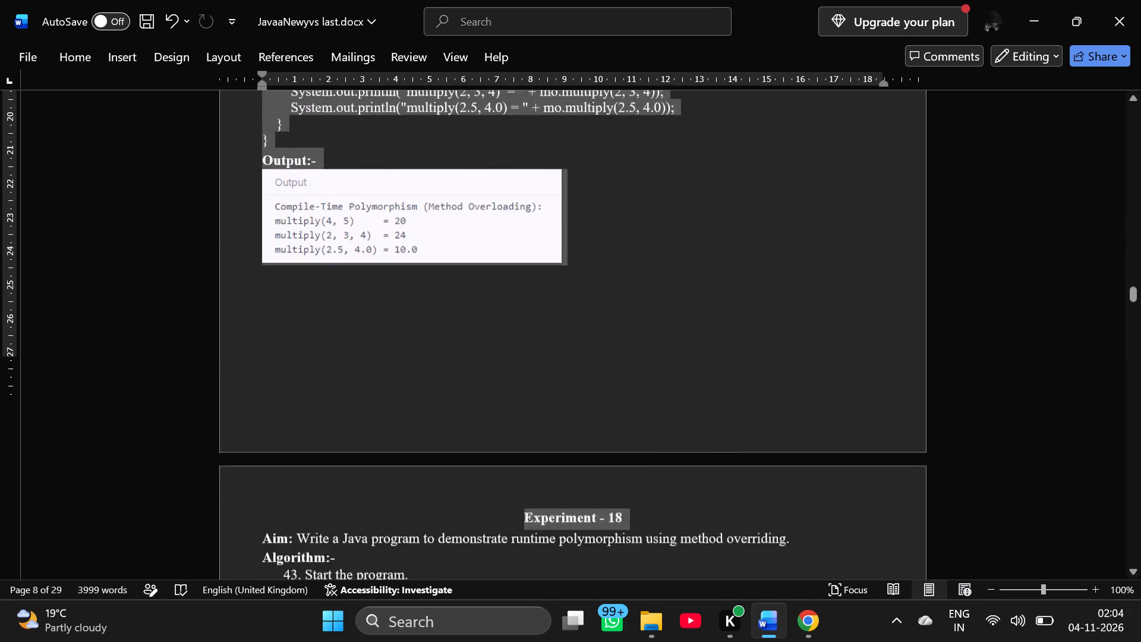
{"action": "left_click_drag", "start_coordinate": [628, 641], "coordinate": [625, 567]}
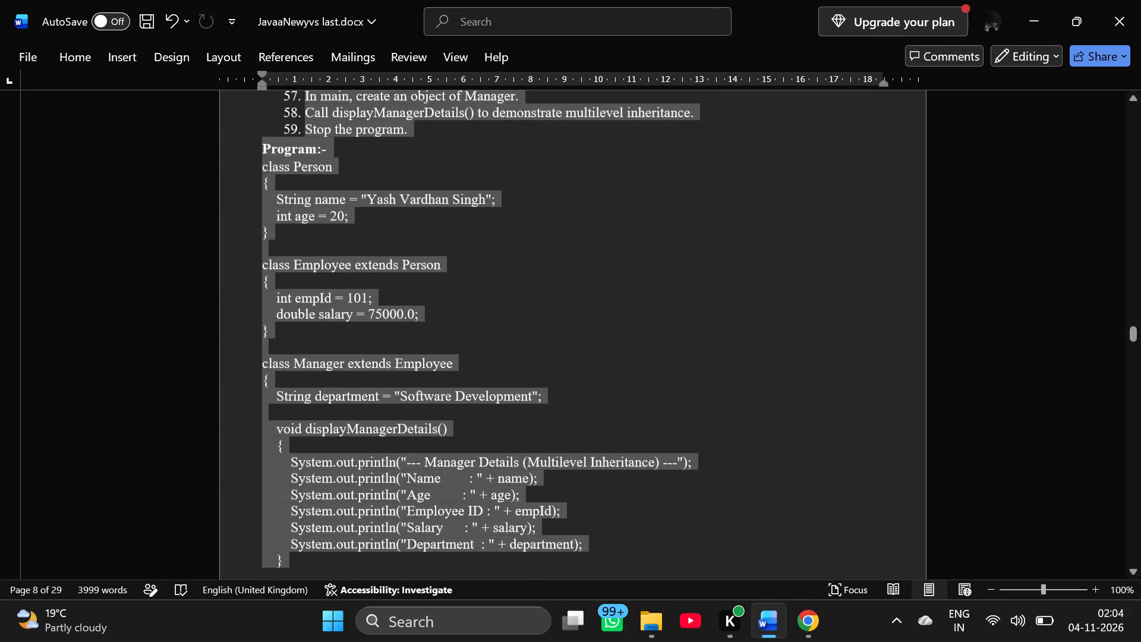
{"action": "left_click_drag", "start_coordinate": [625, 567], "coordinate": [711, 151]}
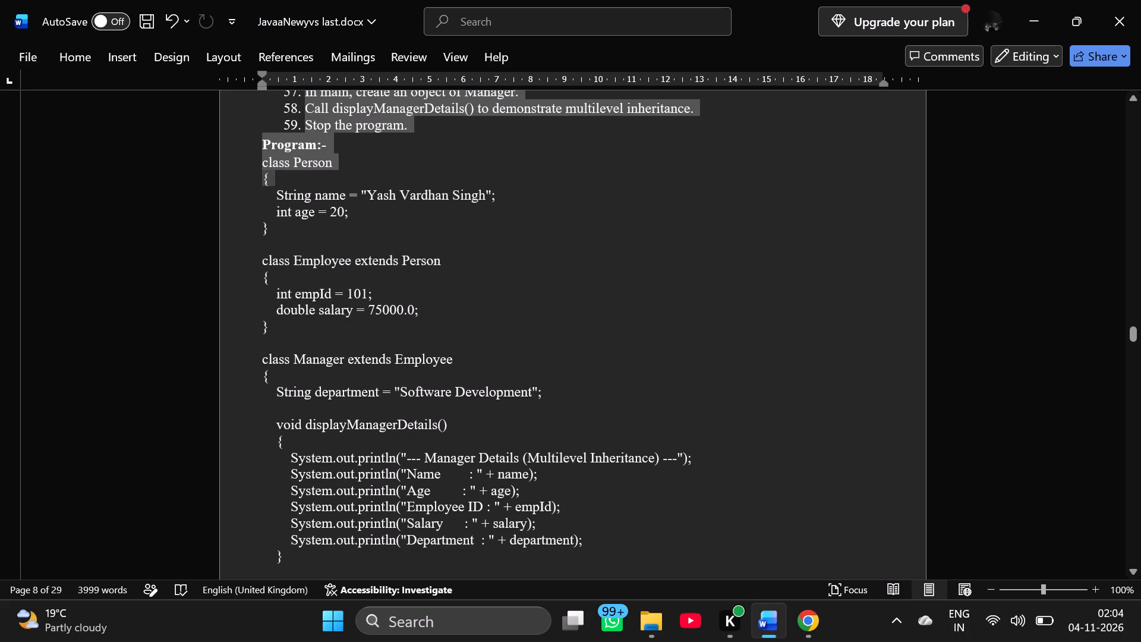
{"action": "left_click_drag", "start_coordinate": [711, 151], "coordinate": [641, 479]}
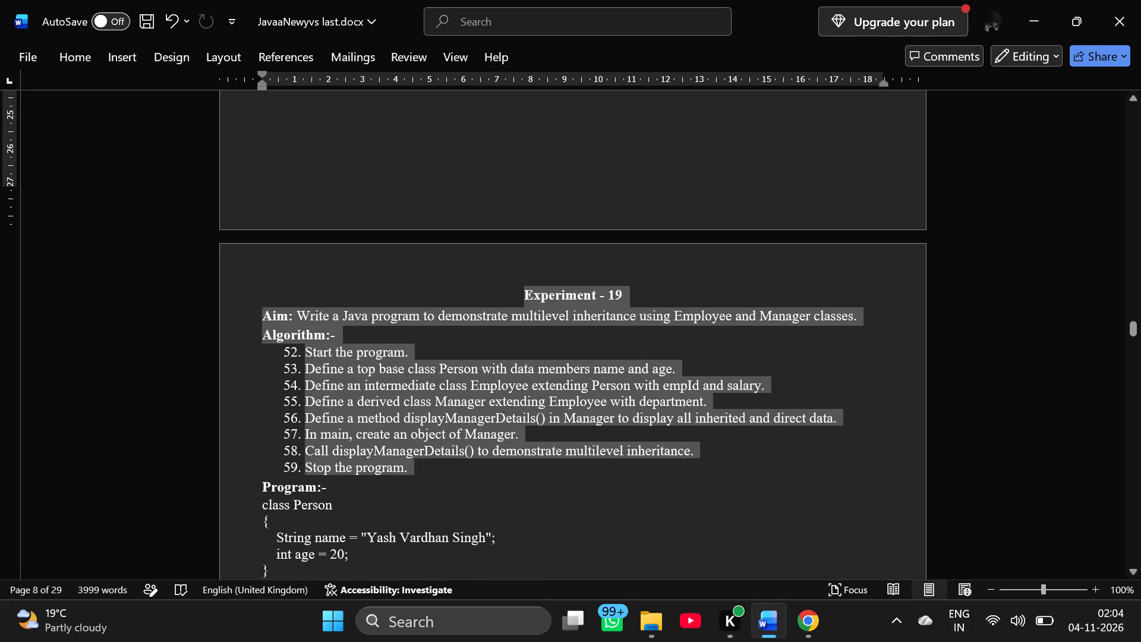
{"action": "left_click_drag", "start_coordinate": [641, 479], "coordinate": [661, 565]}
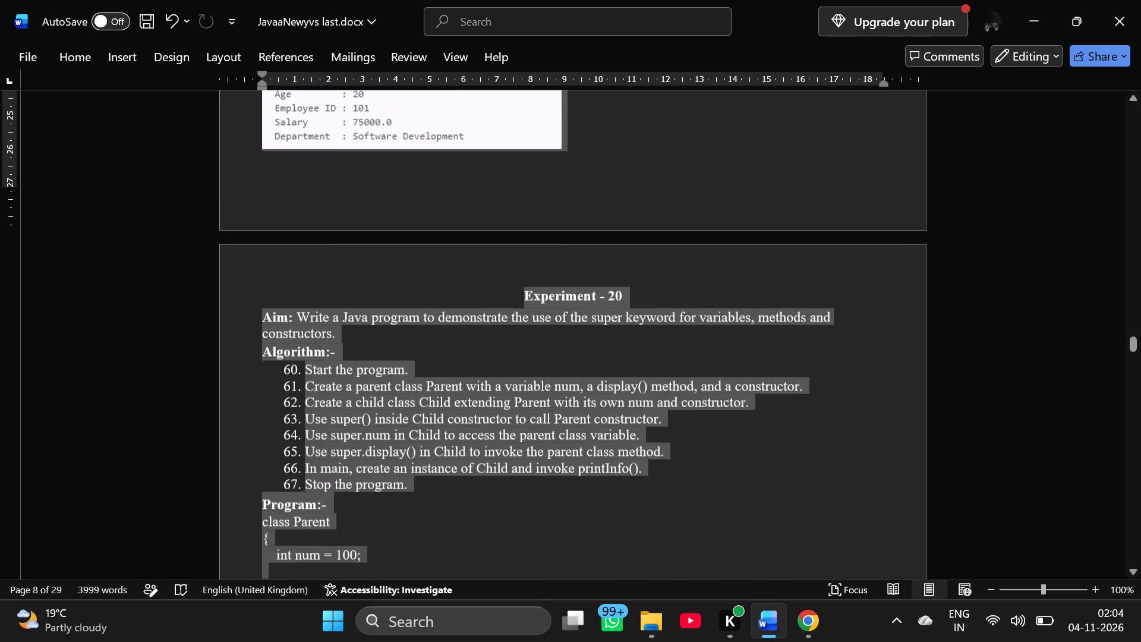
{"action": "left_click_drag", "start_coordinate": [661, 565], "coordinate": [657, 143]}
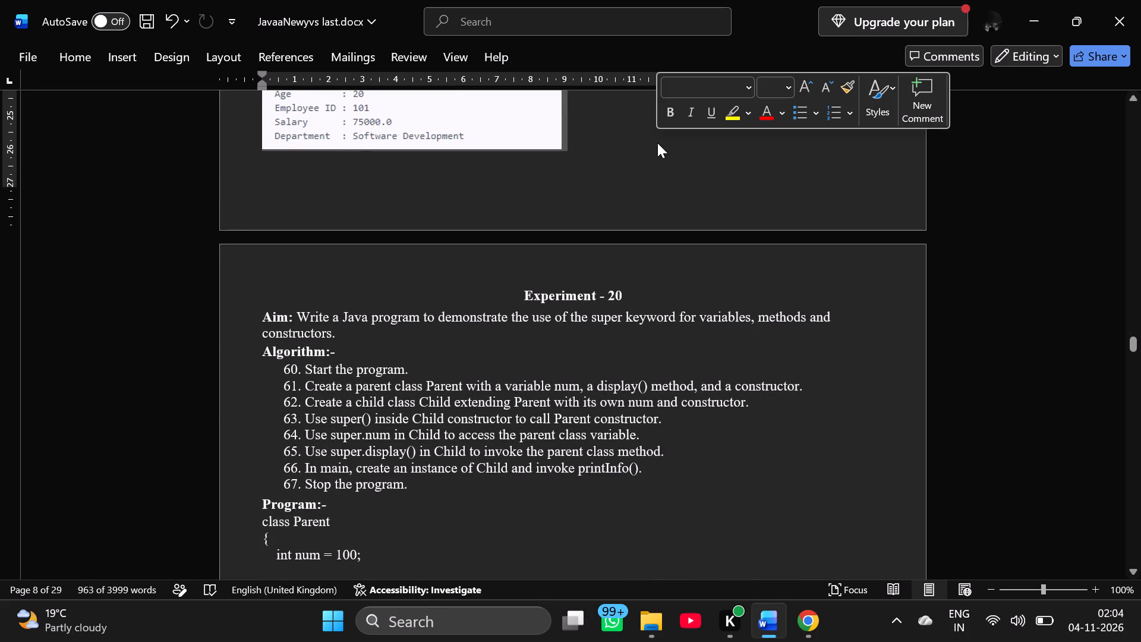
{"action": "key", "text": "Delete"}
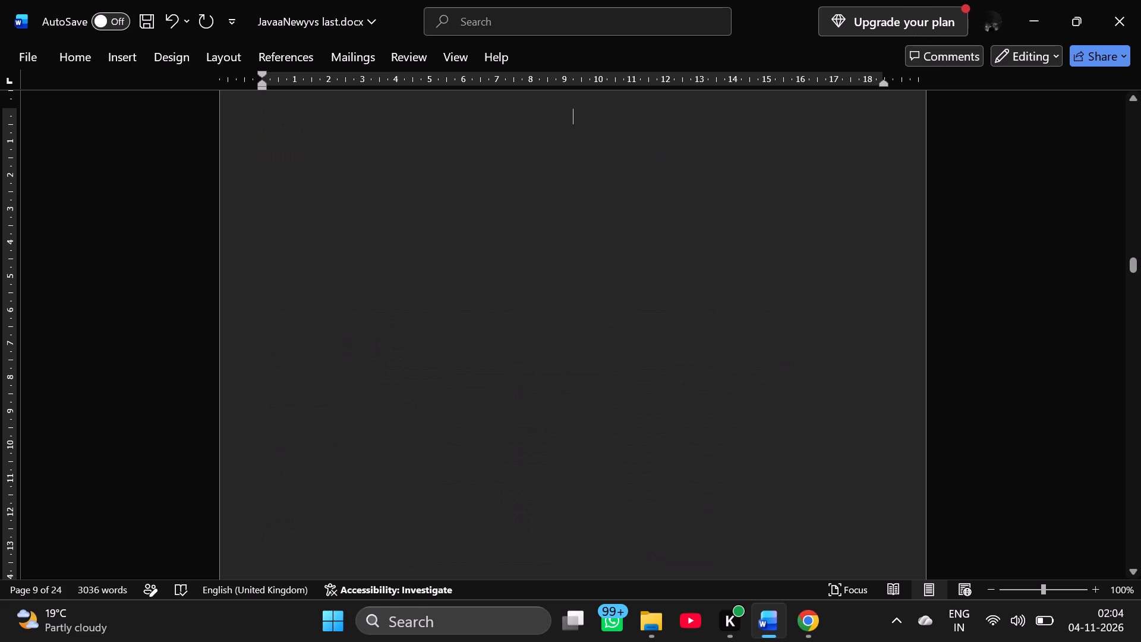
Examine the pages from Experiment 12 through Experiment 20 to check the layout around the deleted experiments.
{"action": "scroll", "coordinate": [657, 143], "scroll_direction": "up", "scroll_amount": 3}
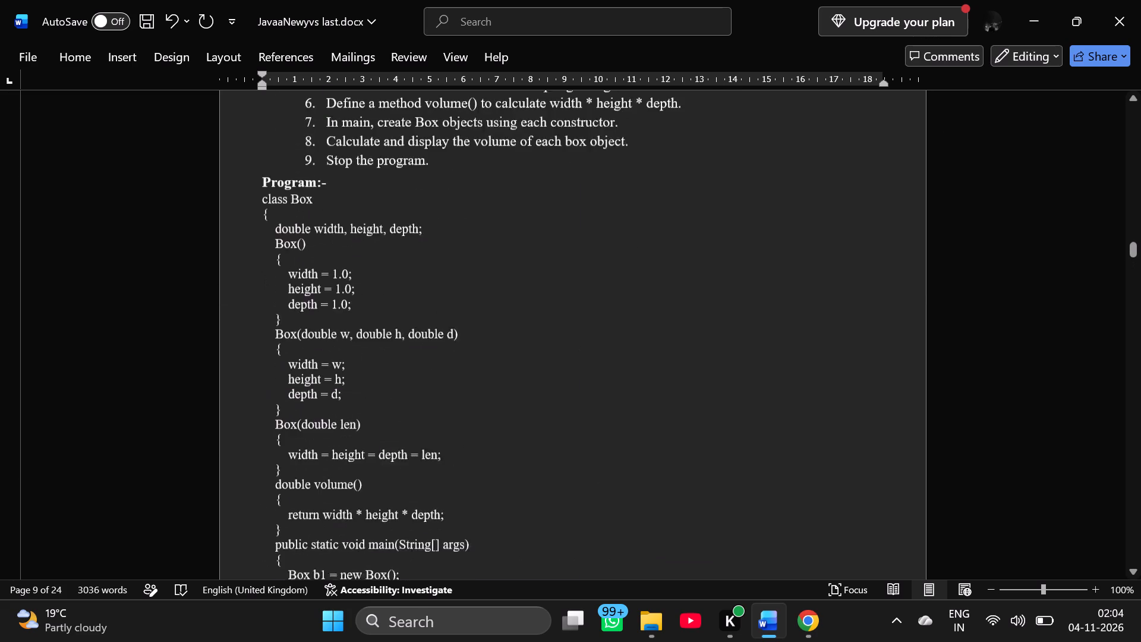
{"action": "scroll", "coordinate": [657, 143], "scroll_direction": "up", "scroll_amount": 4}
{"action": "scroll", "coordinate": [657, 143], "scroll_direction": "down", "scroll_amount": 1}
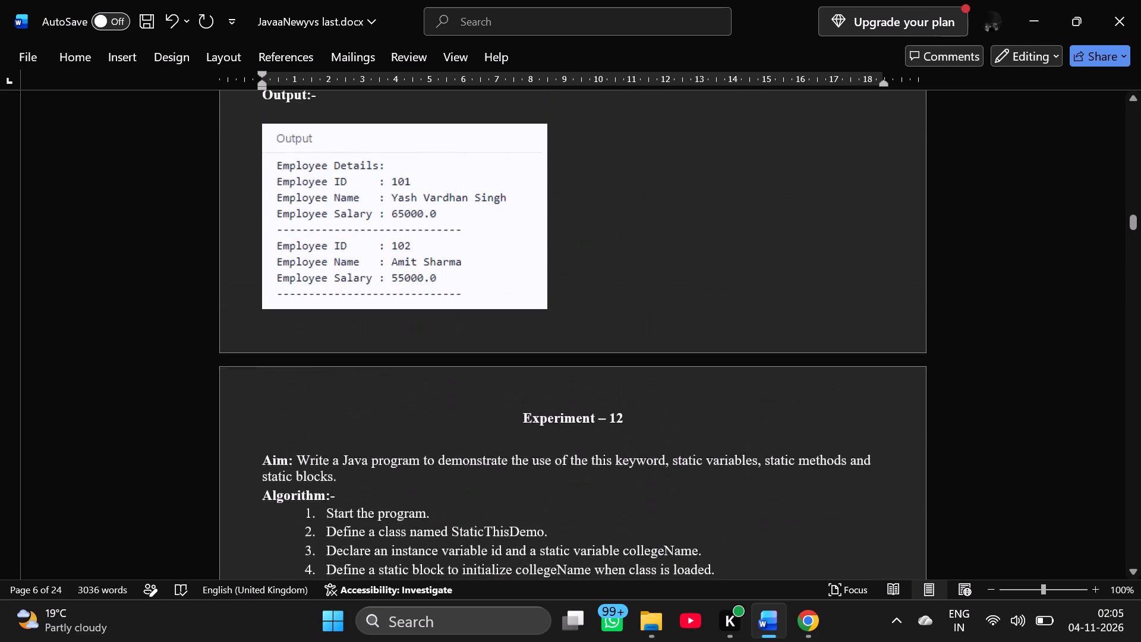
{"action": "scroll", "coordinate": [657, 143], "scroll_direction": "down", "scroll_amount": 5}
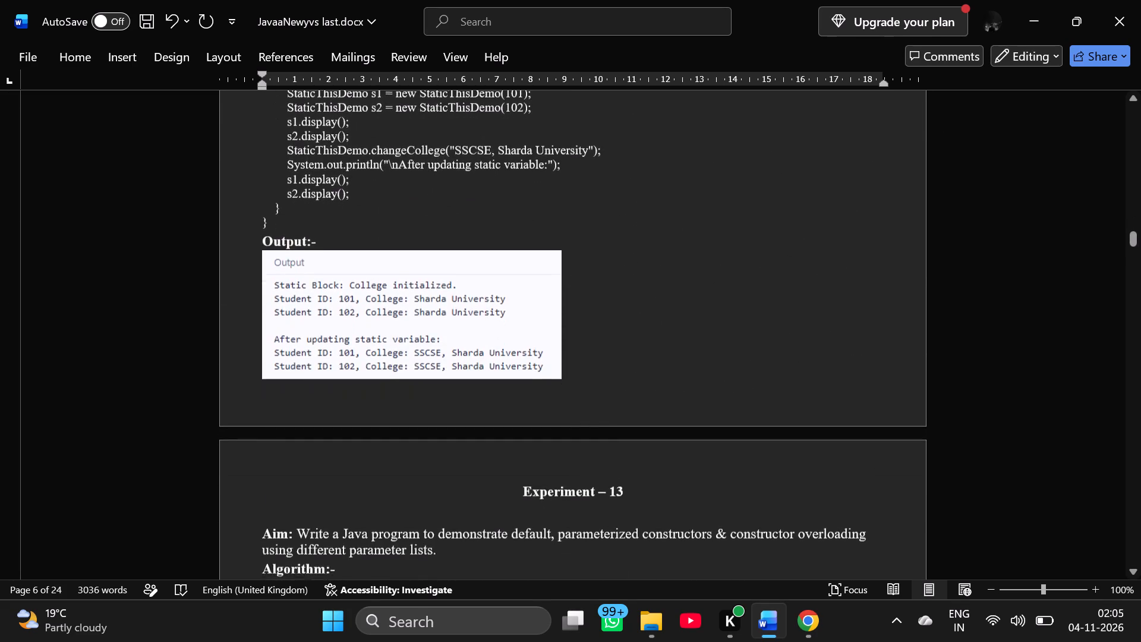
{"action": "scroll", "coordinate": [657, 143], "scroll_direction": "down", "scroll_amount": 5}
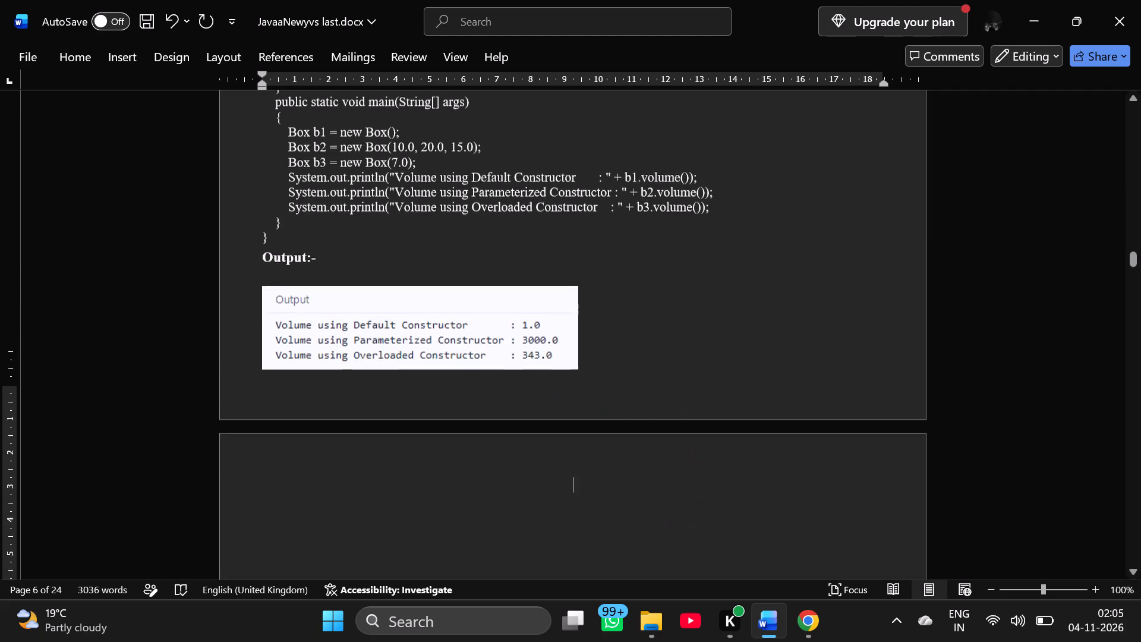
{"action": "scroll", "coordinate": [657, 143], "scroll_direction": "down", "scroll_amount": 7}
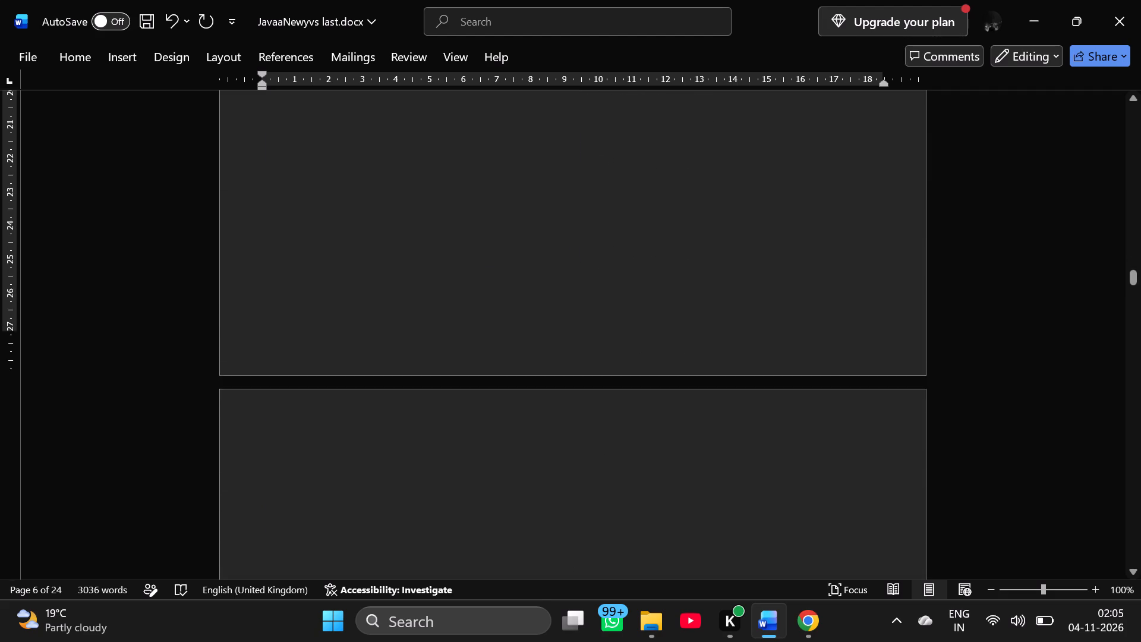
{"action": "scroll", "coordinate": [657, 143], "scroll_direction": "down", "scroll_amount": 4}
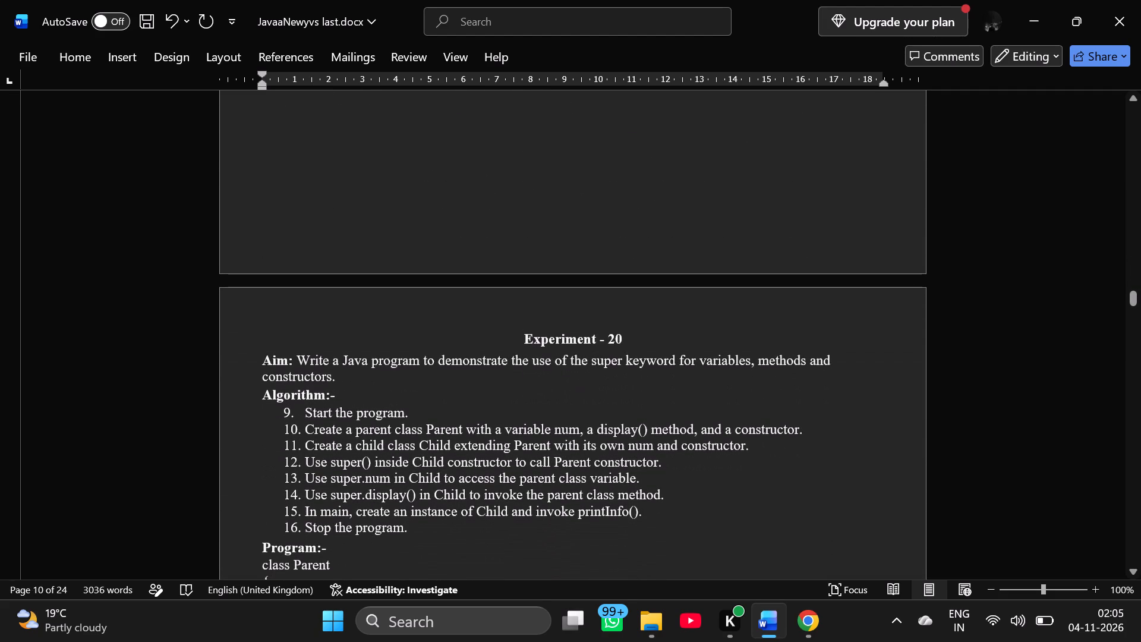
Delete one of the empty pages between Experiment 13 and Experiment 20.
{"action": "scroll", "coordinate": [657, 143], "scroll_direction": "down", "scroll_amount": 3, "text": "ctrl"}
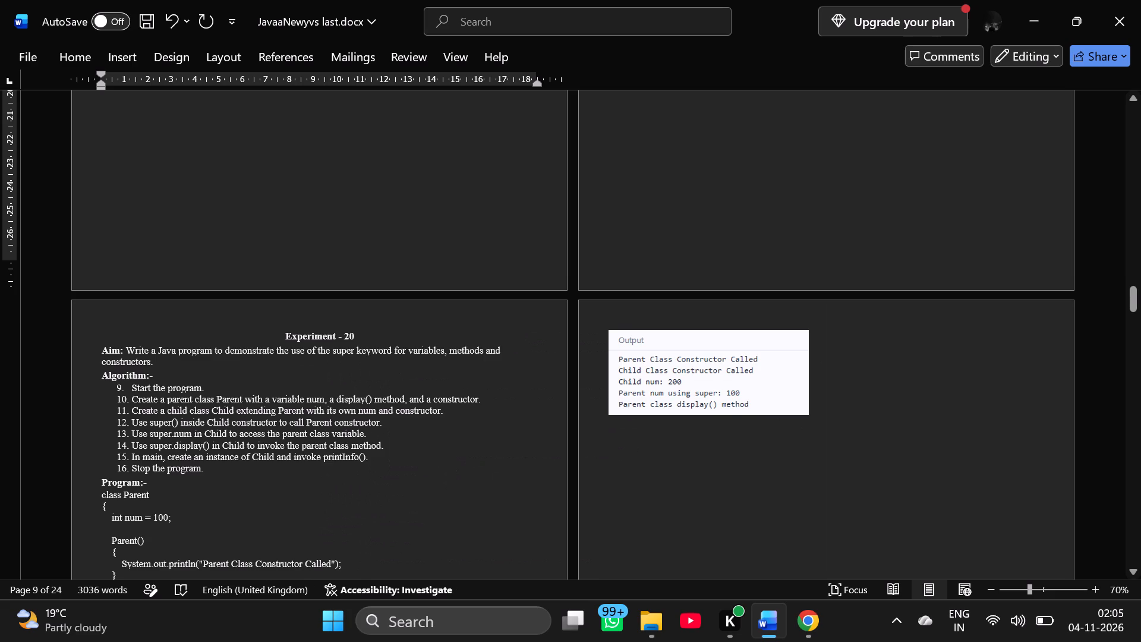
{"action": "scroll", "coordinate": [657, 143], "scroll_direction": "down", "scroll_amount": 3, "text": "ctrl"}
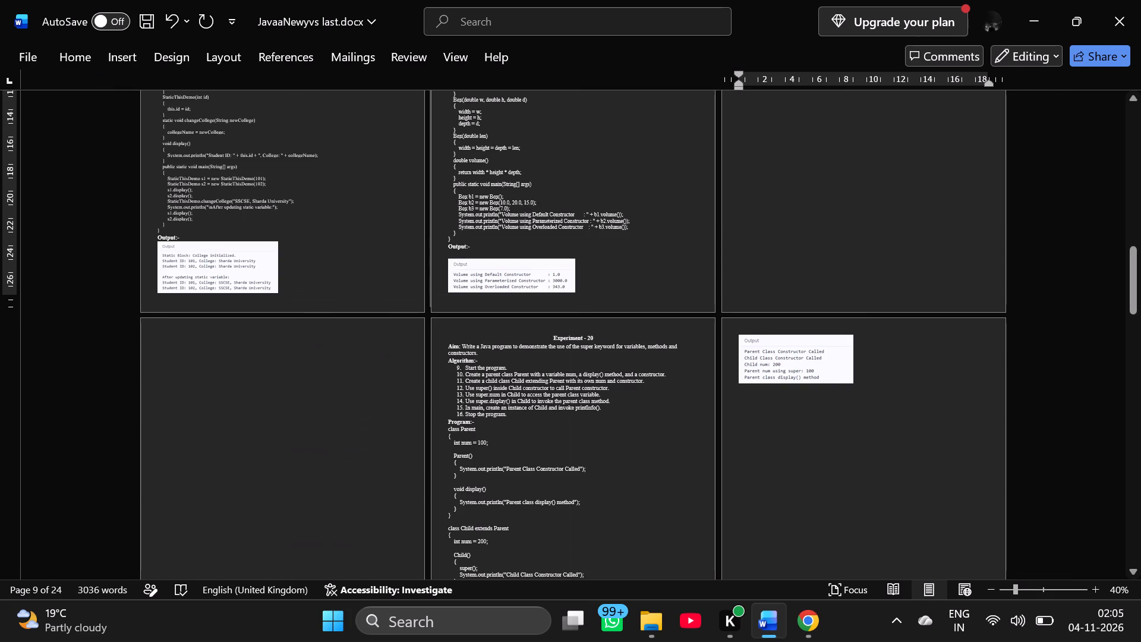
{"action": "scroll", "coordinate": [660, 203], "scroll_direction": "down", "scroll_amount": 3, "text": "ctrl"}
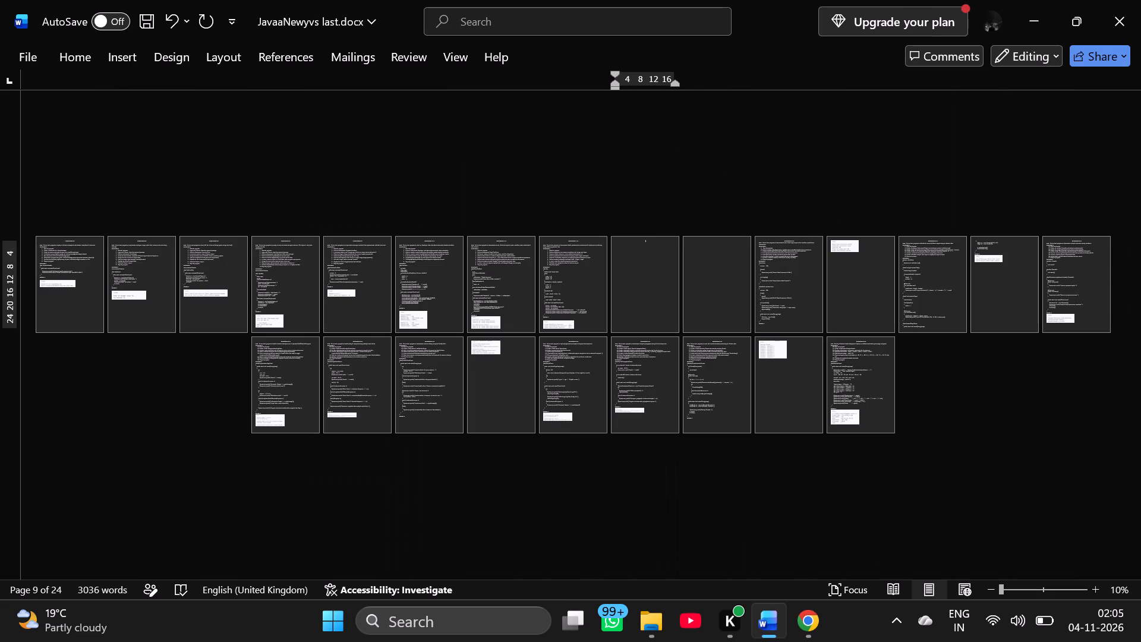
{"action": "scroll", "coordinate": [633, 244], "scroll_direction": "up", "scroll_amount": 2, "text": "ctrl"}
{"action": "scroll", "coordinate": [633, 244], "scroll_direction": "down", "scroll_amount": 2, "text": "ctrl"}
{"action": "left_click_drag", "start_coordinate": [626, 254], "coordinate": [666, 287]}
{"action": "left_click_drag", "start_coordinate": [666, 287], "coordinate": [708, 301]}
{"action": "left_click_drag", "start_coordinate": [625, 275], "coordinate": [645, 296]}
{"action": "left_click_drag", "start_coordinate": [645, 296], "coordinate": [671, 310]}
{"action": "left_click", "coordinate": [671, 310]}
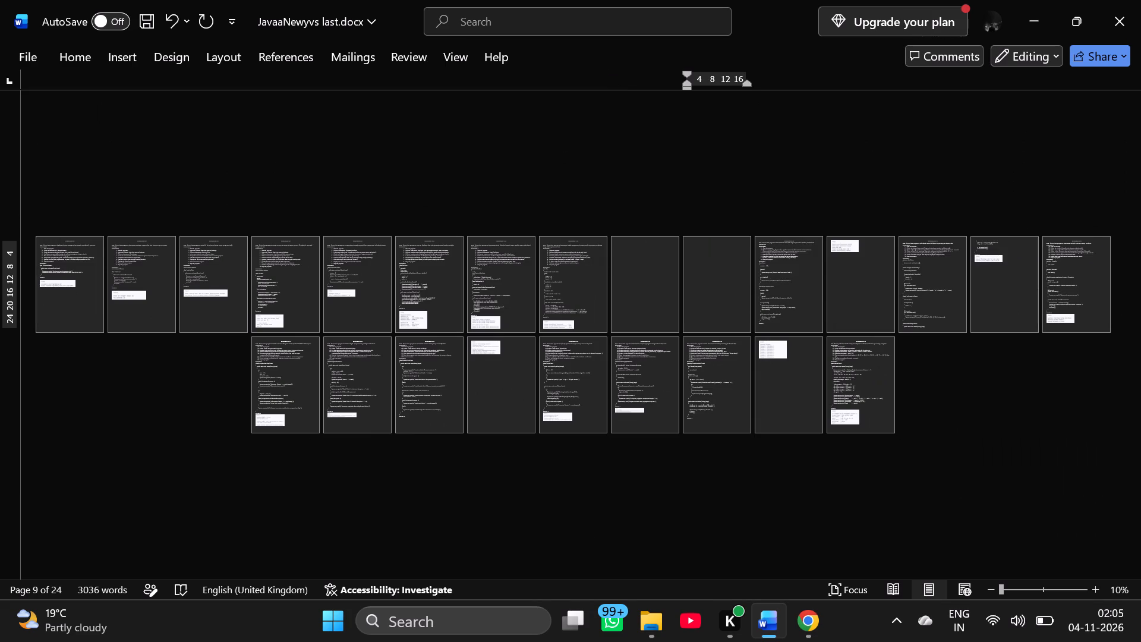
{"action": "left_click_drag", "start_coordinate": [623, 252], "coordinate": [656, 285]}
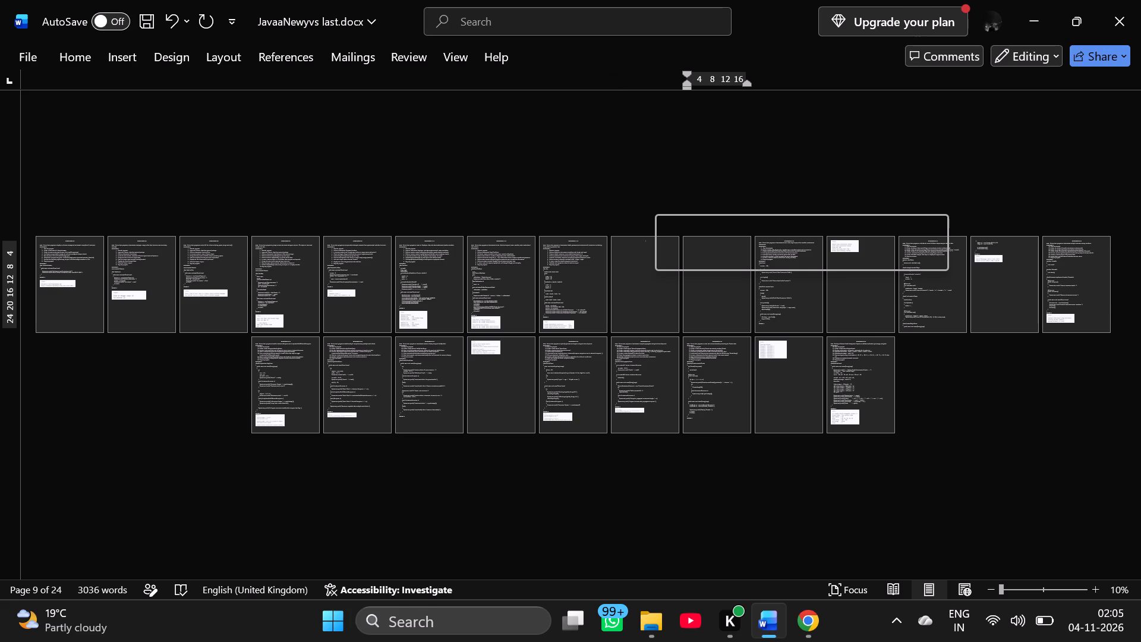
{"action": "key", "text": "Delete"}
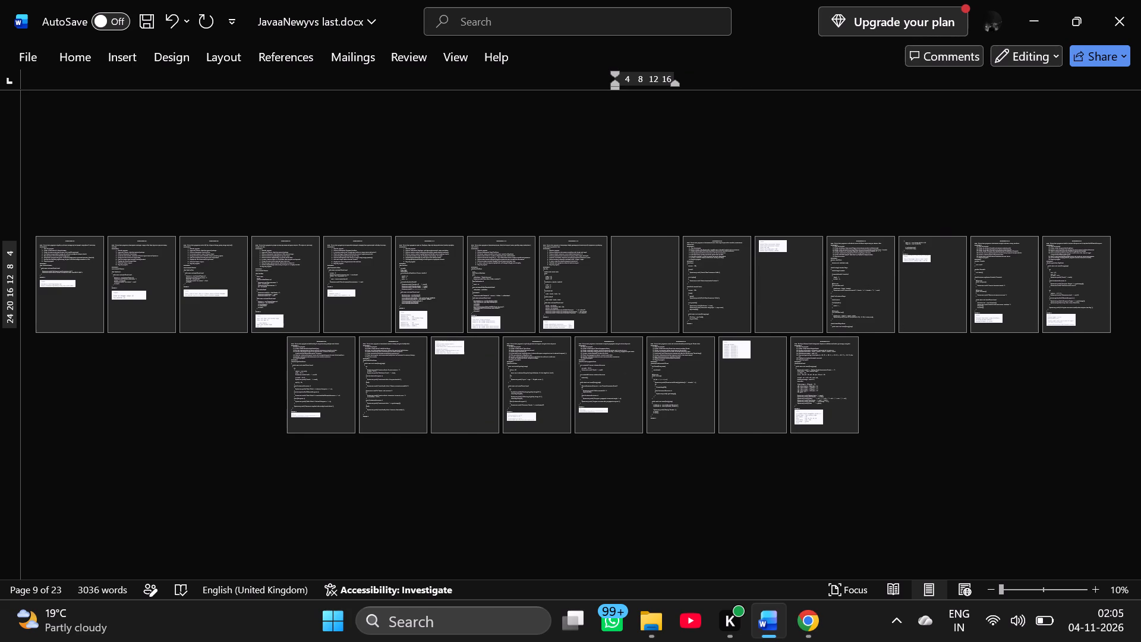
Delete the remaining empty page between Experiment 13 and Experiment 20.
{"action": "left_click_drag", "start_coordinate": [622, 256], "coordinate": [652, 298]}
{"action": "left_click_drag", "start_coordinate": [632, 248], "coordinate": [670, 300]}
{"action": "left_click_drag", "start_coordinate": [631, 274], "coordinate": [650, 298]}
{"action": "left_click", "coordinate": [650, 298]}
{"action": "scroll", "coordinate": [650, 298], "scroll_direction": "up", "scroll_amount": 3, "text": "ctrl"}
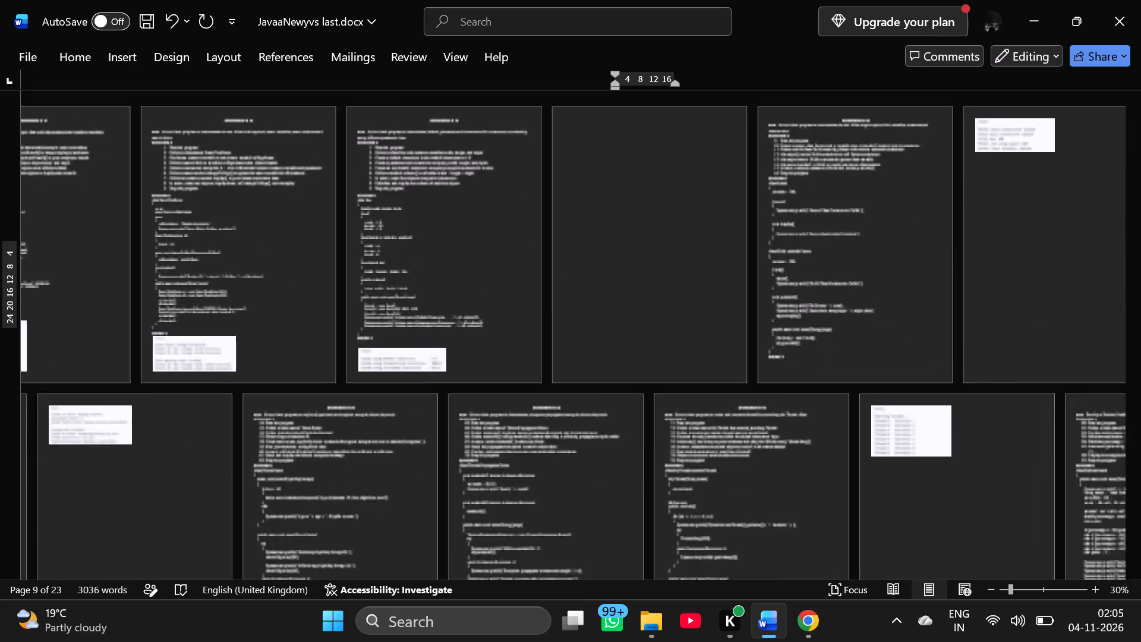
{"action": "scroll", "coordinate": [650, 298], "scroll_direction": "up", "scroll_amount": 2}
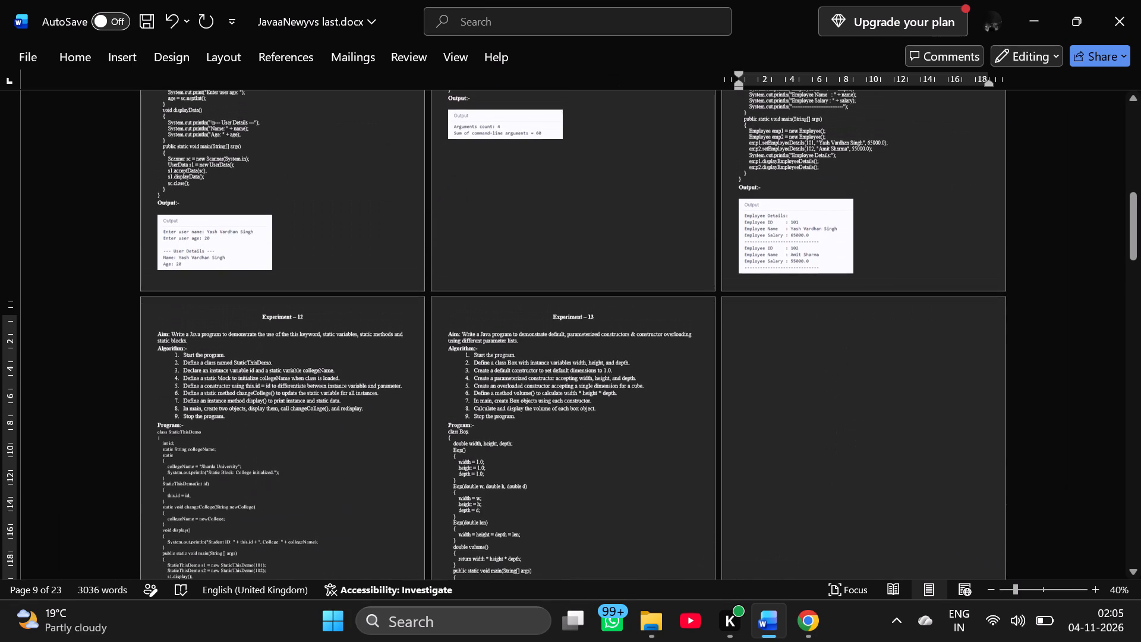
{"action": "scroll", "coordinate": [650, 298], "scroll_direction": "up", "scroll_amount": 1}
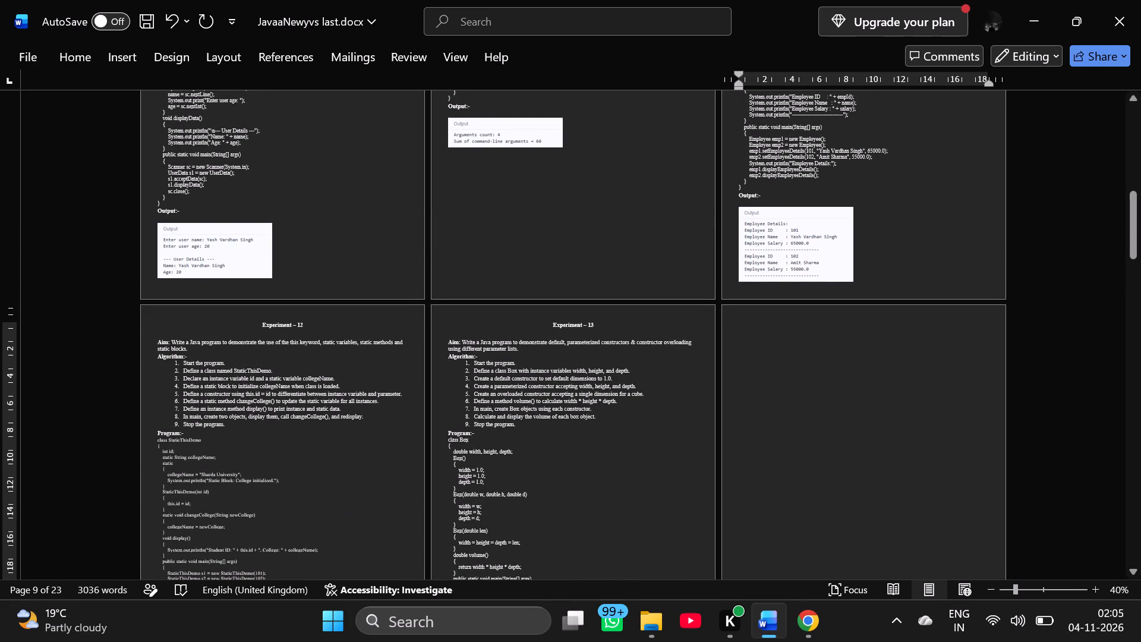
{"action": "scroll", "coordinate": [650, 298], "scroll_direction": "up", "scroll_amount": 2, "text": "ctrl"}
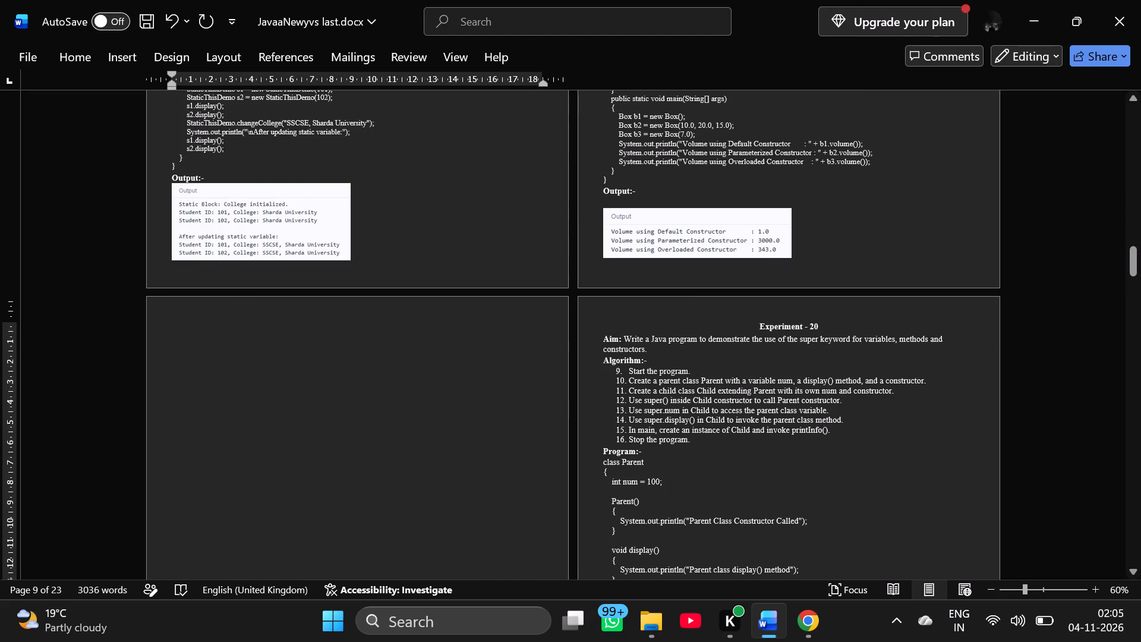
{"action": "scroll", "coordinate": [650, 298], "scroll_direction": "up", "scroll_amount": 3}
{"action": "scroll", "coordinate": [650, 298], "scroll_direction": "down", "scroll_amount": 1}
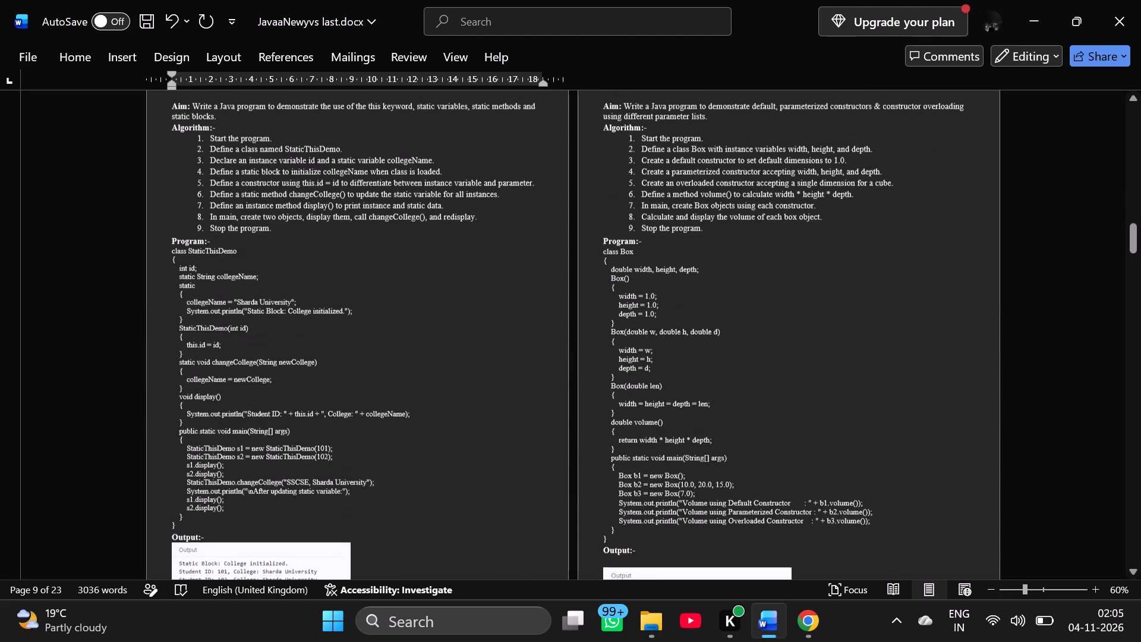
{"action": "scroll", "coordinate": [650, 298], "scroll_direction": "down", "scroll_amount": 3}
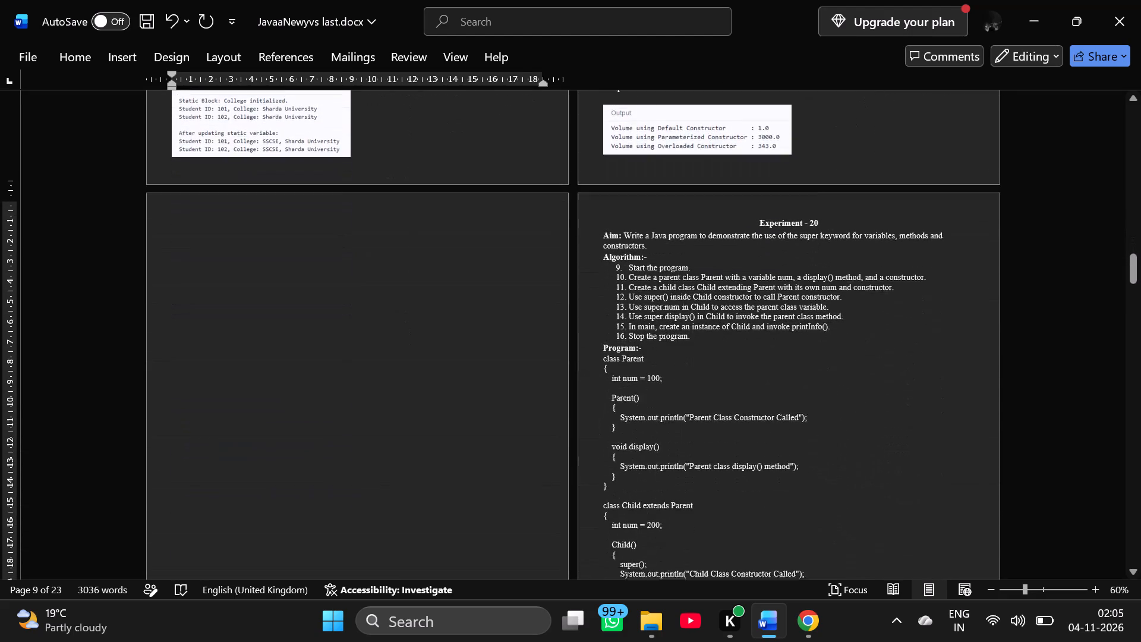
{"action": "scroll", "coordinate": [650, 298], "scroll_direction": "down", "scroll_amount": 1}
{"action": "left_click_drag", "start_coordinate": [216, 187], "coordinate": [398, 382]}
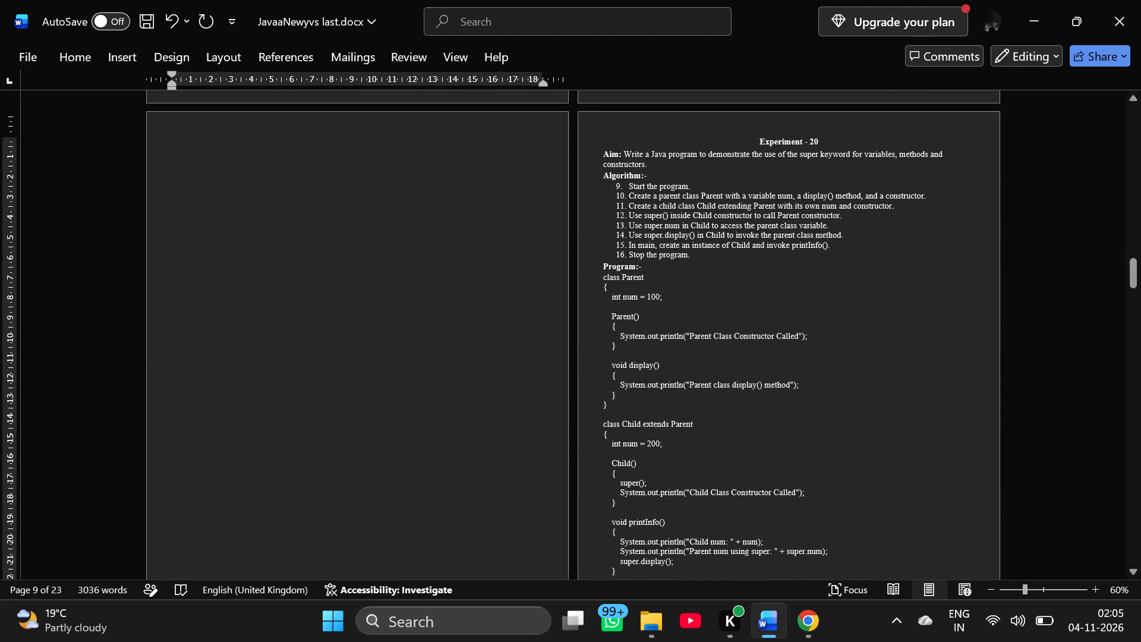
{"action": "left_click_drag", "start_coordinate": [398, 382], "coordinate": [393, 376]}
{"action": "left_click_drag", "start_coordinate": [239, 247], "coordinate": [285, 262]}
{"action": "left_click", "coordinate": [285, 262]}
{"action": "left_click_drag", "start_coordinate": [126, 202], "coordinate": [218, 242]}
{"action": "left_click_drag", "start_coordinate": [105, 229], "coordinate": [305, 313]}
{"action": "key", "text": "Delete"}
Examine the pages of Experiments 12 and 13 and compare their layout with that of Experiment 20.
{"action": "scroll", "coordinate": [305, 313], "scroll_direction": "up", "scroll_amount": 3}
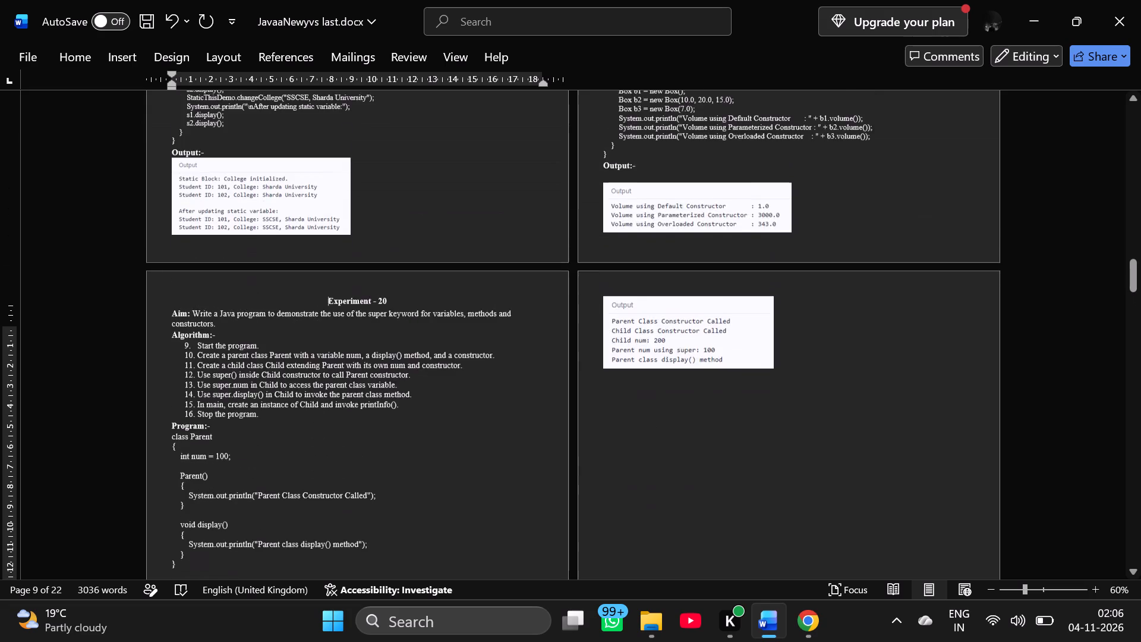
{"action": "scroll", "coordinate": [305, 313], "scroll_direction": "up", "scroll_amount": 2}
{"action": "scroll", "coordinate": [305, 313], "scroll_direction": "down", "scroll_amount": 1}
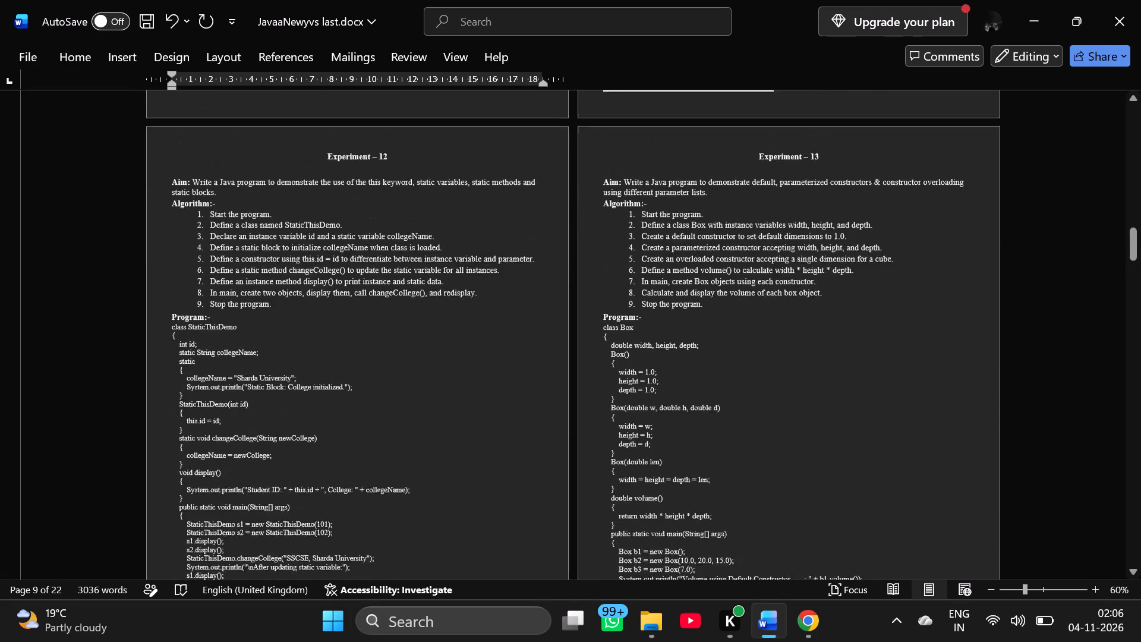
{"action": "scroll", "coordinate": [305, 313], "scroll_direction": "down", "scroll_amount": 3}
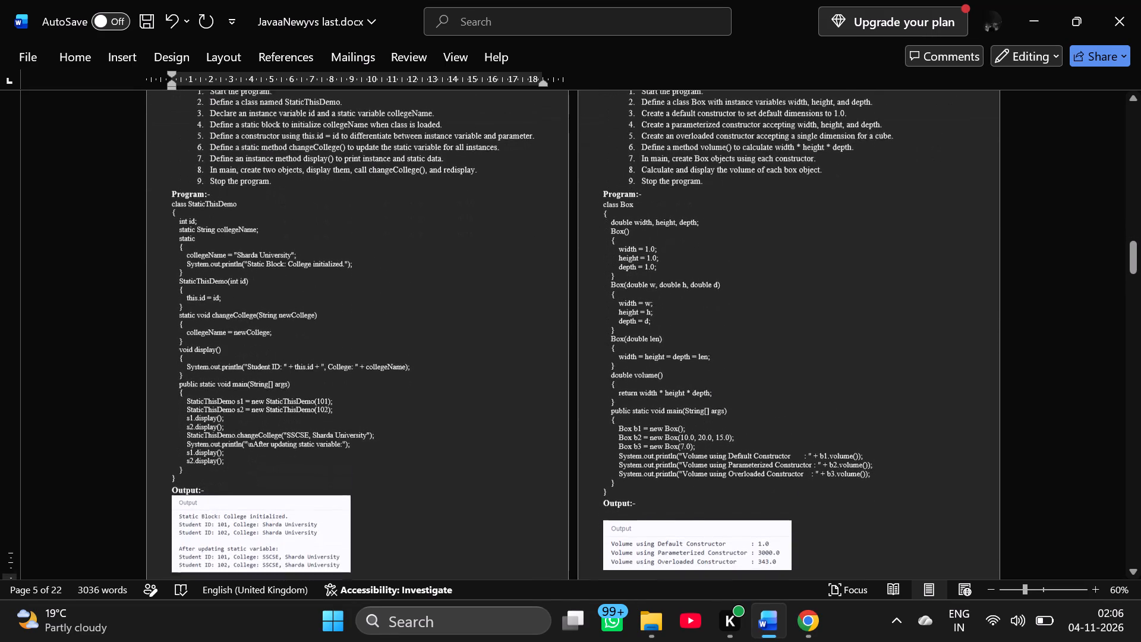
{"action": "scroll", "coordinate": [305, 313], "scroll_direction": "down", "scroll_amount": 4}
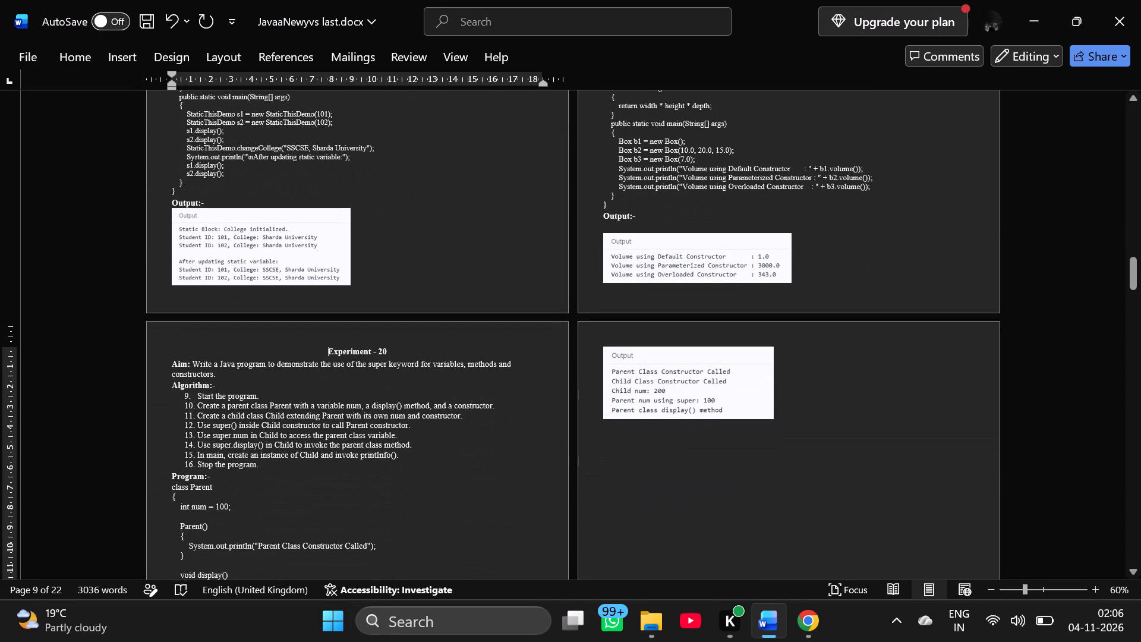
{"action": "scroll", "coordinate": [317, 388], "scroll_direction": "up", "scroll_amount": 4, "text": "ctrl"}
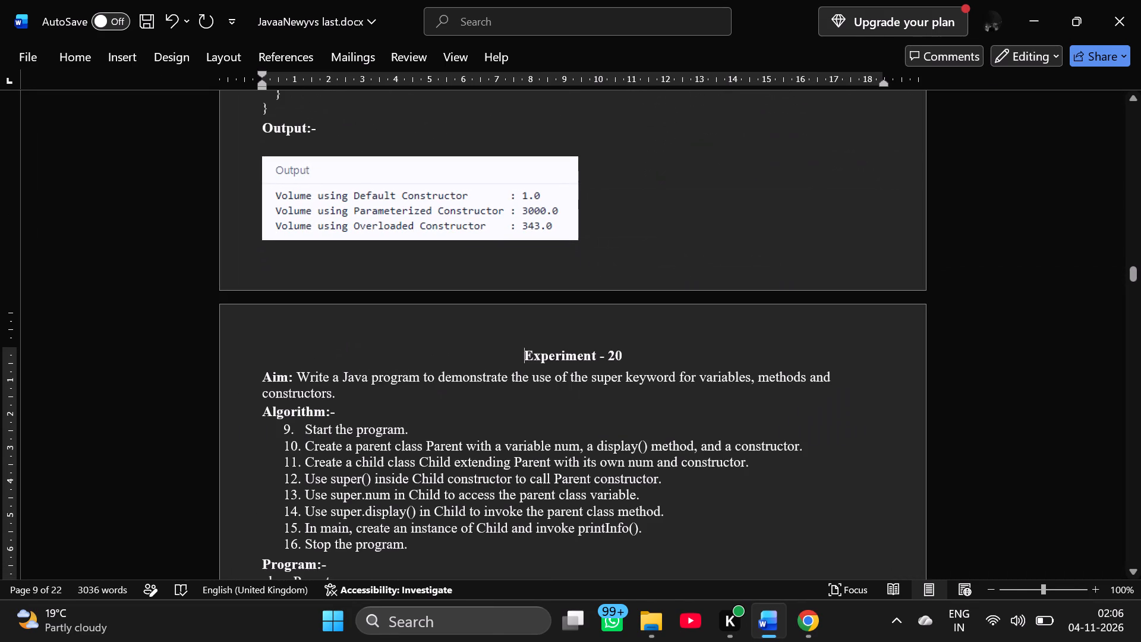
{"action": "scroll", "coordinate": [317, 388], "scroll_direction": "up", "scroll_amount": 3}
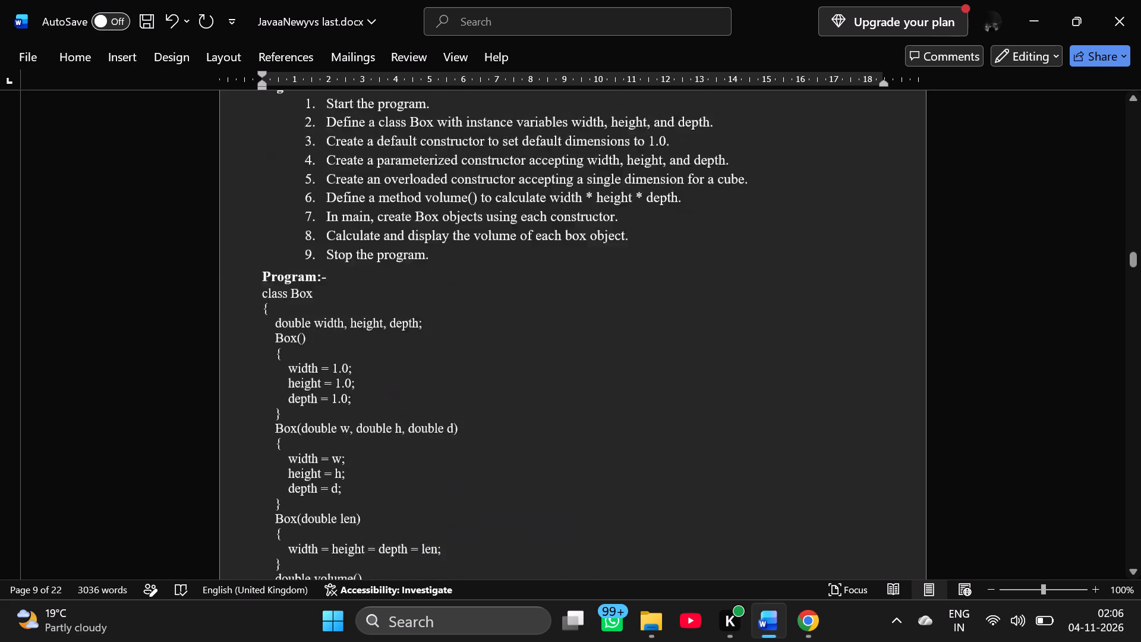
{"action": "scroll", "coordinate": [317, 388], "scroll_direction": "up", "scroll_amount": 1}
{"action": "scroll", "coordinate": [317, 388], "scroll_direction": "down", "scroll_amount": 2}
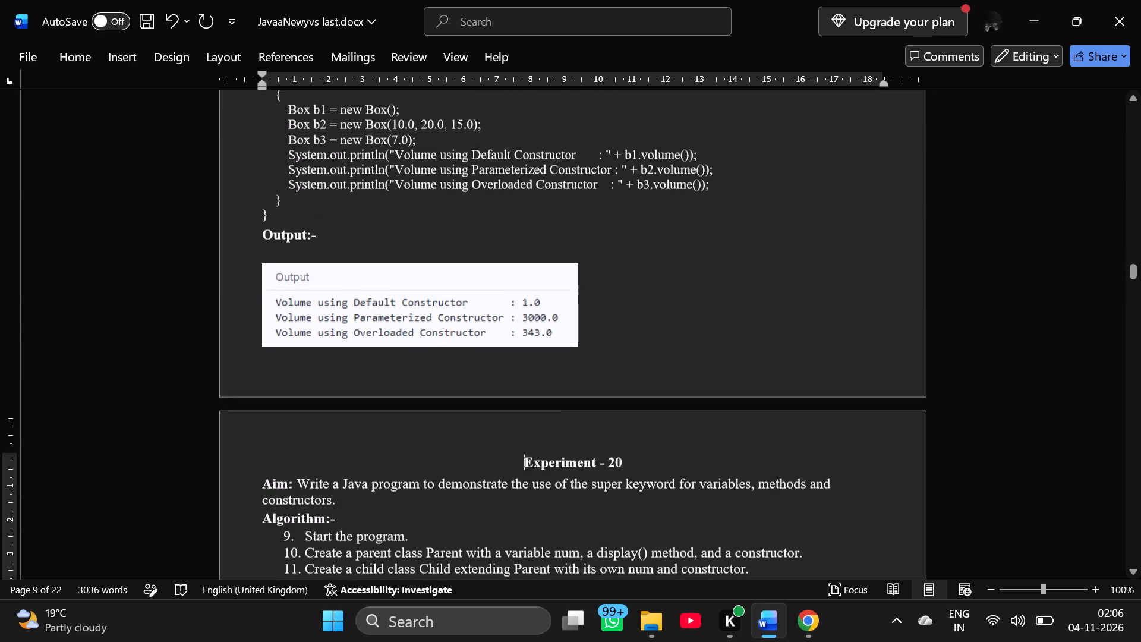
{"action": "scroll", "coordinate": [317, 388], "scroll_direction": "down", "scroll_amount": 1}
Insert a blank line between the Experiment 20 heading and its aim.
{"action": "left_click", "coordinate": [631, 341]}
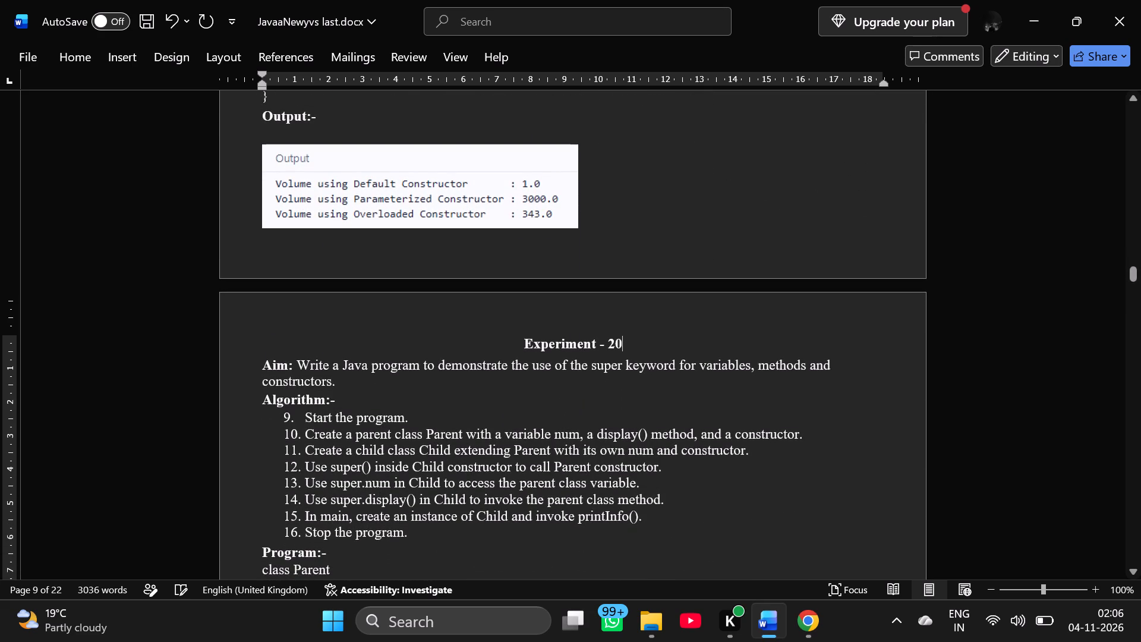
{"action": "key", "text": "Return"}
Reapply numbering to Experiment 20's algorithm steps so that they run from 1 to 8.
{"action": "scroll", "coordinate": [402, 431], "scroll_direction": "down", "scroll_amount": 1}
{"action": "left_click_drag", "start_coordinate": [280, 302], "coordinate": [373, 366]}
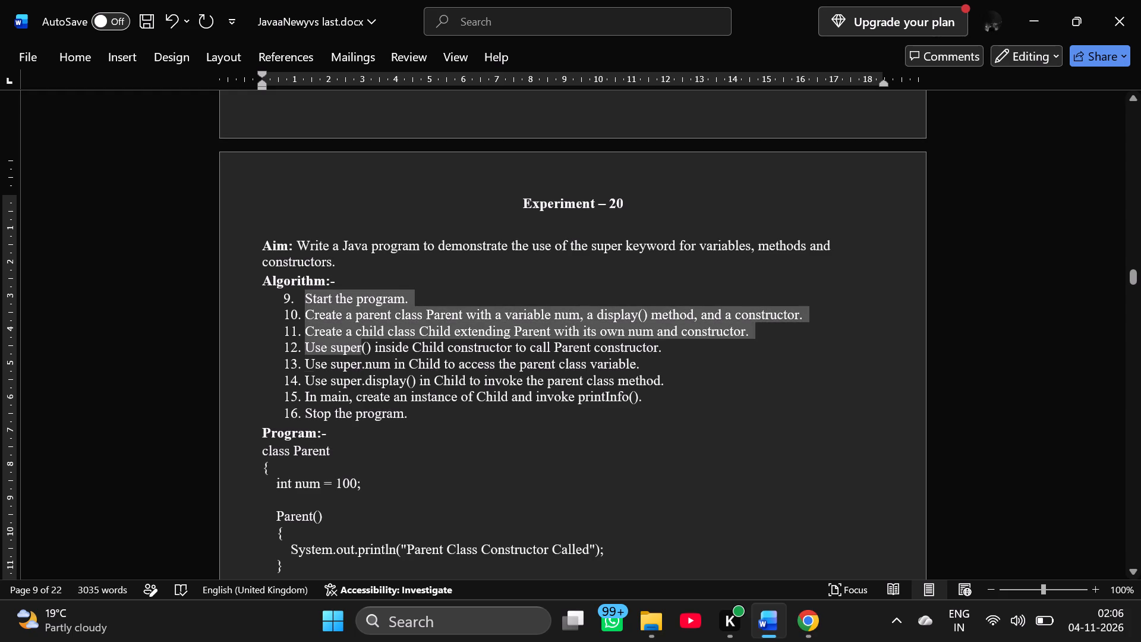
{"action": "left_click_drag", "start_coordinate": [373, 366], "coordinate": [462, 418]}
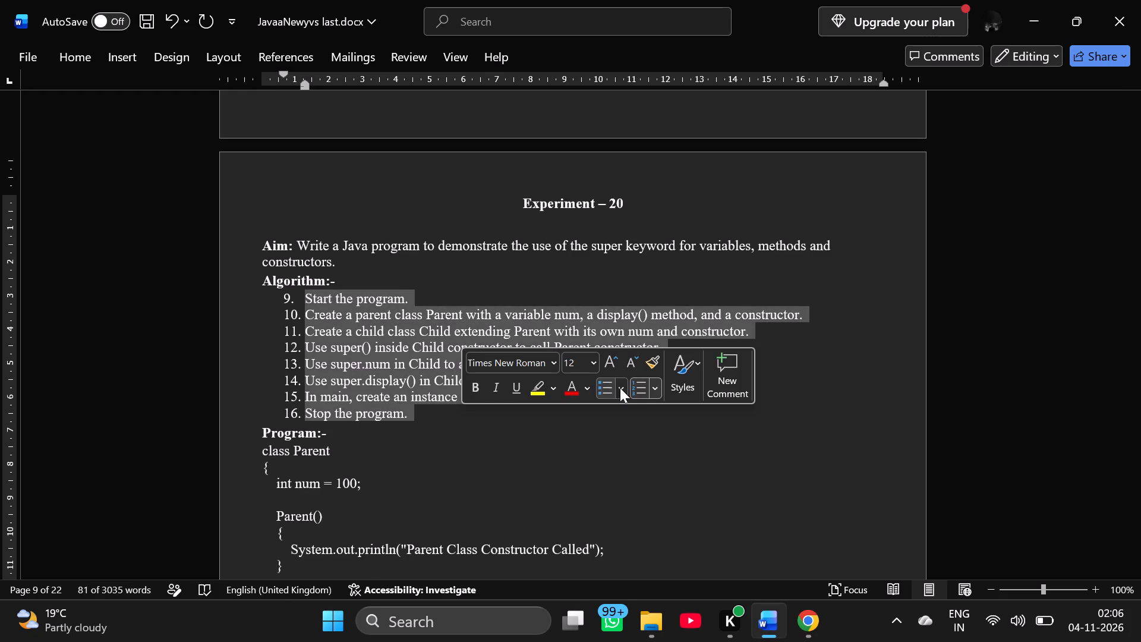
{"action": "left_click", "coordinate": [643, 389]}
{"action": "left_click", "coordinate": [643, 389]}
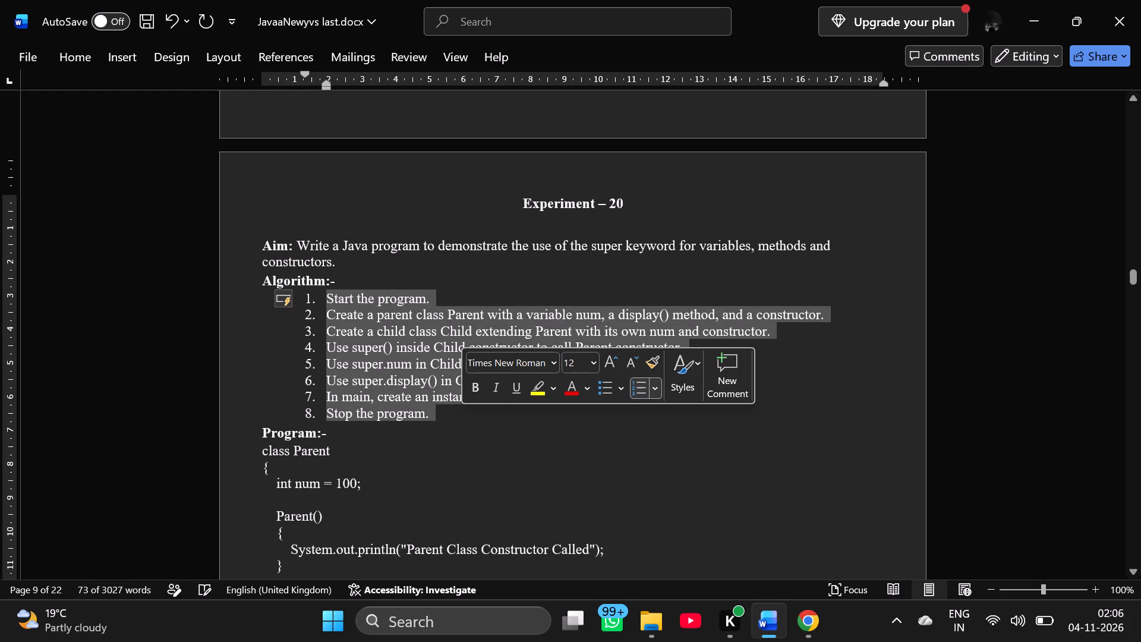
Set the line spacing of Experiment 20's algorithm list to 1.15.
{"action": "left_click", "coordinate": [73, 56]}
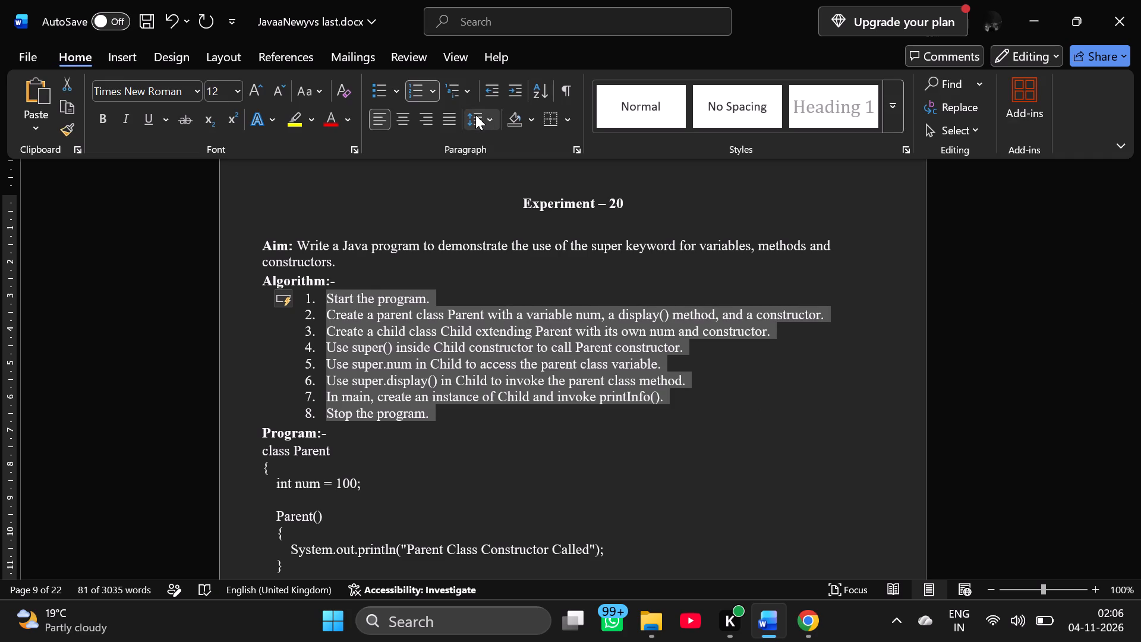
{"action": "left_click", "coordinate": [475, 115]}
{"action": "left_click", "coordinate": [522, 178]}
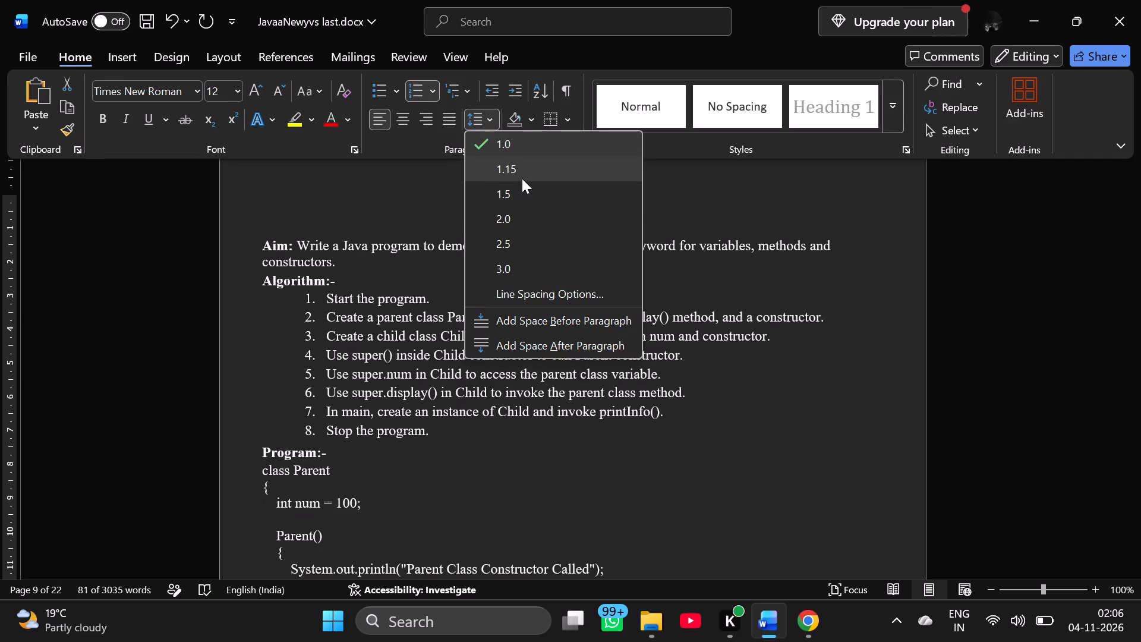
{"action": "left_click", "coordinate": [665, 431]}
Set the font size of Experiment 20's whole program code, from class Parent to its last closing brace, to 11.
{"action": "scroll", "coordinate": [665, 431], "scroll_direction": "down", "scroll_amount": 2}
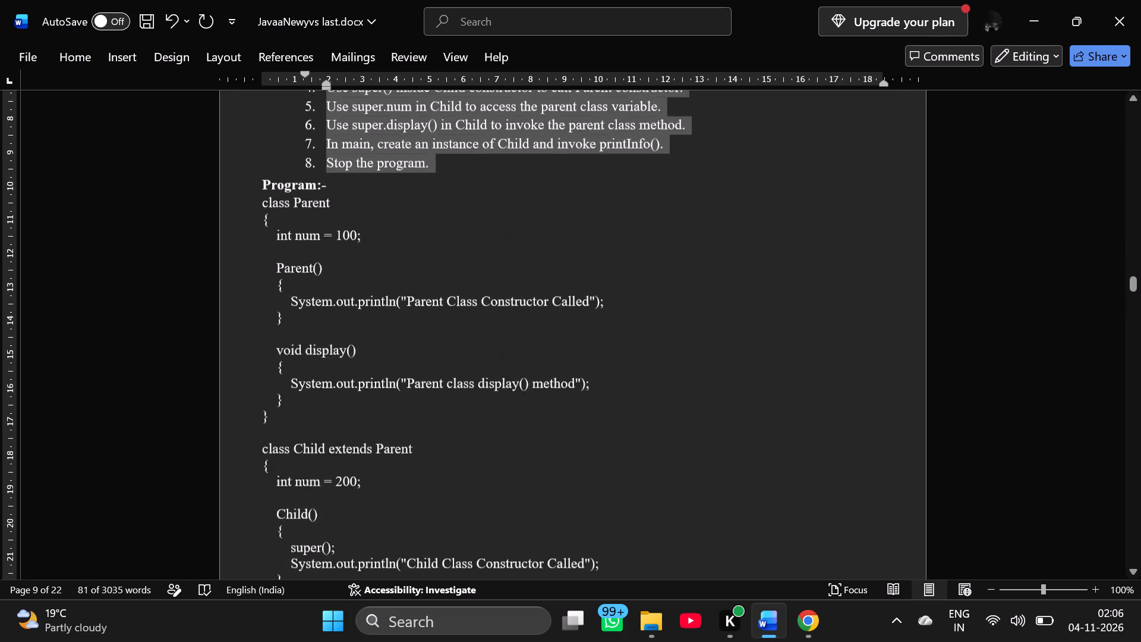
{"action": "scroll", "coordinate": [665, 431], "scroll_direction": "down", "scroll_amount": 1}
{"action": "left_click_drag", "start_coordinate": [259, 131], "coordinate": [421, 564]}
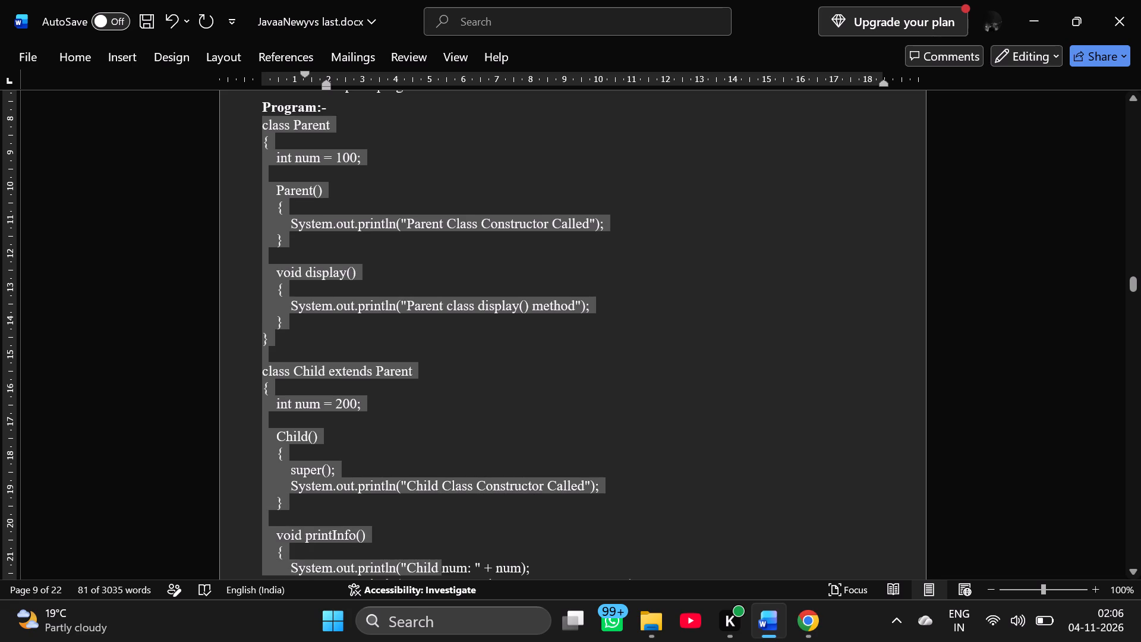
{"action": "left_click_drag", "start_coordinate": [421, 564], "coordinate": [486, 565]}
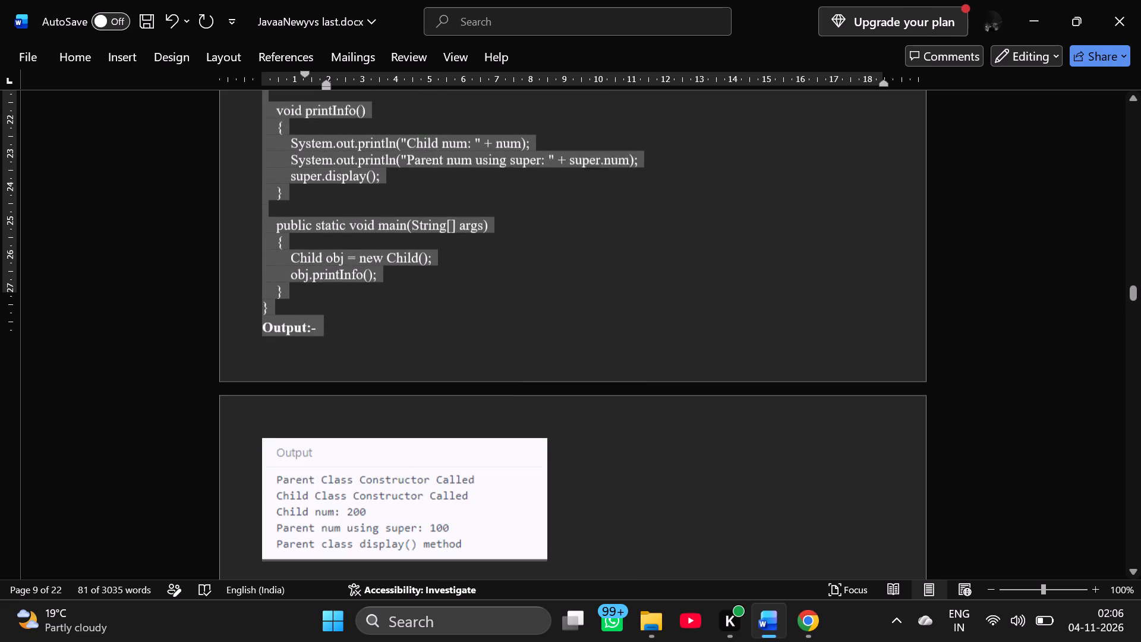
{"action": "left_click_drag", "start_coordinate": [486, 565], "coordinate": [401, 258]}
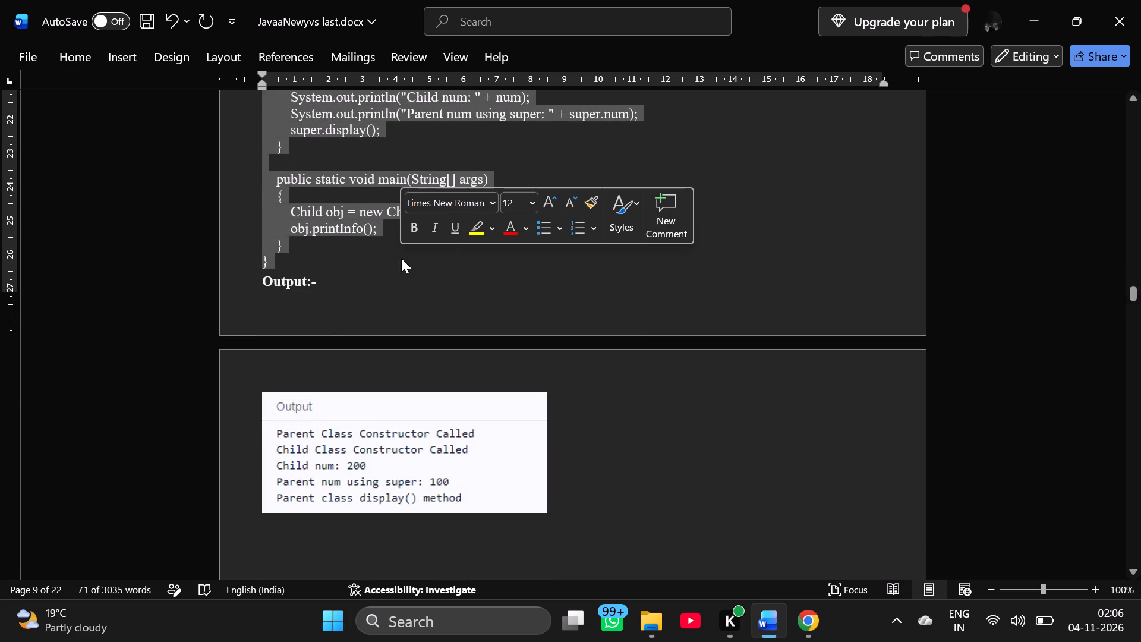
{"action": "left_click", "coordinate": [528, 206]}
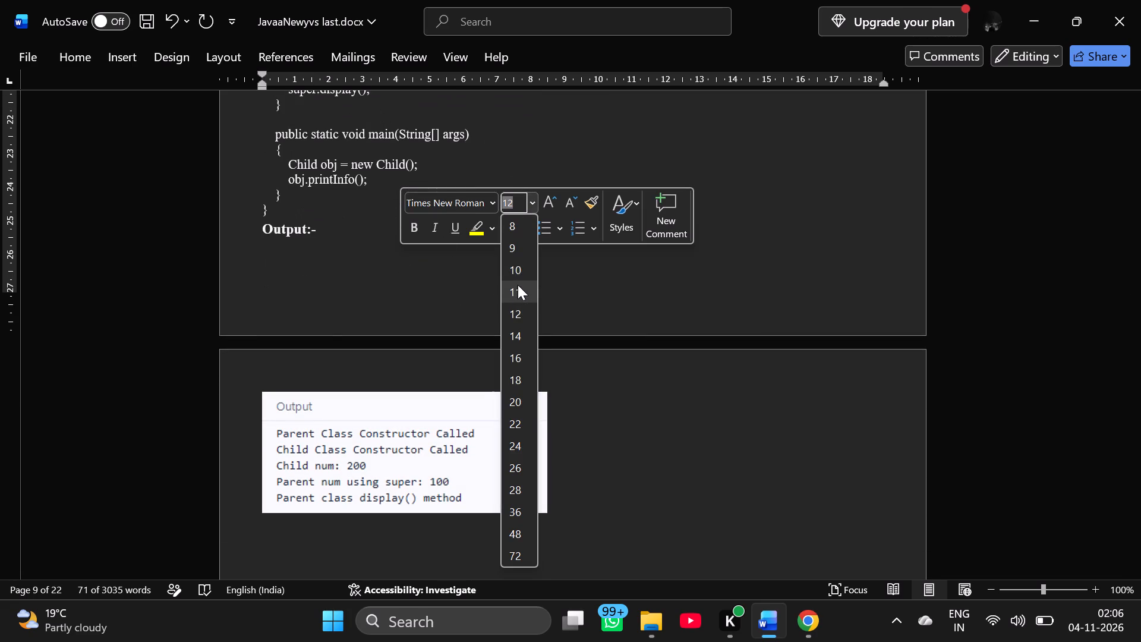
{"action": "left_click", "coordinate": [518, 285]}
{"action": "left_click", "coordinate": [372, 281]}
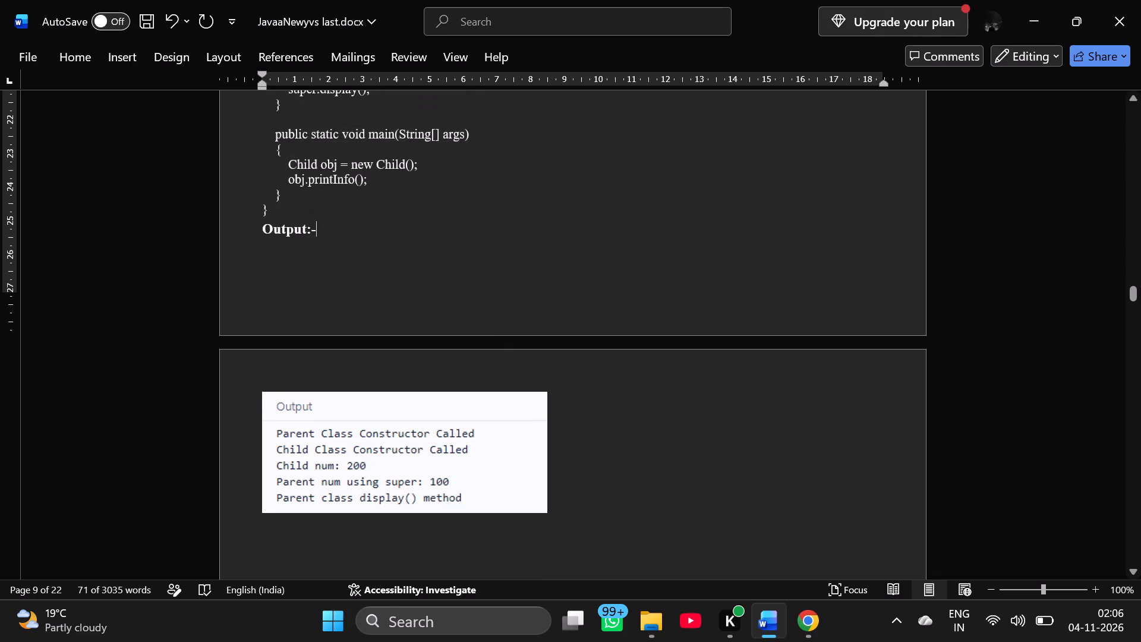
Delete the blank lines before main, printInfo() and the Child() constructor inside class Child of Experiment 20's program.
{"action": "scroll", "coordinate": [372, 281], "scroll_direction": "up", "scroll_amount": 1}
{"action": "left_click", "coordinate": [310, 351]}
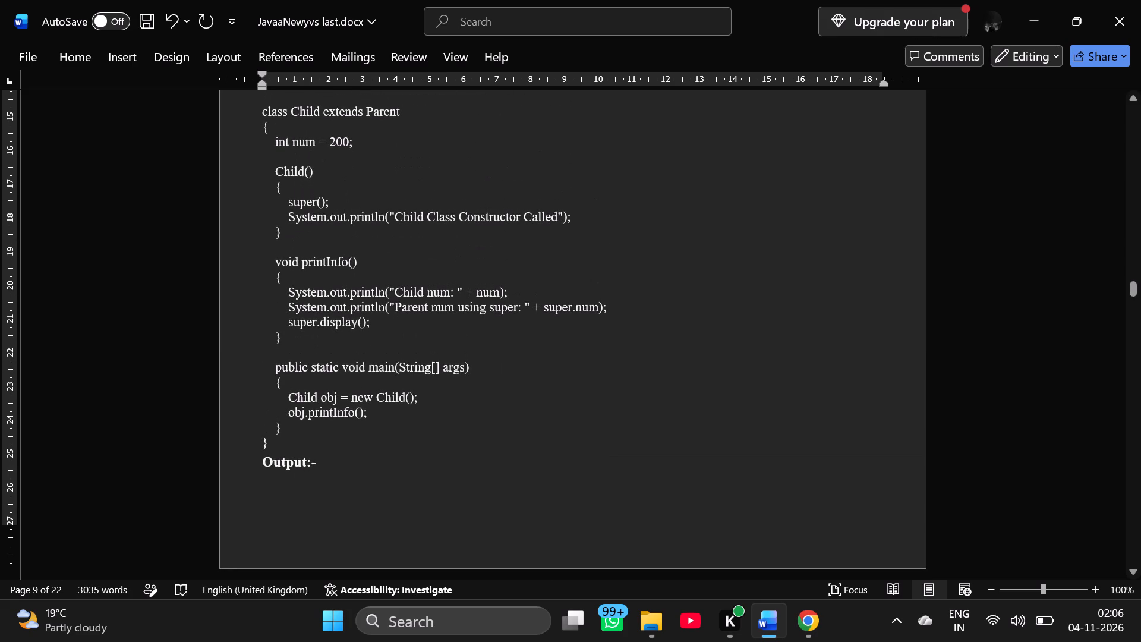
{"action": "key", "text": "BackSpace"}
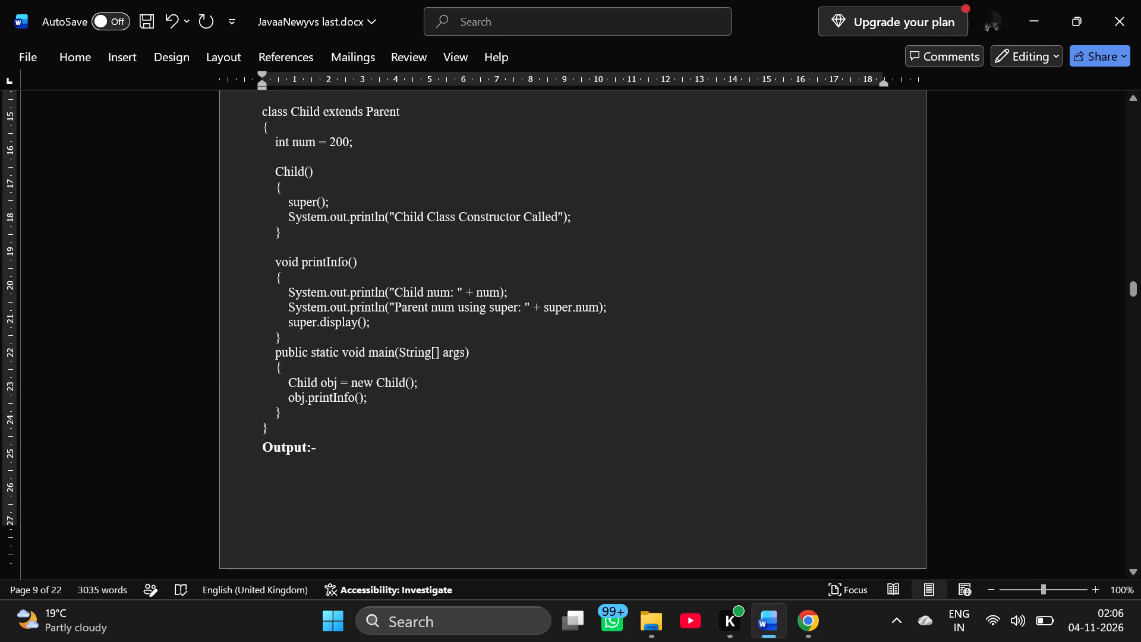
{"action": "left_click", "coordinate": [305, 248]}
{"action": "key", "text": "BackSpace"}
{"action": "scroll", "coordinate": [305, 248], "scroll_direction": "up", "scroll_amount": 1}
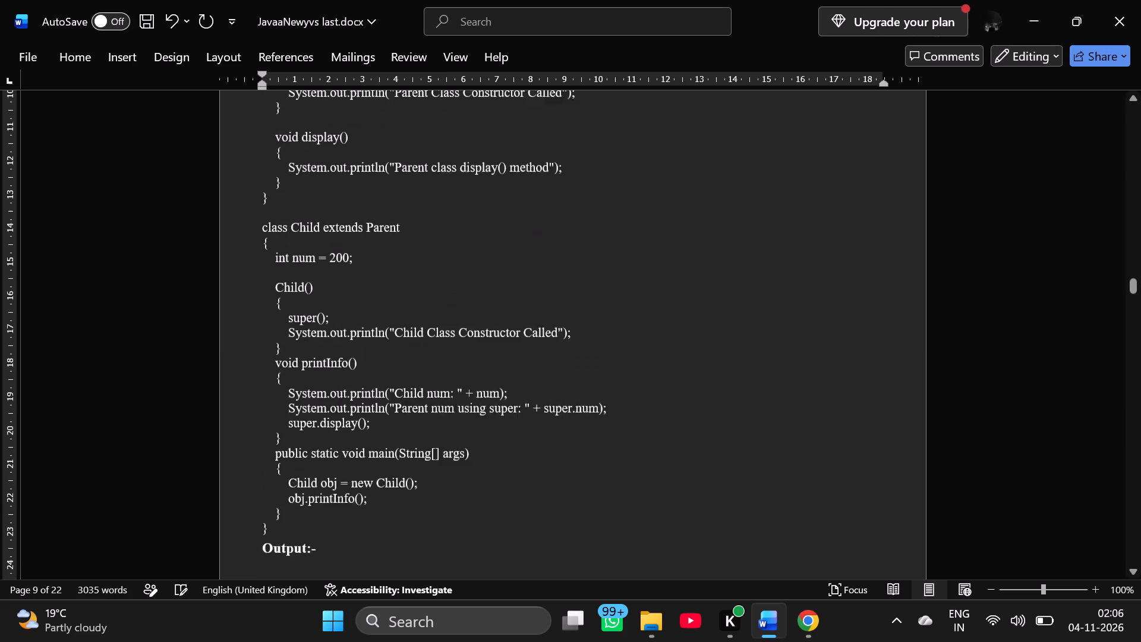
{"action": "scroll", "coordinate": [305, 248], "scroll_direction": "up", "scroll_amount": 1}
{"action": "left_click", "coordinate": [281, 302]}
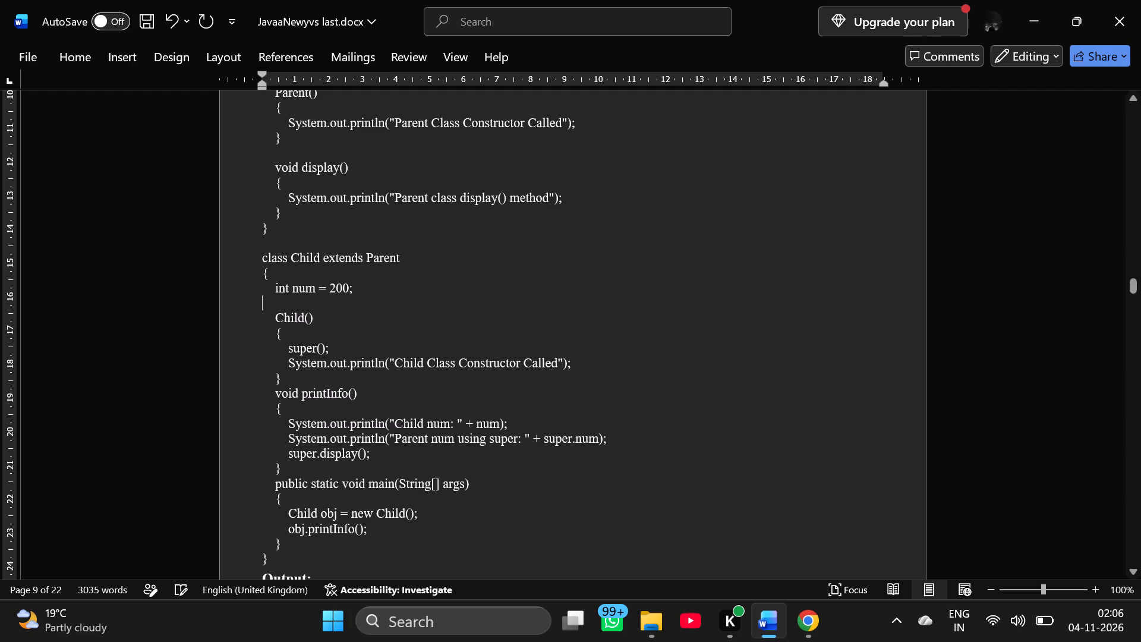
{"action": "key", "text": "BackSpace"}
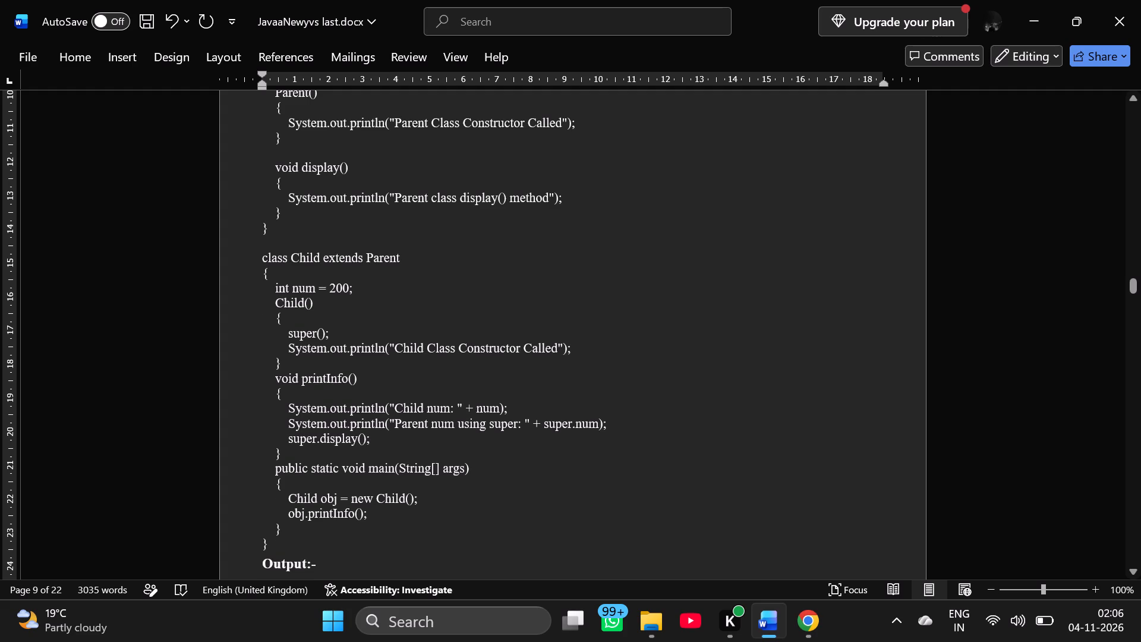
Delete the blank line before class Child and those before display() and Parent() inside class Parent of Experiment 20.
{"action": "left_click", "coordinate": [266, 248]}
{"action": "key", "text": "BackSpace"}
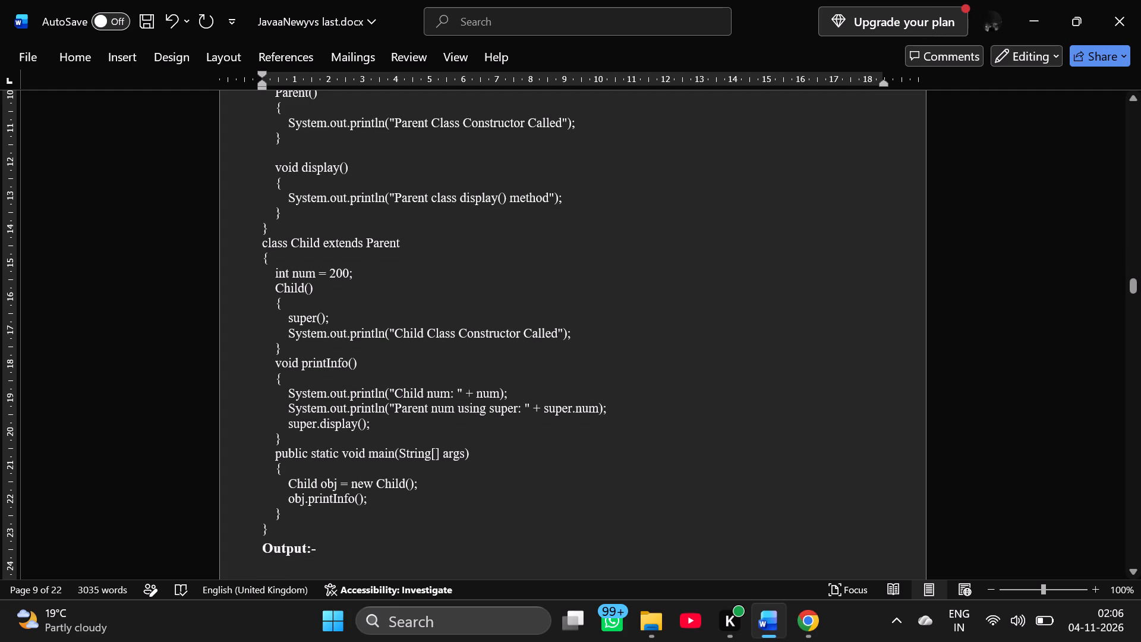
{"action": "left_click", "coordinate": [288, 153]}
{"action": "key", "text": "BackSpace"}
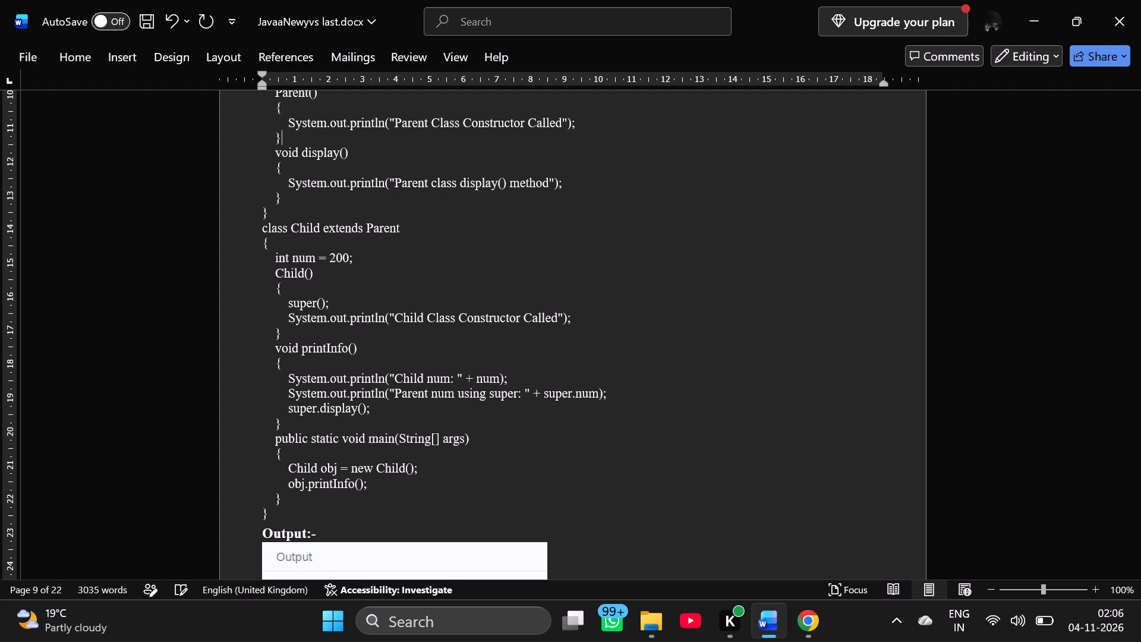
{"action": "scroll", "coordinate": [288, 153], "scroll_direction": "up", "scroll_amount": 1}
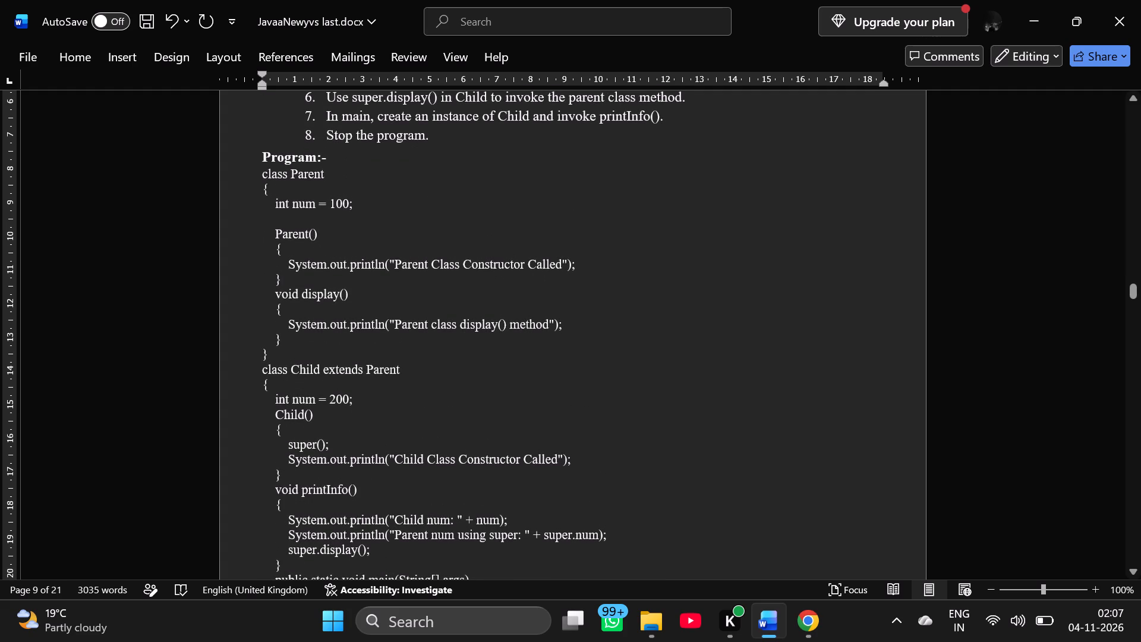
{"action": "left_click", "coordinate": [285, 225]}
{"action": "key", "text": "BackSpace"}
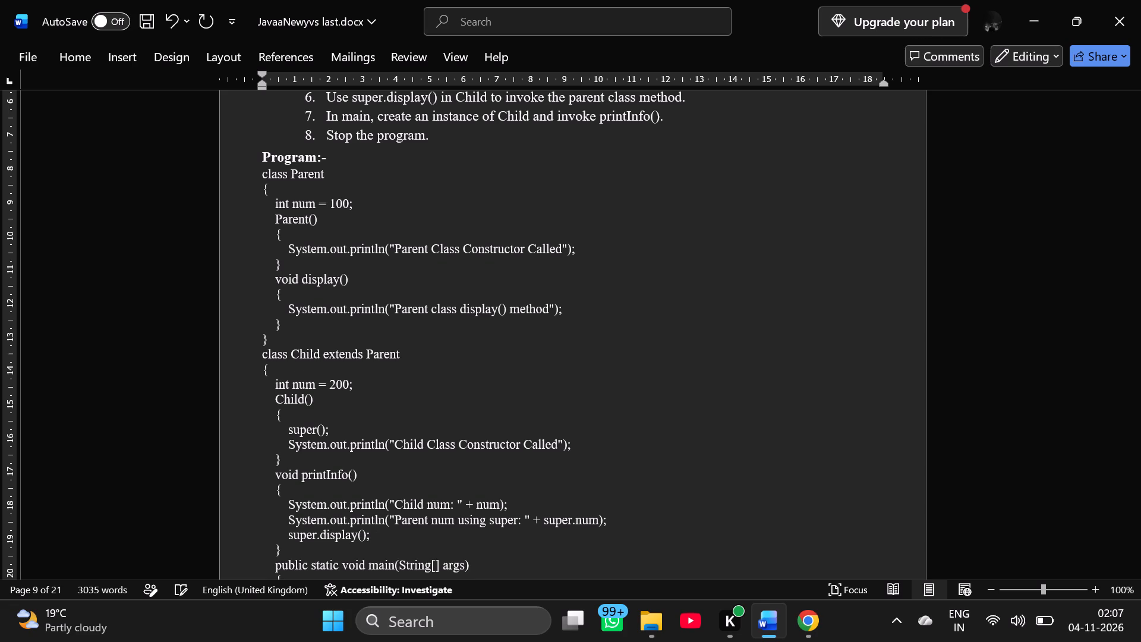
Insert a blank line between Experiment 20's Output heading and its output screenshot.
{"action": "scroll", "coordinate": [285, 225], "scroll_direction": "down", "scroll_amount": 3}
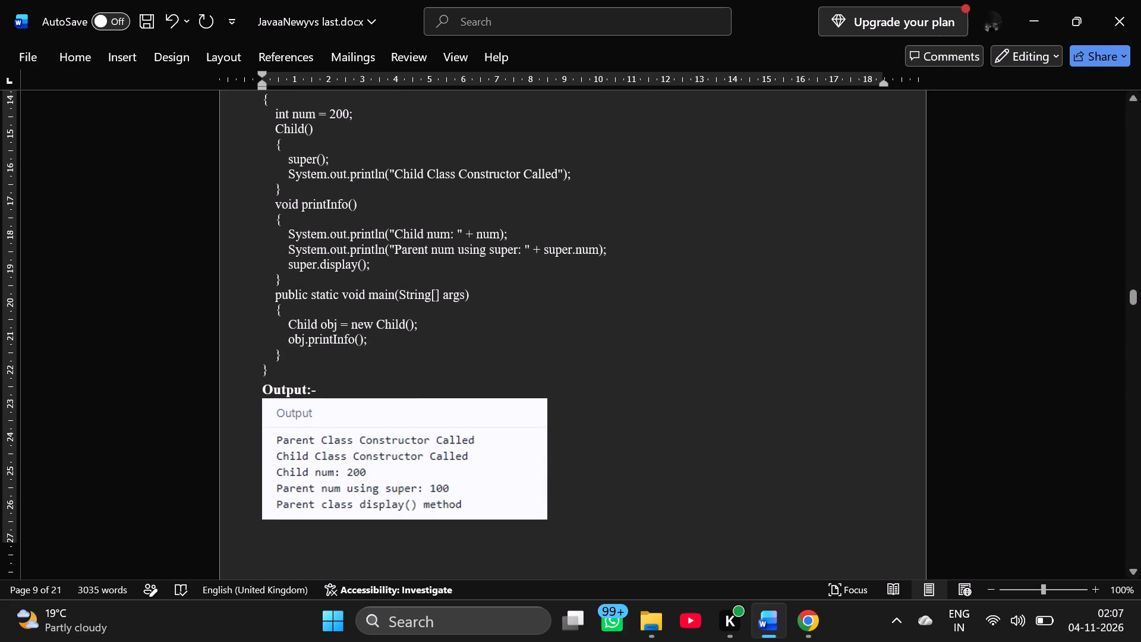
{"action": "left_click", "coordinate": [343, 395]}
{"action": "key", "text": "Return"}
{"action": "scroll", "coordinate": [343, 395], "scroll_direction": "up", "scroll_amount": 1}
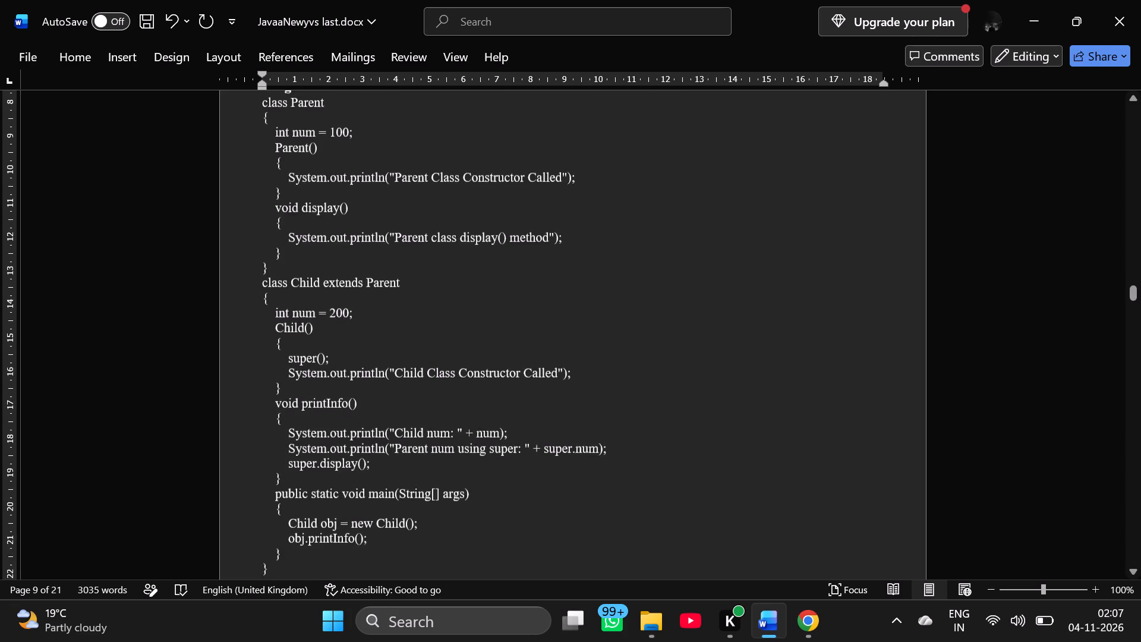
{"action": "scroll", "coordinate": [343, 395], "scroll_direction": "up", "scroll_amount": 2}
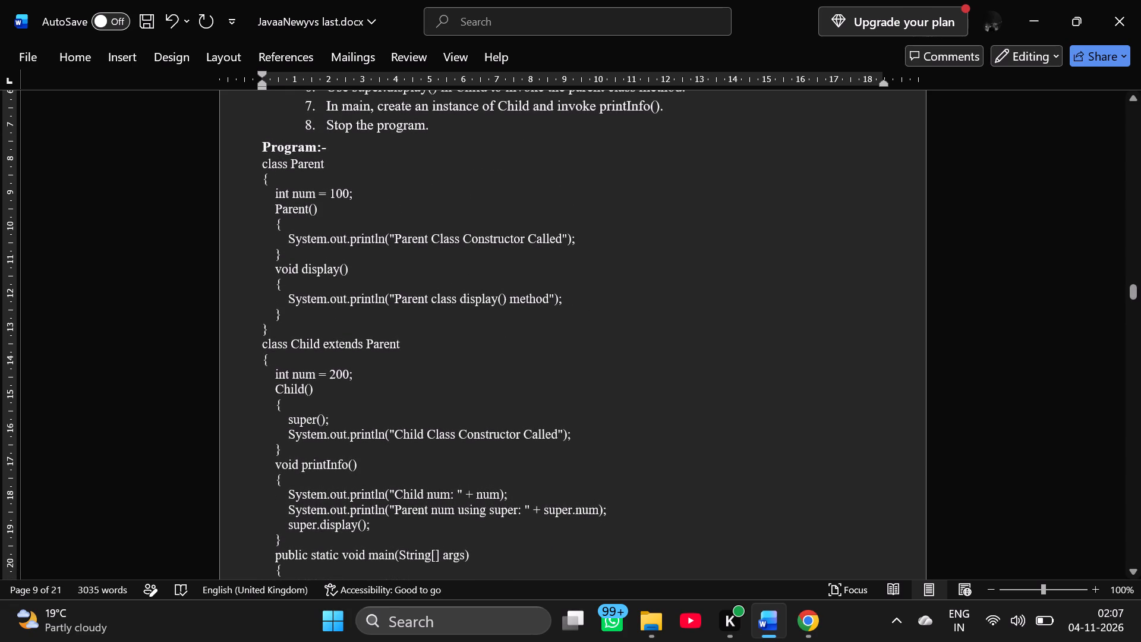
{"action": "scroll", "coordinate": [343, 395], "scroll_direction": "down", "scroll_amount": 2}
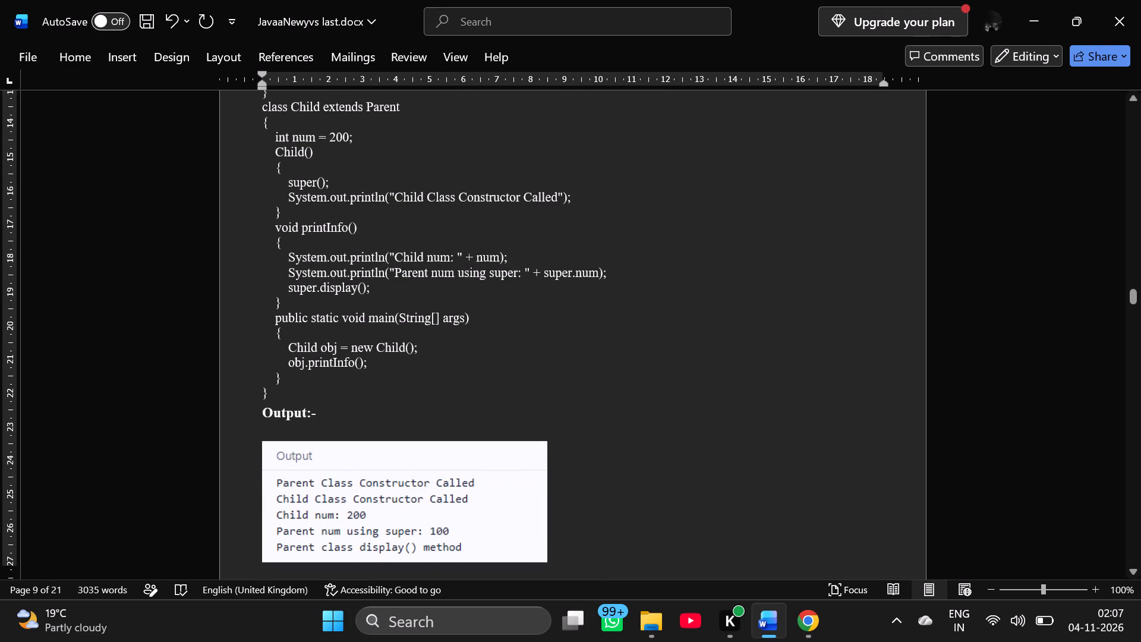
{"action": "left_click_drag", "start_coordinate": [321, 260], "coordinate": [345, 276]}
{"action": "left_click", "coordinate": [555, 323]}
Delete Experiments 21 to 23 entirely, from the Experiment 21 heading through Experiment 23's output screenshot.
{"action": "scroll", "coordinate": [555, 323], "scroll_direction": "down", "scroll_amount": 2}
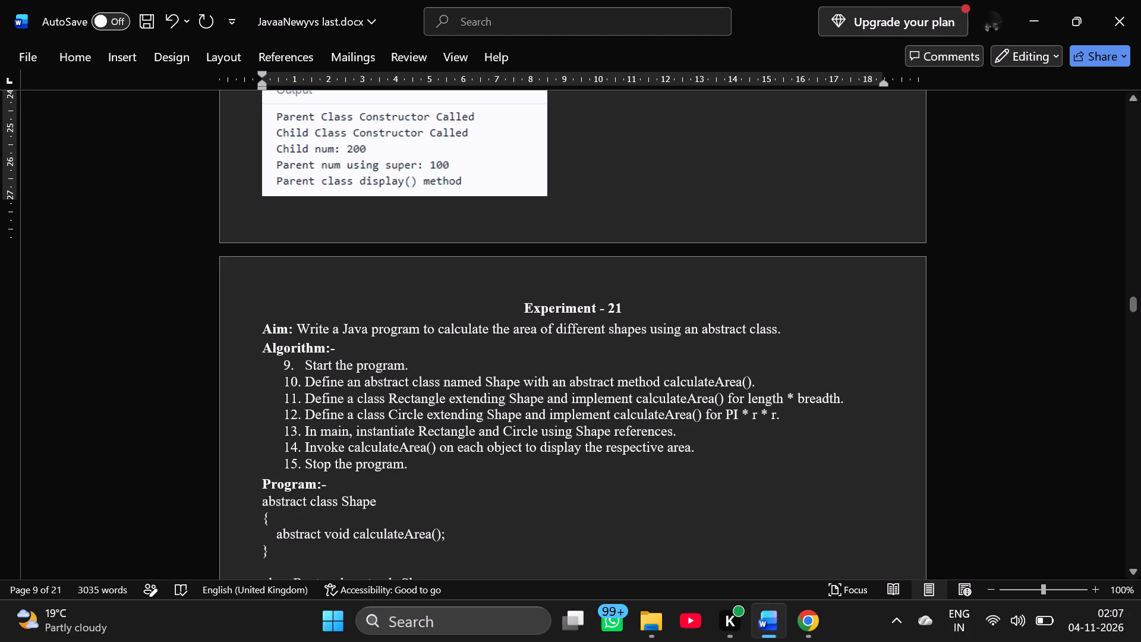
{"action": "left_click_drag", "start_coordinate": [522, 298], "coordinate": [612, 473]}
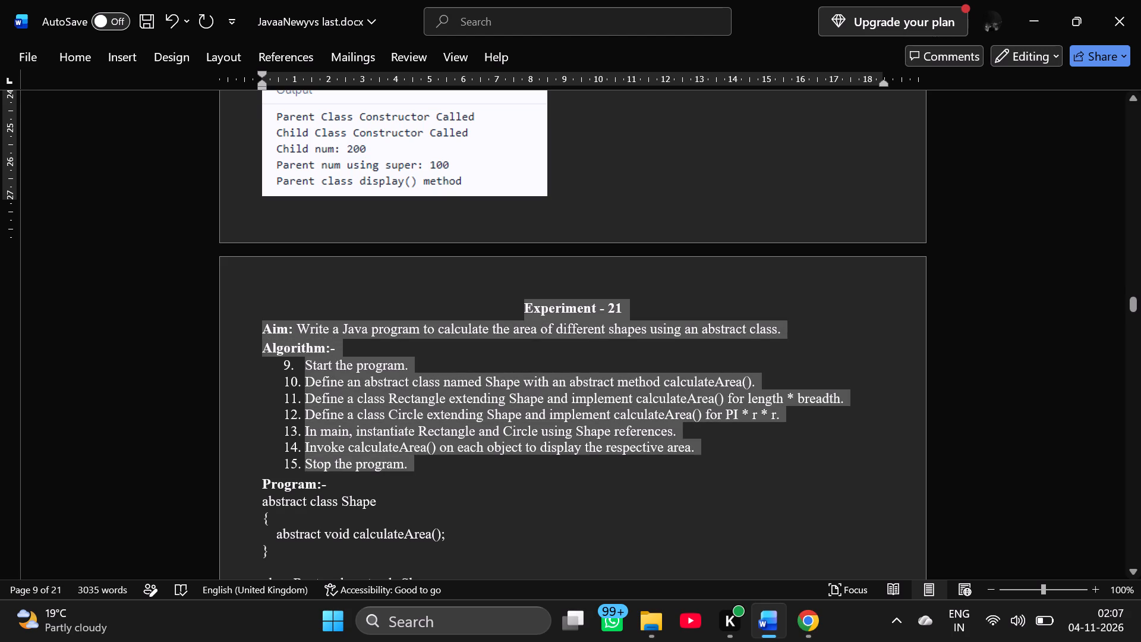
{"action": "left_click_drag", "start_coordinate": [612, 473], "coordinate": [649, 560]}
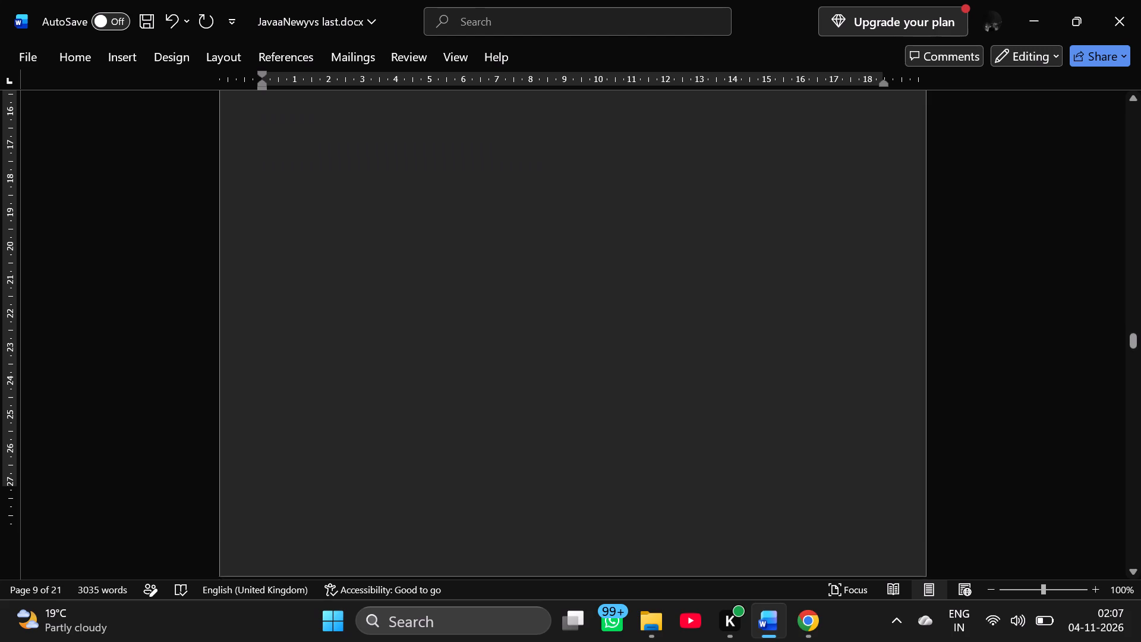
{"action": "left_click_drag", "start_coordinate": [649, 560], "coordinate": [669, 550]}
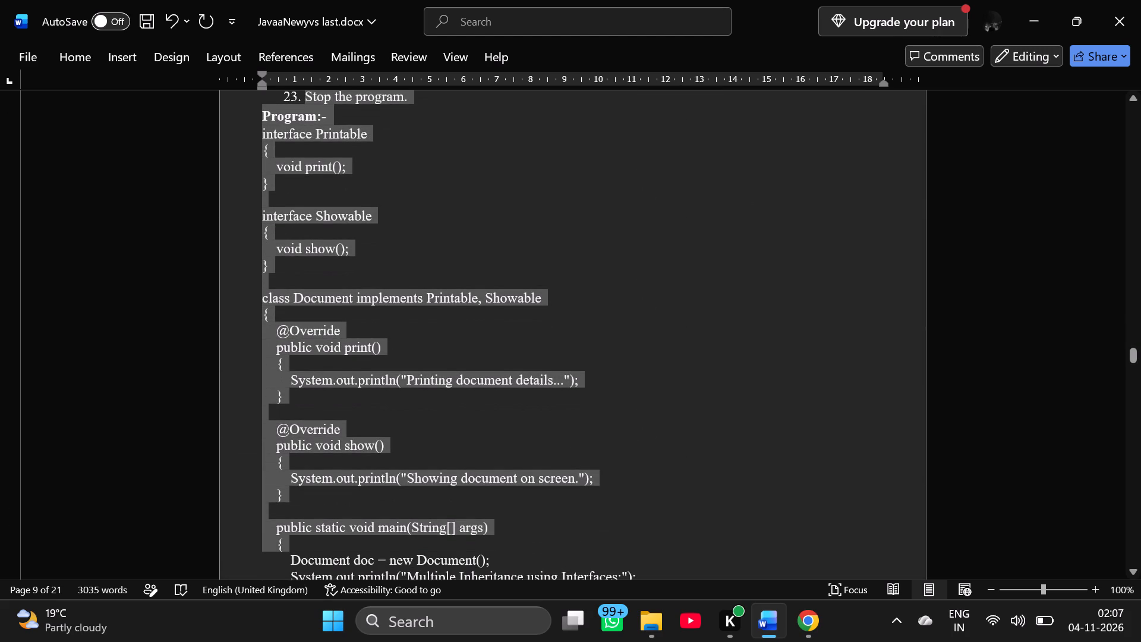
{"action": "left_click_drag", "start_coordinate": [669, 550], "coordinate": [673, 609]}
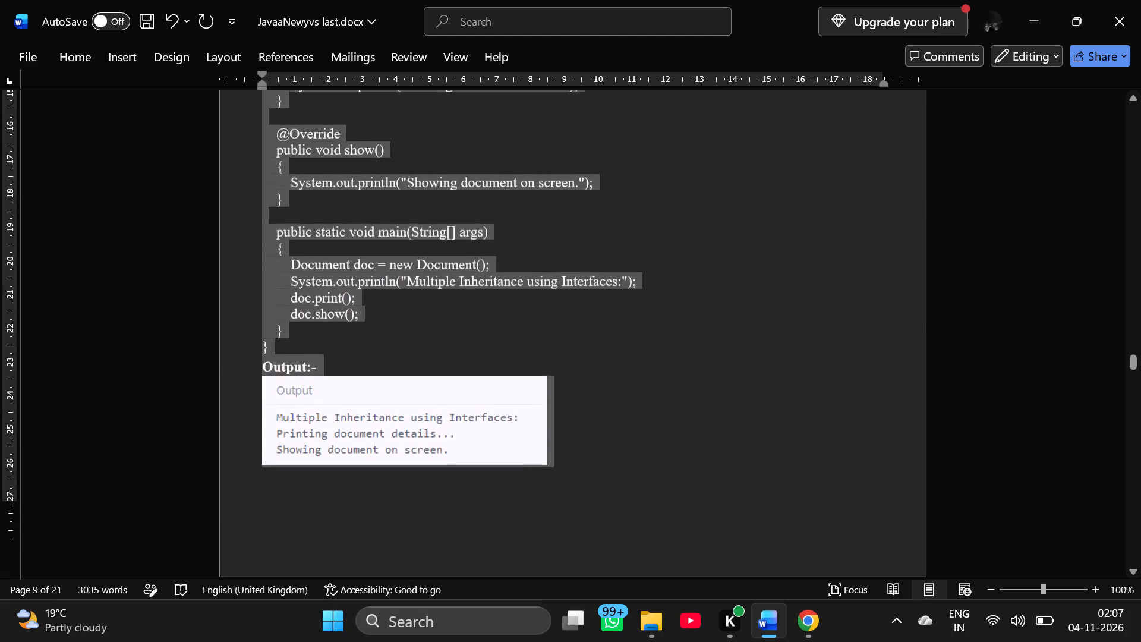
{"action": "left_click_drag", "start_coordinate": [673, 609], "coordinate": [684, 537]}
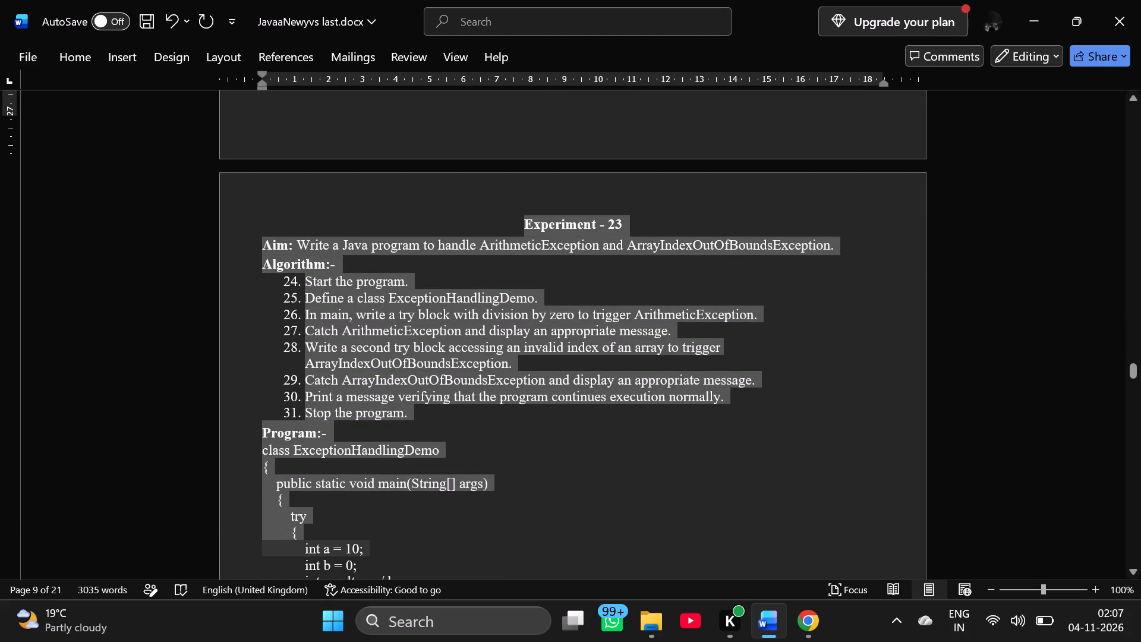
{"action": "left_click_drag", "start_coordinate": [684, 537], "coordinate": [688, 584]}
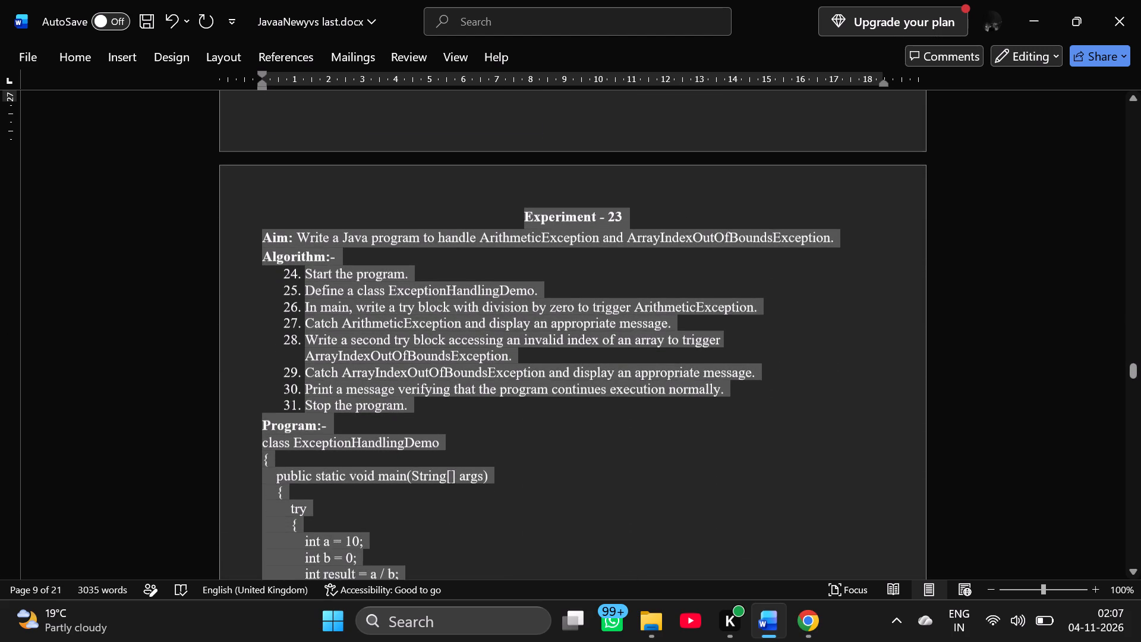
{"action": "left_click_drag", "start_coordinate": [688, 584], "coordinate": [701, 568]}
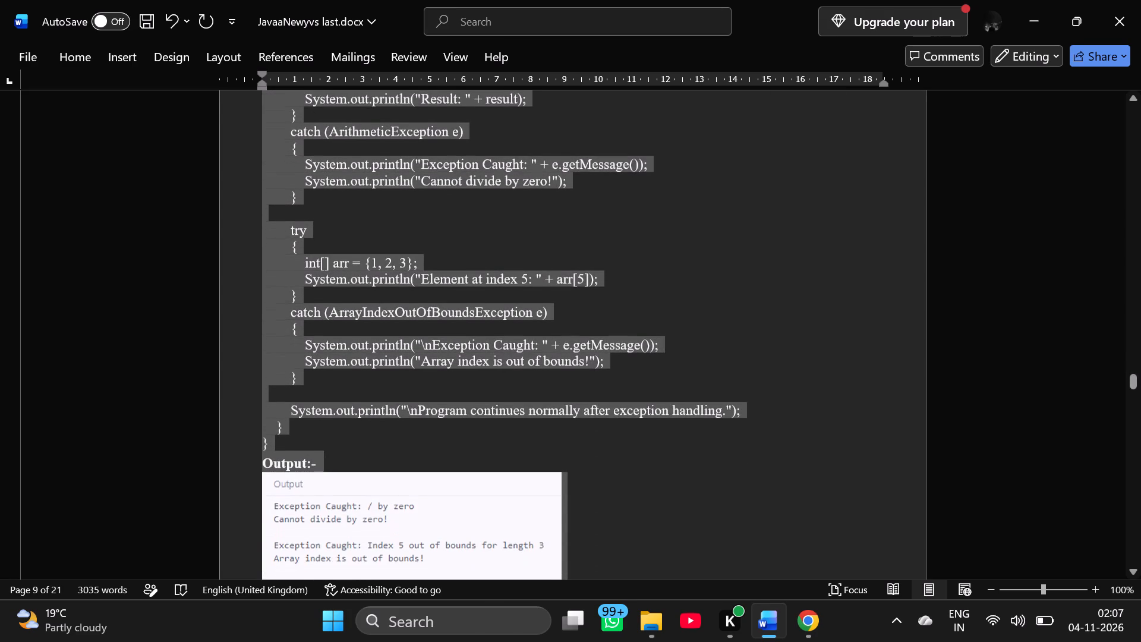
{"action": "left_click_drag", "start_coordinate": [701, 568], "coordinate": [669, 468]}
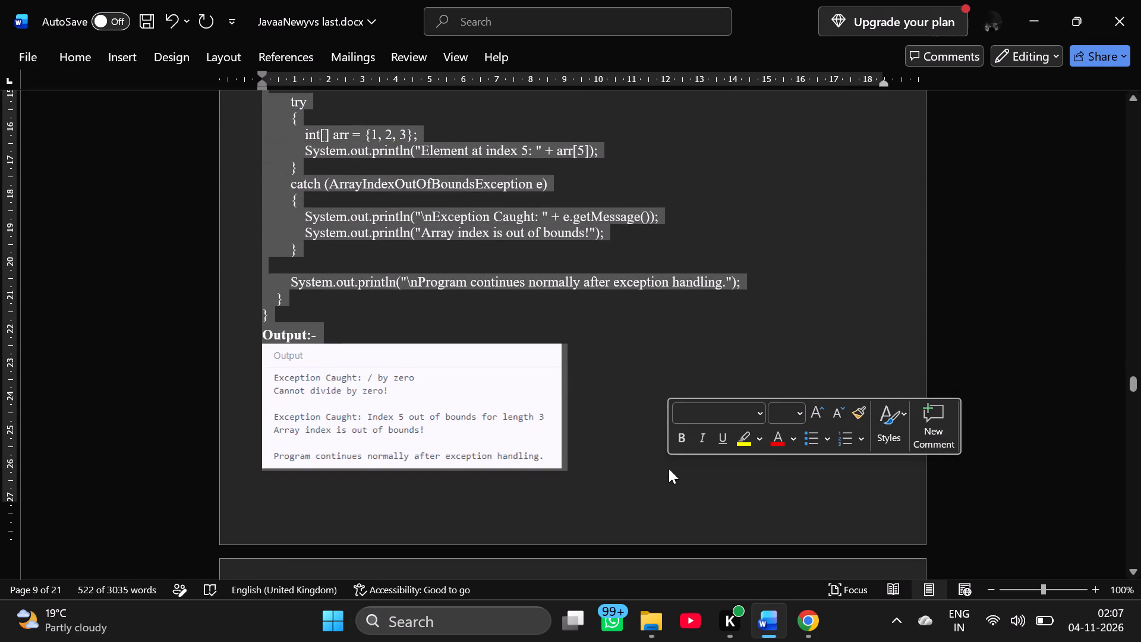
{"action": "key", "text": "Delete"}
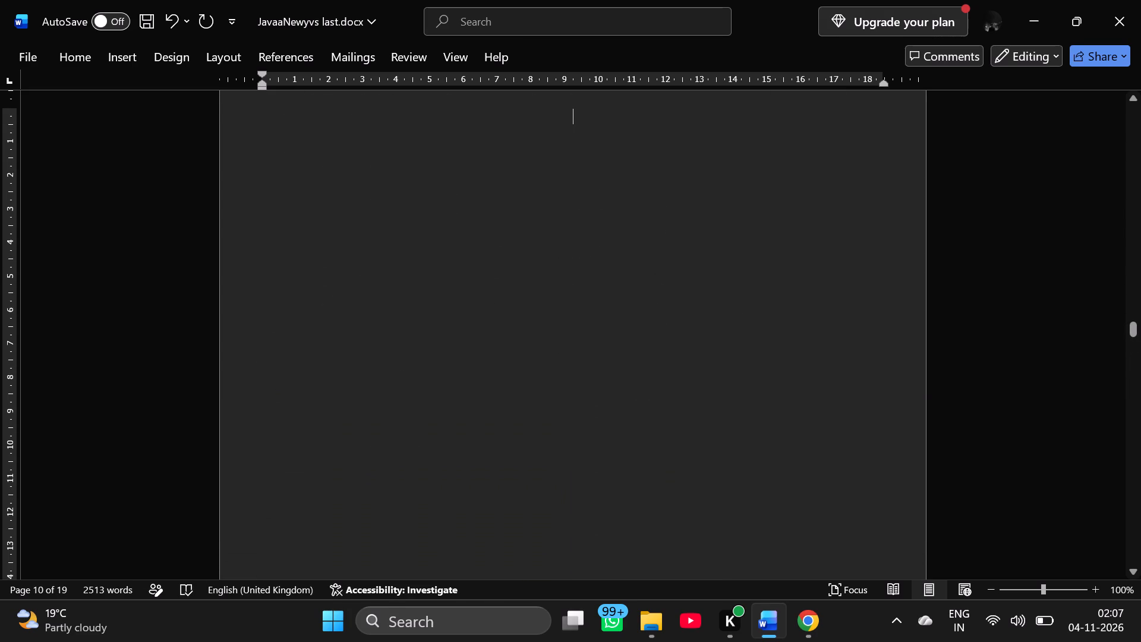
Delete the two blank pages between Experiment 20 and Experiment 24.
{"action": "scroll", "coordinate": [669, 468], "scroll_direction": "down", "scroll_amount": 5, "text": "ctrl"}
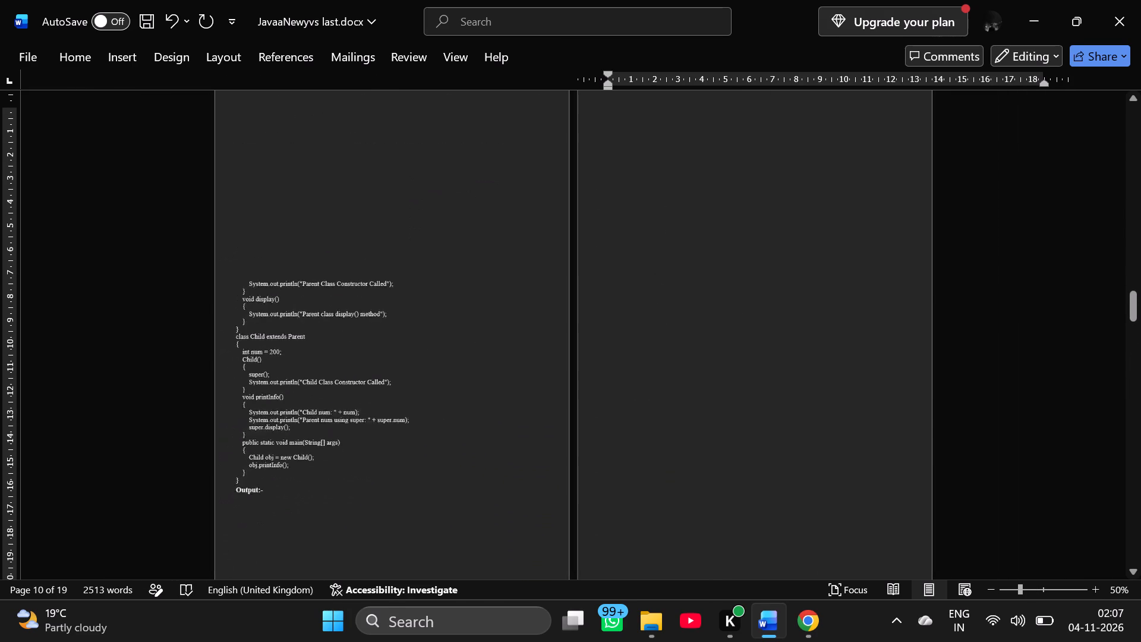
{"action": "left_click", "coordinate": [669, 468]}
{"action": "scroll", "coordinate": [465, 396], "scroll_direction": "up", "scroll_amount": 2}
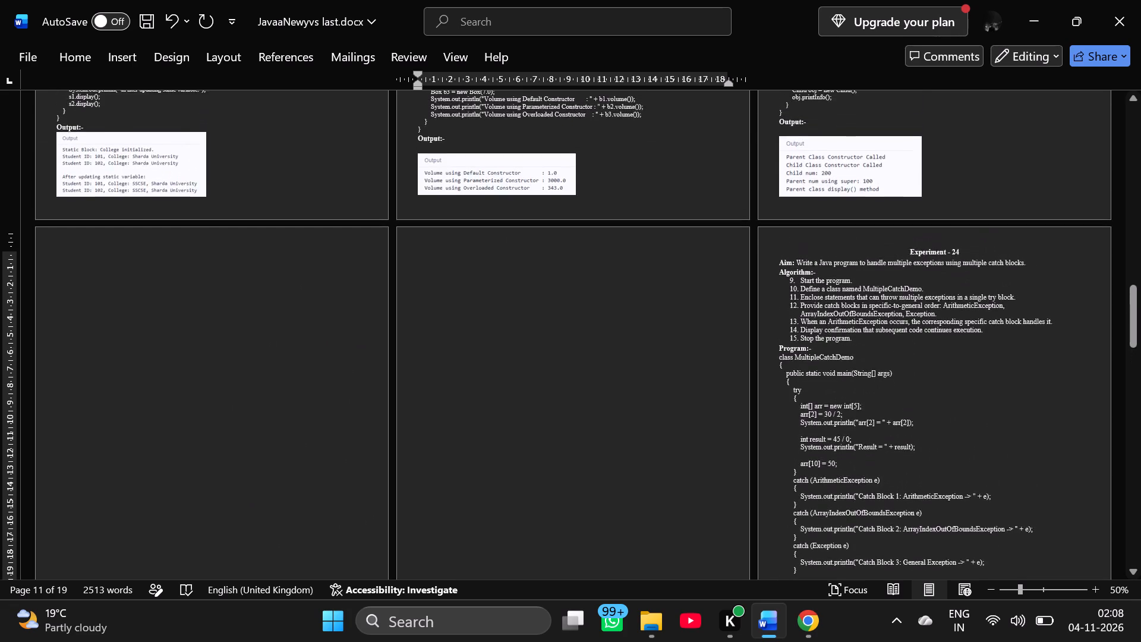
{"action": "scroll", "coordinate": [465, 396], "scroll_direction": "up", "scroll_amount": 3}
{"action": "scroll", "coordinate": [465, 396], "scroll_direction": "down", "scroll_amount": 1}
{"action": "scroll", "coordinate": [465, 396], "scroll_direction": "up", "scroll_amount": 1}
{"action": "scroll", "coordinate": [465, 396], "scroll_direction": "down", "scroll_amount": 1}
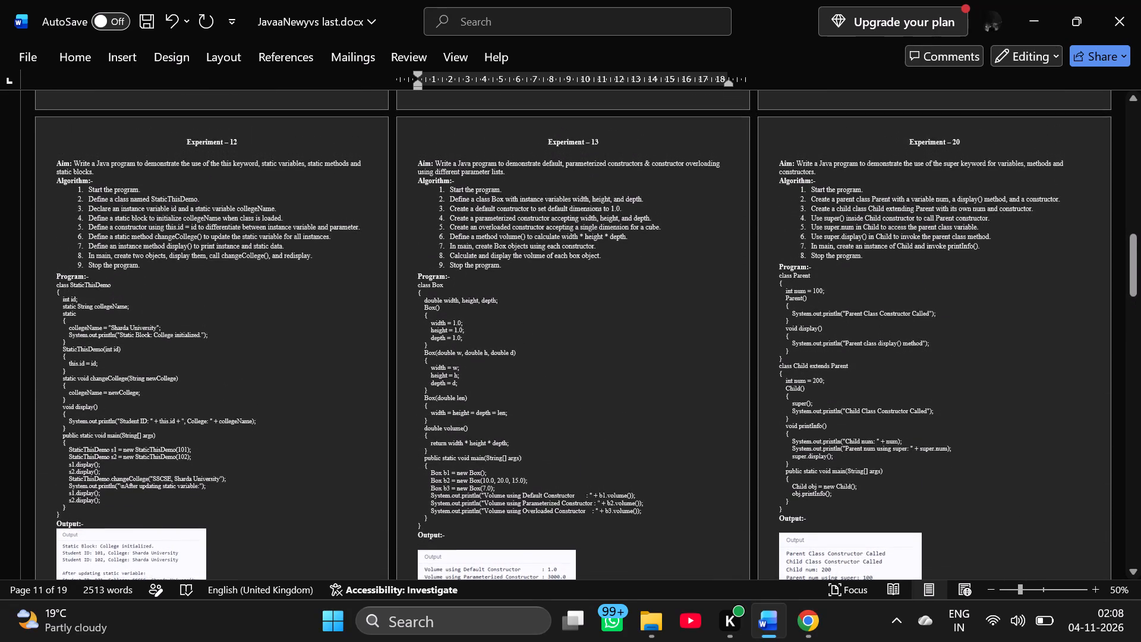
{"action": "scroll", "coordinate": [465, 396], "scroll_direction": "down", "scroll_amount": 2}
{"action": "left_click_drag", "start_coordinate": [166, 376], "coordinate": [414, 430]}
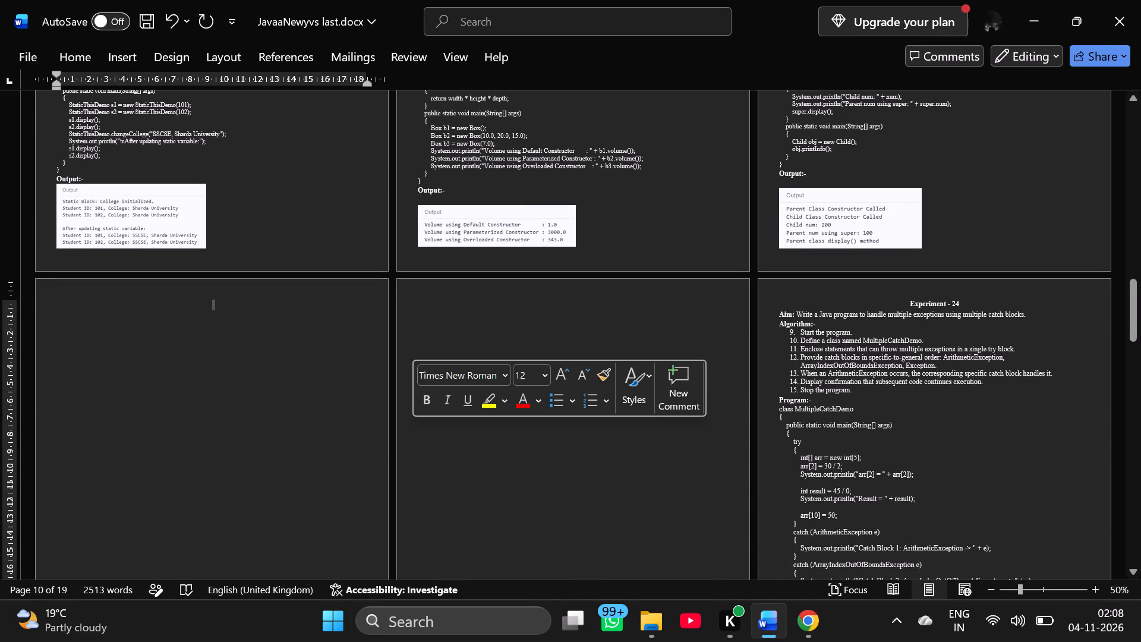
{"action": "key", "text": "Delete"}
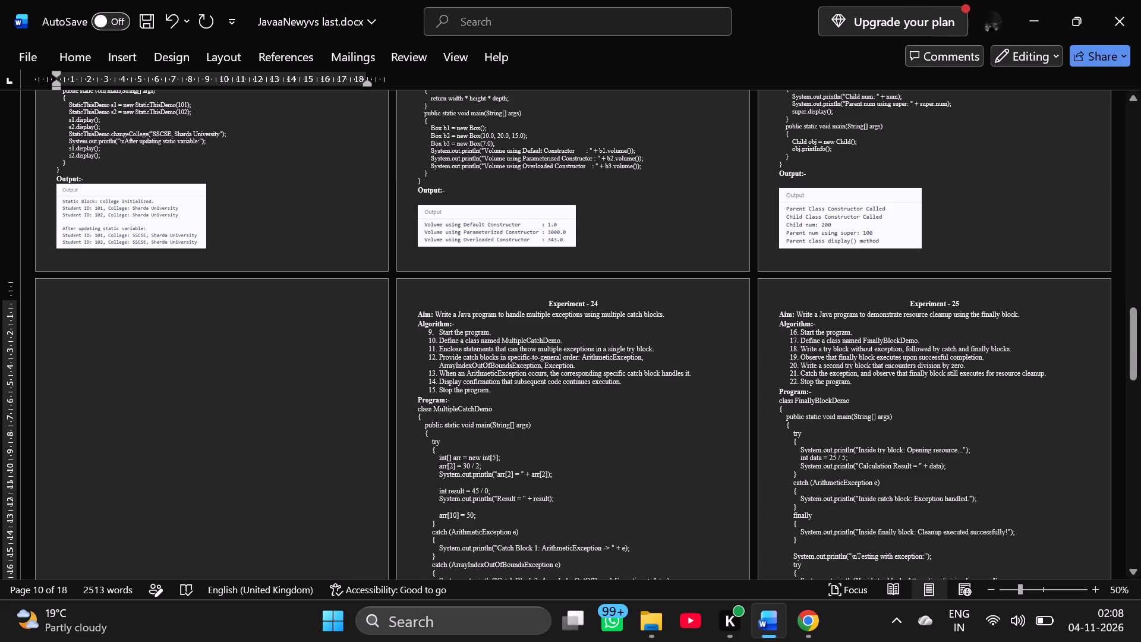
{"action": "left_click_drag", "start_coordinate": [89, 325], "coordinate": [212, 421]}
{"action": "key", "text": "Delete"}
Insert a blank line between the Experiment 24 heading and its Aim line.
{"action": "scroll", "coordinate": [691, 342], "scroll_direction": "up", "scroll_amount": 1}
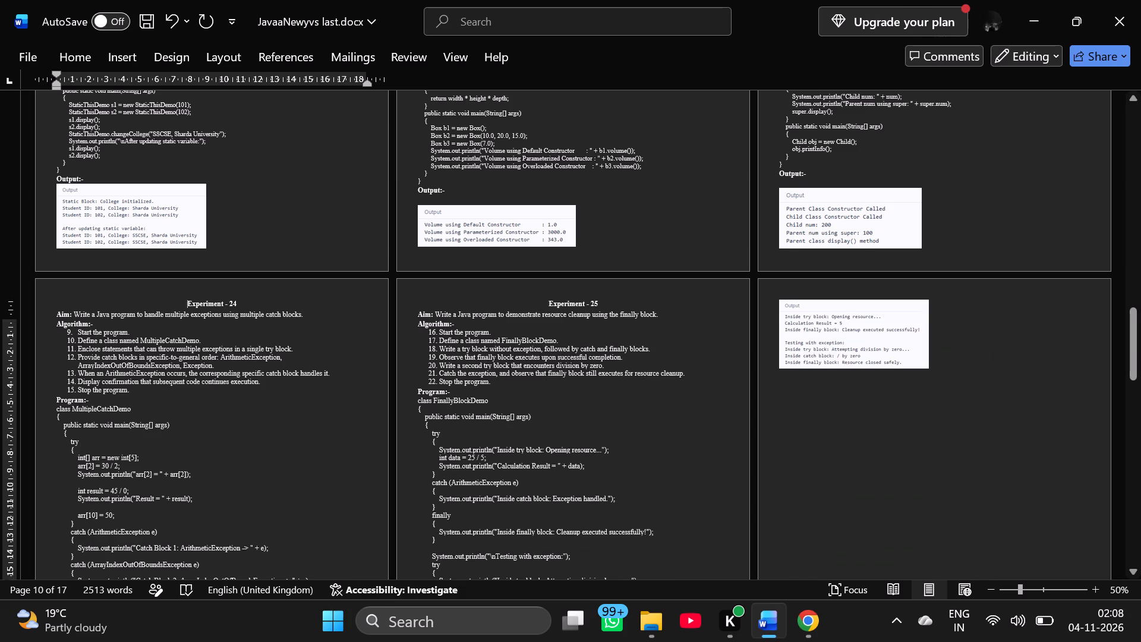
{"action": "scroll", "coordinate": [691, 342], "scroll_direction": "up", "scroll_amount": 3}
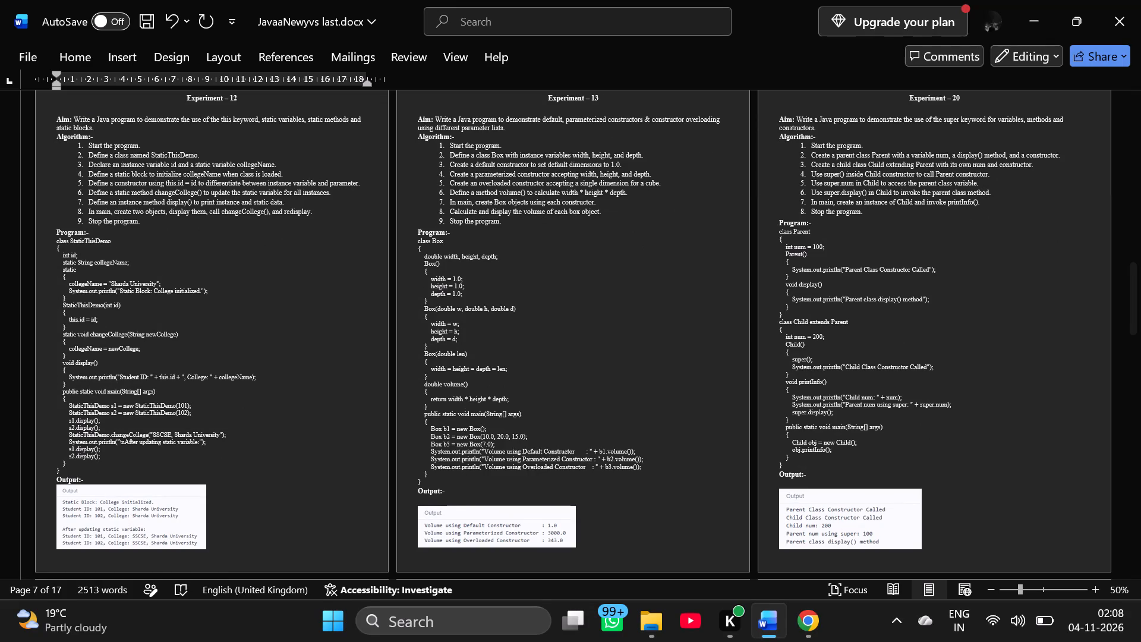
{"action": "scroll", "coordinate": [954, 341], "scroll_direction": "down", "scroll_amount": 3}
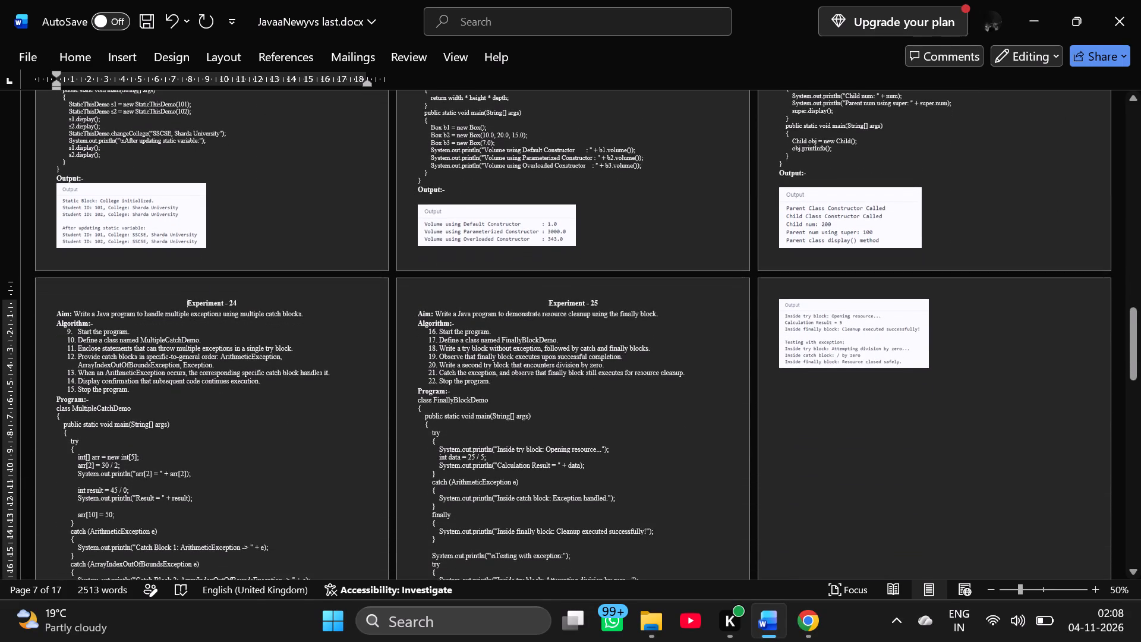
{"action": "scroll", "coordinate": [954, 341], "scroll_direction": "down", "scroll_amount": 1}
{"action": "scroll", "coordinate": [289, 354], "scroll_direction": "up", "scroll_amount": 4, "text": "ctrl"}
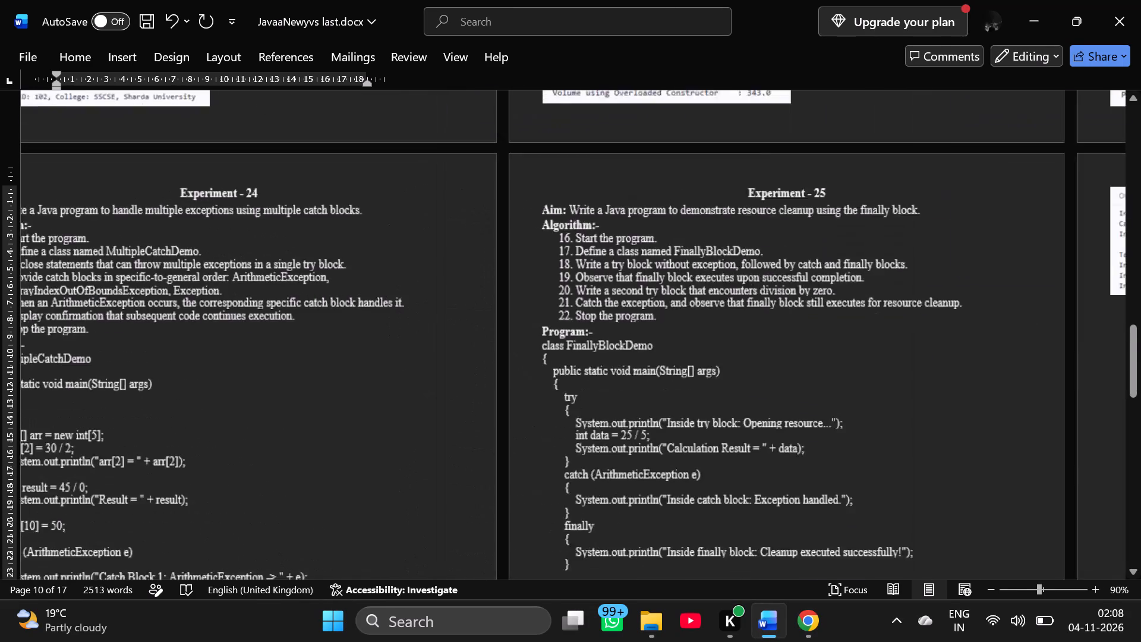
{"action": "left_click", "coordinate": [646, 193]}
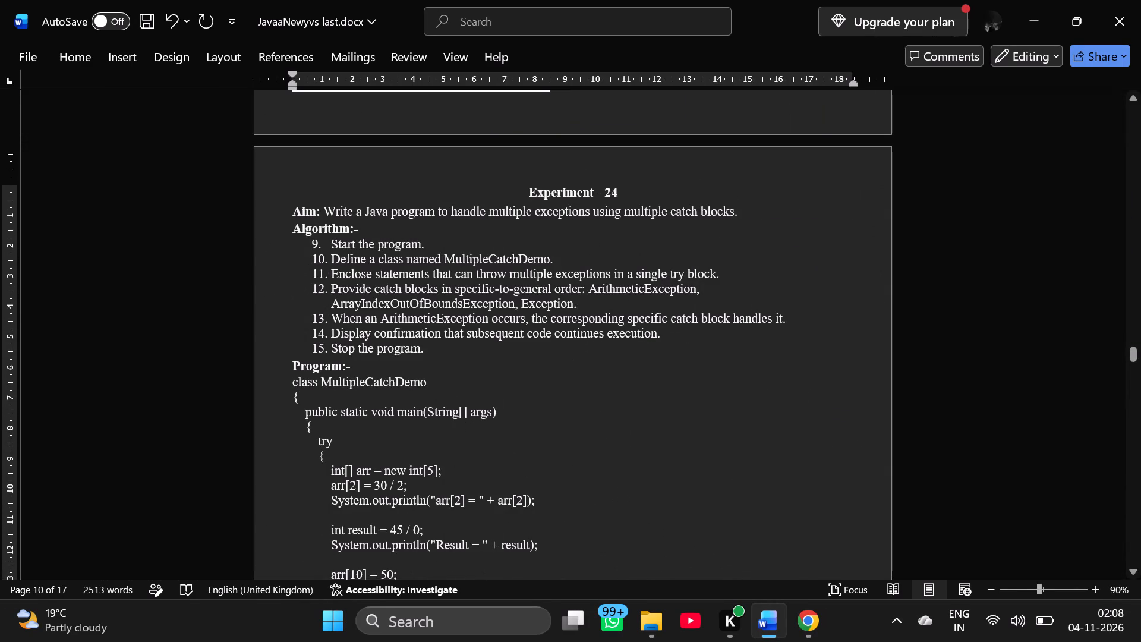
{"action": "key", "text": "Return"}
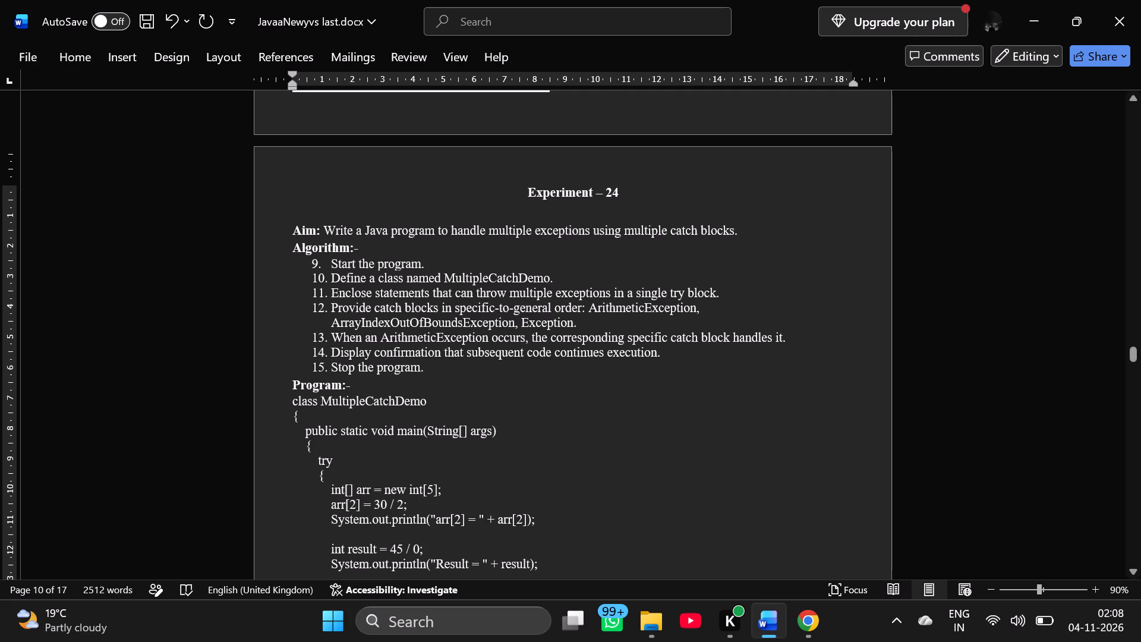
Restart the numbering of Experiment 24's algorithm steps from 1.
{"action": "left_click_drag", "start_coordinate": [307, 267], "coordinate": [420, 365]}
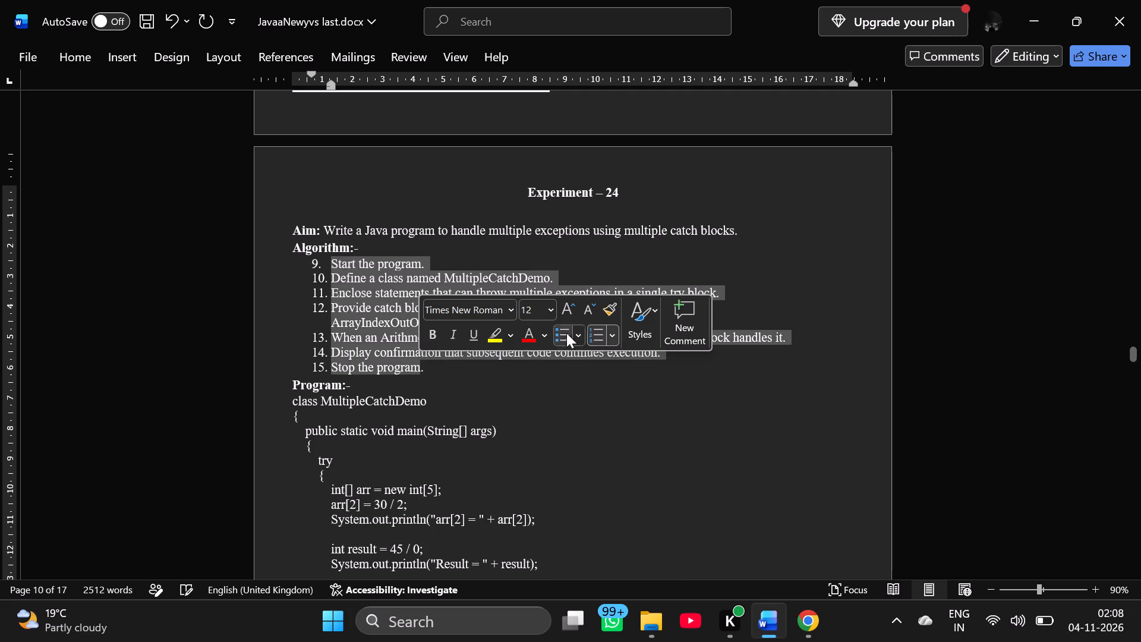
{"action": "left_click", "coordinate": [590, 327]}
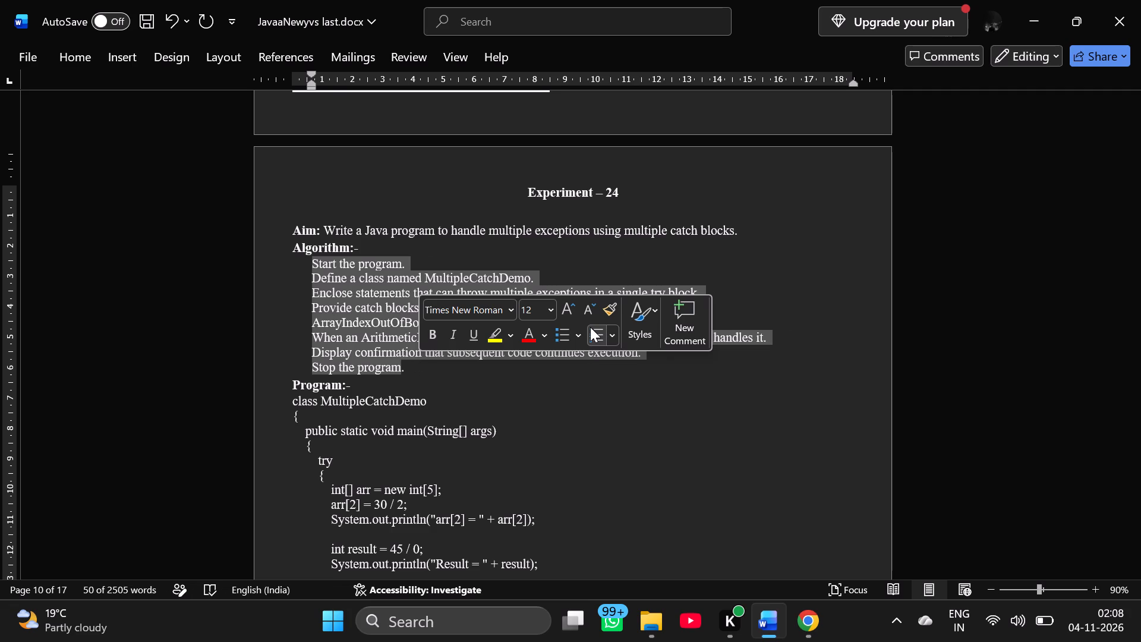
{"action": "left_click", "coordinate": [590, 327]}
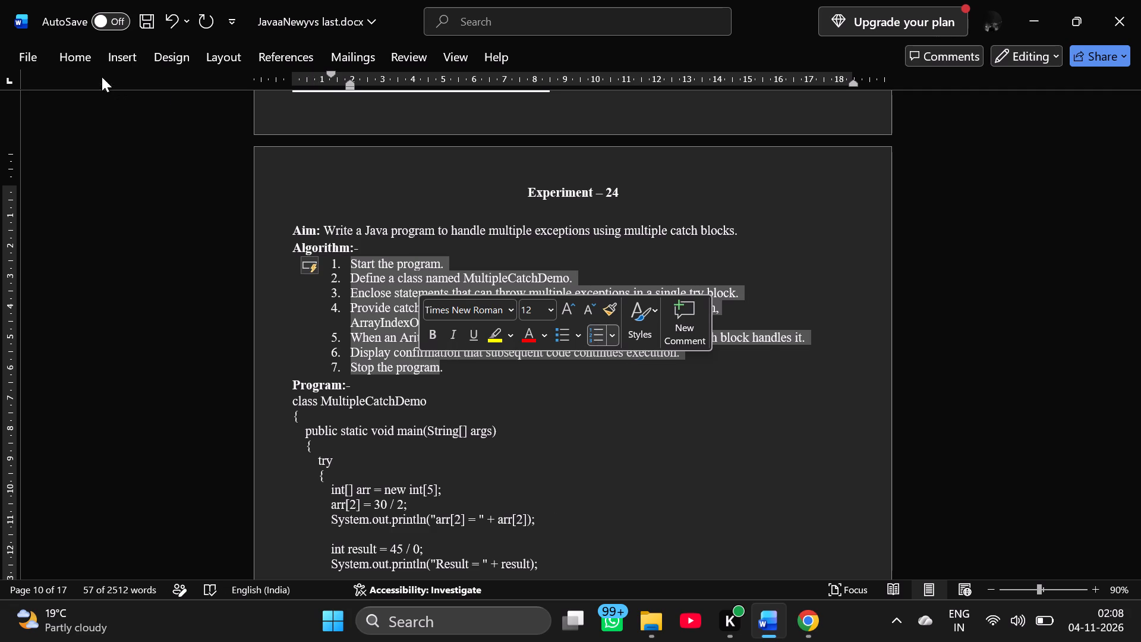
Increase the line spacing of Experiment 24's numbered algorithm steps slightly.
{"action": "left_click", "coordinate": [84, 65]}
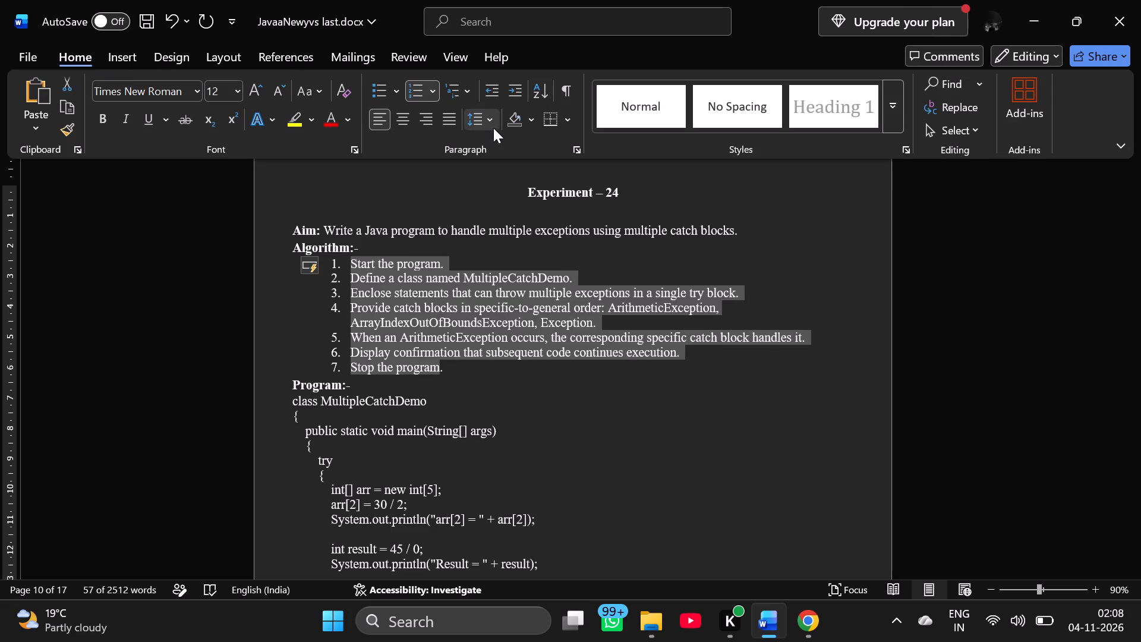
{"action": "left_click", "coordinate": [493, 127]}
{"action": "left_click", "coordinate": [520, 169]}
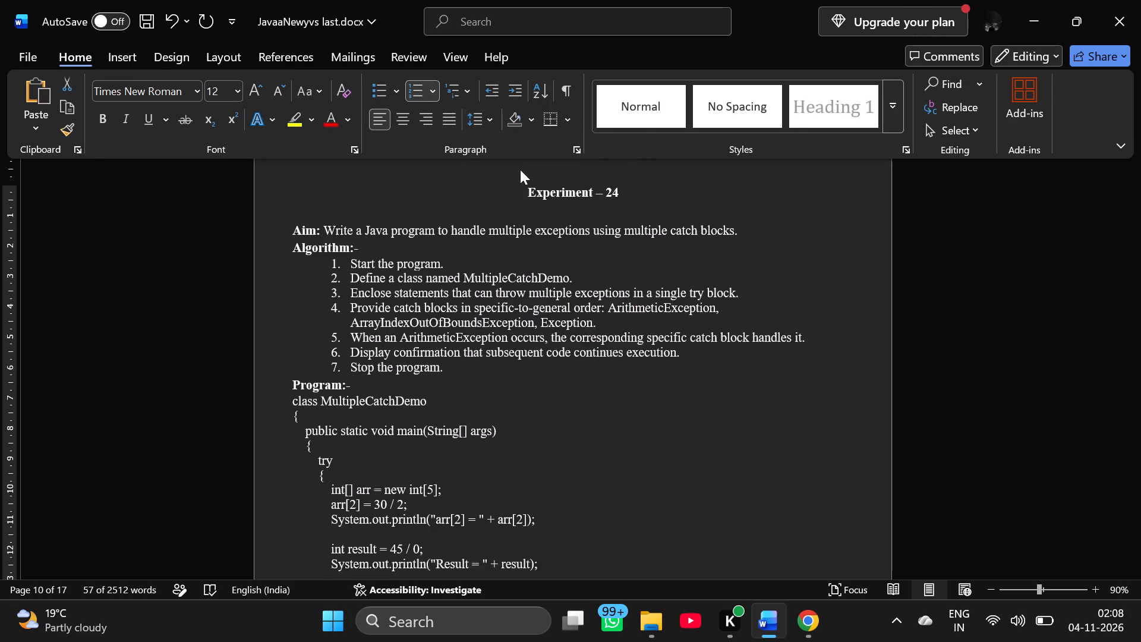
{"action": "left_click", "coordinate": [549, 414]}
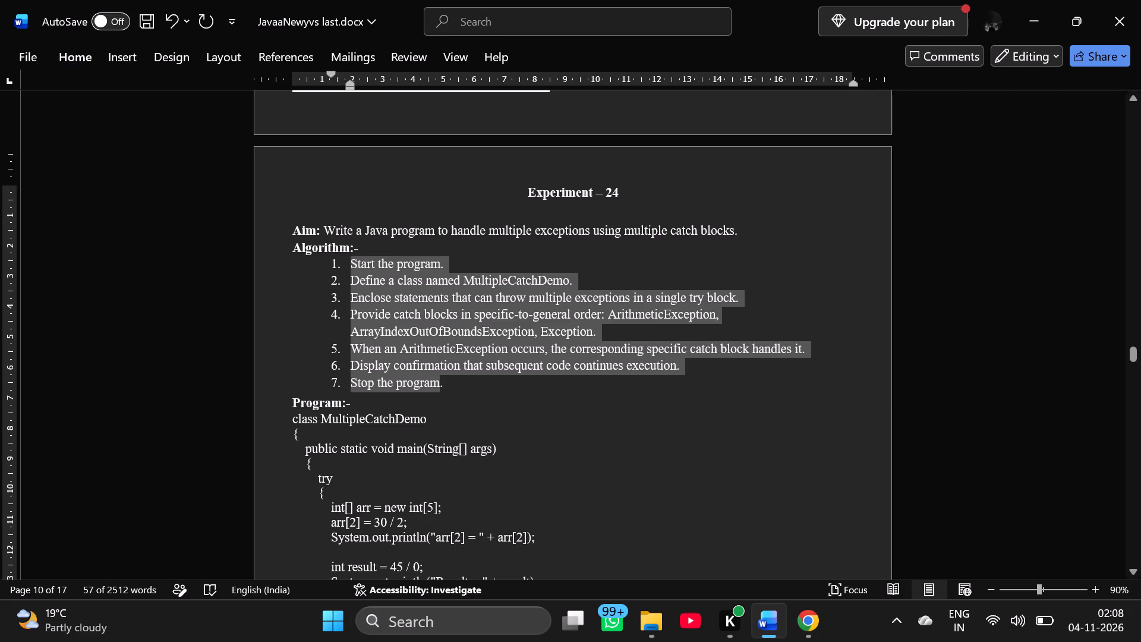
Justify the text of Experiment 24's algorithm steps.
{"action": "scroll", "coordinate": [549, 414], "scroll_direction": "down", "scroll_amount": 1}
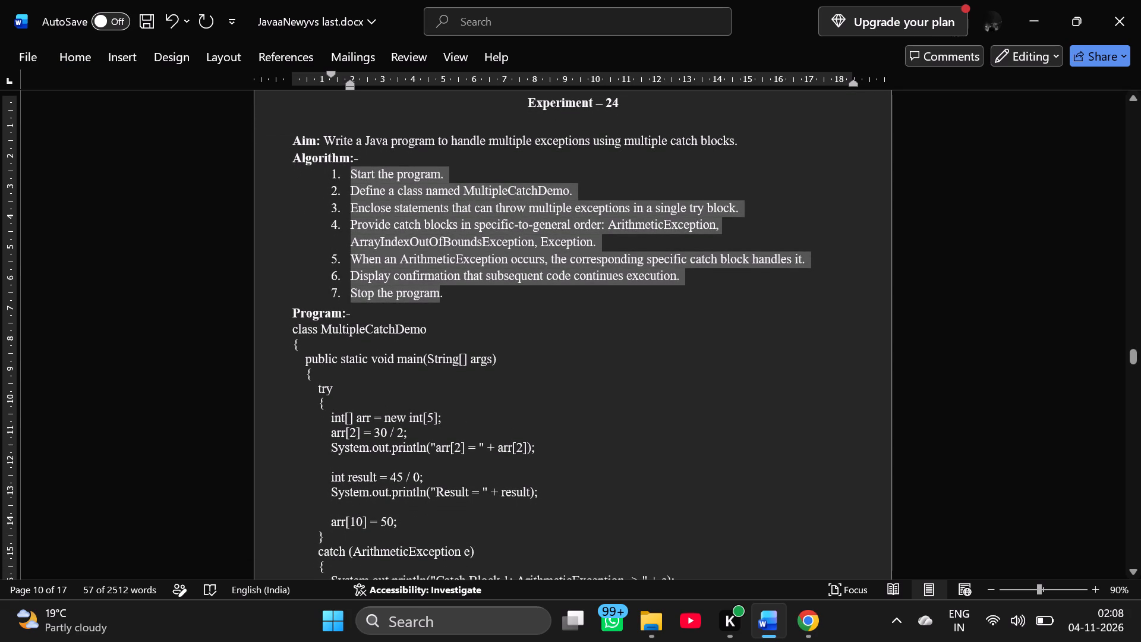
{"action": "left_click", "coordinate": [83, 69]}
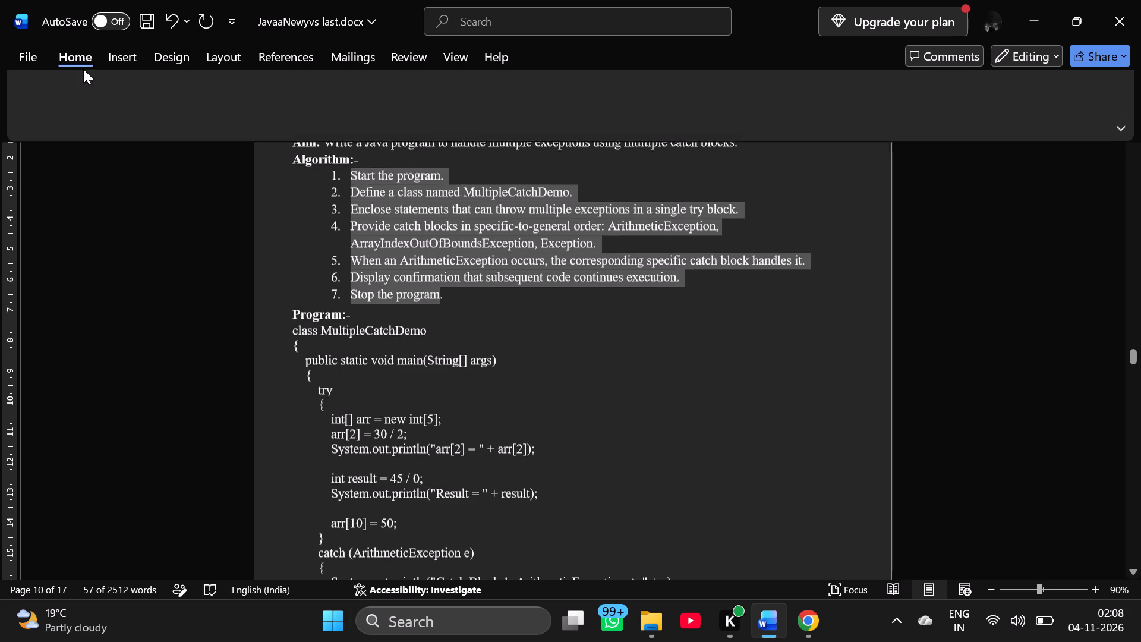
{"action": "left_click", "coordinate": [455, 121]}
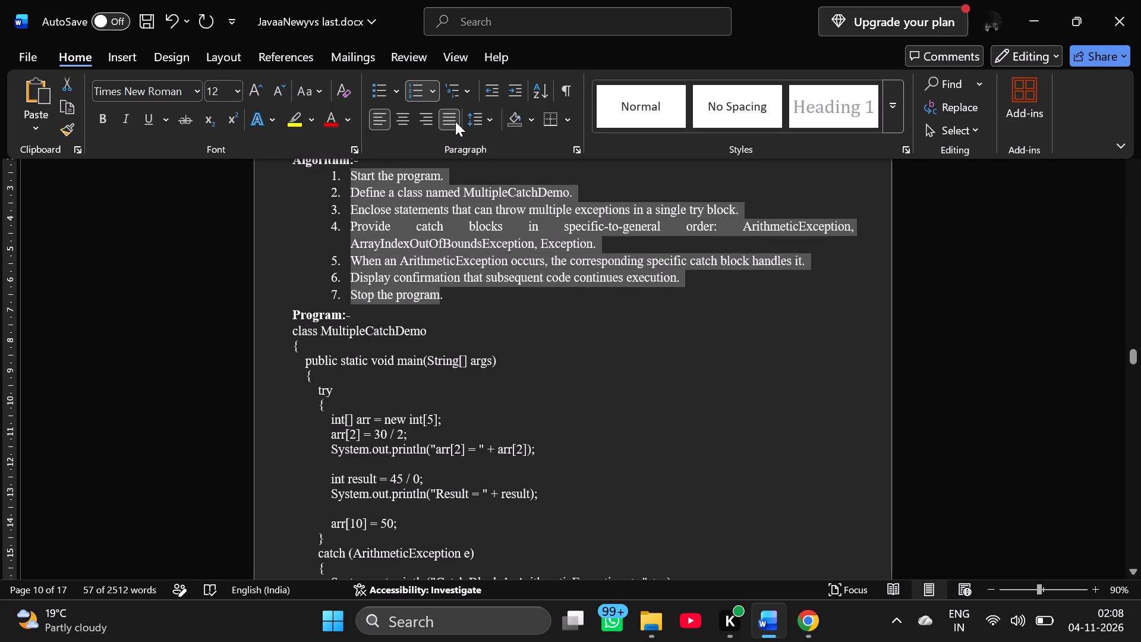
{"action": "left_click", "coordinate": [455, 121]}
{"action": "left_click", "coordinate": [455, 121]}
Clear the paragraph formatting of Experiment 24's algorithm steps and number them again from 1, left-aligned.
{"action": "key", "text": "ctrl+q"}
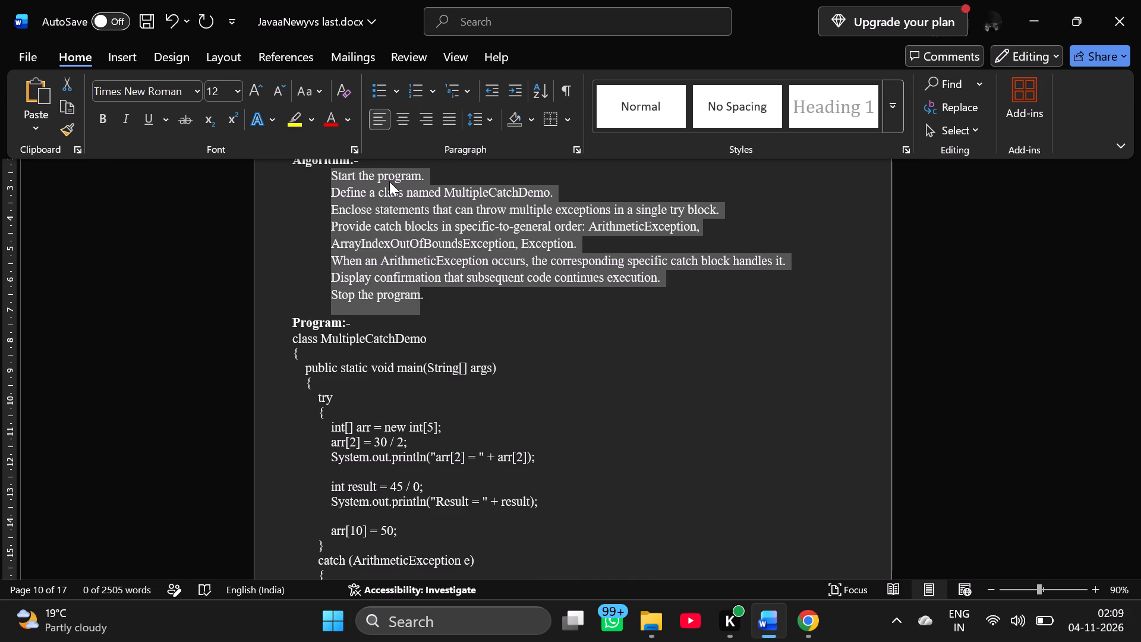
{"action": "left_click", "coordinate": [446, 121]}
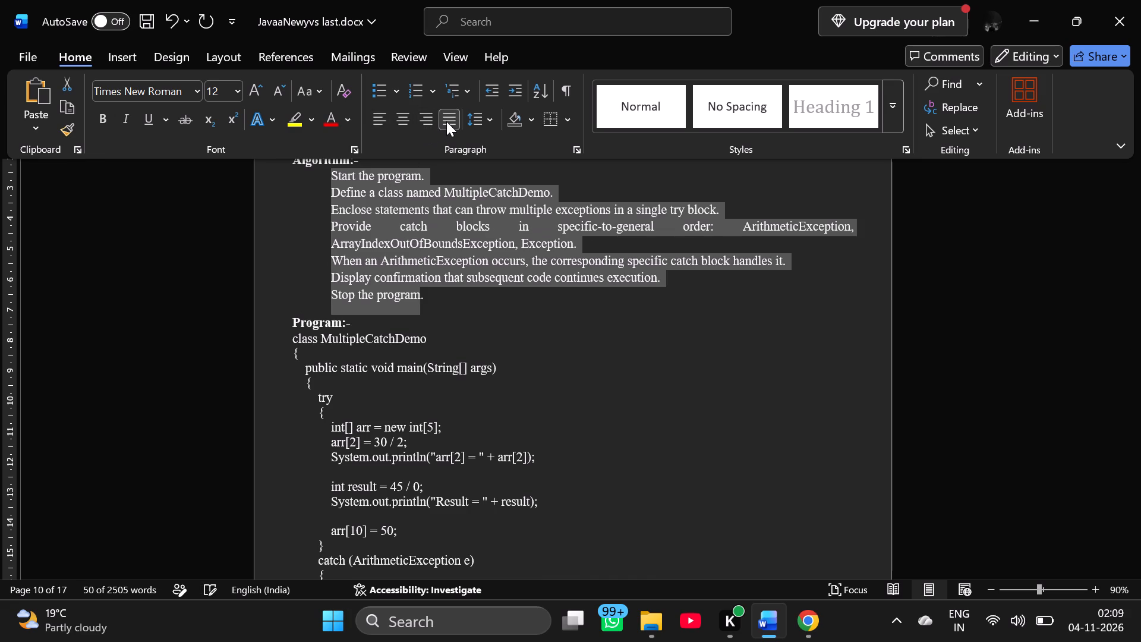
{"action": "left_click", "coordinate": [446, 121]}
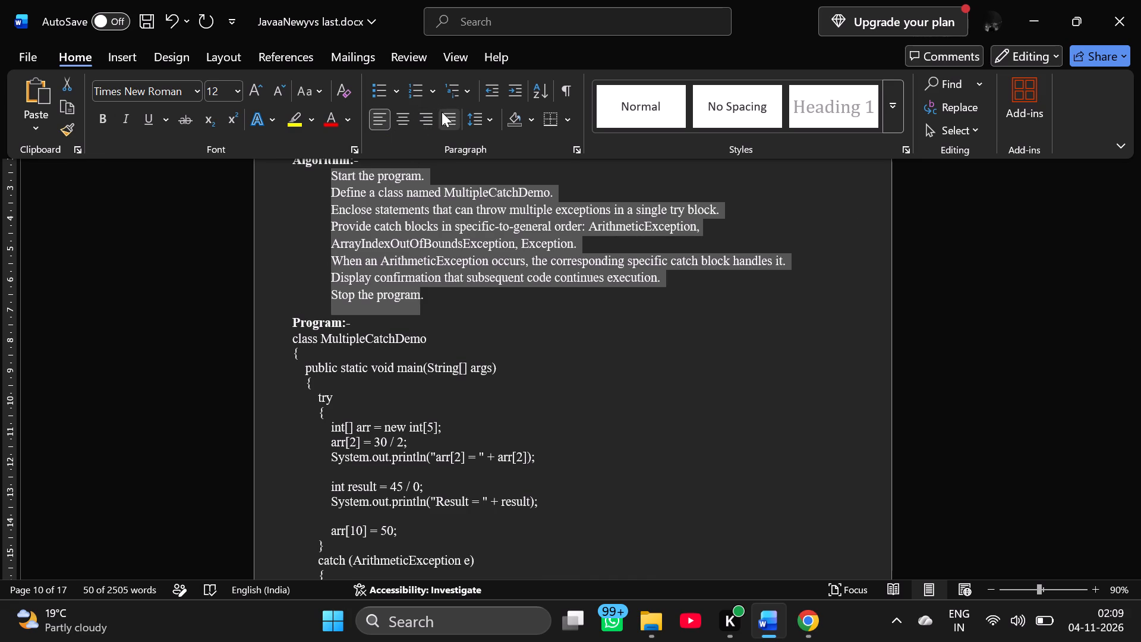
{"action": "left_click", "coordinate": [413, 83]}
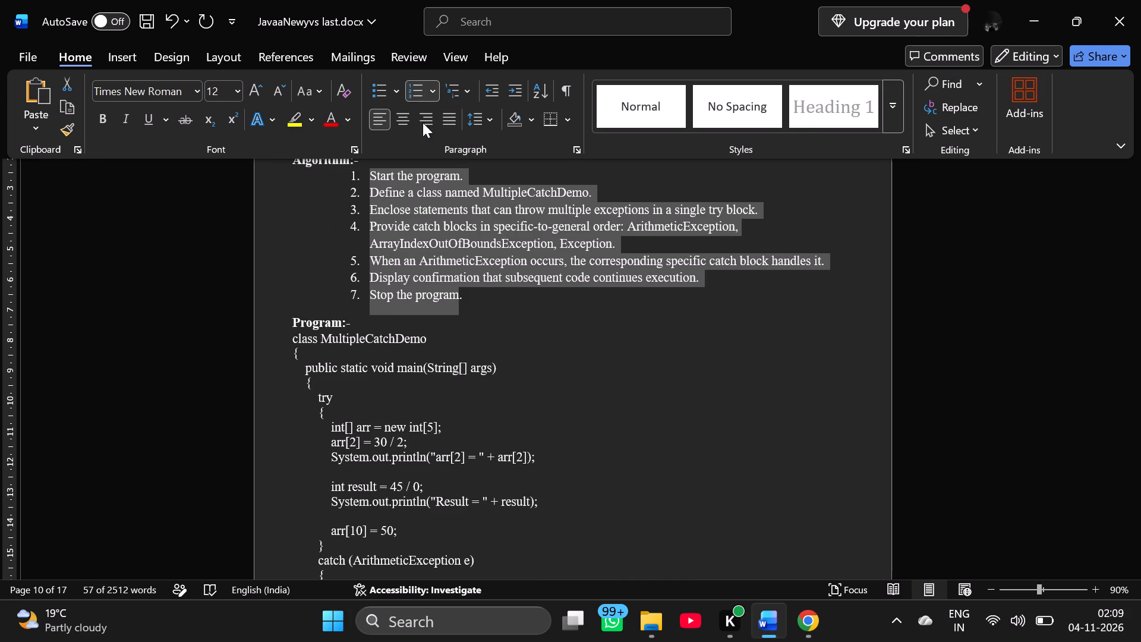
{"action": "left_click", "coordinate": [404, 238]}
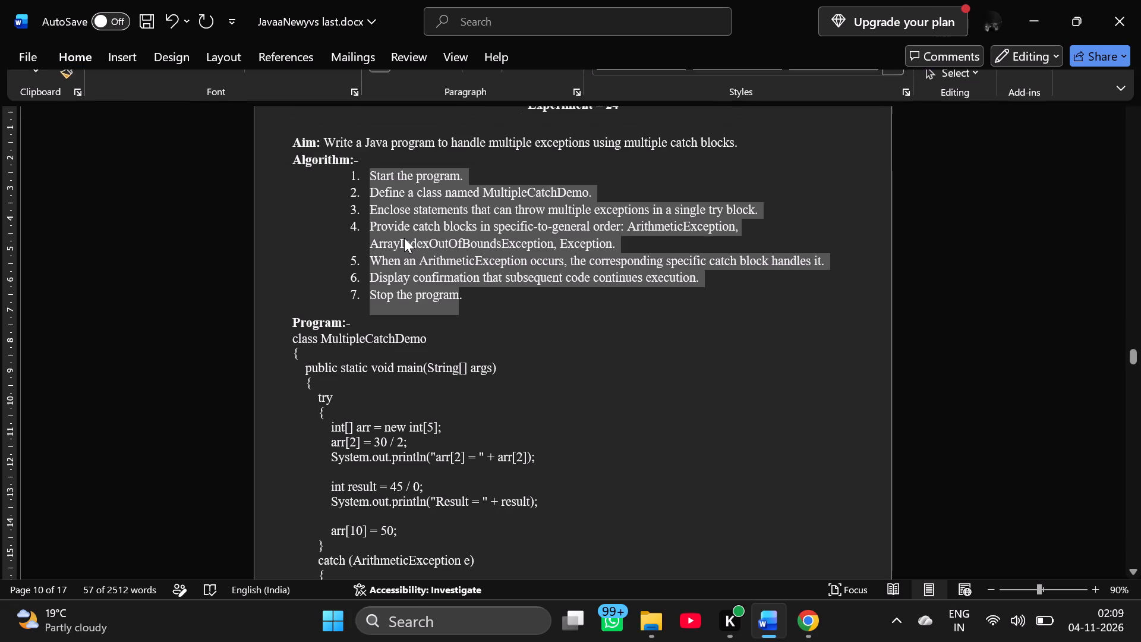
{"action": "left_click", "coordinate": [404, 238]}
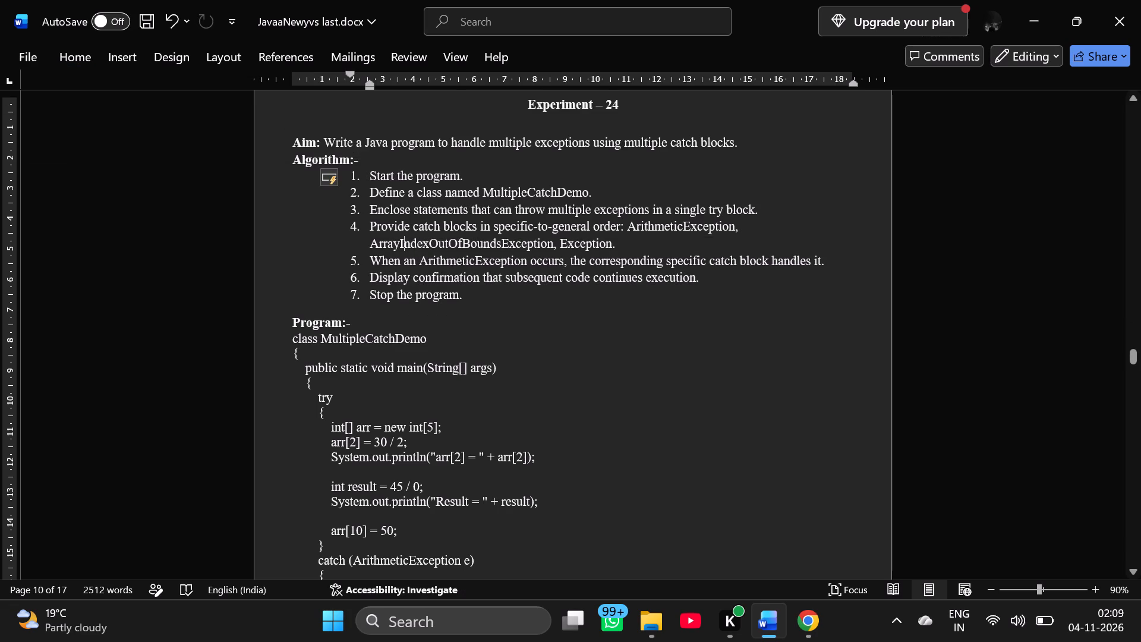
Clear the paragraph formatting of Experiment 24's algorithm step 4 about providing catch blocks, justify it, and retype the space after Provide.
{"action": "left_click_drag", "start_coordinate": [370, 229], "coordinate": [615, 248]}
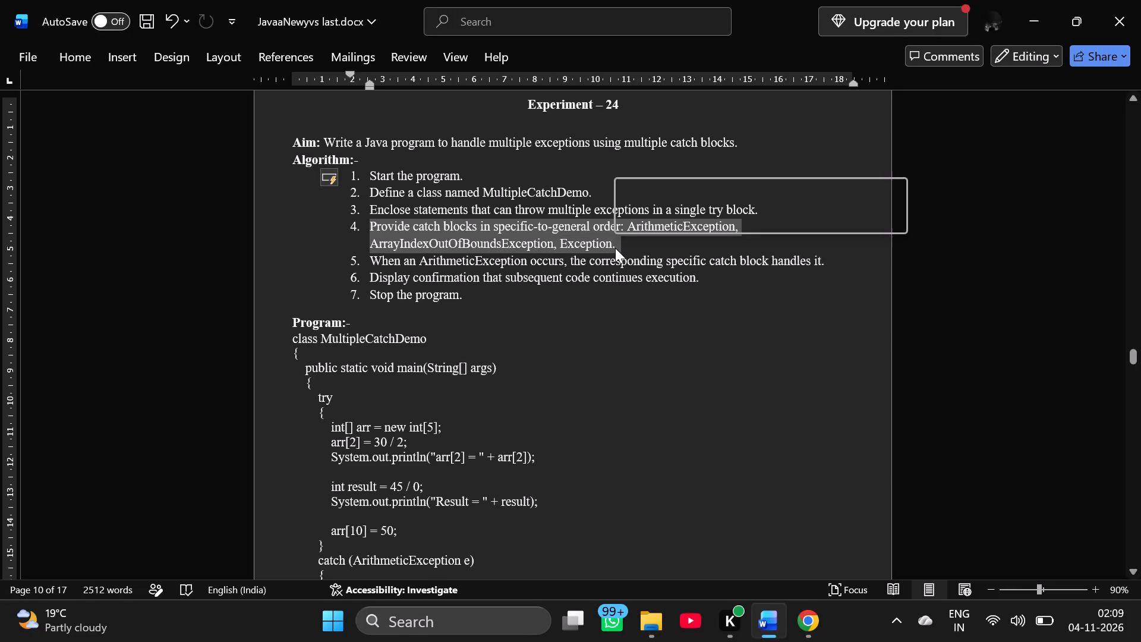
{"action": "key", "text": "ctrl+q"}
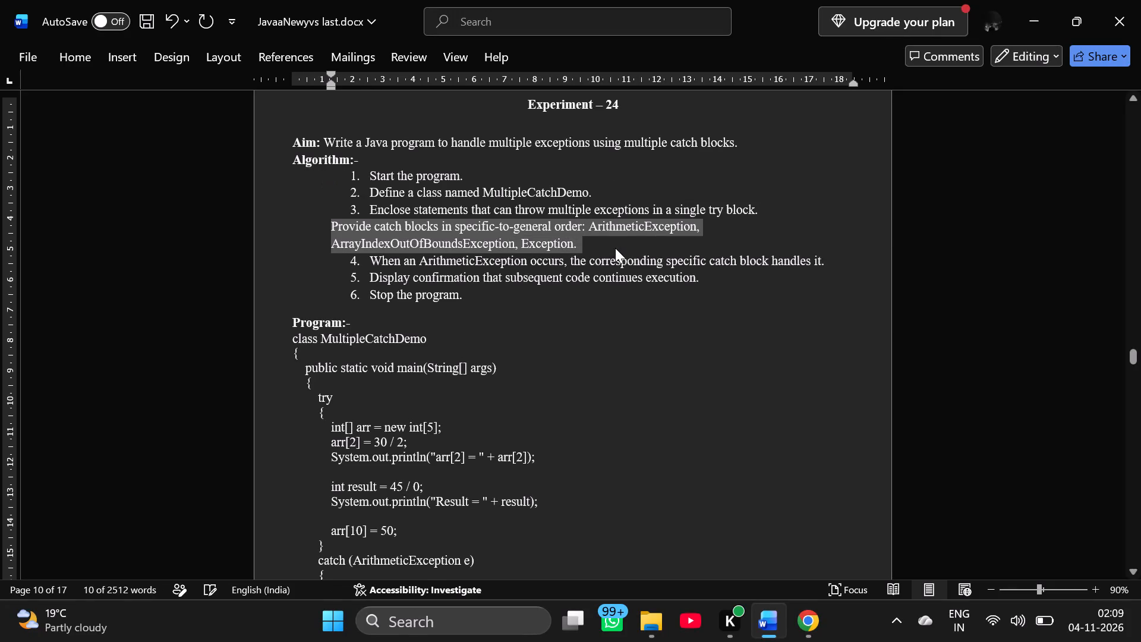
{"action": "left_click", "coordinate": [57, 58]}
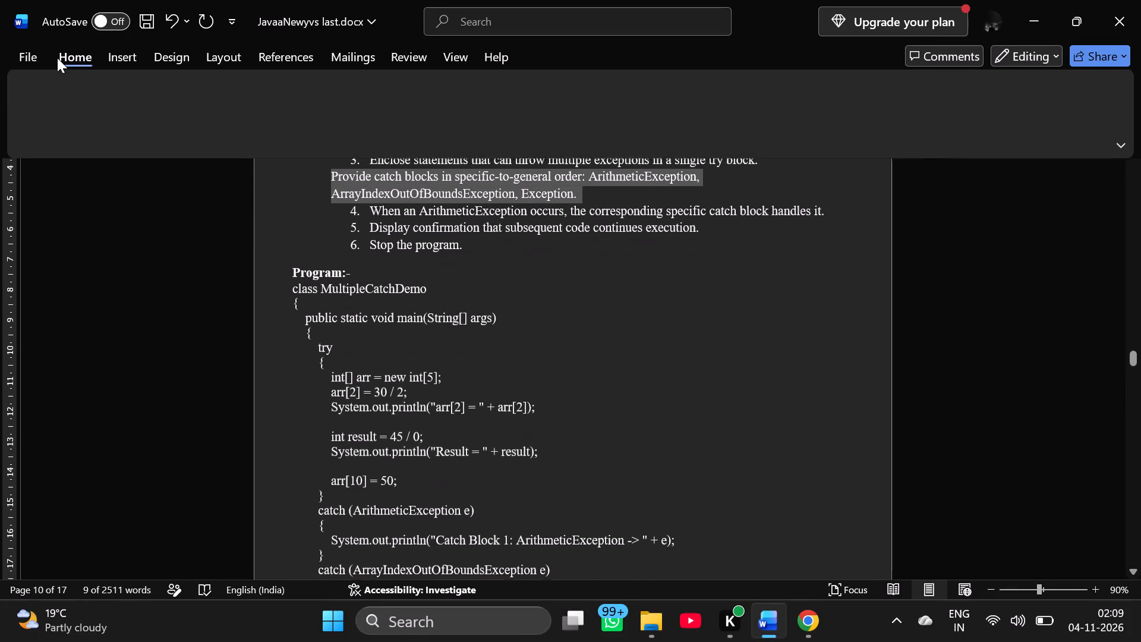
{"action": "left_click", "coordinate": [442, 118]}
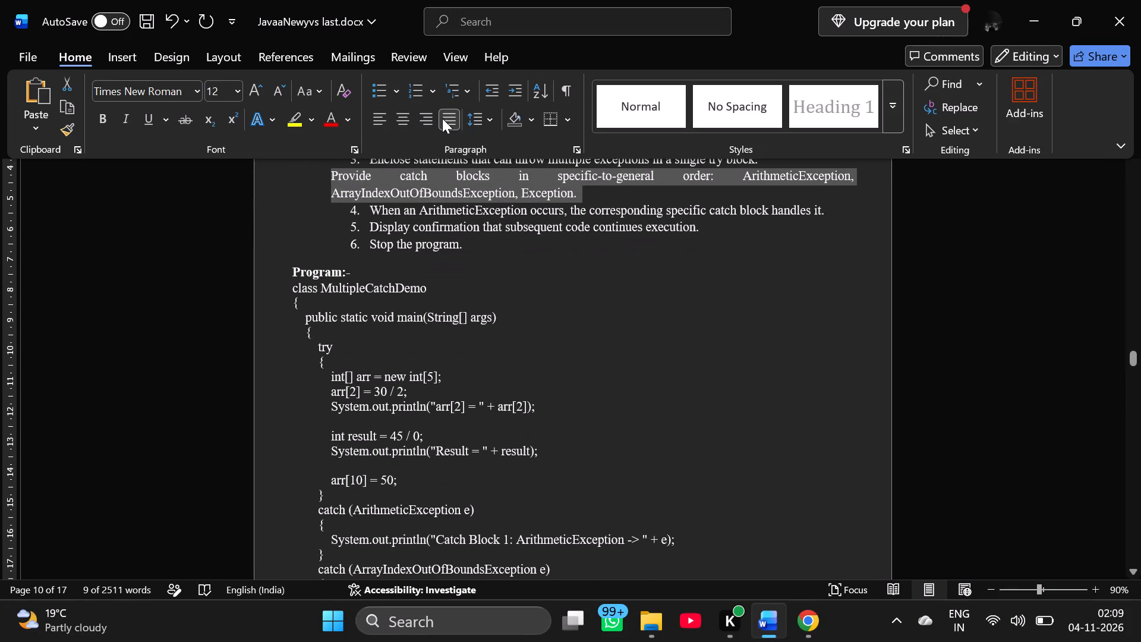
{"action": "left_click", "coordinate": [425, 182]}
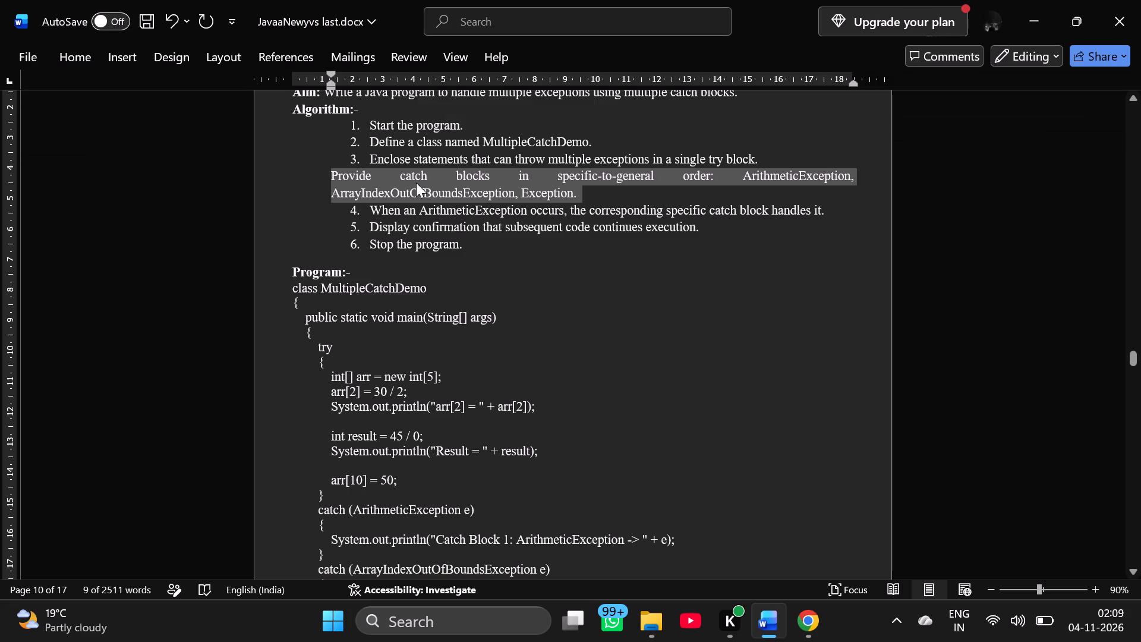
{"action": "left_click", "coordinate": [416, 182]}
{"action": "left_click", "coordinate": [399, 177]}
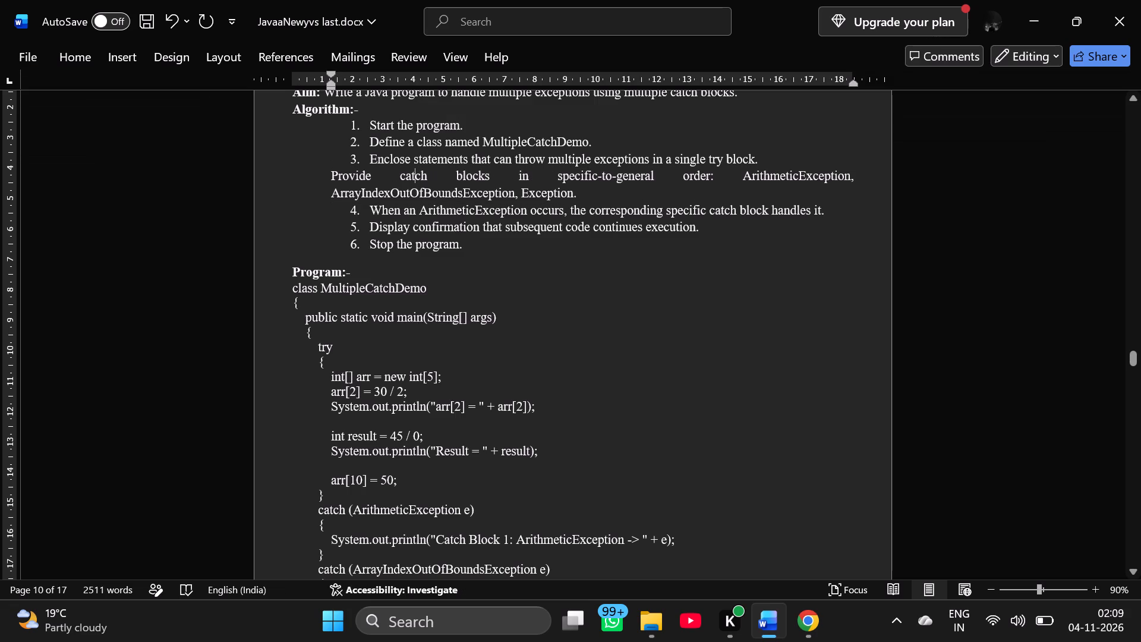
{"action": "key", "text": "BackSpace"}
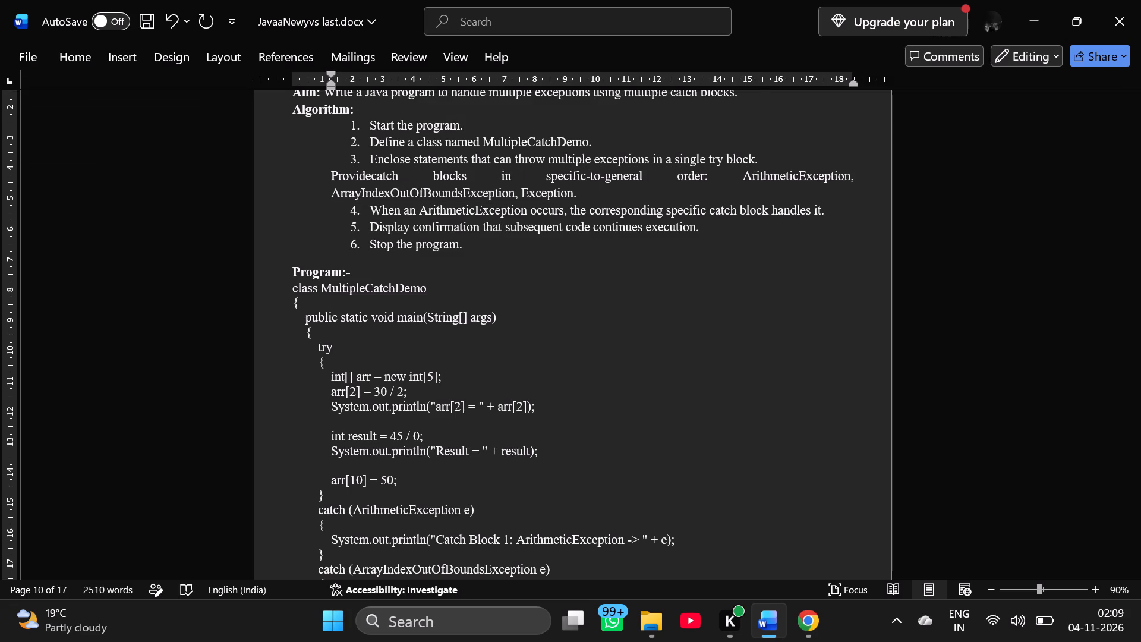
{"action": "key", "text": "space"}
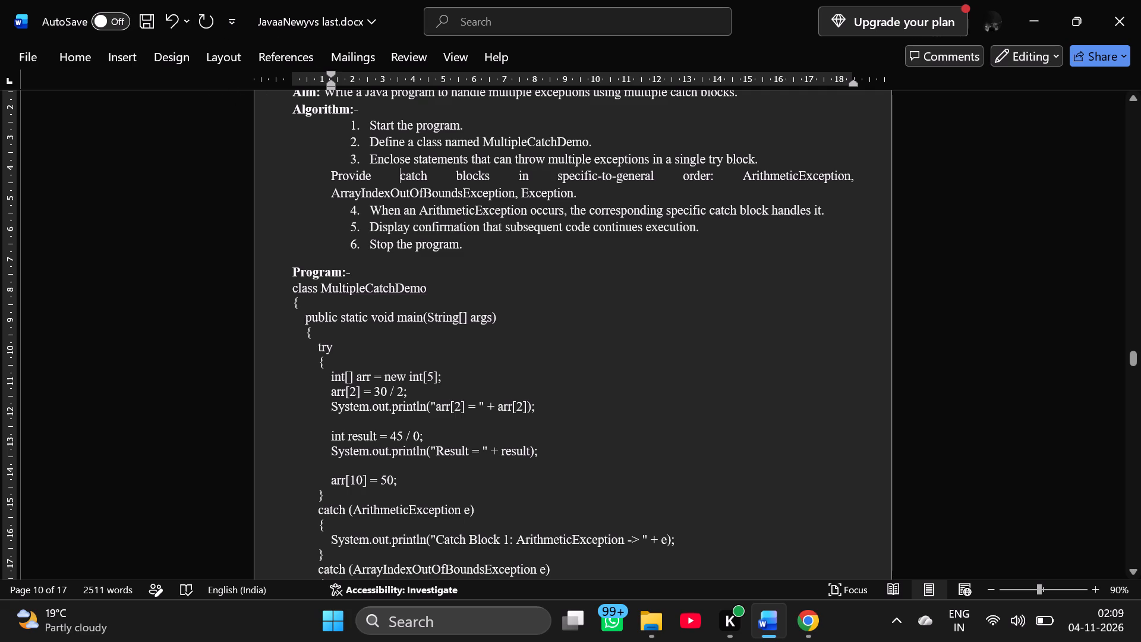
Reset the paragraph formatting of all Experiment 24 algorithm steps, with the text justified and numbered 1 to 7.
{"action": "left_click_drag", "start_coordinate": [344, 127], "coordinate": [449, 244]}
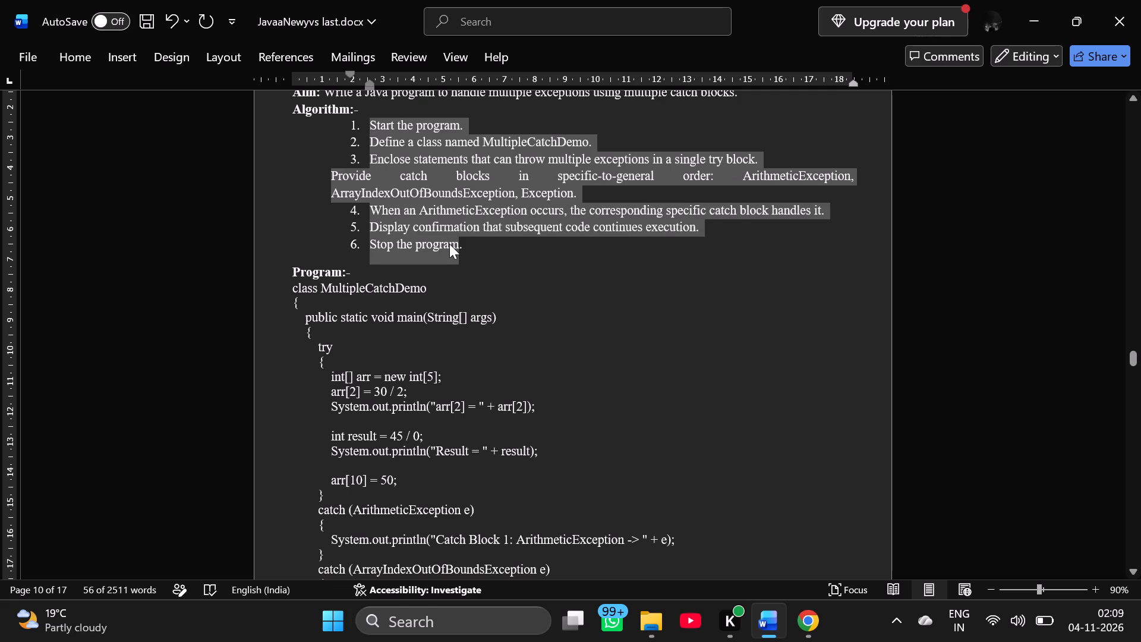
{"action": "key", "text": "ctrl+q"}
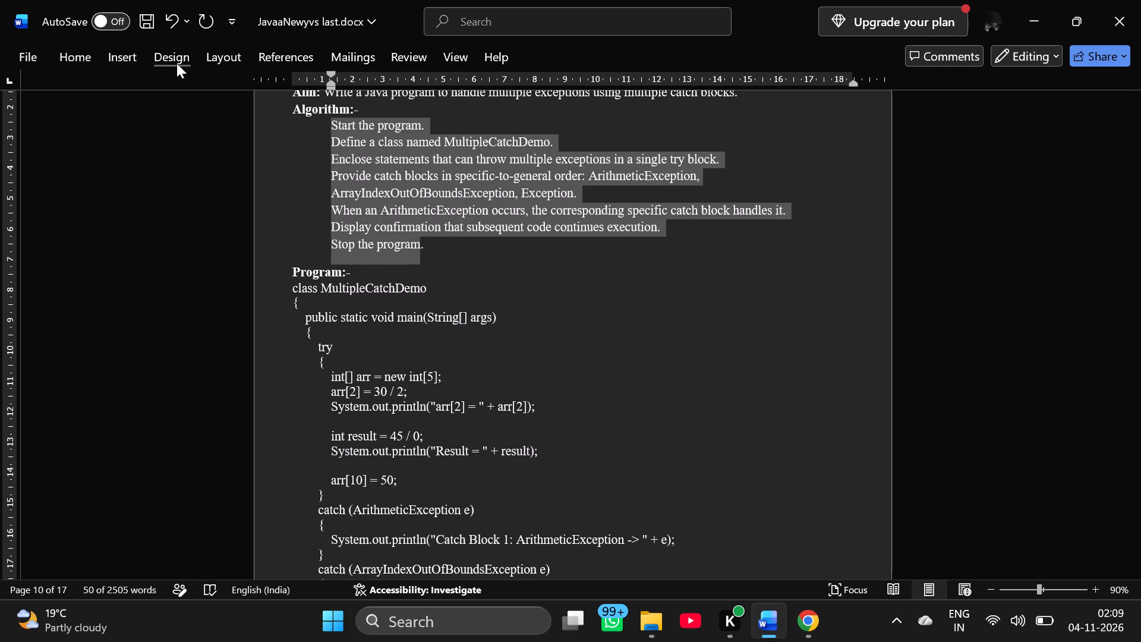
{"action": "left_click", "coordinate": [78, 60]}
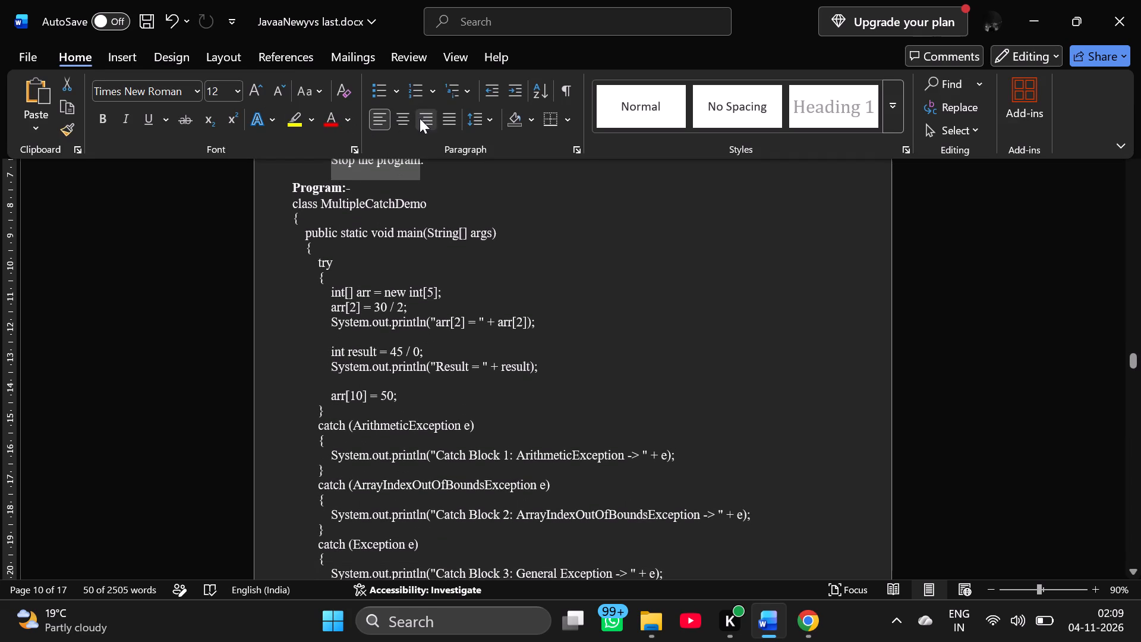
{"action": "left_click", "coordinate": [453, 121]}
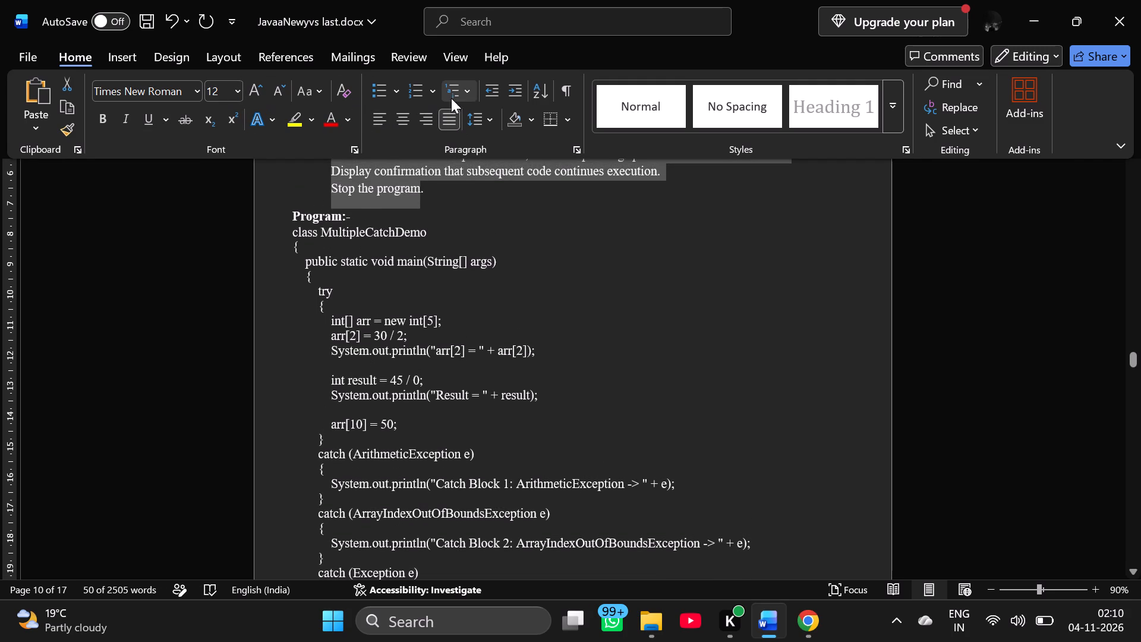
{"action": "left_click", "coordinate": [417, 92]}
{"action": "scroll", "coordinate": [518, 236], "scroll_direction": "up", "scroll_amount": 1}
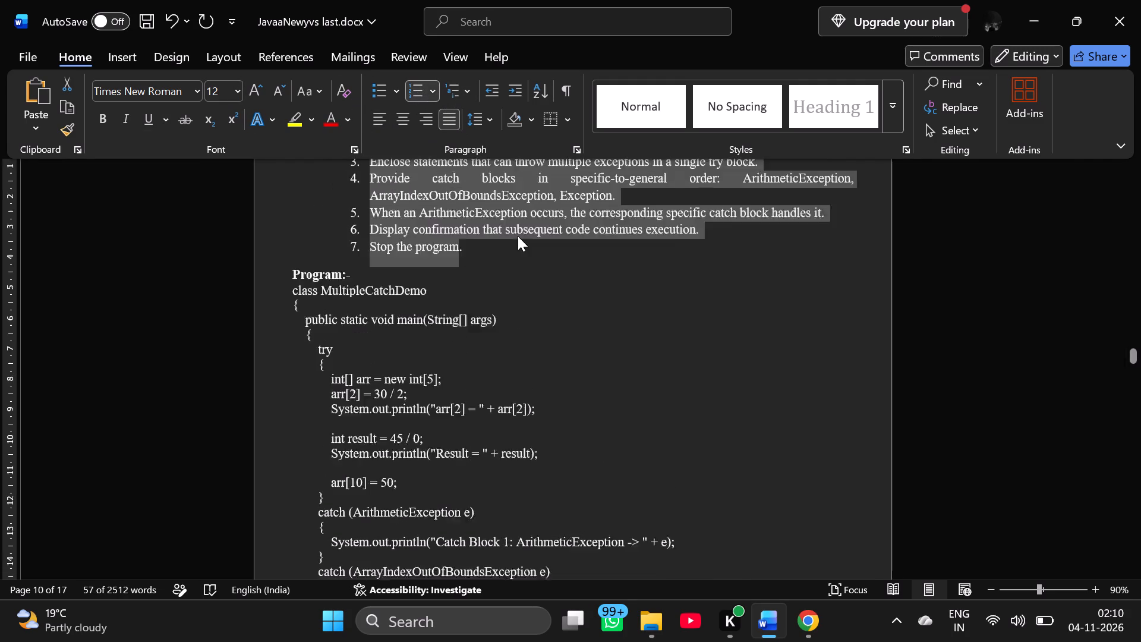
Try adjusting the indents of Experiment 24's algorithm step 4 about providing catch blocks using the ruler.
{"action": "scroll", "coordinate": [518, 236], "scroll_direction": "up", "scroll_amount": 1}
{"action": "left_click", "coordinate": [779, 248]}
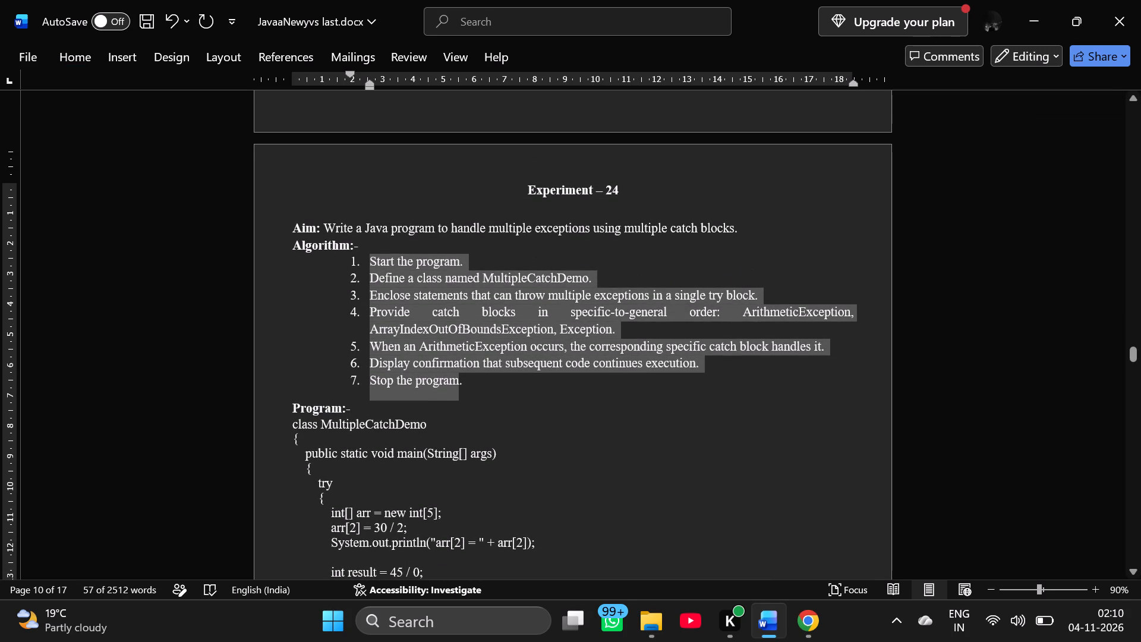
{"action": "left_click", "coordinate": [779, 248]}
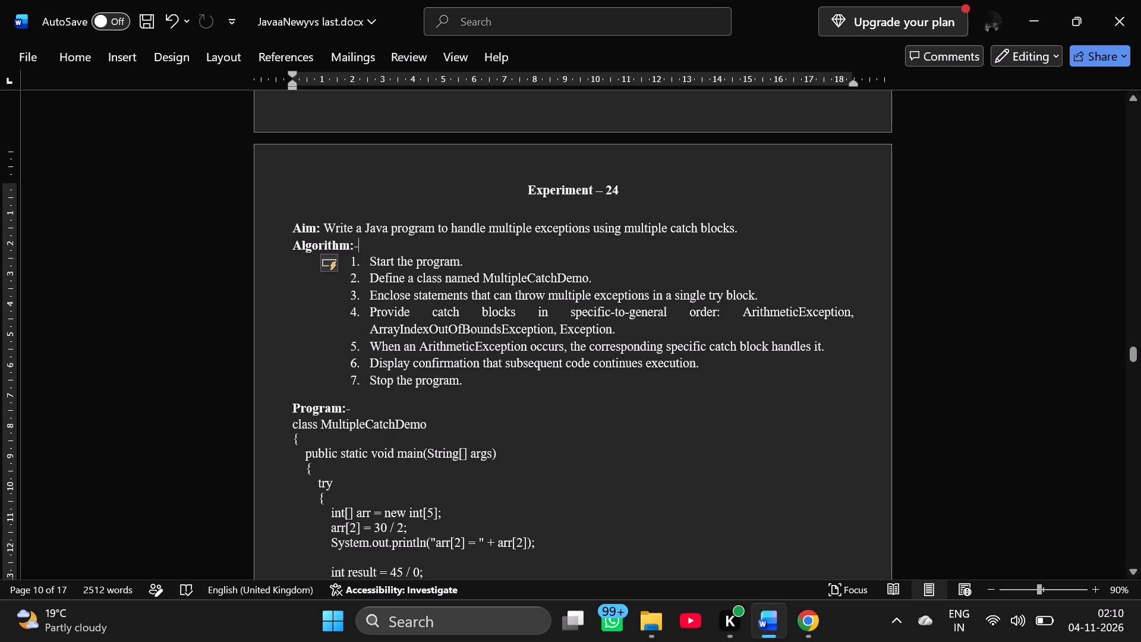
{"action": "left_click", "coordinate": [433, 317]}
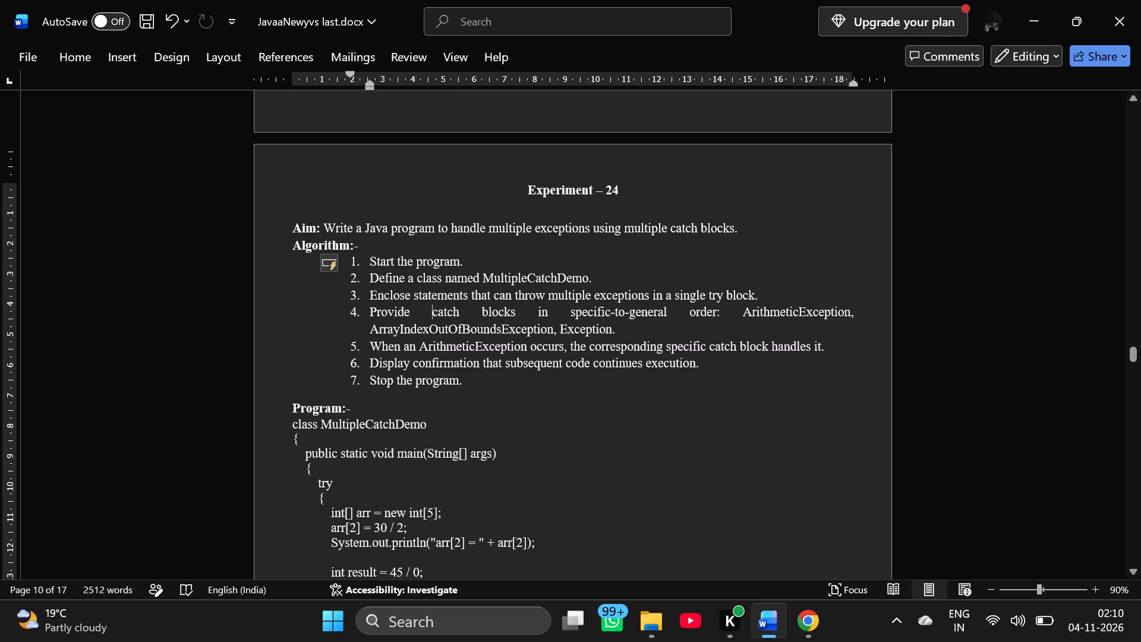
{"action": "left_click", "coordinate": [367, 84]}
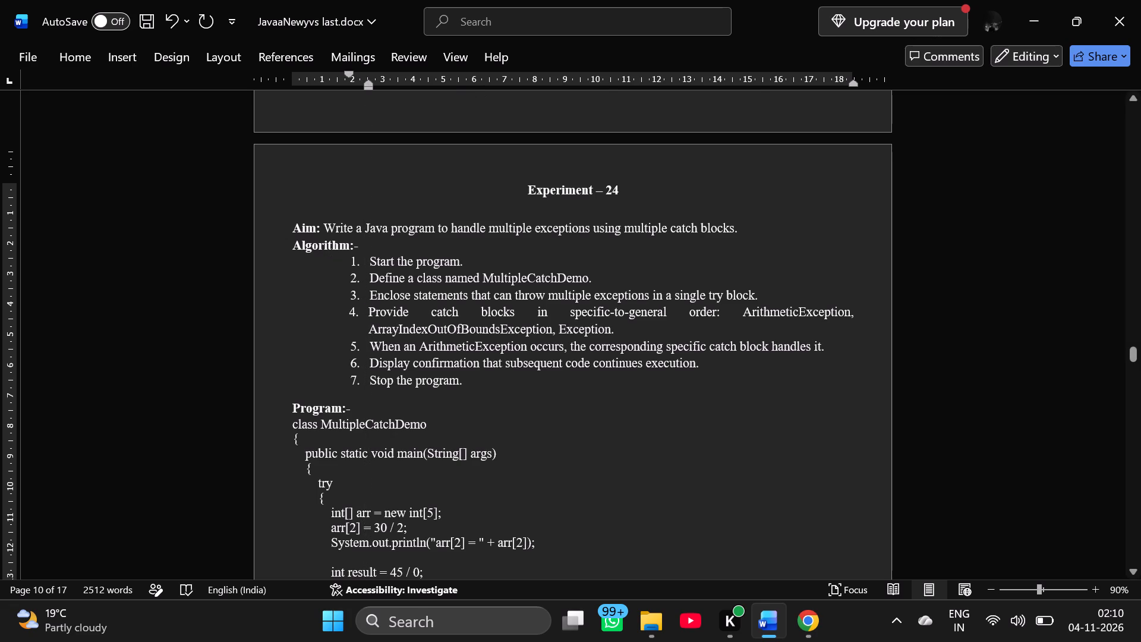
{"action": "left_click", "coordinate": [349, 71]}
Clear the paragraph formatting of all Experiment 24 algorithm steps and number them again from 1 to 7.
{"action": "left_click_drag", "start_coordinate": [343, 263], "coordinate": [452, 375]}
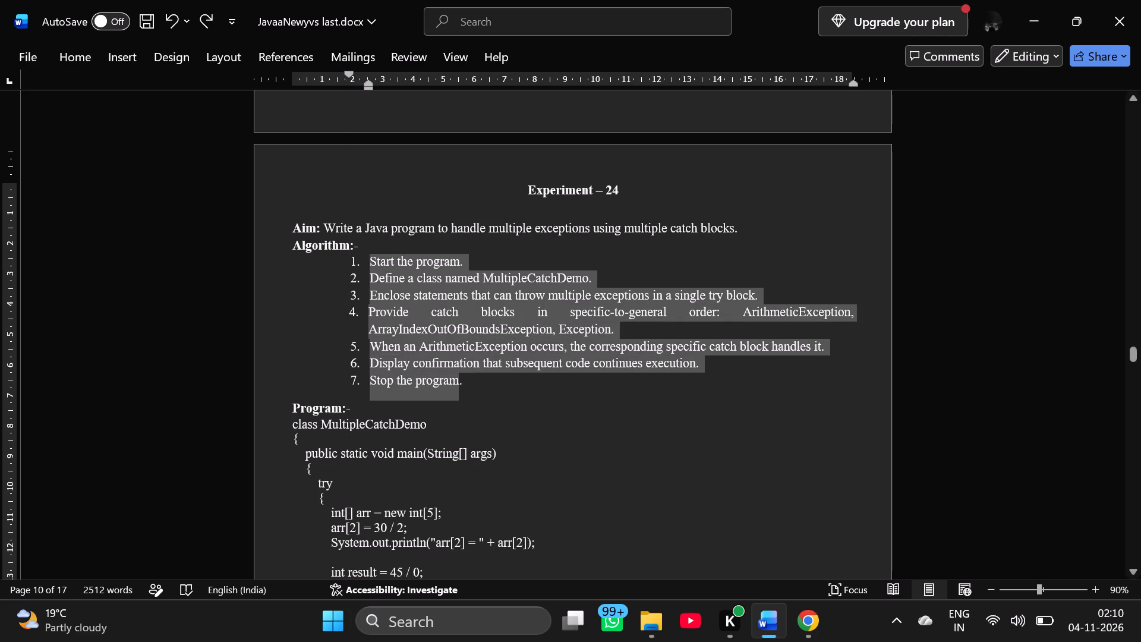
{"action": "left_click_drag", "start_coordinate": [452, 375], "coordinate": [464, 377]}
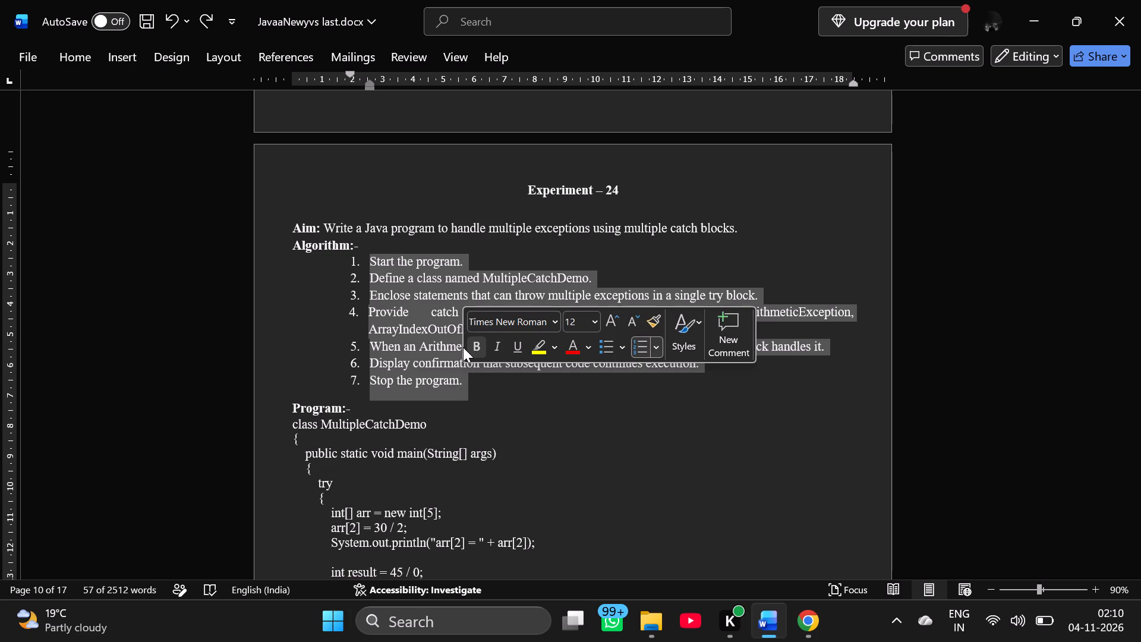
{"action": "key", "text": "ctrl+q"}
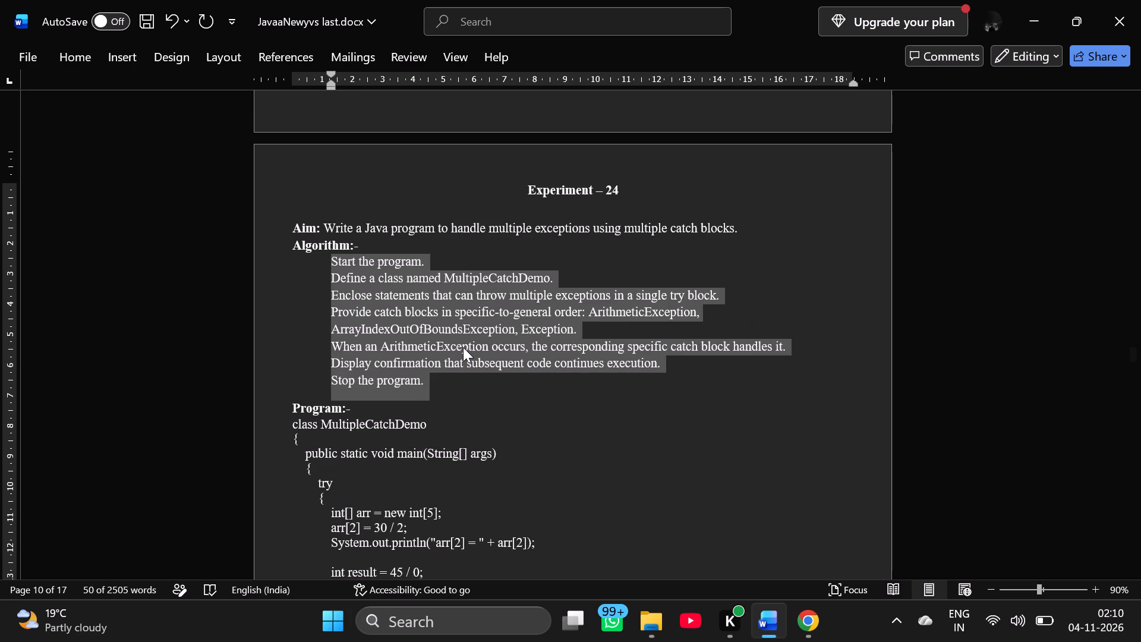
{"action": "scroll", "coordinate": [463, 347], "scroll_direction": "down", "scroll_amount": 2}
{"action": "scroll", "coordinate": [463, 347], "scroll_direction": "up", "scroll_amount": 1}
{"action": "scroll", "coordinate": [463, 347], "scroll_direction": "down", "scroll_amount": 1}
{"action": "scroll", "coordinate": [463, 347], "scroll_direction": "up", "scroll_amount": 1}
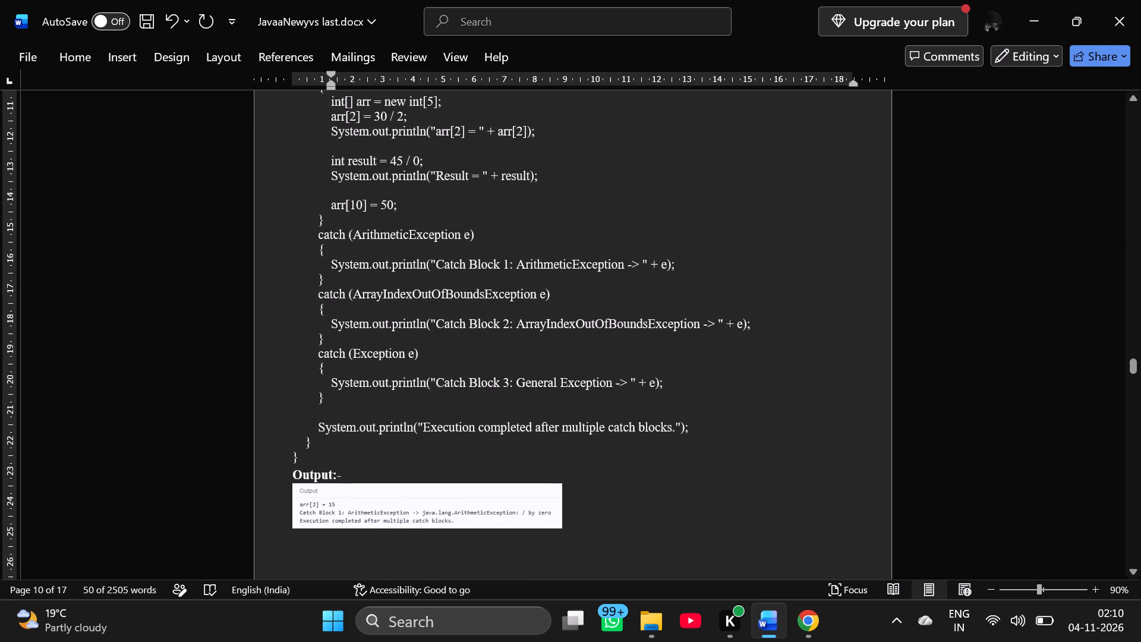
{"action": "scroll", "coordinate": [463, 347], "scroll_direction": "up", "scroll_amount": 1}
{"action": "scroll", "coordinate": [463, 347], "scroll_direction": "down", "scroll_amount": 1}
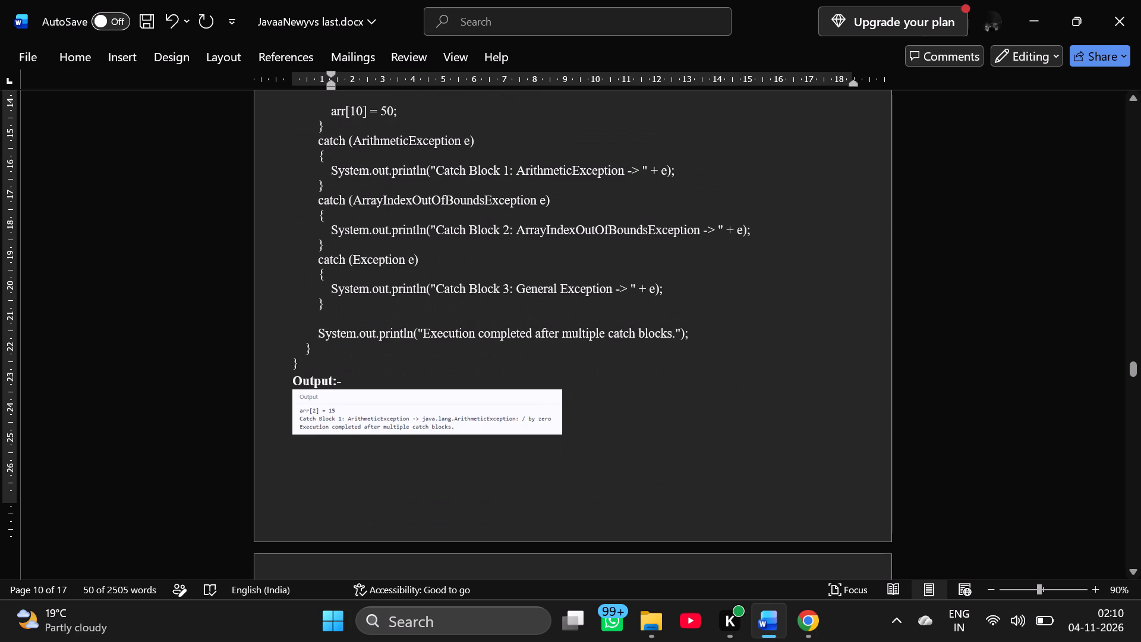
{"action": "scroll", "coordinate": [463, 347], "scroll_direction": "up", "scroll_amount": 3}
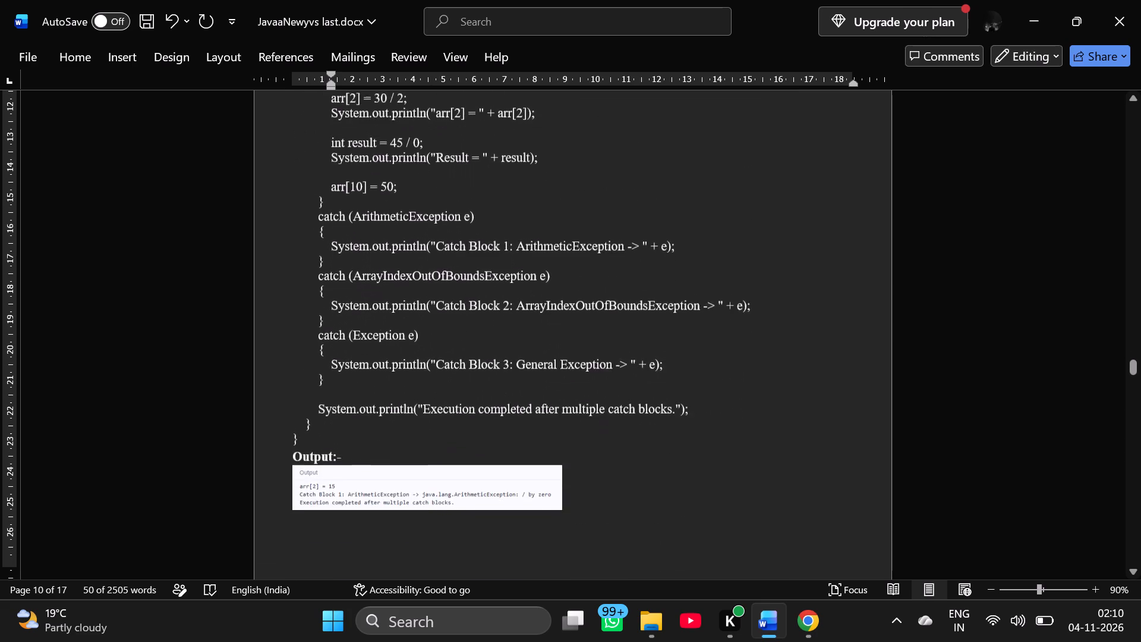
{"action": "scroll", "coordinate": [463, 347], "scroll_direction": "up", "scroll_amount": 2}
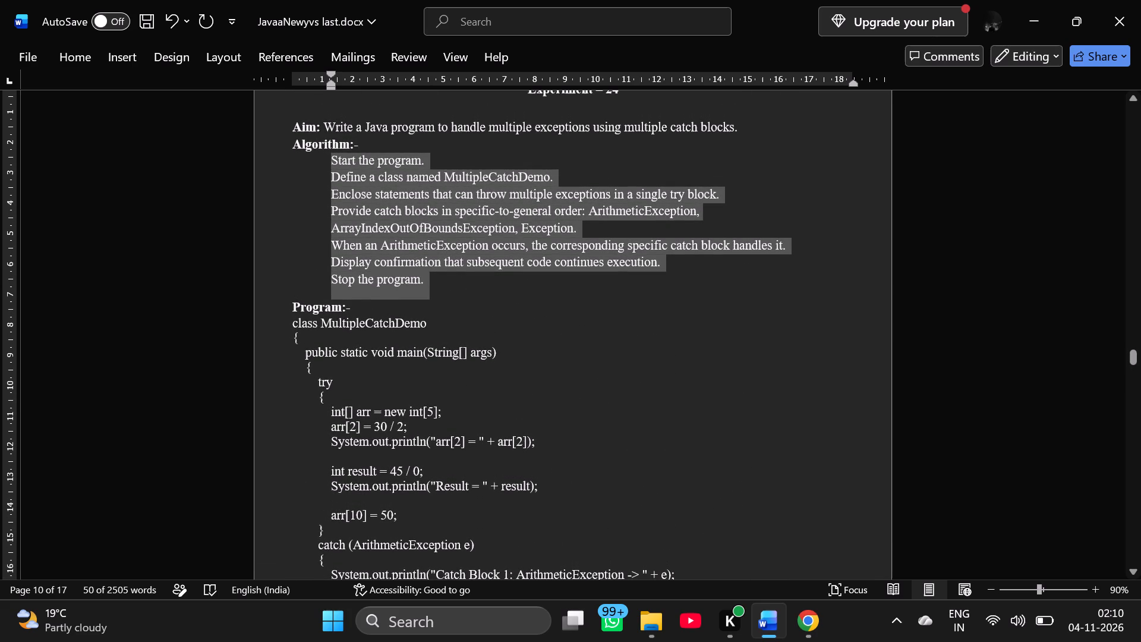
{"action": "left_click", "coordinate": [85, 53]}
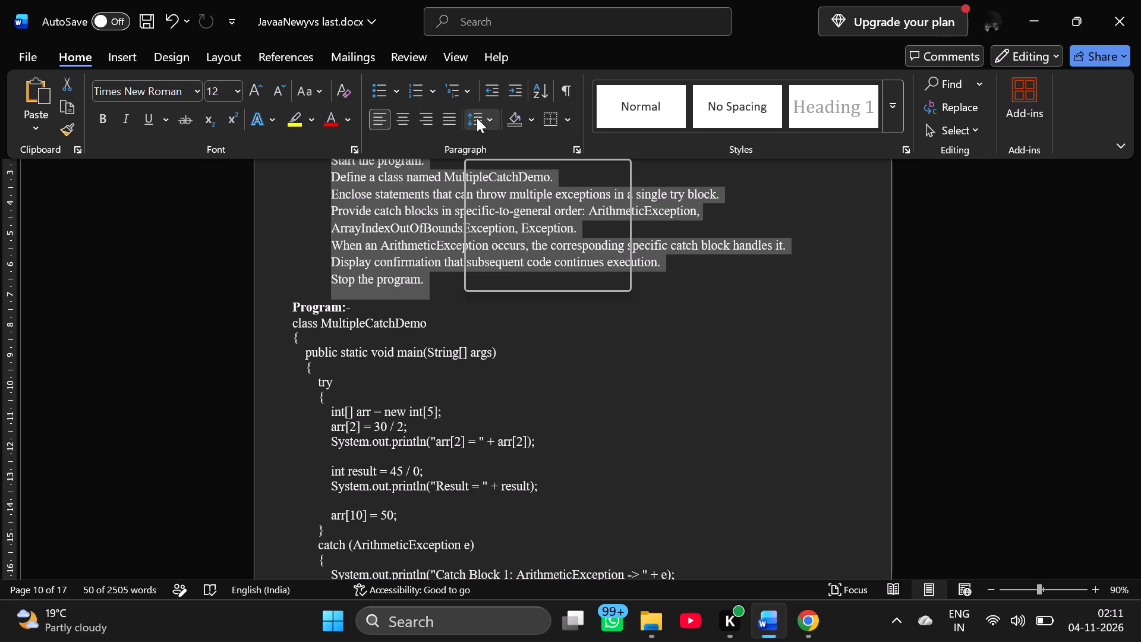
{"action": "left_click", "coordinate": [415, 90]}
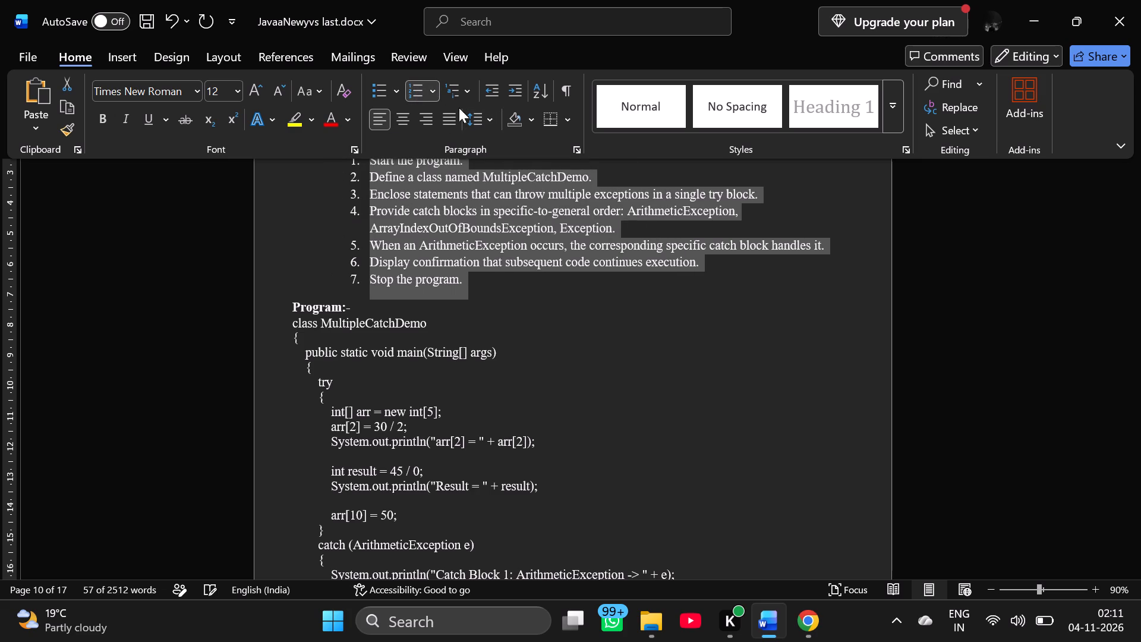
Set the line spacing of Experiment 24's numbered algorithm steps to 1.15.
{"action": "left_click", "coordinate": [490, 124]}
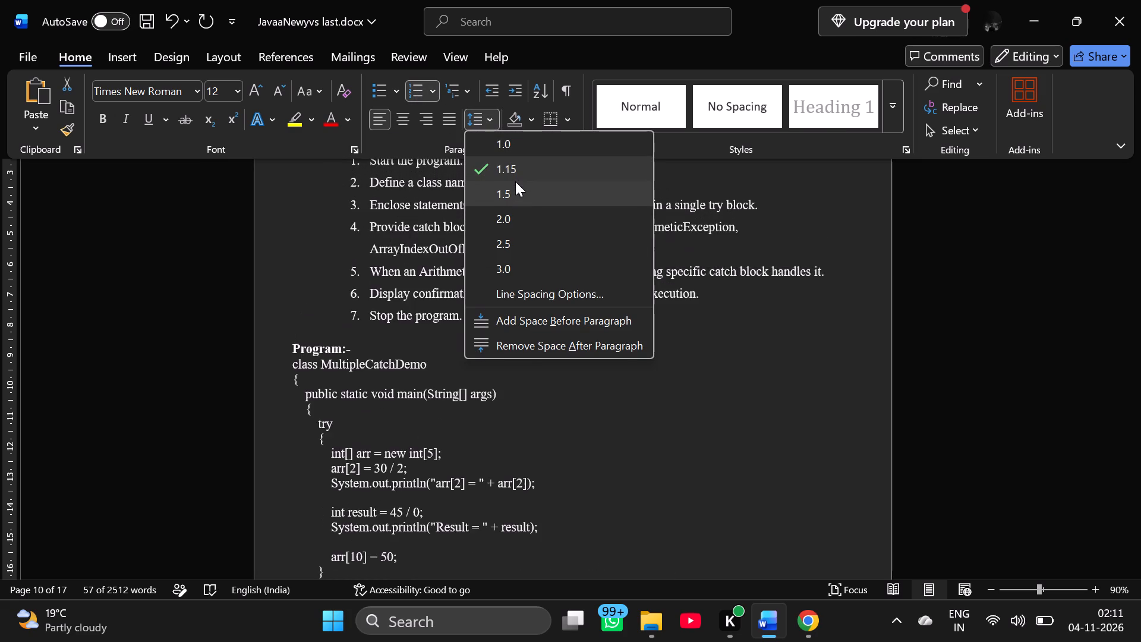
{"action": "left_click", "coordinate": [525, 165]}
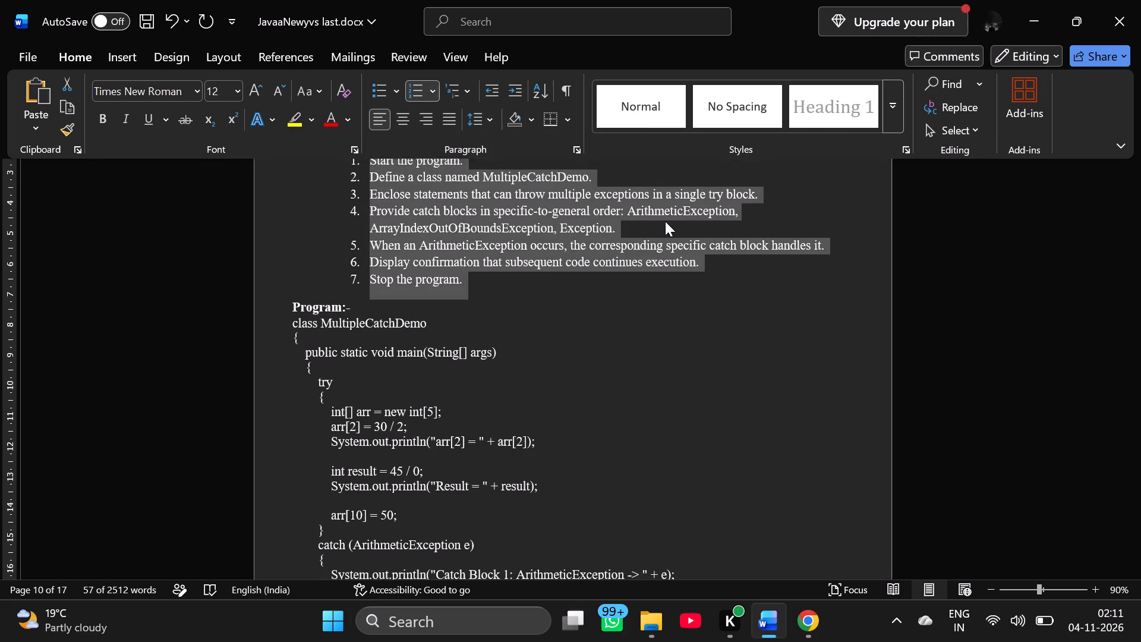
{"action": "left_click", "coordinate": [665, 221]}
{"action": "left_click", "coordinate": [665, 221]}
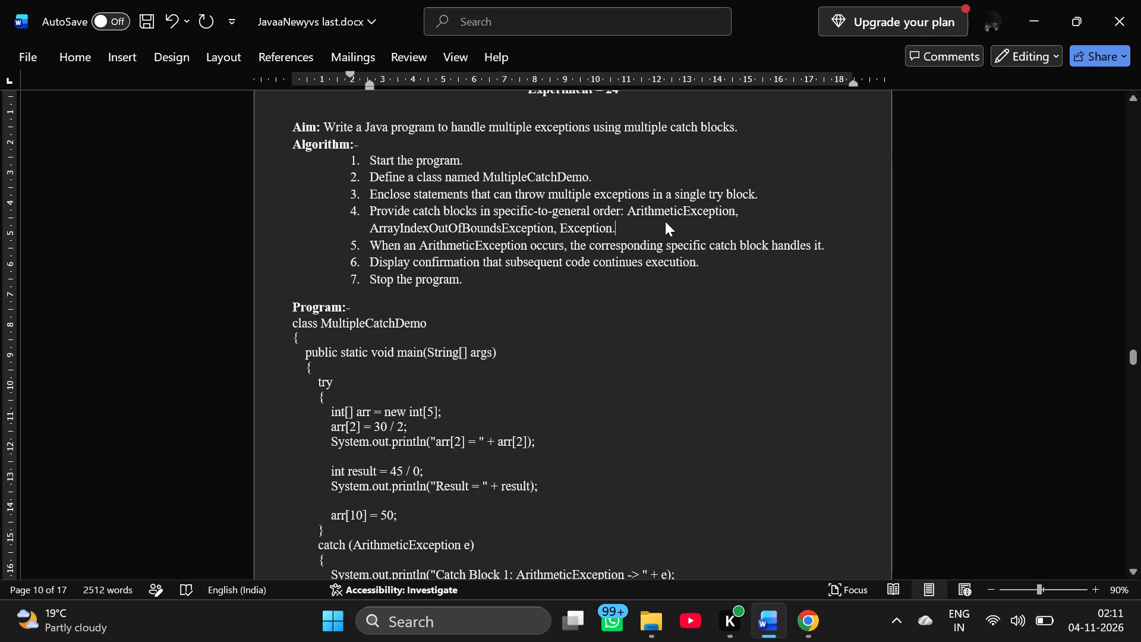
Hide the document rulers.
{"action": "left_click", "coordinate": [759, 219]}
{"action": "left_click", "coordinate": [461, 62]}
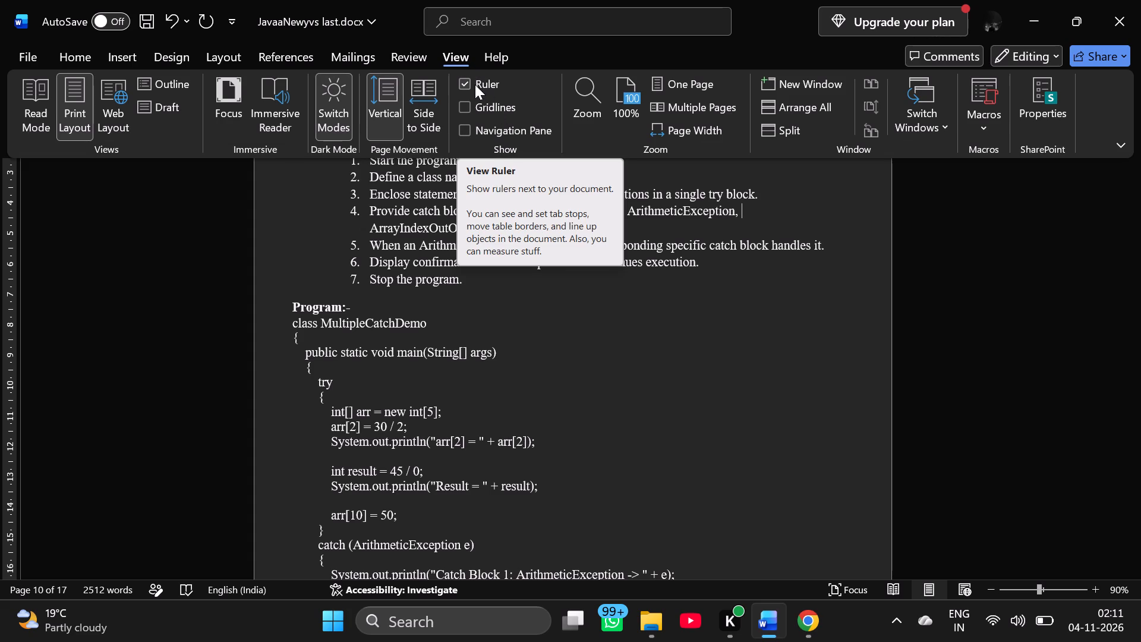
{"action": "left_click", "coordinate": [475, 84]}
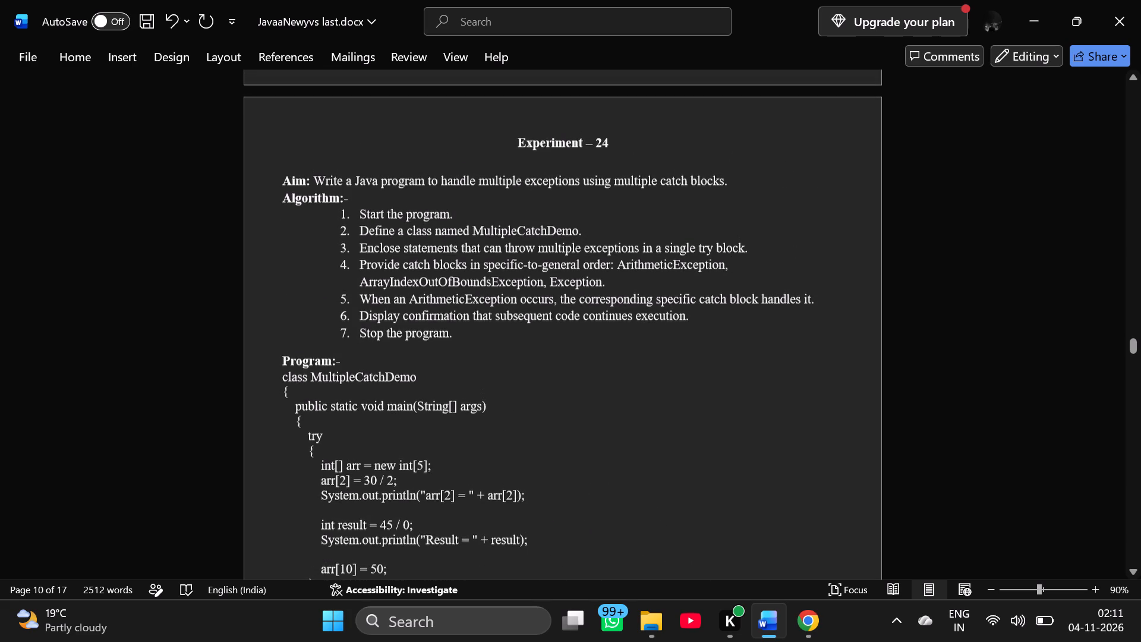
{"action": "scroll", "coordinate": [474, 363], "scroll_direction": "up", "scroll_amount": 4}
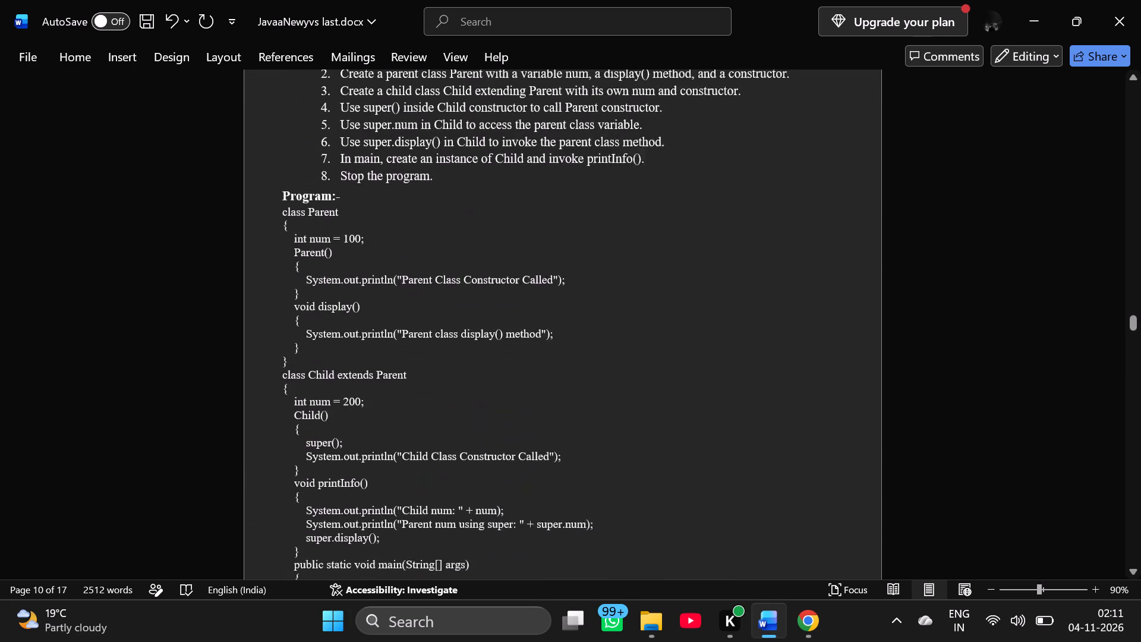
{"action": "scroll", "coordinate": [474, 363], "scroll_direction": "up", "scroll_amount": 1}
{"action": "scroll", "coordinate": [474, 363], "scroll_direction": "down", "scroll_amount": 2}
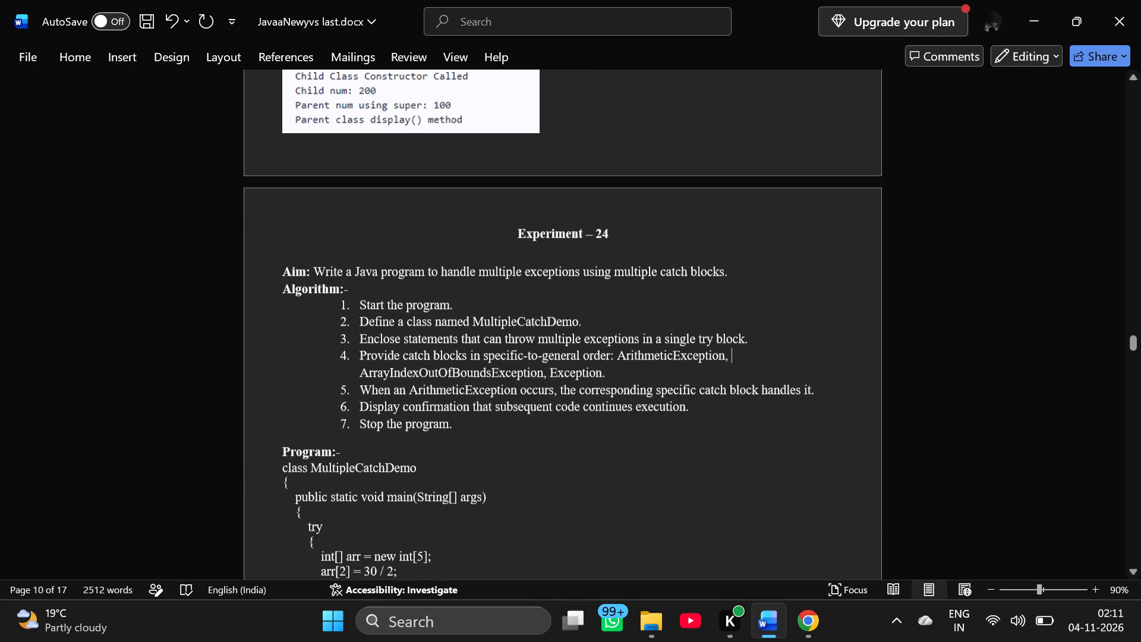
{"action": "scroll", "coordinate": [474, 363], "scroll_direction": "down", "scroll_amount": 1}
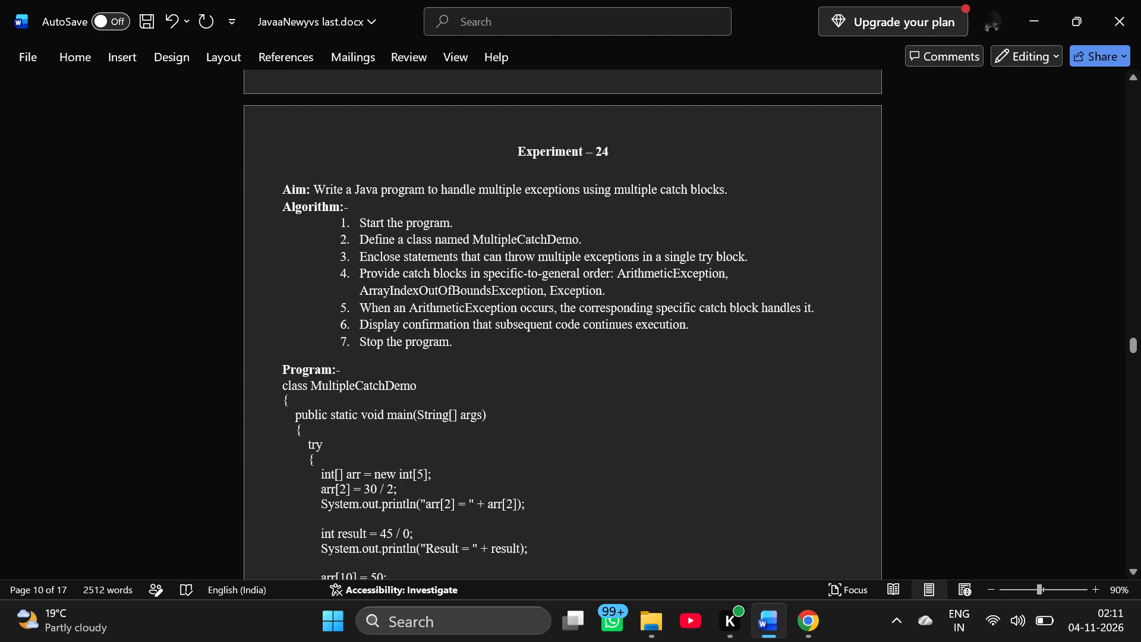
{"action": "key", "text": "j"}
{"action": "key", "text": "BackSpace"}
Clear the paragraph formatting of Experiment 24's algorithm step about providing catch blocks and justify its text.
{"action": "left_click_drag", "start_coordinate": [732, 272], "coordinate": [778, 295]}
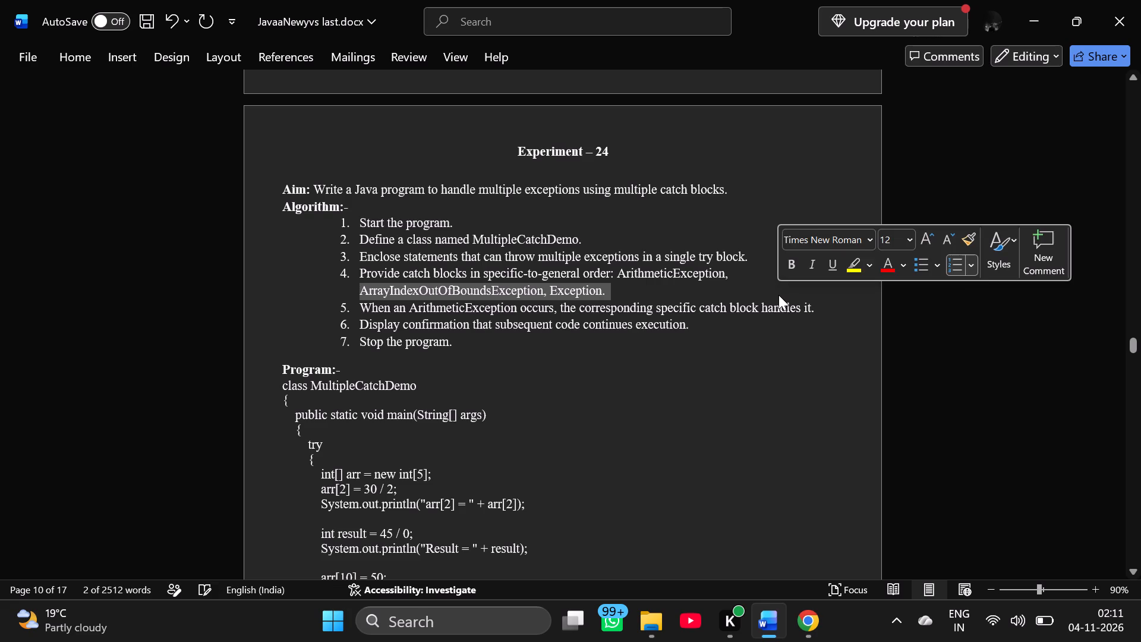
{"action": "key", "text": "ctrl+q"}
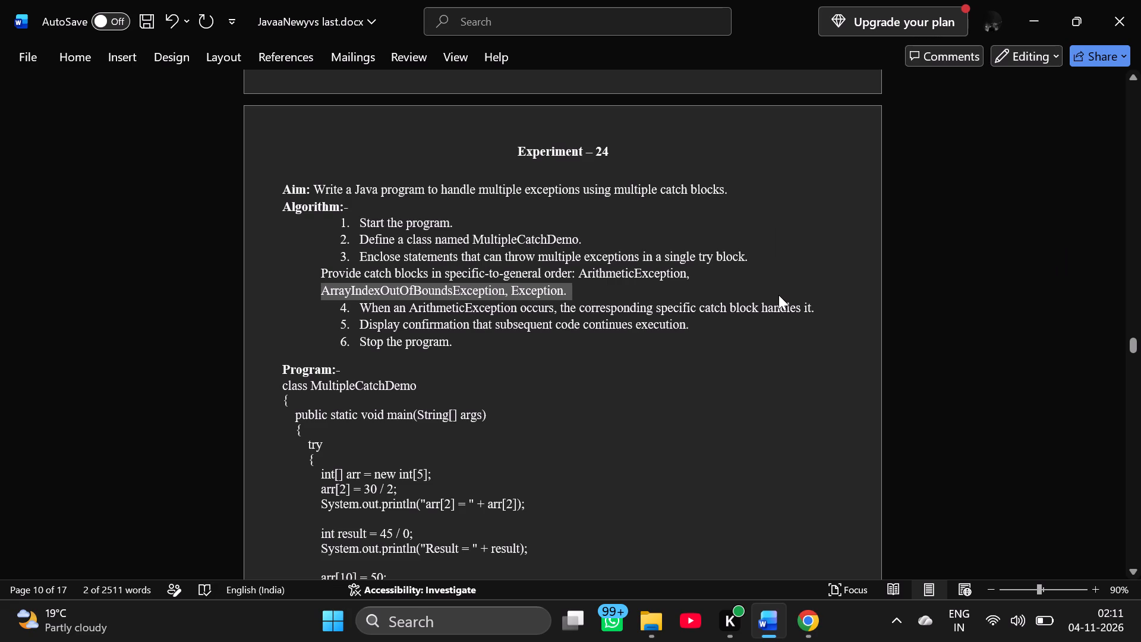
{"action": "key", "text": "ctrl+q"}
{"action": "key", "text": "ctrl+q"}
{"action": "key", "text": "ctrl+q"}
{"action": "key", "text": "ctrl+q"}
{"action": "left_click", "coordinate": [84, 56]}
{"action": "left_click", "coordinate": [439, 111]}
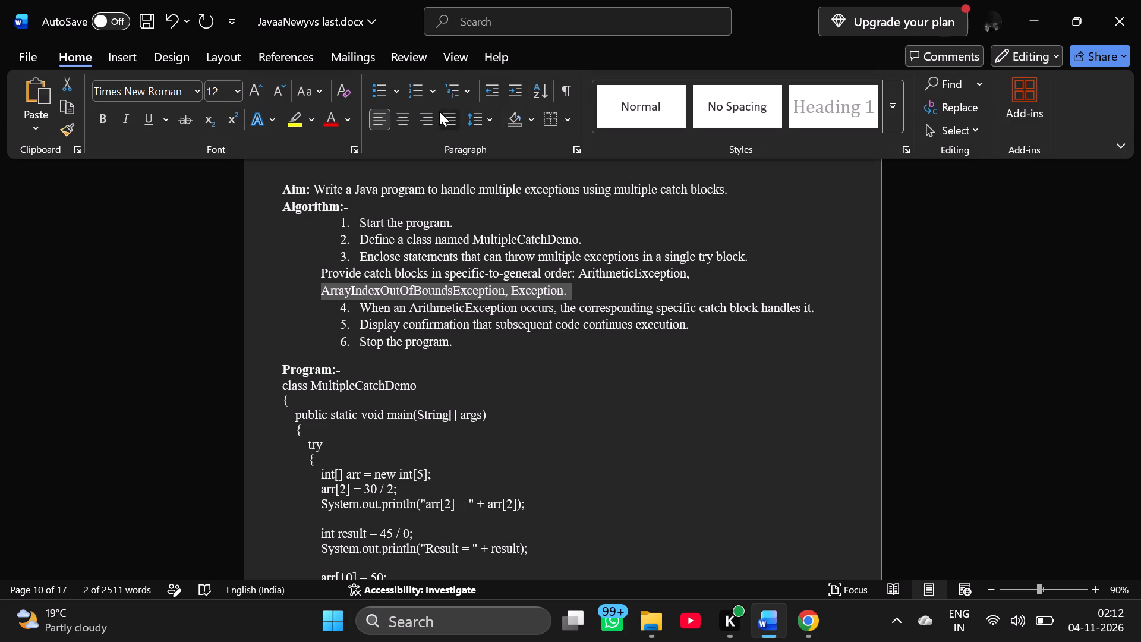
{"action": "left_click", "coordinate": [439, 111]}
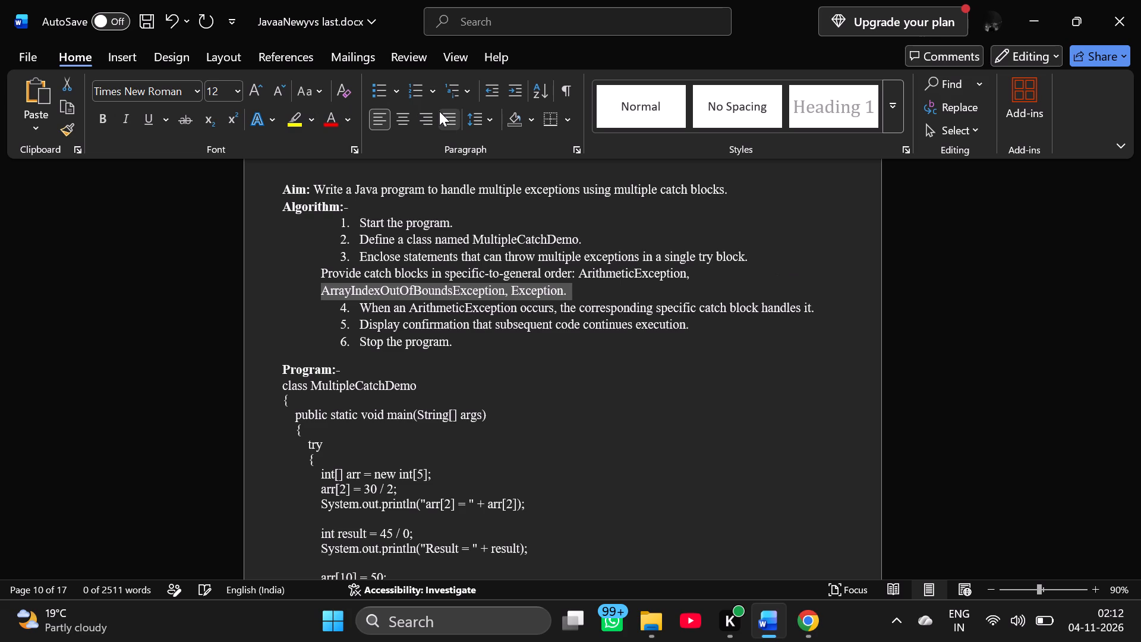
{"action": "left_click", "coordinate": [439, 111]}
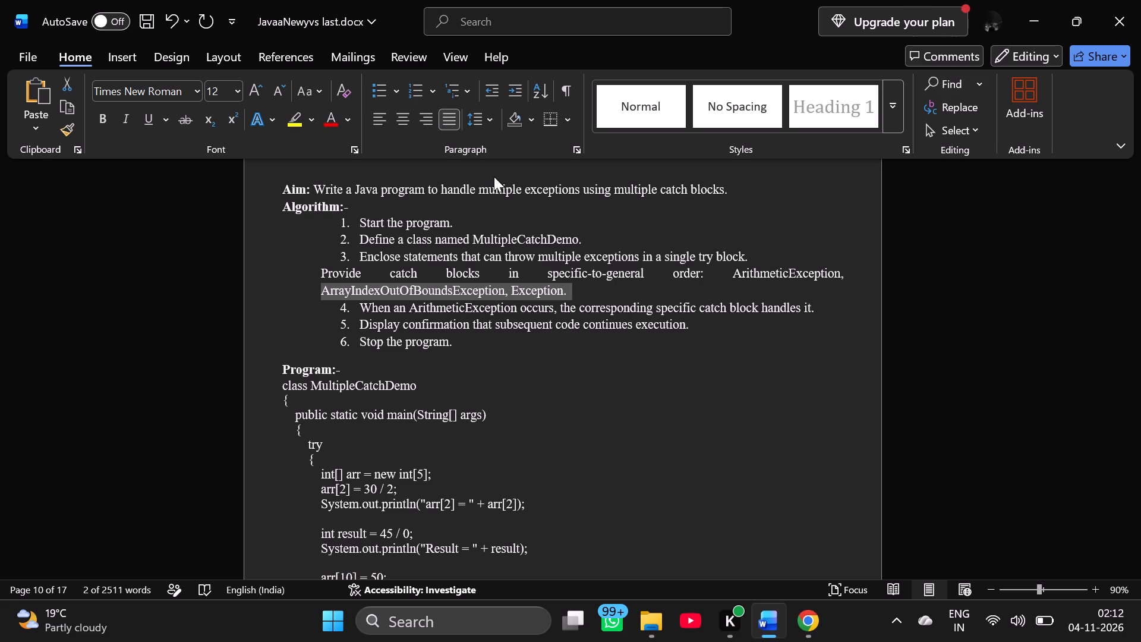
{"action": "key", "text": "Print"}
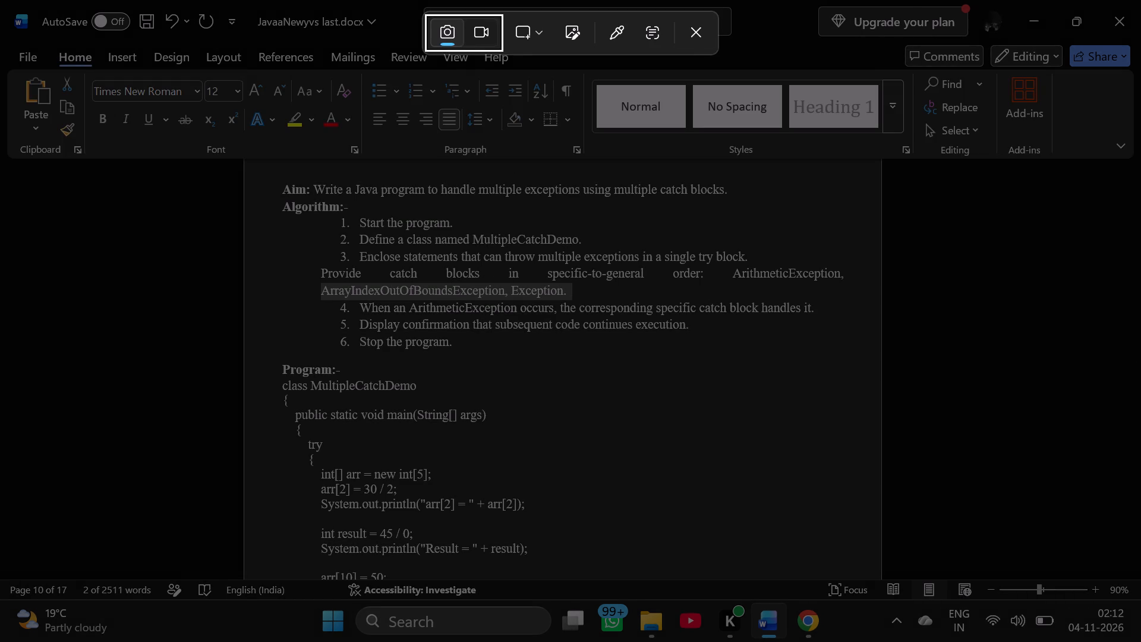
{"action": "left_click_drag", "start_coordinate": [316, 231], "coordinate": [746, 309]}
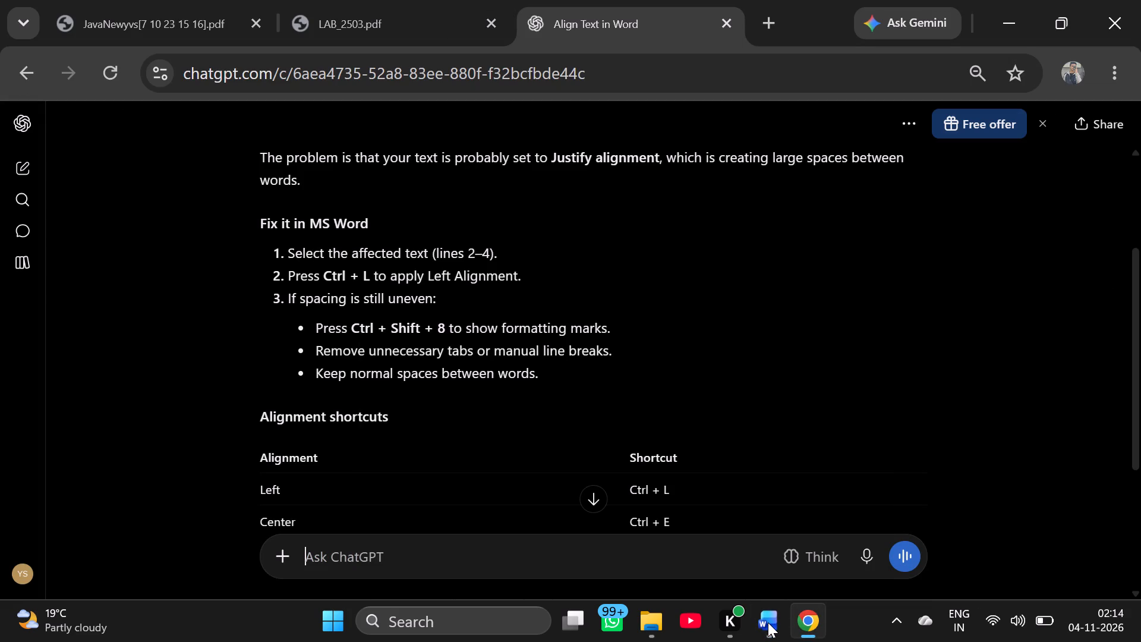
{"action": "left_click", "coordinate": [754, 630]}
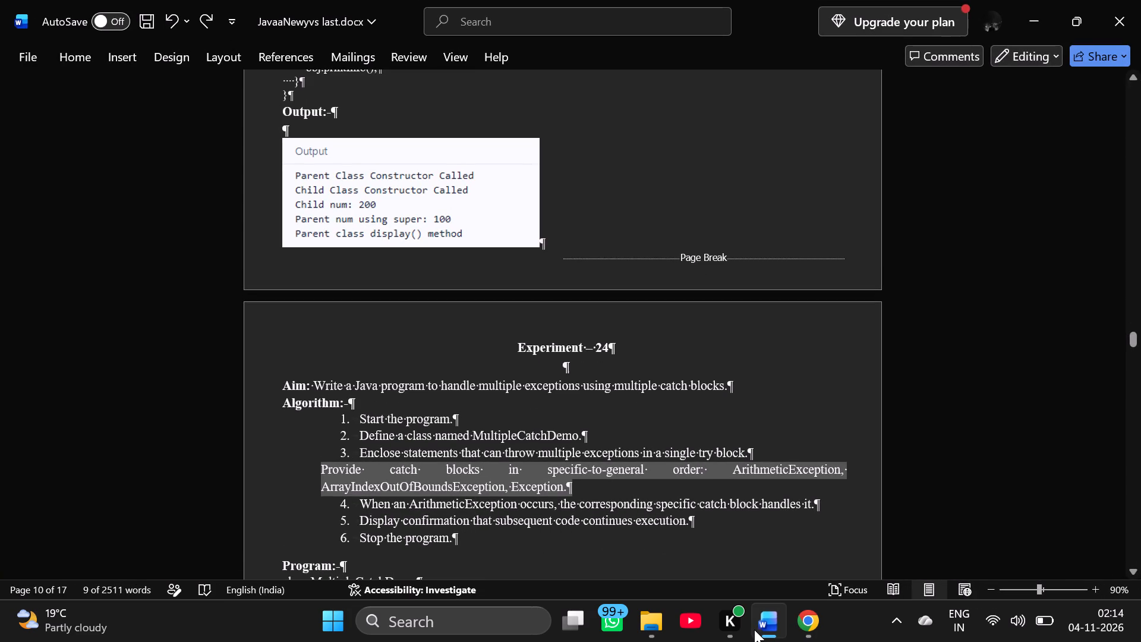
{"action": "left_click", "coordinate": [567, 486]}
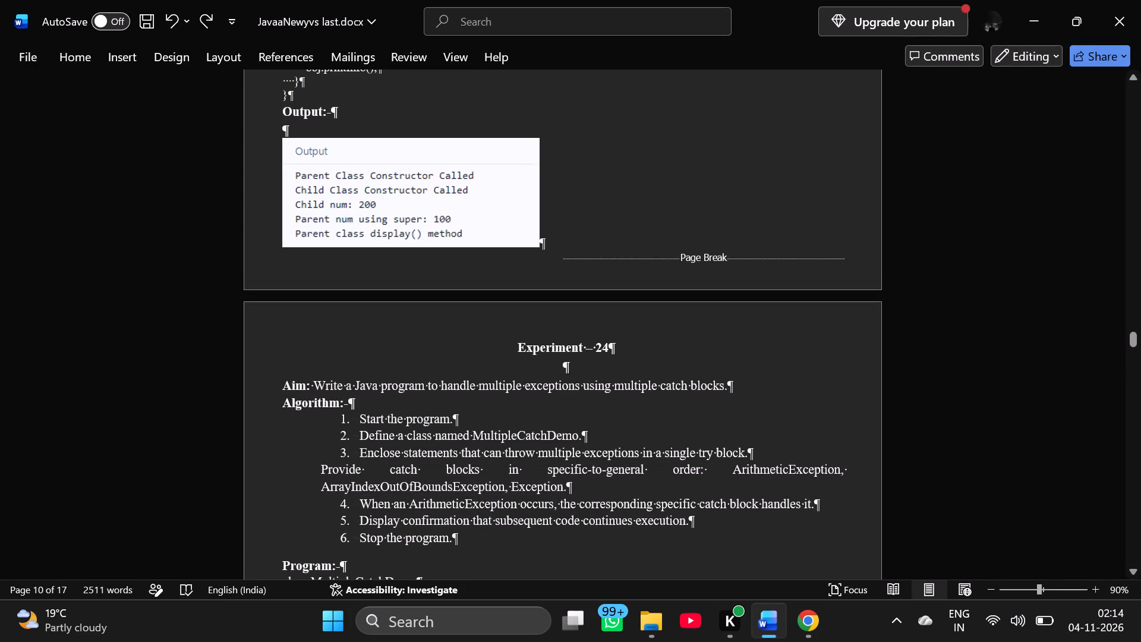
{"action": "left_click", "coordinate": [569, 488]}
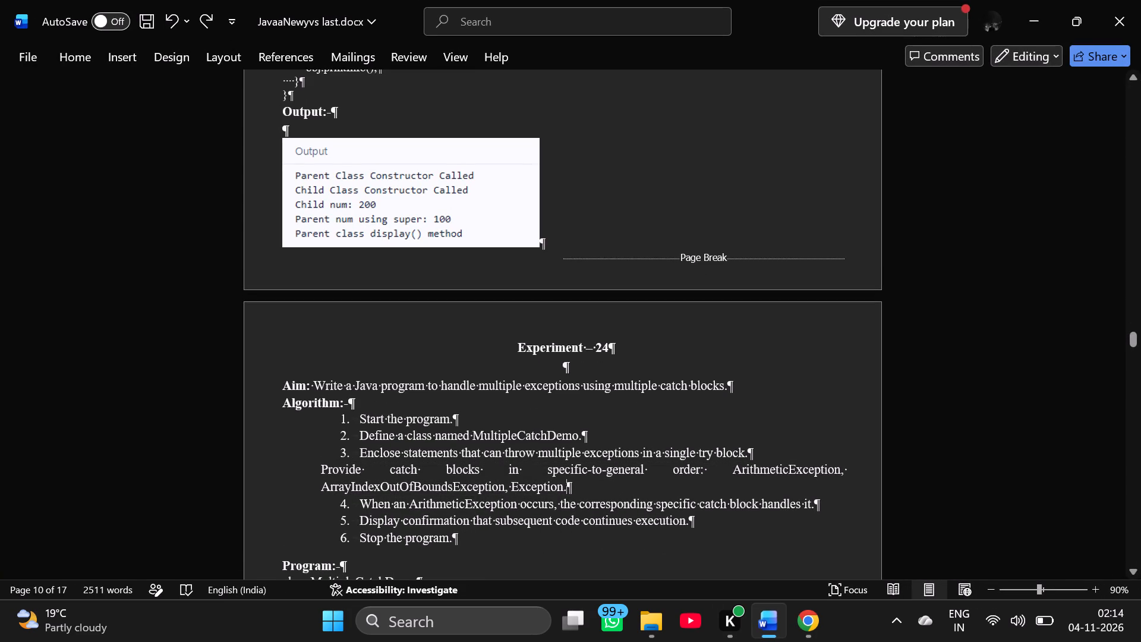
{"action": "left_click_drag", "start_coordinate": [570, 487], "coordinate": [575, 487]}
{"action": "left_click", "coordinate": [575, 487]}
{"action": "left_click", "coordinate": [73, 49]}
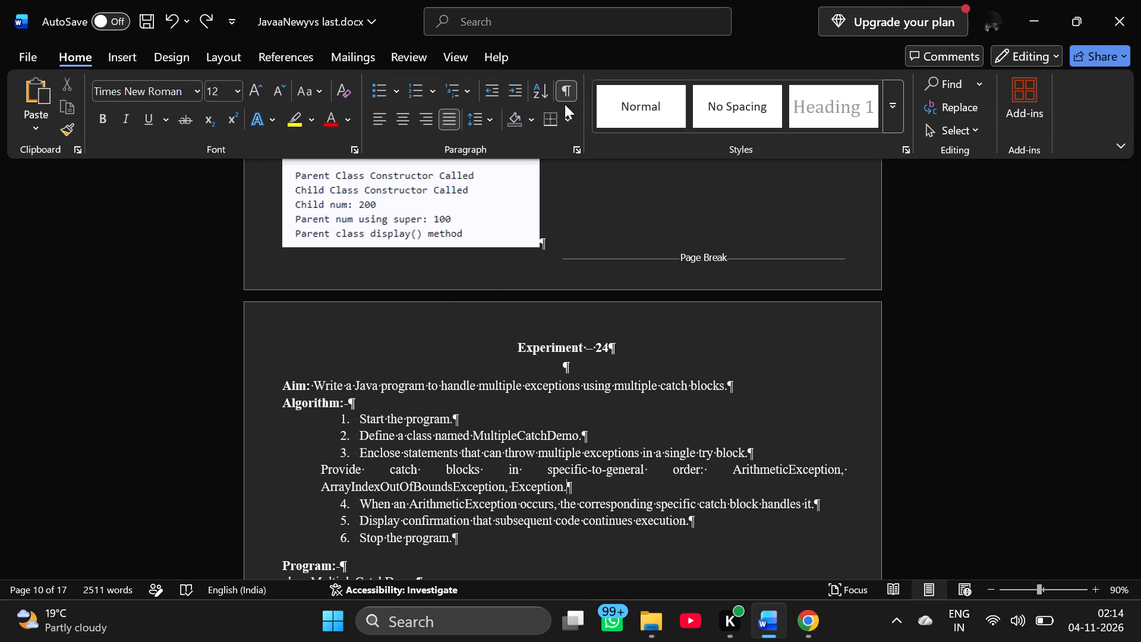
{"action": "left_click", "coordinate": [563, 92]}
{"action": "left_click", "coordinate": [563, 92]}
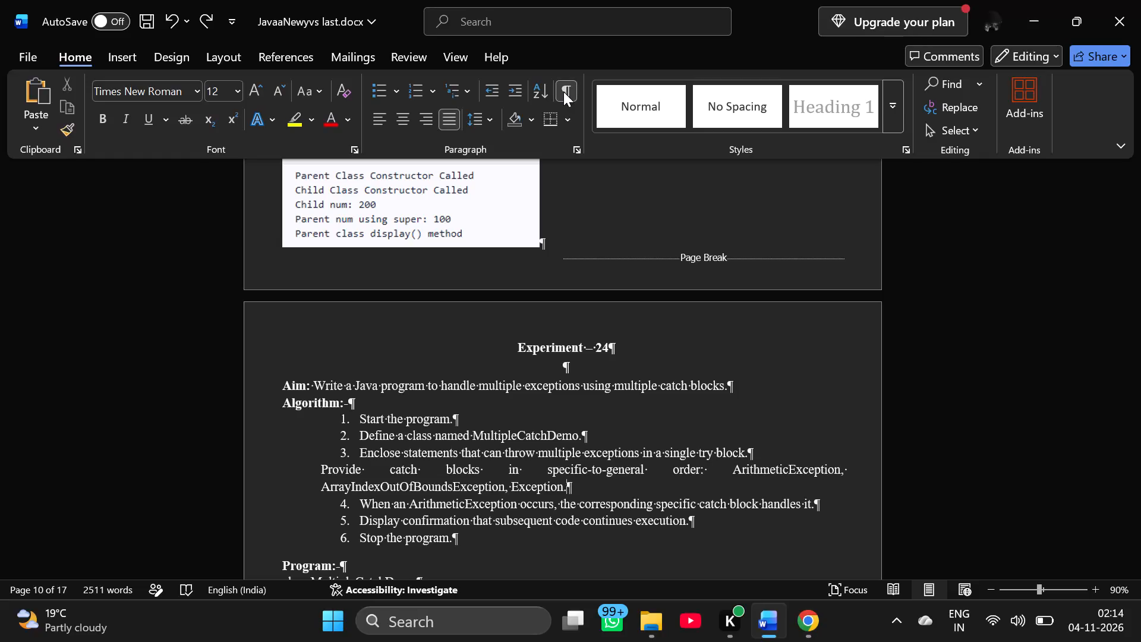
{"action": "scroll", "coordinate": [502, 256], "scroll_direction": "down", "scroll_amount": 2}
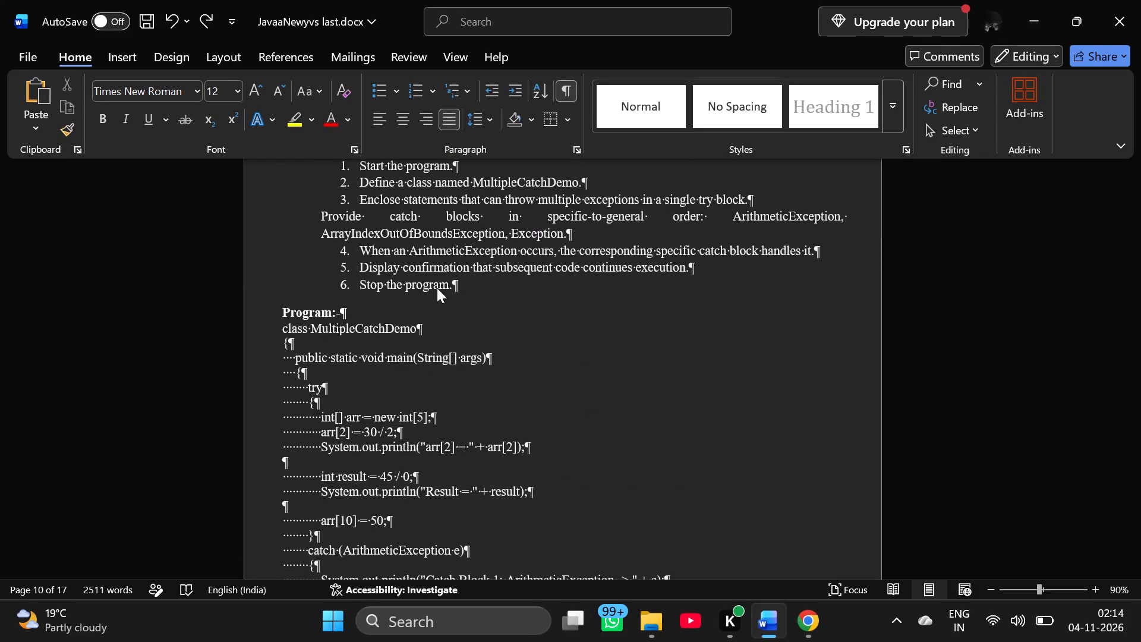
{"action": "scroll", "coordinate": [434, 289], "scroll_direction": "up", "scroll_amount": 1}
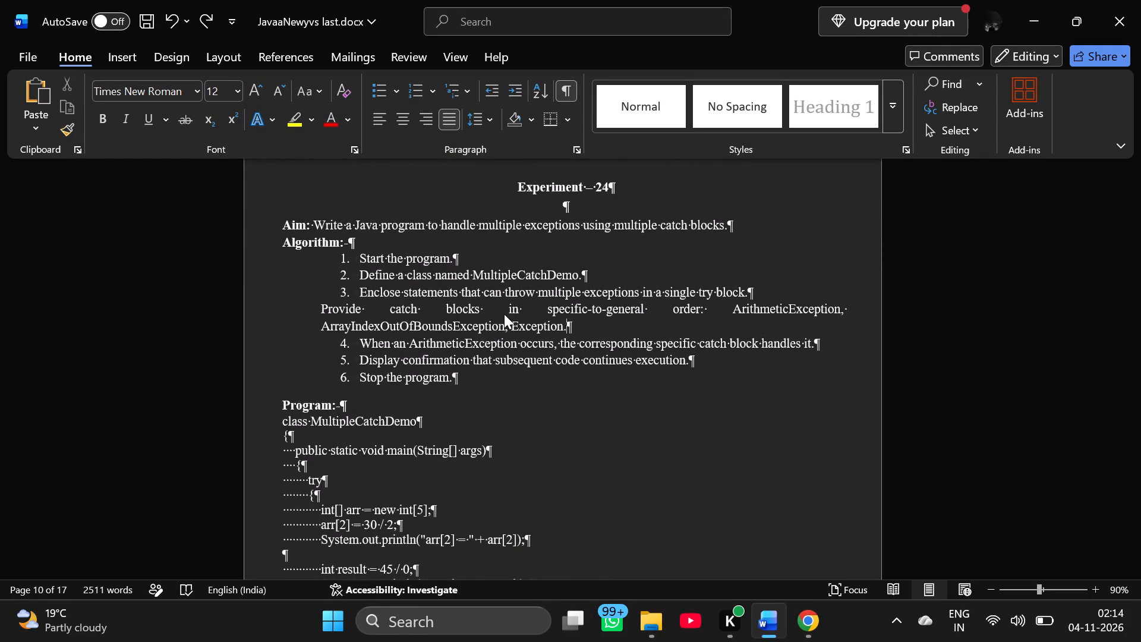
Delete the space between "in" and "specific-to-general" in the catch-blocks step of Experiment 24's algorithm.
{"action": "left_click", "coordinate": [544, 308]}
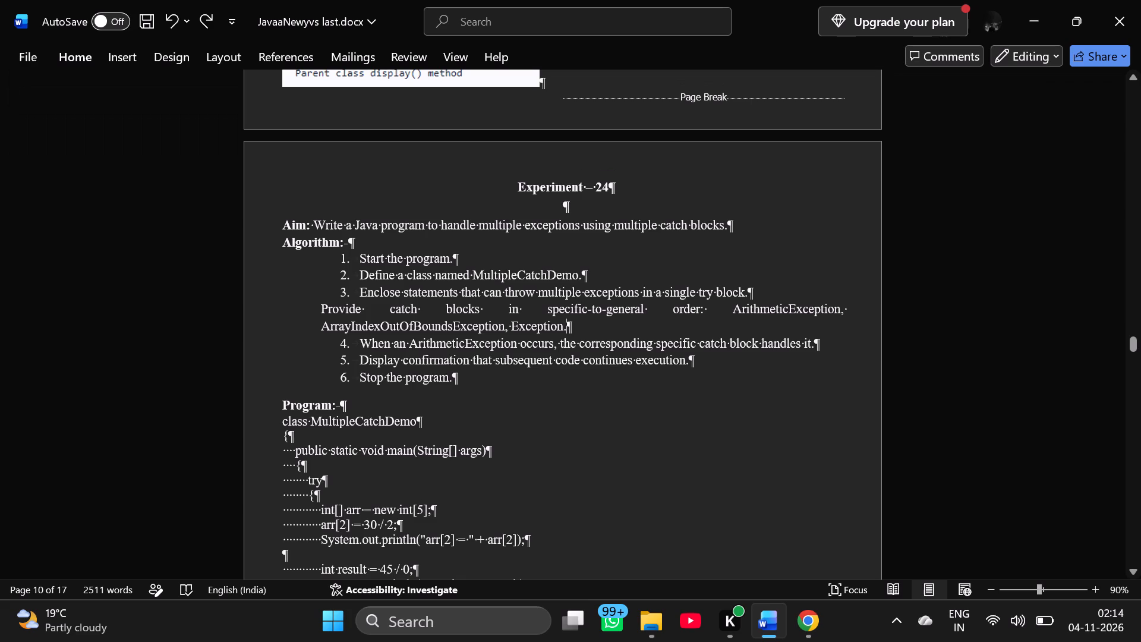
{"action": "left_click", "coordinate": [544, 308]}
{"action": "key", "text": "BackSpace"}
{"action": "key", "text": "space"}
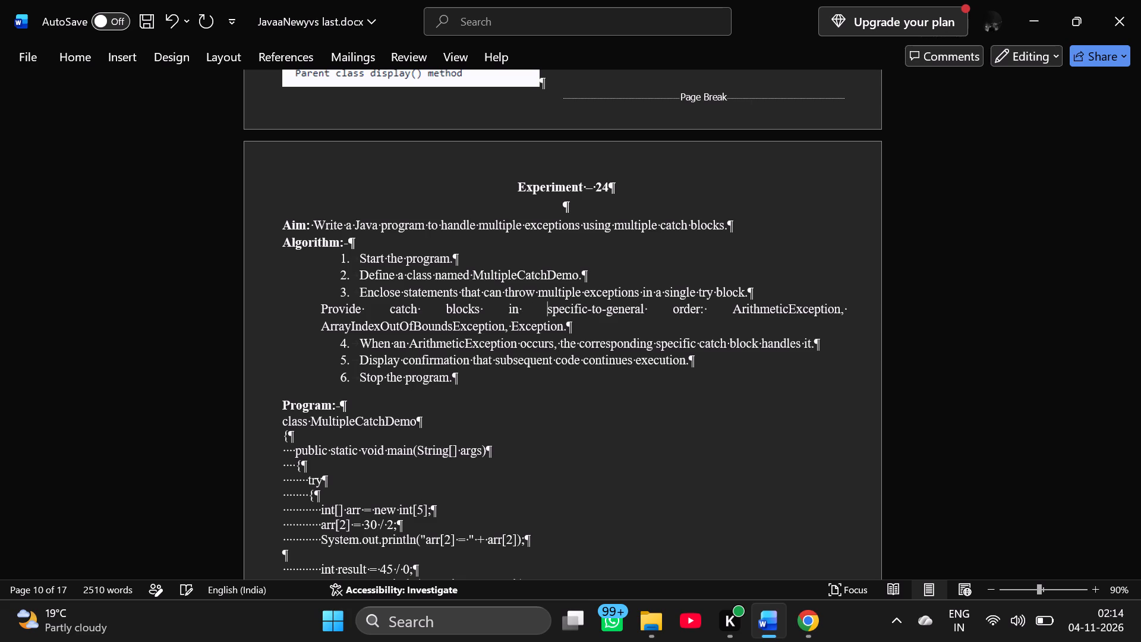
{"action": "key", "text": "BackSpace"}
{"action": "key", "text": "space"}
{"action": "key", "text": "BackSpace"}
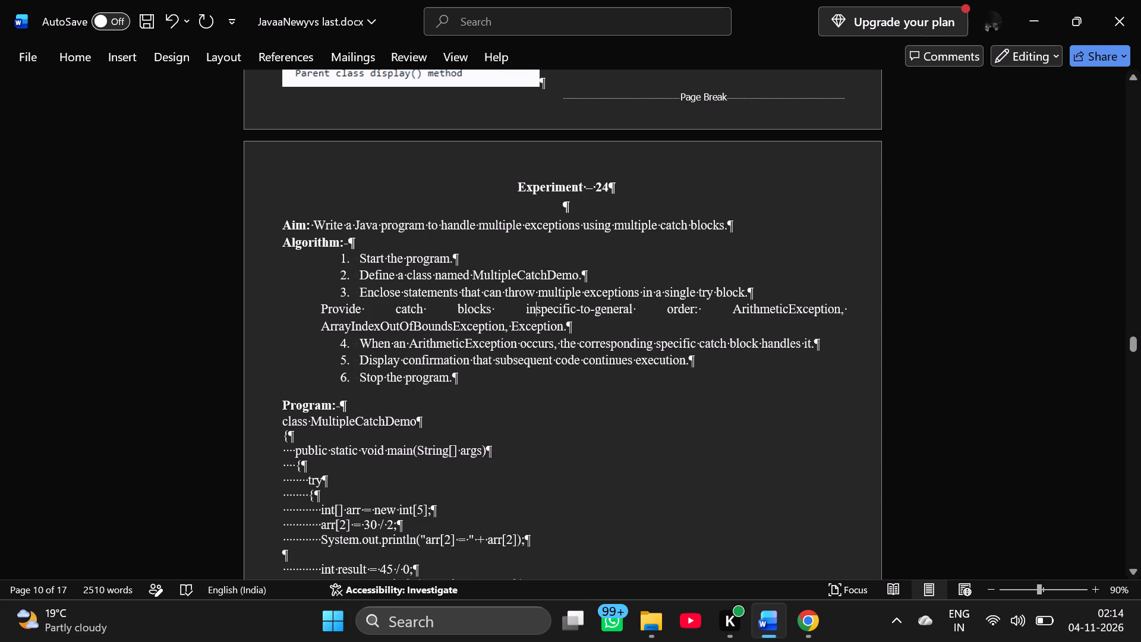
Hide the formatting marks in the document.
{"action": "left_click", "coordinate": [78, 59]}
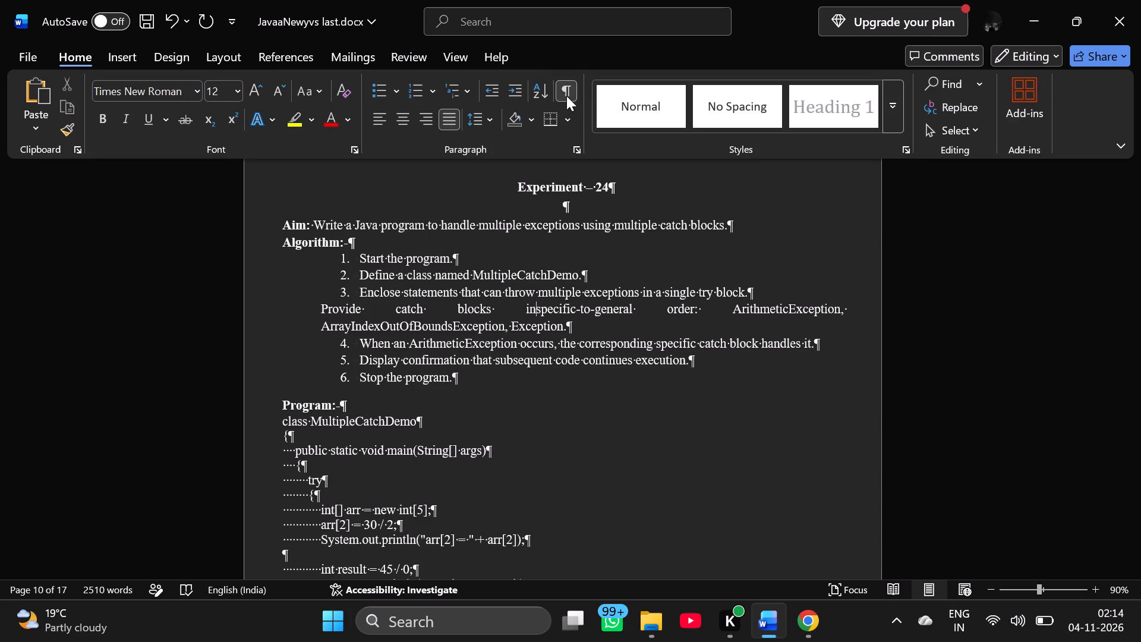
{"action": "left_click", "coordinate": [566, 96]}
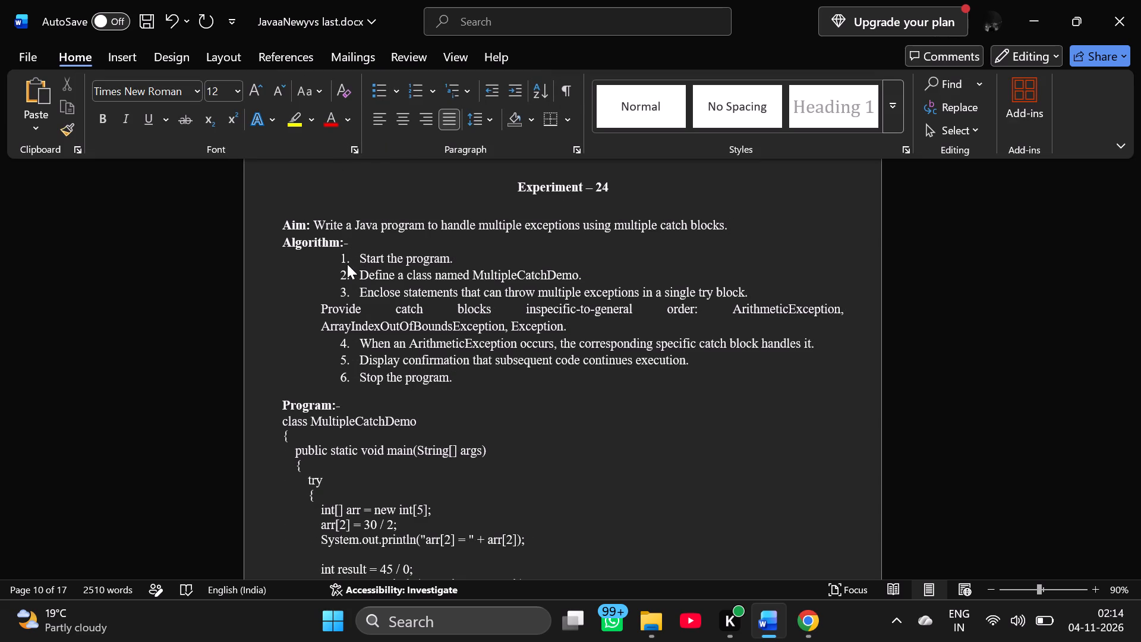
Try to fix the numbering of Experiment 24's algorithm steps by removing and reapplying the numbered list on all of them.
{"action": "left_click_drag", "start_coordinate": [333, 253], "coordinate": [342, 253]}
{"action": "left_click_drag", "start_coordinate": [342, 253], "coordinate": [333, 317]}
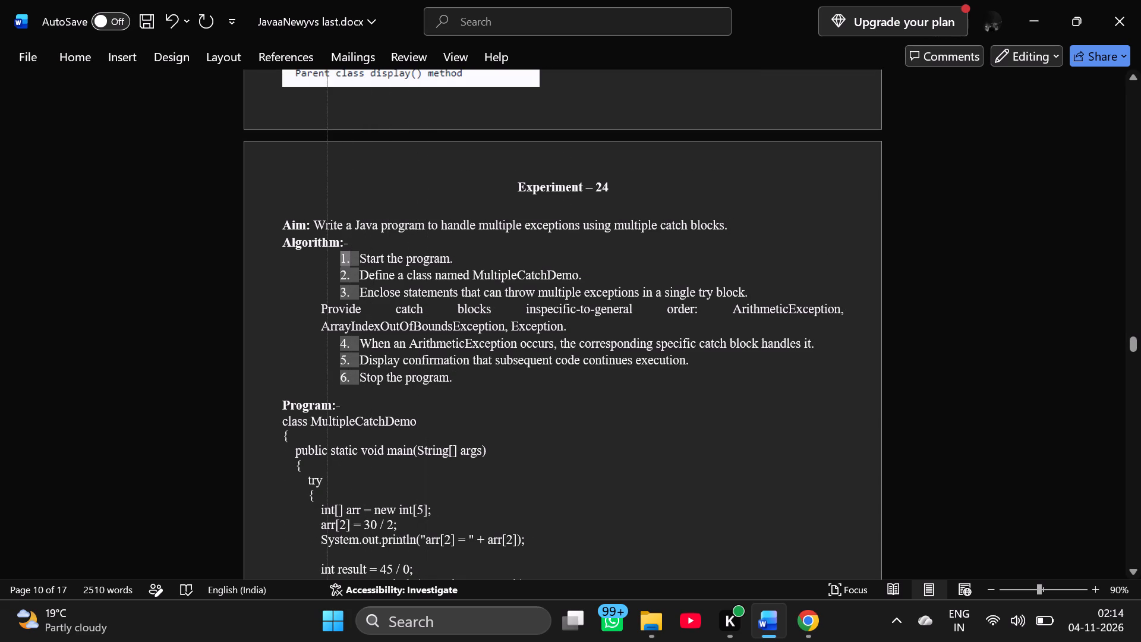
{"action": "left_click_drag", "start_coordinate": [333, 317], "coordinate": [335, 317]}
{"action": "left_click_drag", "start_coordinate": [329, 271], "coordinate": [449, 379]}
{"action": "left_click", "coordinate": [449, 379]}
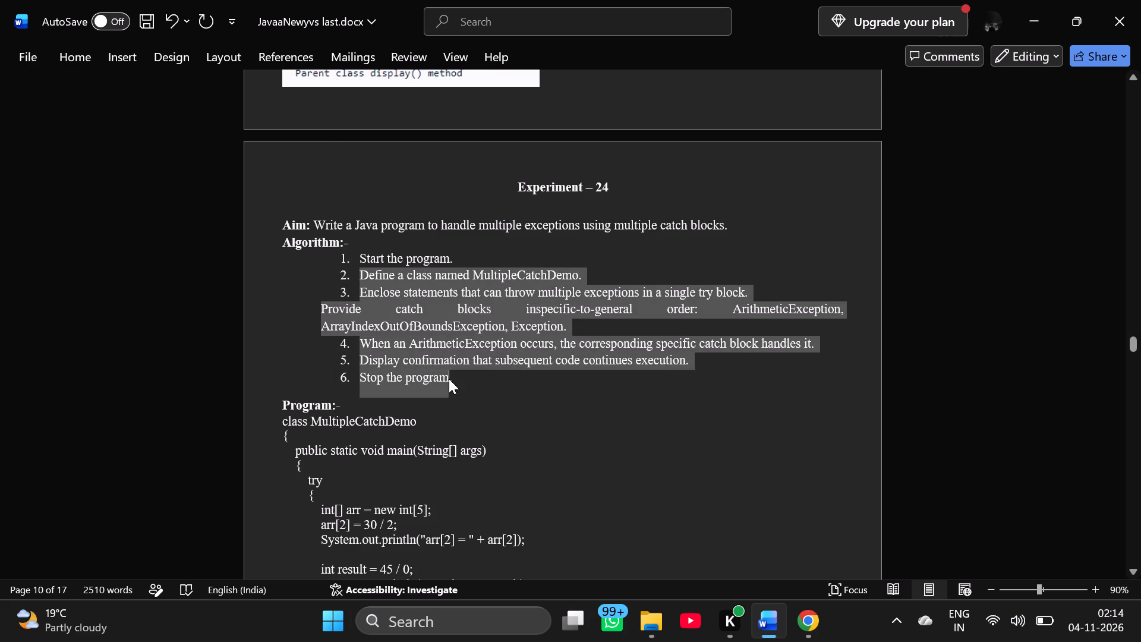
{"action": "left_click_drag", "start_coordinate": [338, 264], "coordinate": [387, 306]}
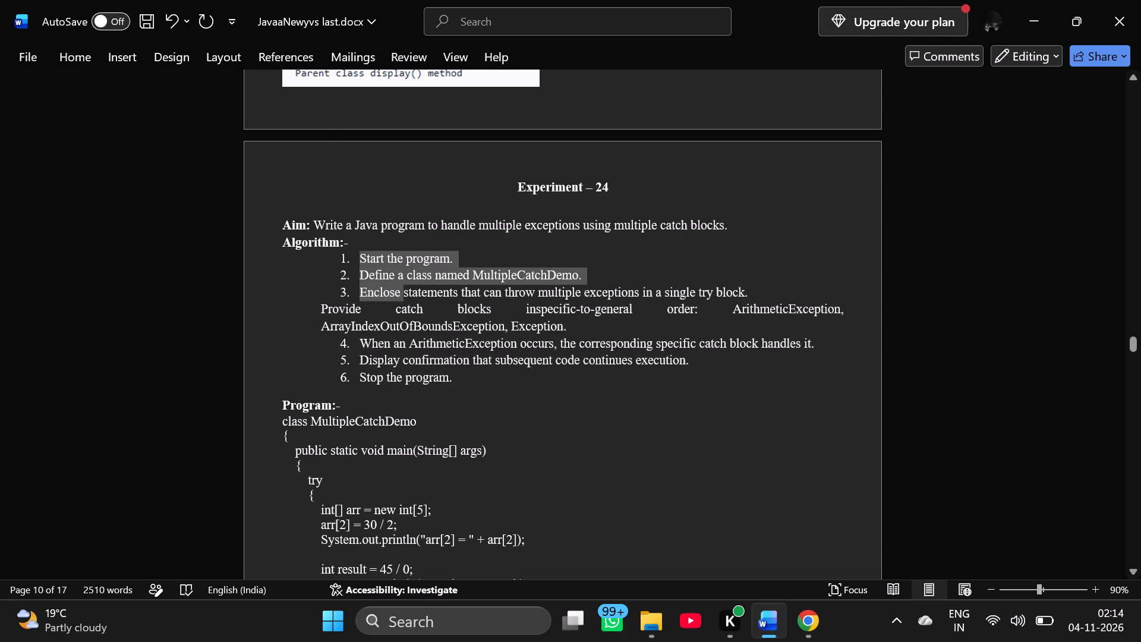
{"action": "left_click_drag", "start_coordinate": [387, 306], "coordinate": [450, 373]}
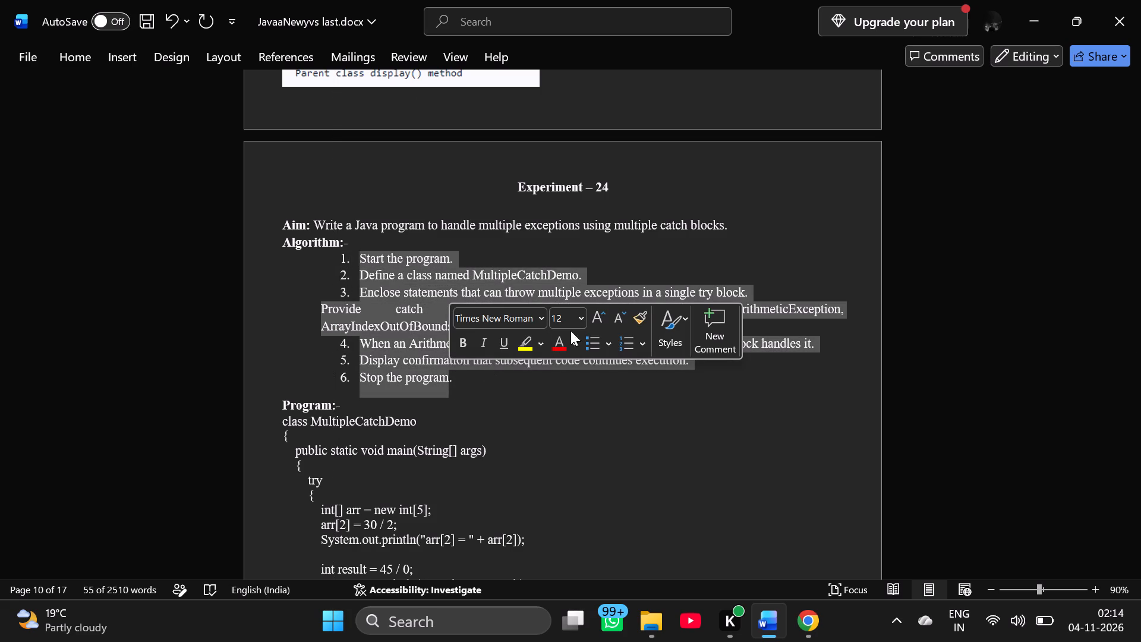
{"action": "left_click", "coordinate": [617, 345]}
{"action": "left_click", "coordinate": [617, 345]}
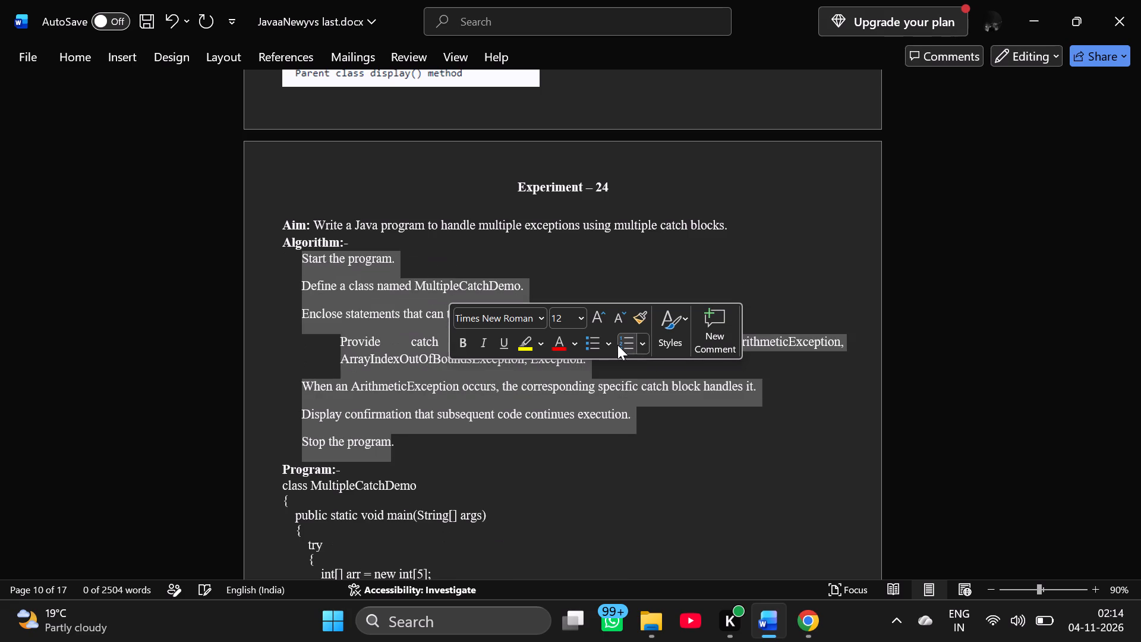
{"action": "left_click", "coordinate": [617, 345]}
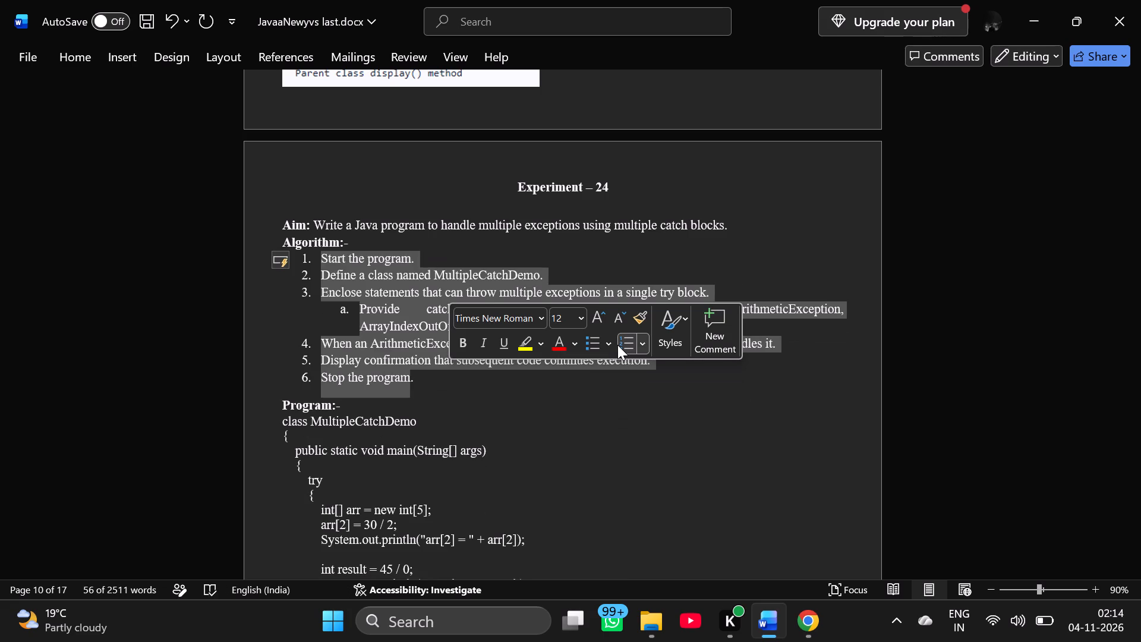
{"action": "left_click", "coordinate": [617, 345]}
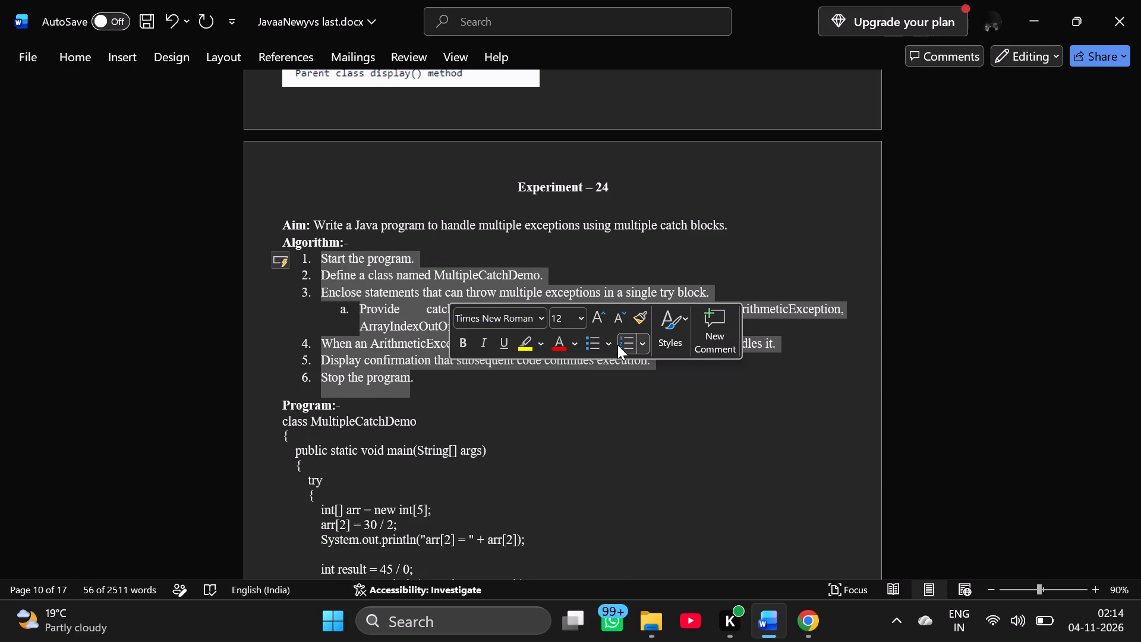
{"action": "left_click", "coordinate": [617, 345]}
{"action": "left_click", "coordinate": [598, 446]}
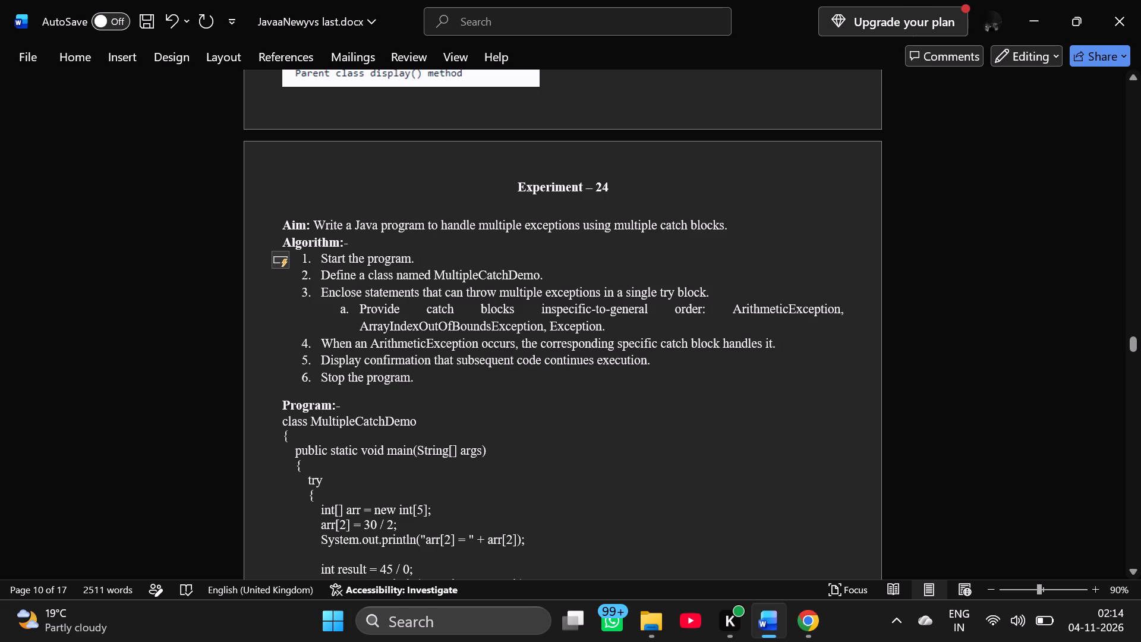
Reset the paragraph formatting of all of Experiment 24's algorithm steps to the style's defaults.
{"action": "left_click_drag", "start_coordinate": [314, 261], "coordinate": [409, 372]}
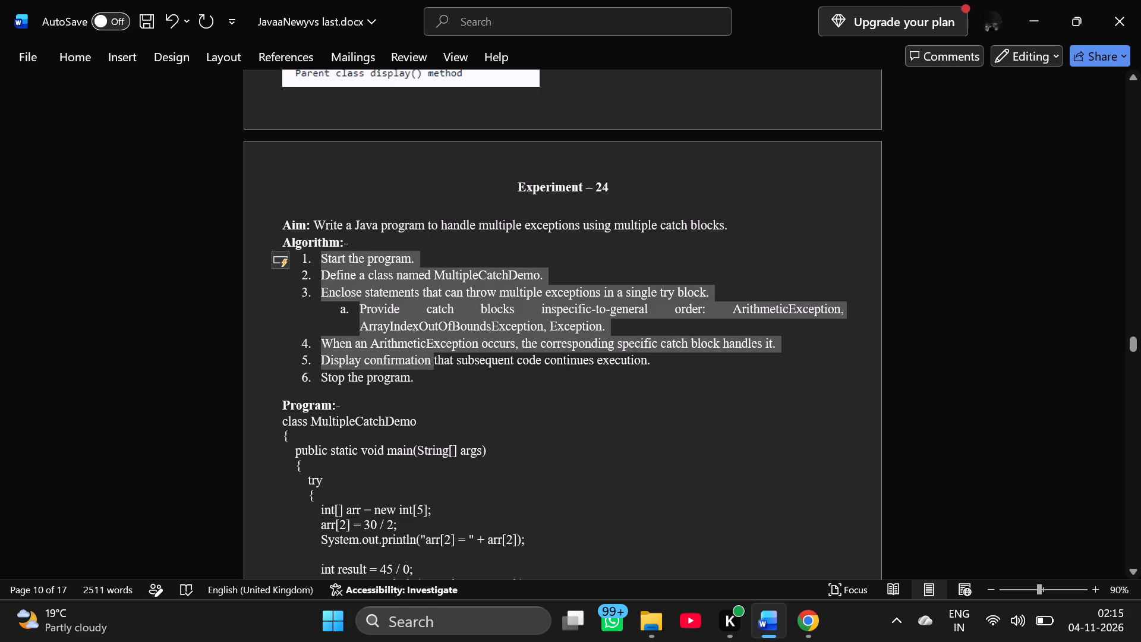
{"action": "left_click_drag", "start_coordinate": [409, 372], "coordinate": [417, 380]}
{"action": "key", "text": "ctrl+q"}
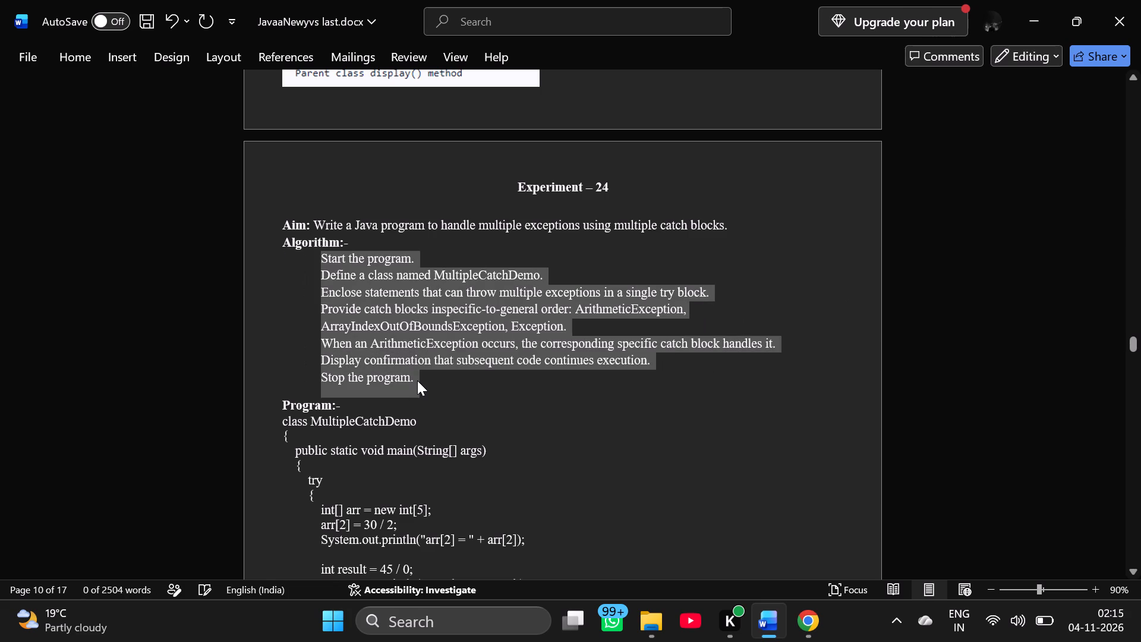
{"action": "left_click", "coordinate": [307, 303]}
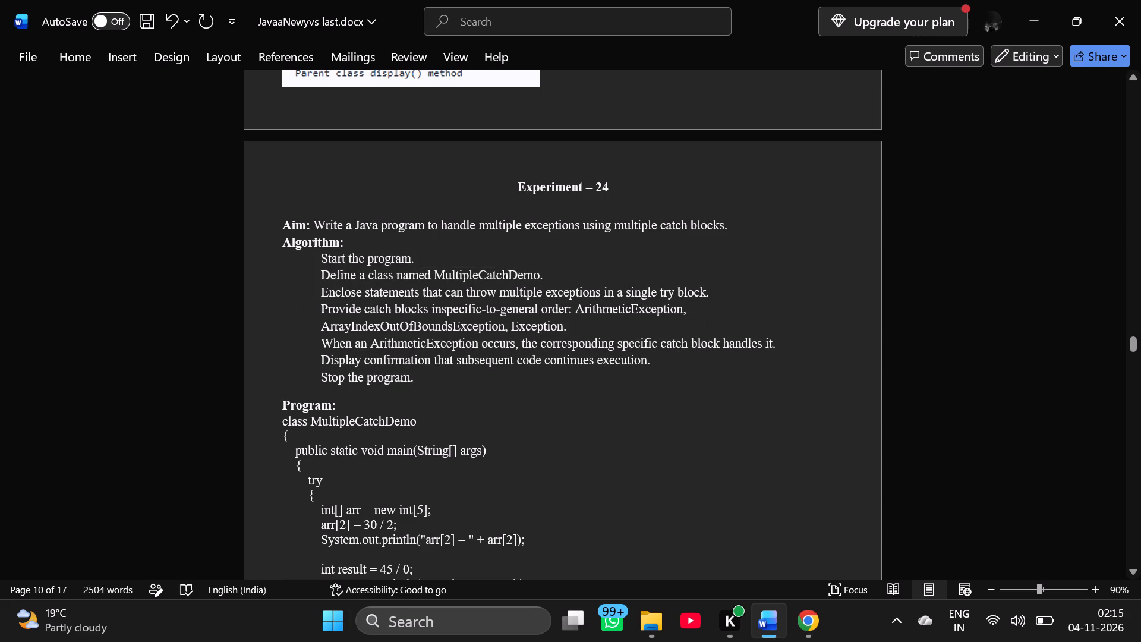
Apply a numbered list to all of Experiment 24's algorithm steps, from "Start the program." to "Stop the program.".
{"action": "left_click_drag", "start_coordinate": [317, 267], "coordinate": [424, 391]}
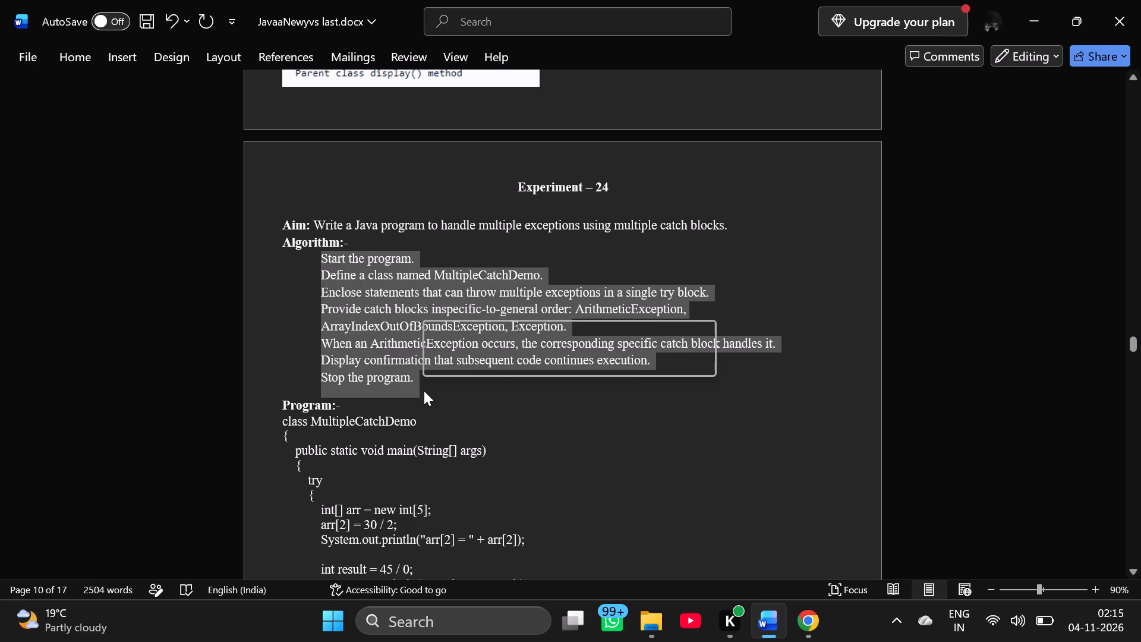
{"action": "left_click", "coordinate": [597, 361]}
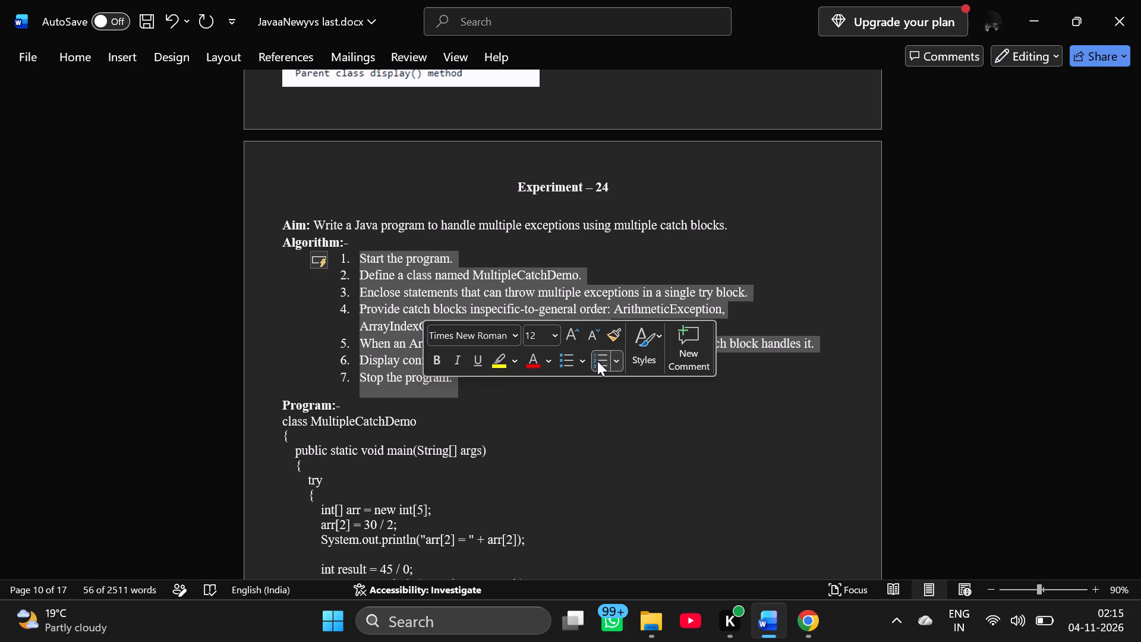
{"action": "left_click", "coordinate": [584, 416]}
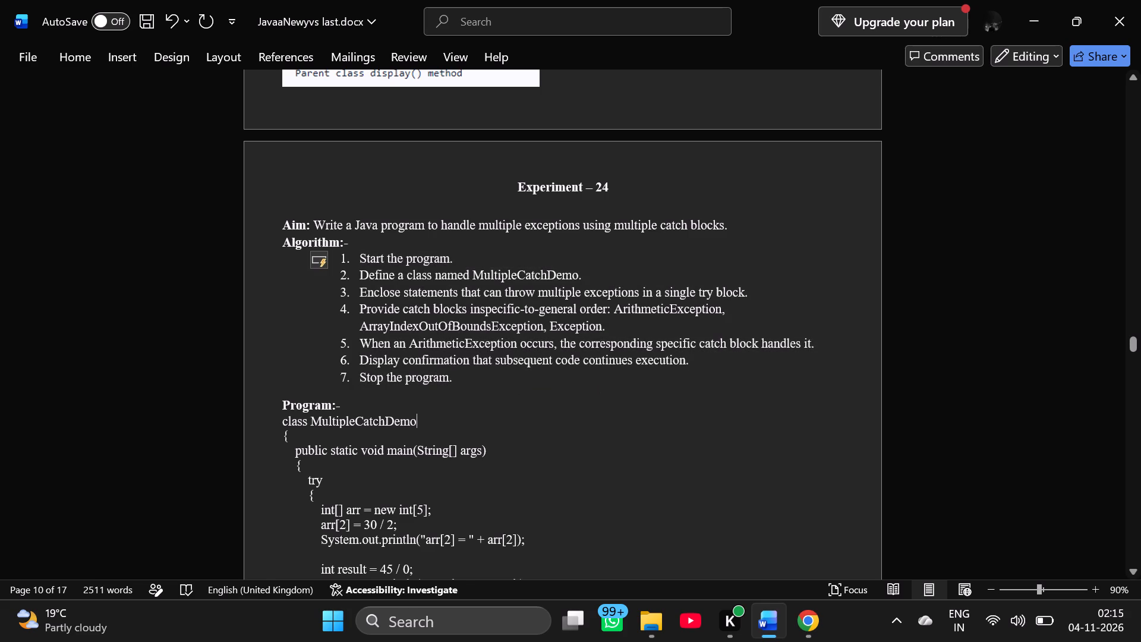
Set the line spacing of Experiment 24's numbered algorithm steps to 1.15.
{"action": "left_click_drag", "start_coordinate": [351, 265], "coordinate": [456, 372]}
{"action": "left_click", "coordinate": [94, 51]}
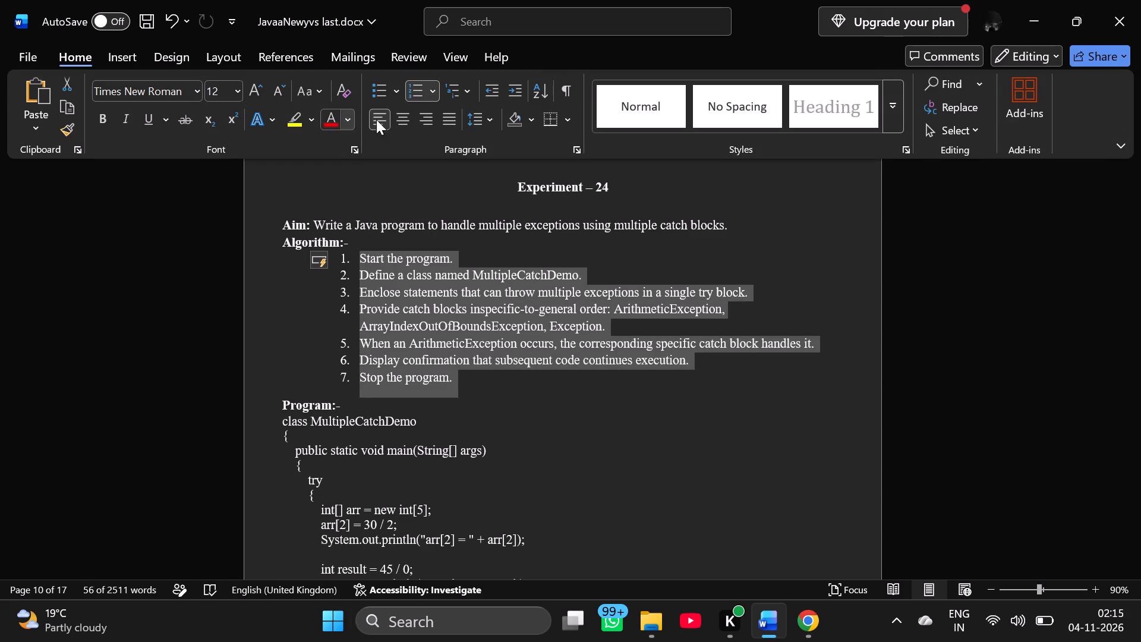
{"action": "left_click", "coordinate": [481, 117]}
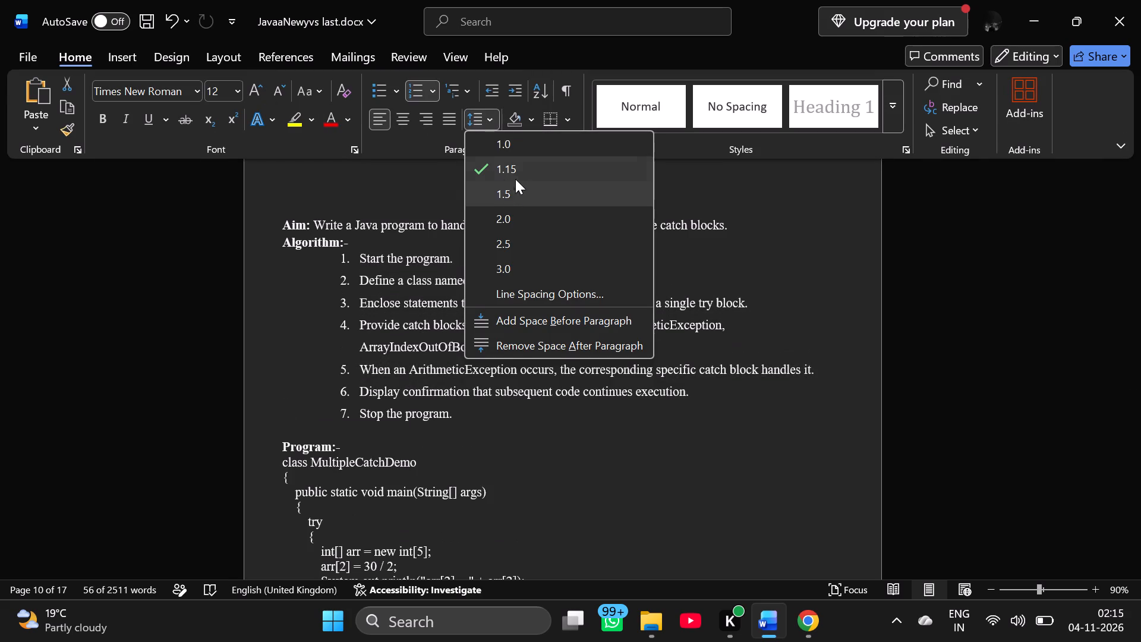
{"action": "left_click", "coordinate": [524, 171]}
{"action": "left_click", "coordinate": [535, 407]}
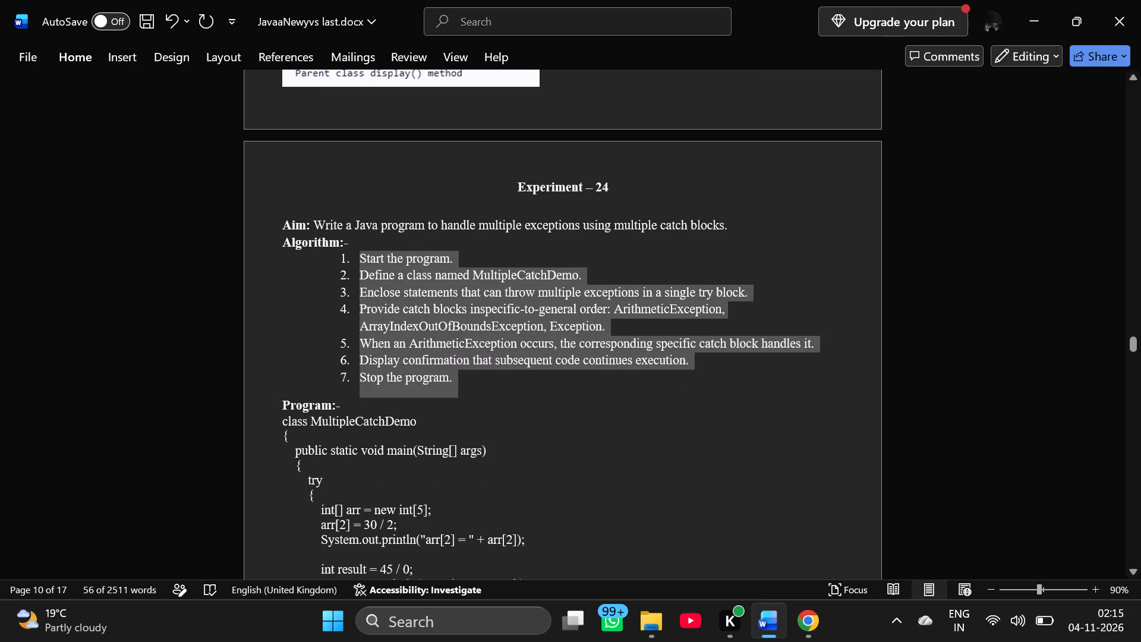
{"action": "left_click", "coordinate": [535, 407]}
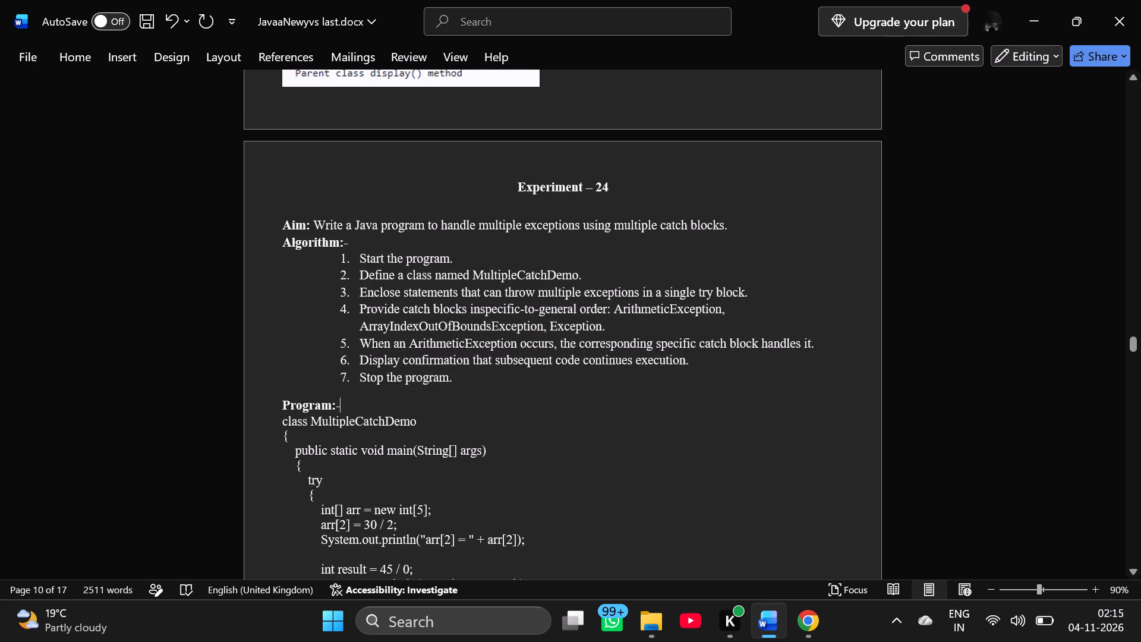
{"action": "left_click", "coordinate": [370, 388]}
{"action": "left_click", "coordinate": [329, 390]}
Set the font size of Experiment 24's entire program code, from "class MultipleCatchDemo" to the last closing brace, to 11.
{"action": "scroll", "coordinate": [405, 451], "scroll_direction": "down", "scroll_amount": 1}
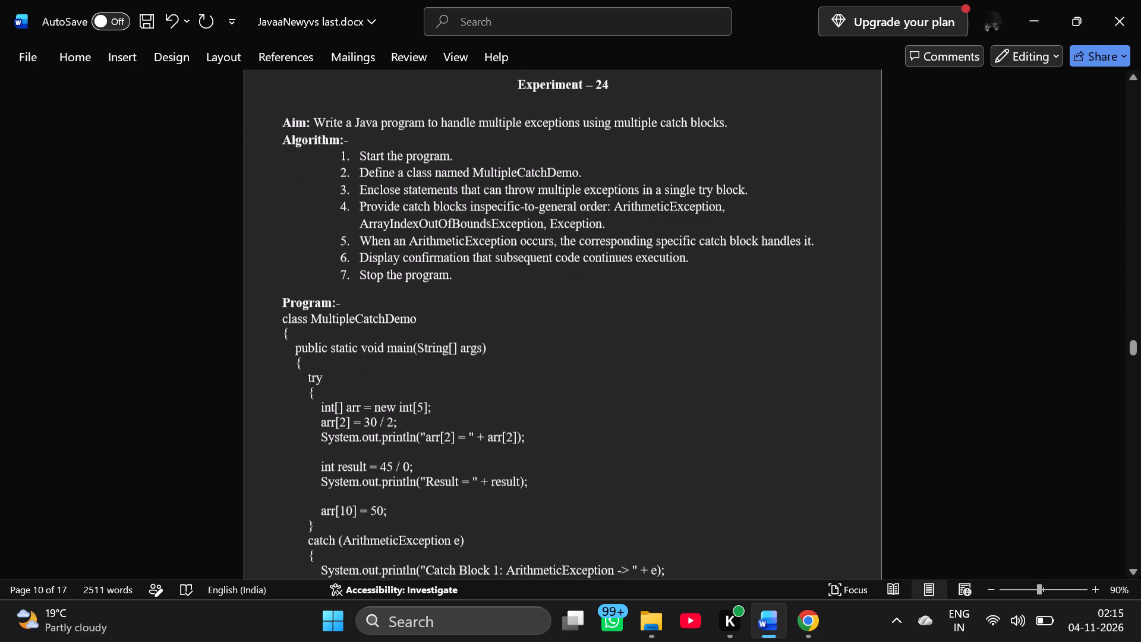
{"action": "left_click_drag", "start_coordinate": [283, 314], "coordinate": [377, 398]}
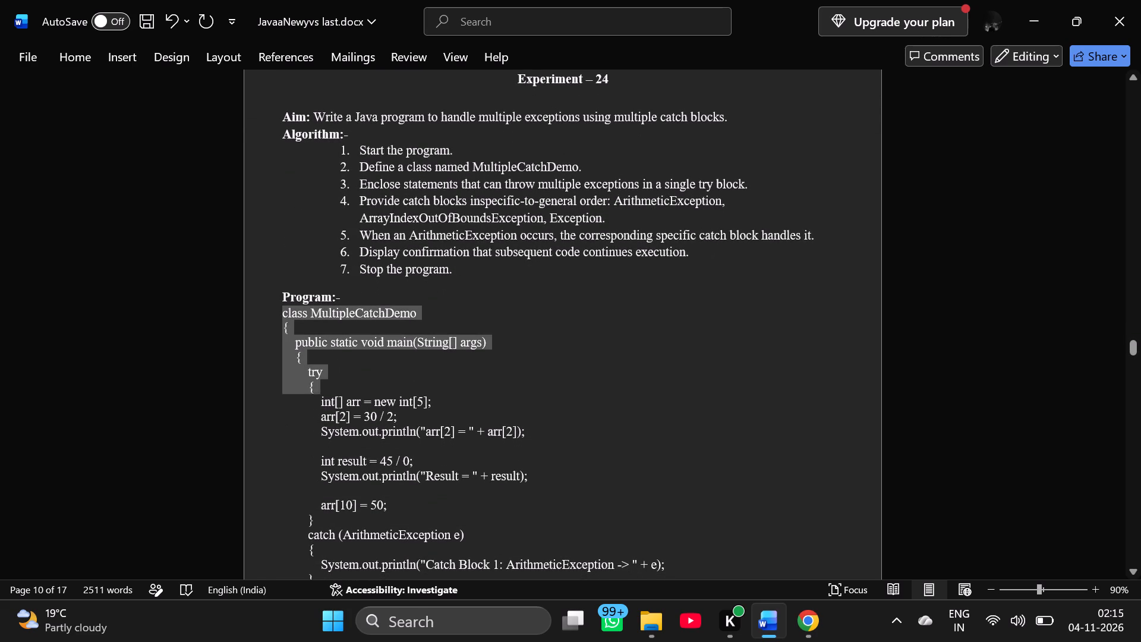
{"action": "left_click_drag", "start_coordinate": [377, 398], "coordinate": [521, 513]}
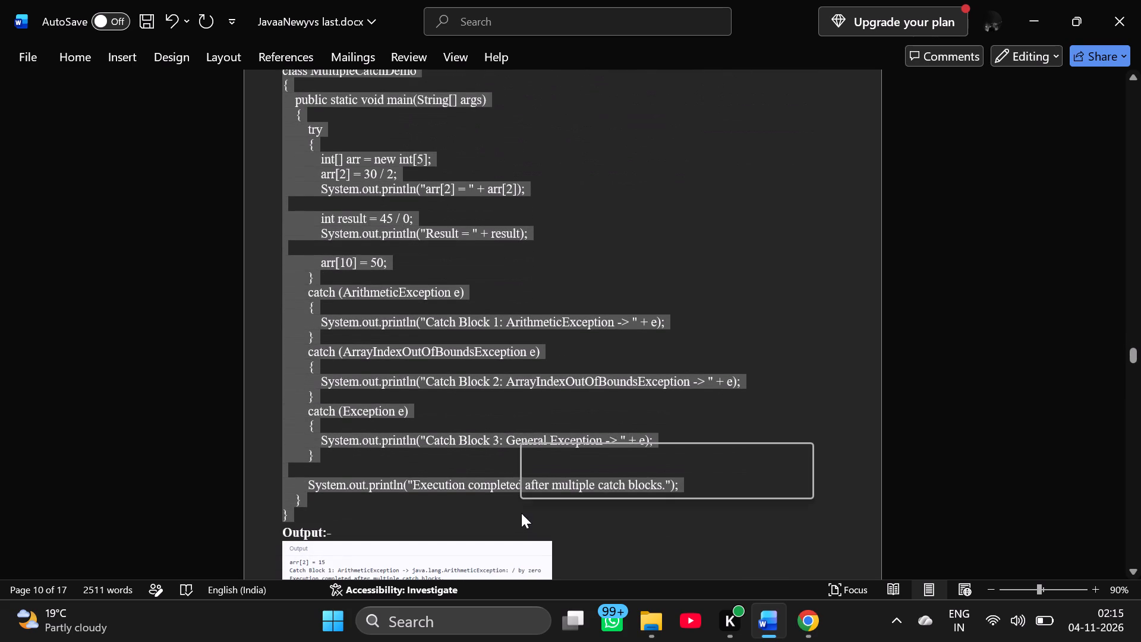
{"action": "left_click", "coordinate": [648, 463]}
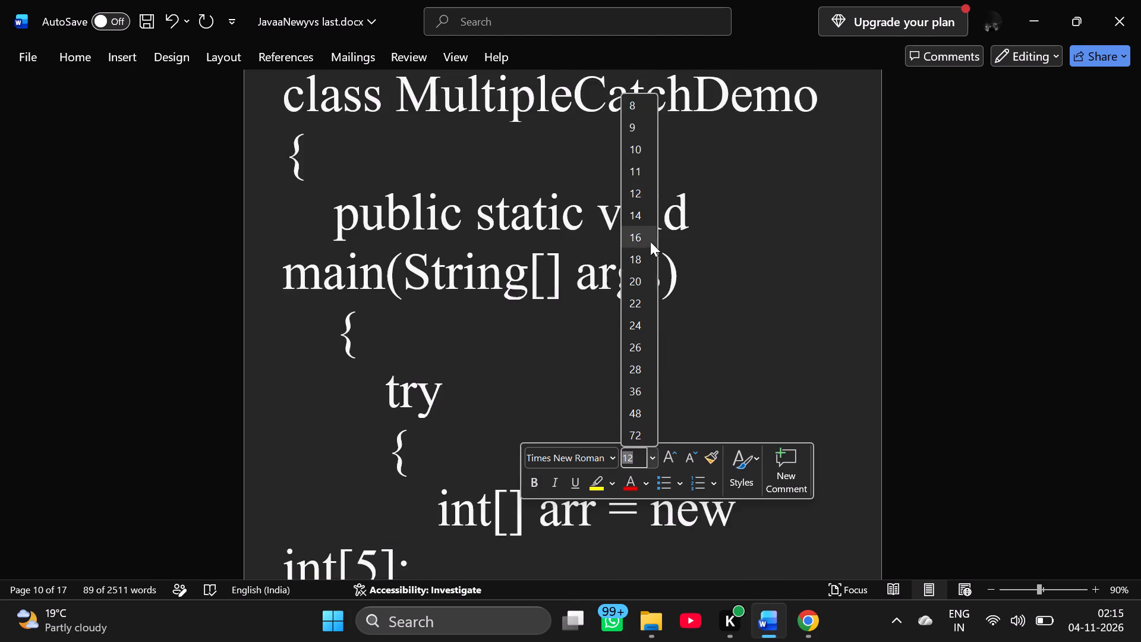
{"action": "left_click", "coordinate": [650, 178]}
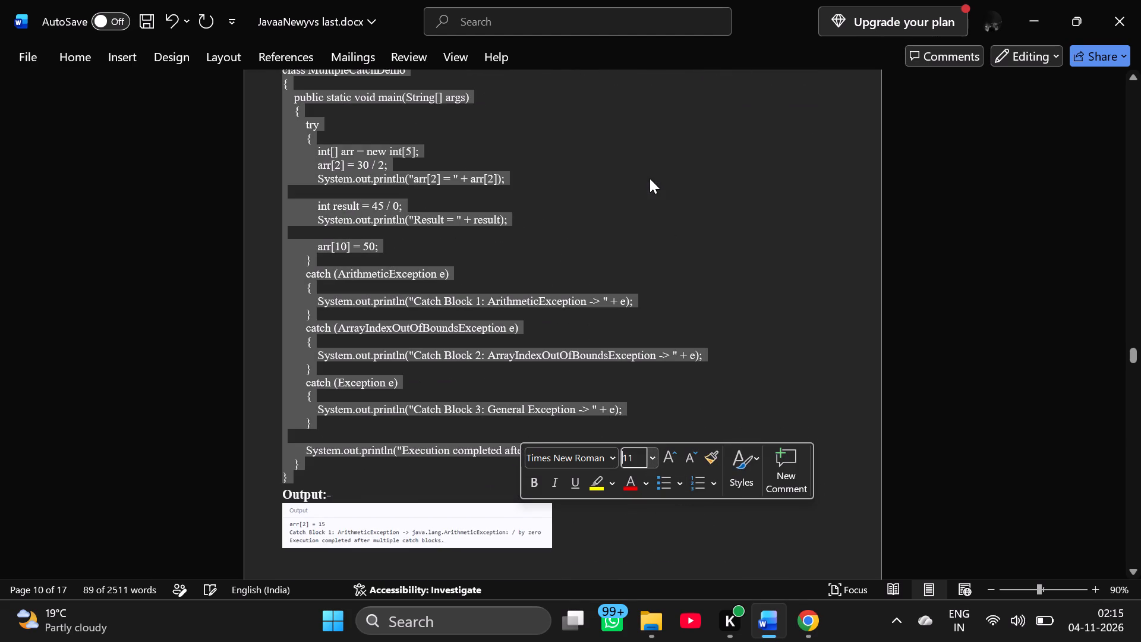
{"action": "left_click", "coordinate": [638, 267]}
Enlarge Experiment 24's output screenshot proportionally to nearly the full width of the text area.
{"action": "scroll", "coordinate": [509, 546], "scroll_direction": "down", "scroll_amount": 1}
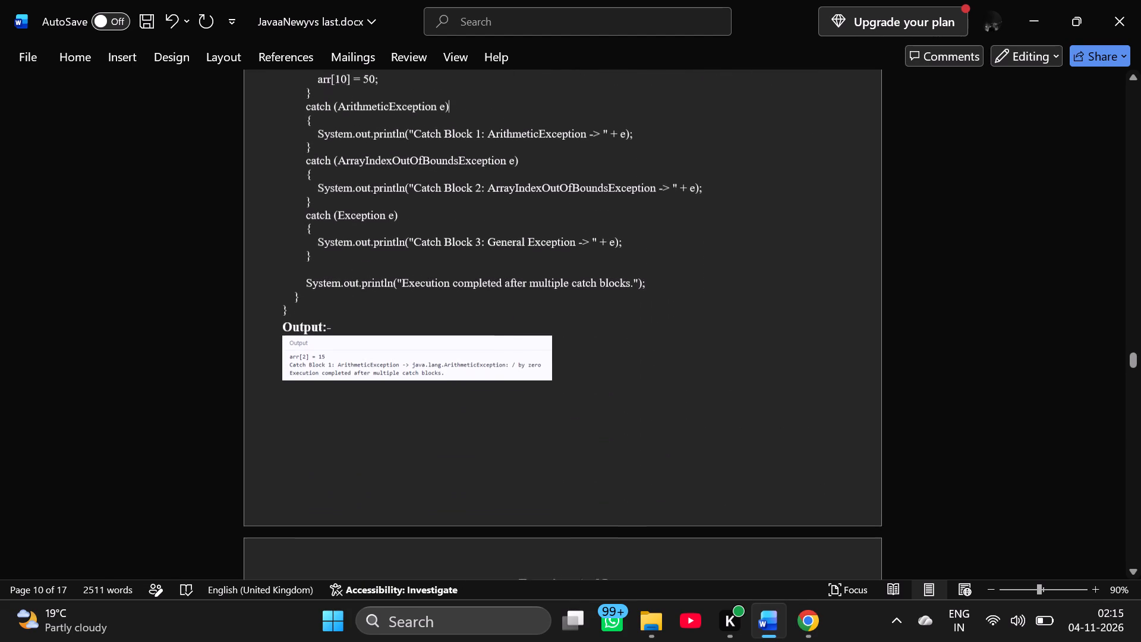
{"action": "left_click", "coordinate": [510, 361]}
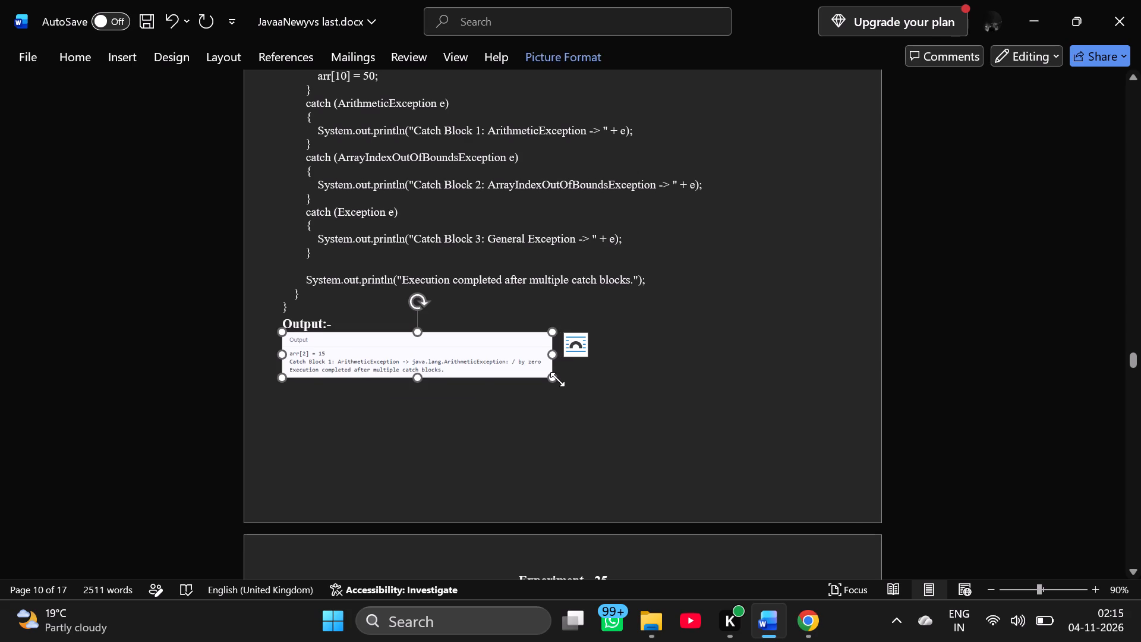
{"action": "left_click_drag", "start_coordinate": [557, 379], "coordinate": [592, 421]}
{"action": "left_click", "coordinate": [644, 465]}
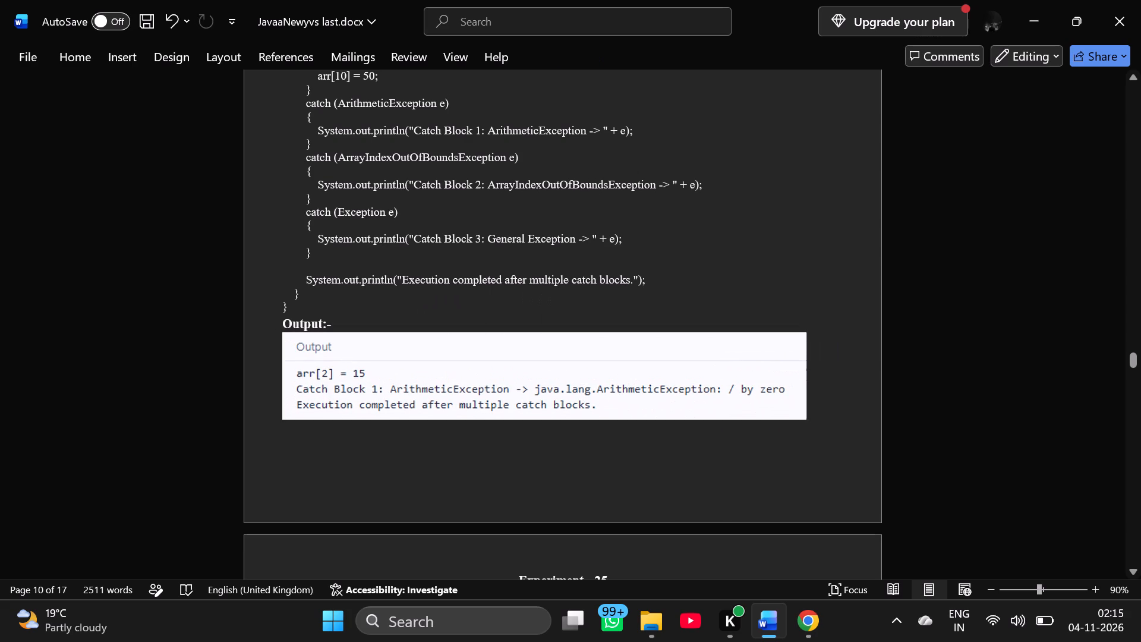
Insert a blank line between the Experiment 25 heading and its Aim line.
{"action": "scroll", "coordinate": [644, 465], "scroll_direction": "up", "scroll_amount": 1}
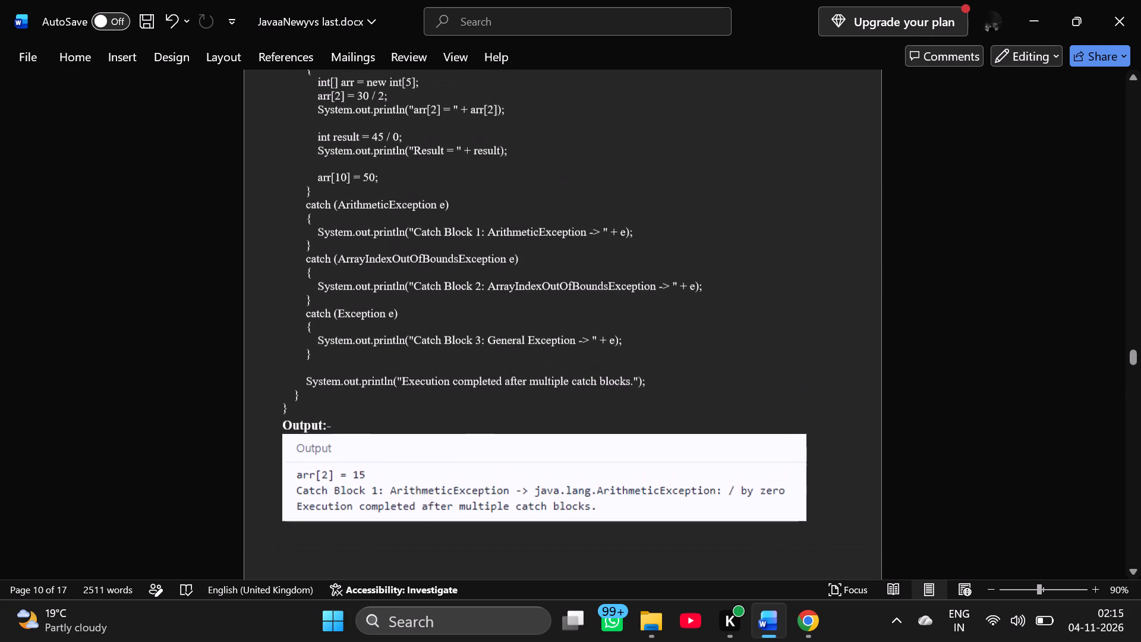
{"action": "scroll", "coordinate": [644, 465], "scroll_direction": "up", "scroll_amount": 1}
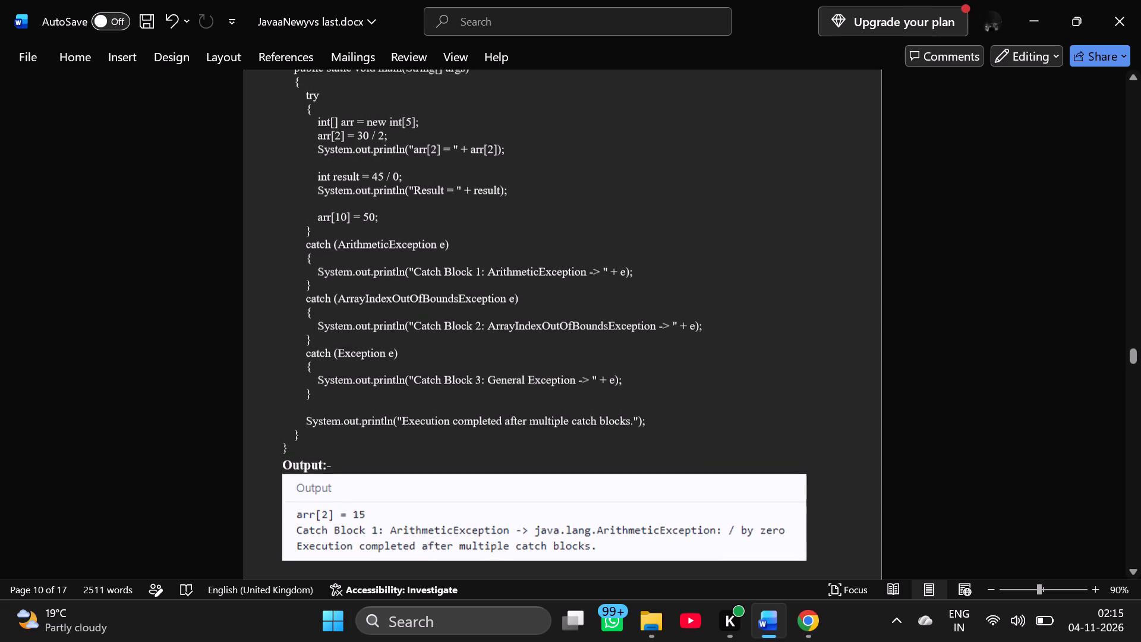
{"action": "scroll", "coordinate": [644, 465], "scroll_direction": "up", "scroll_amount": 1}
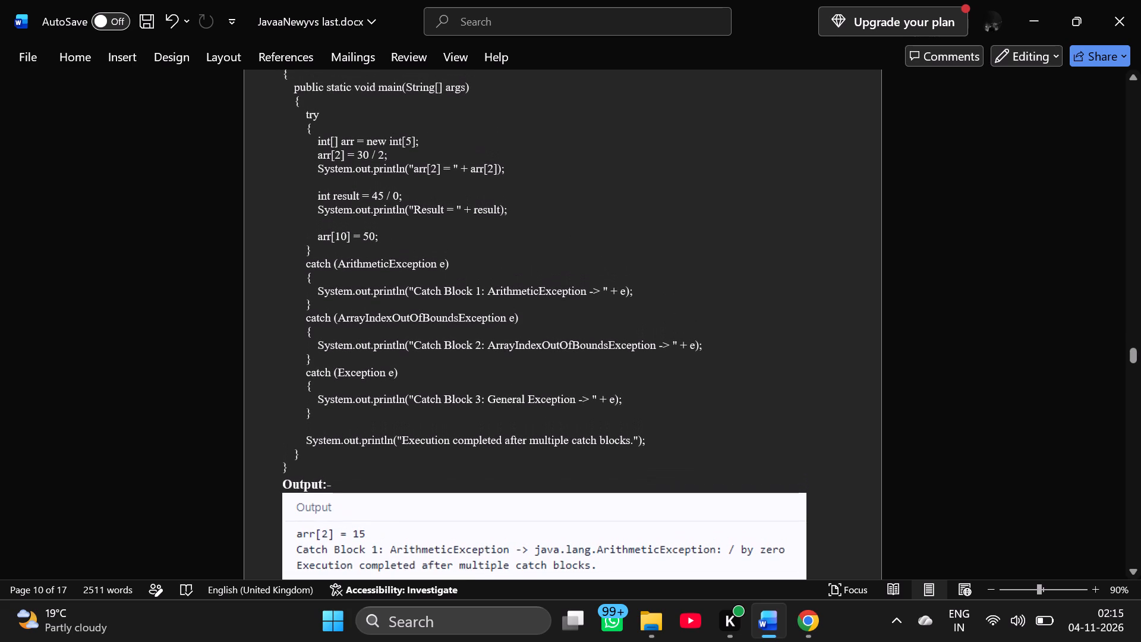
{"action": "scroll", "coordinate": [644, 465], "scroll_direction": "down", "scroll_amount": 2}
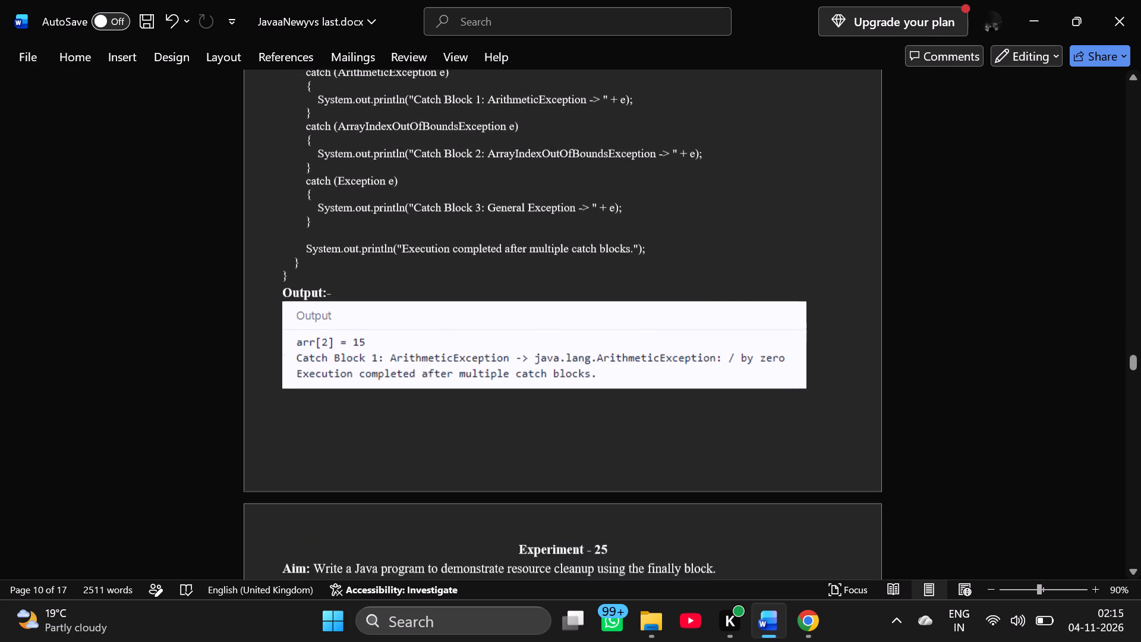
{"action": "scroll", "coordinate": [644, 465], "scroll_direction": "down", "scroll_amount": 1}
{"action": "left_click", "coordinate": [622, 388]}
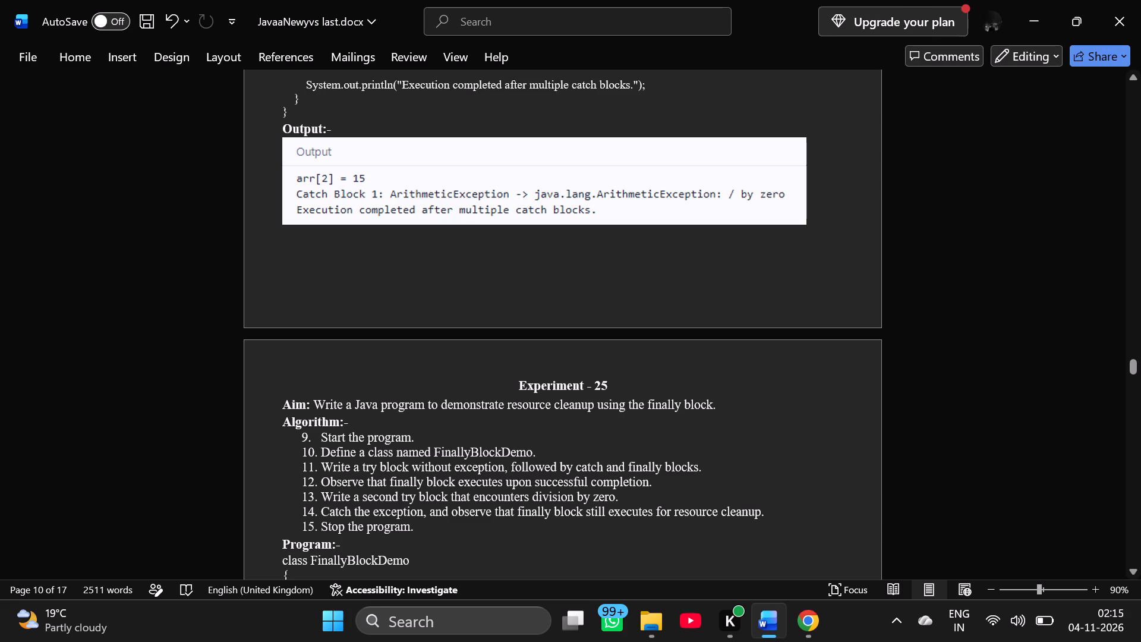
{"action": "key", "text": "Return"}
Remove and reapply the numbered list on all of Experiment 25's algorithm steps so the numbering starts at 1.
{"action": "scroll", "coordinate": [622, 388], "scroll_direction": "up", "scroll_amount": 3}
{"action": "scroll", "coordinate": [622, 388], "scroll_direction": "down", "scroll_amount": 1}
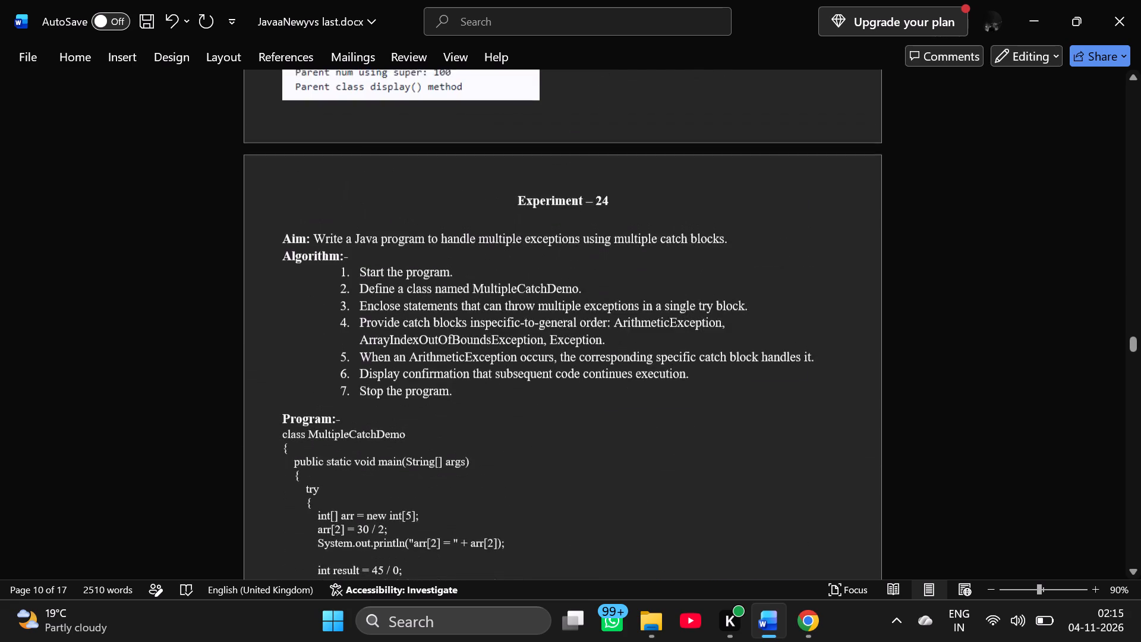
{"action": "scroll", "coordinate": [622, 388], "scroll_direction": "down", "scroll_amount": 2}
{"action": "scroll", "coordinate": [622, 388], "scroll_direction": "up", "scroll_amount": 1}
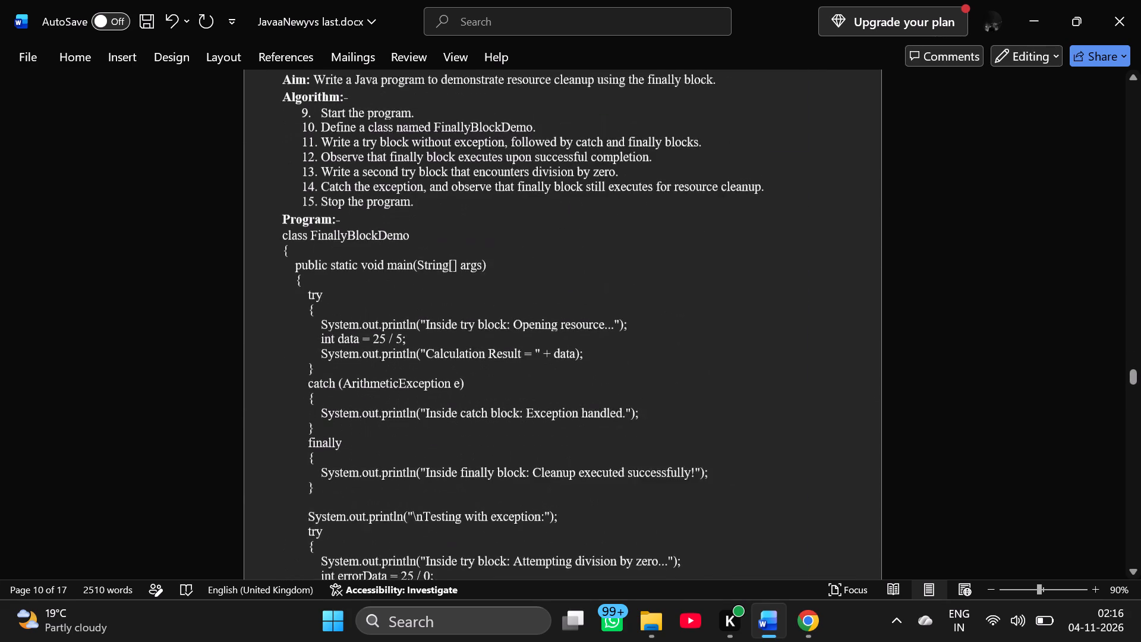
{"action": "scroll", "coordinate": [622, 388], "scroll_direction": "up", "scroll_amount": 1}
{"action": "left_click_drag", "start_coordinate": [298, 177], "coordinate": [301, 185]}
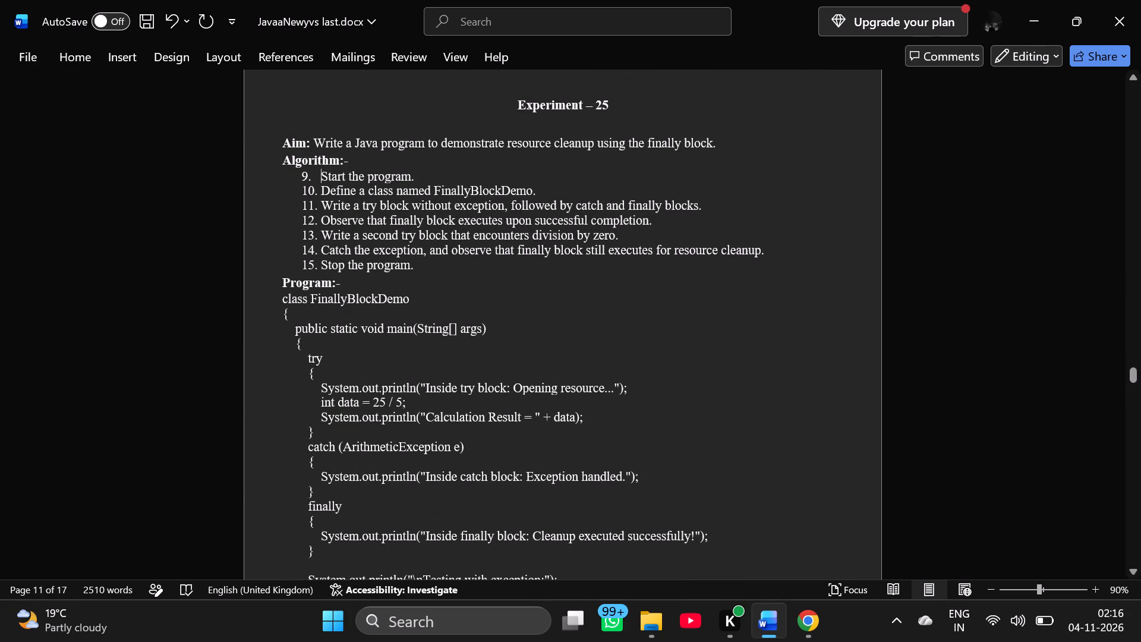
{"action": "left_click_drag", "start_coordinate": [301, 185], "coordinate": [435, 269]}
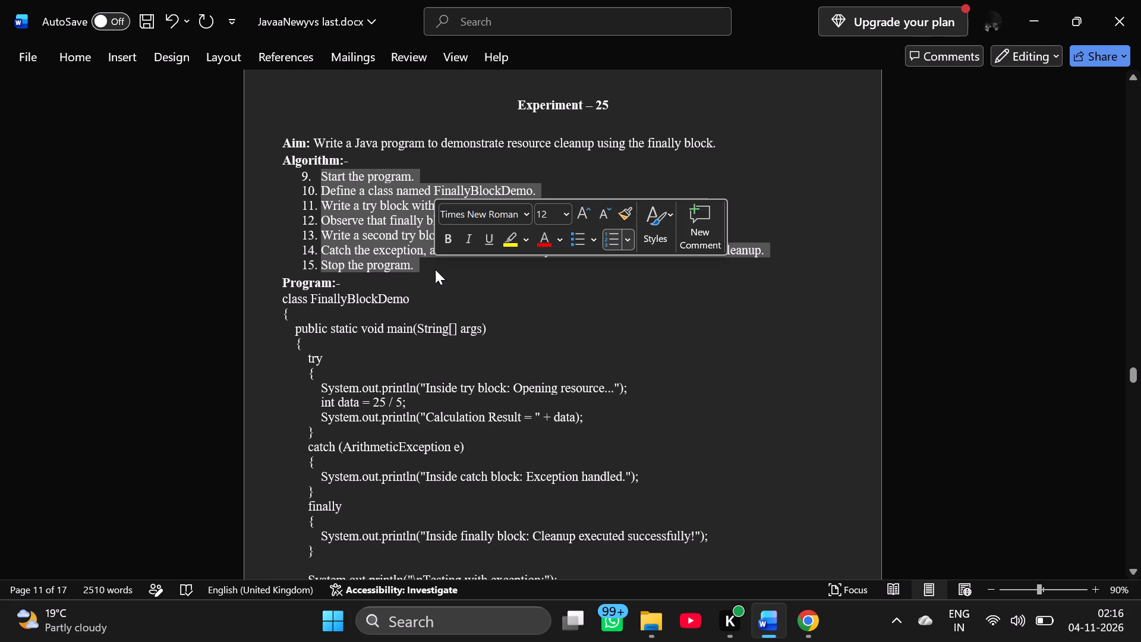
{"action": "left_click", "coordinate": [608, 238]}
{"action": "left_click", "coordinate": [608, 238]}
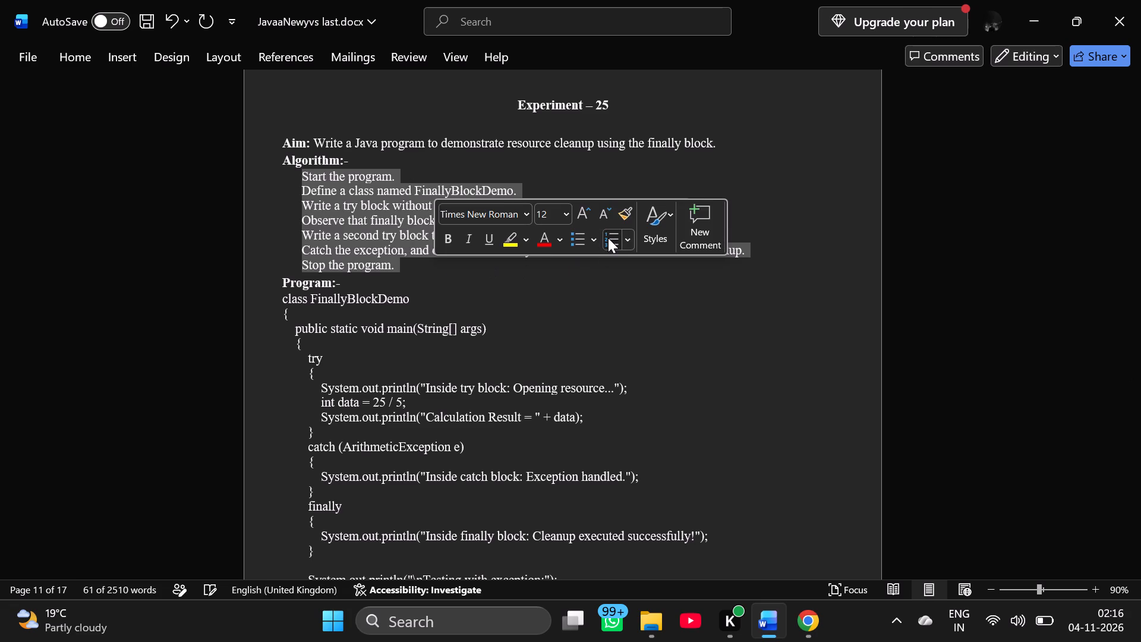
Set the line spacing of Experiment 25's numbered algorithm steps to 1.15.
{"action": "left_click", "coordinate": [83, 53]}
{"action": "left_click", "coordinate": [488, 125]}
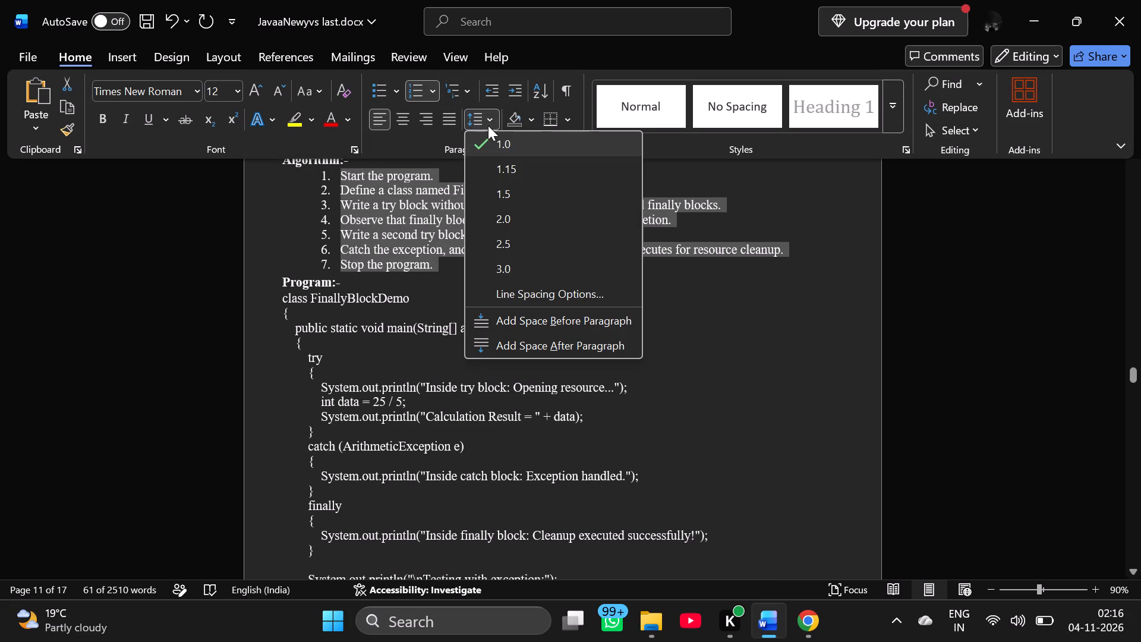
{"action": "left_click", "coordinate": [502, 169]}
{"action": "left_click", "coordinate": [592, 347]}
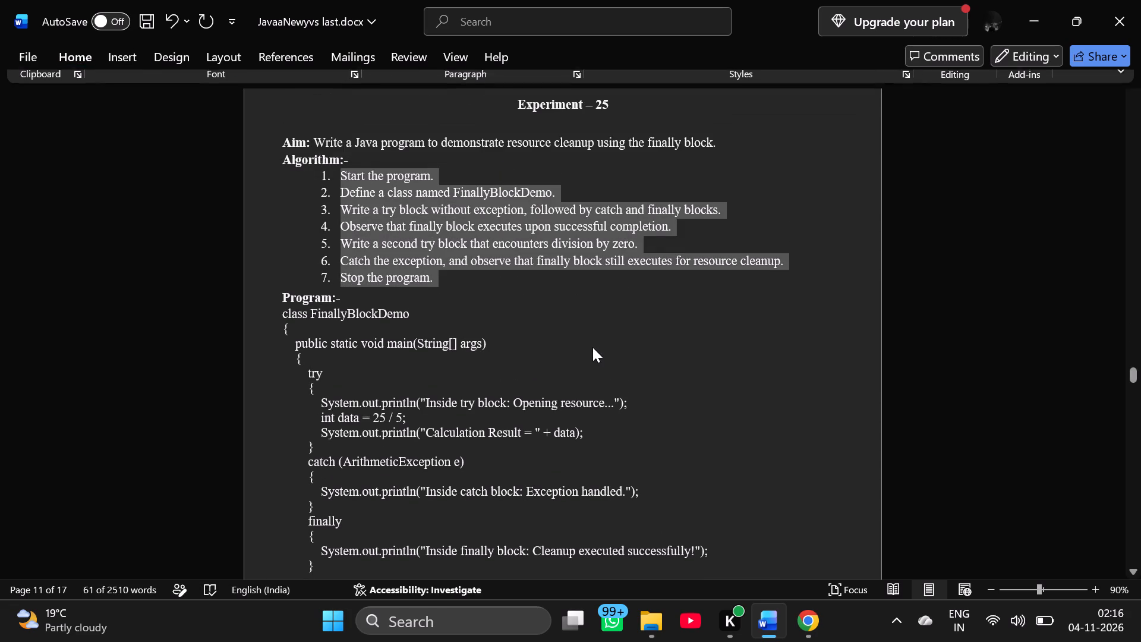
Set the font size of Experiment 25's entire program code, from "class FinallyBlockDemo" to the last closing brace, to 11.
{"action": "scroll", "coordinate": [592, 347], "scroll_direction": "down", "scroll_amount": 1}
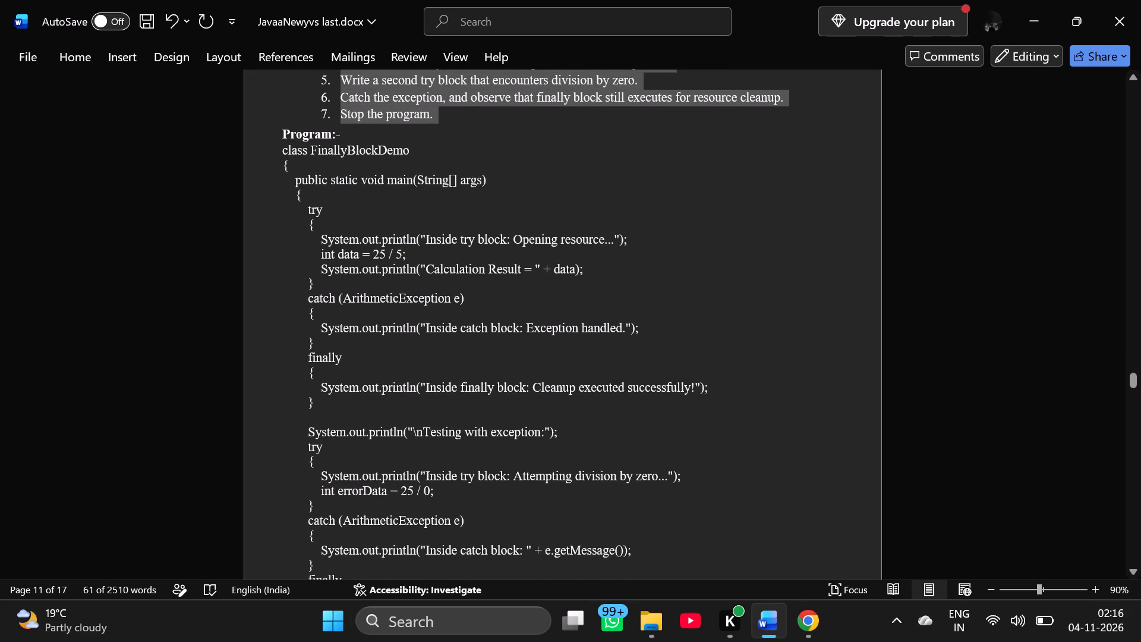
{"action": "left_click_drag", "start_coordinate": [283, 159], "coordinate": [322, 204]}
{"action": "left_click", "coordinate": [322, 204]}
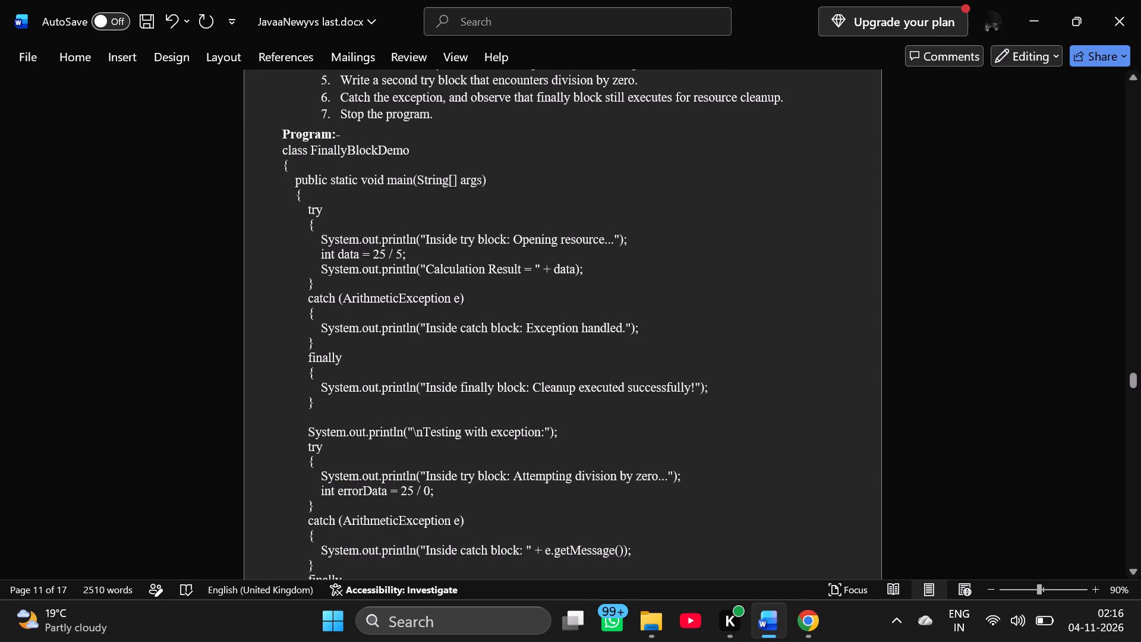
{"action": "left_click_drag", "start_coordinate": [284, 153], "coordinate": [486, 418]}
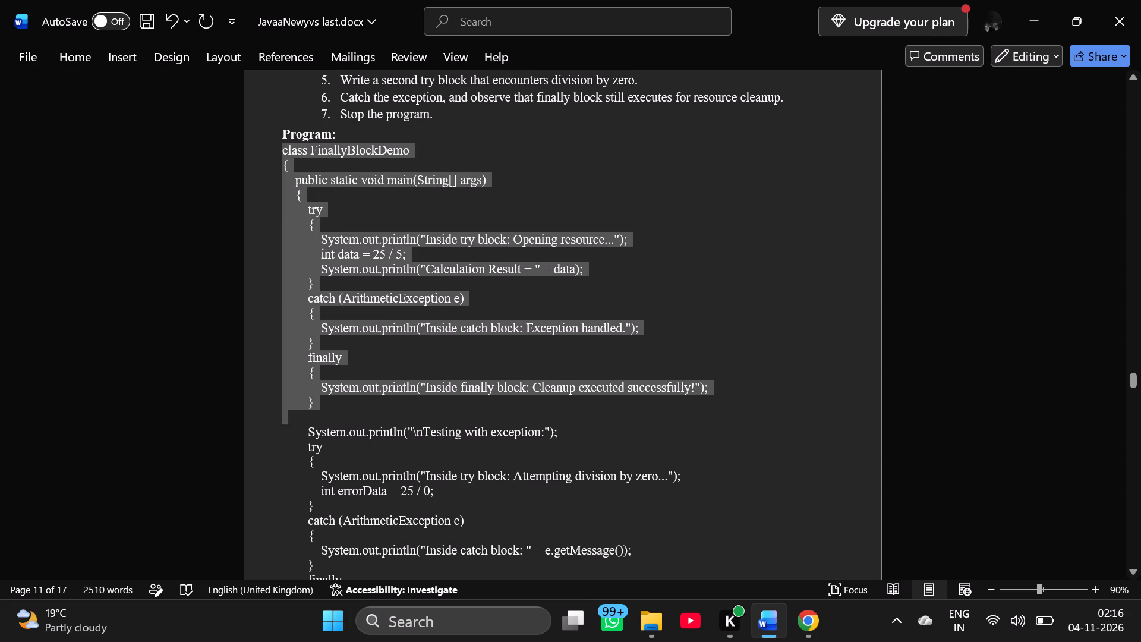
{"action": "left_click_drag", "start_coordinate": [486, 418], "coordinate": [503, 501]}
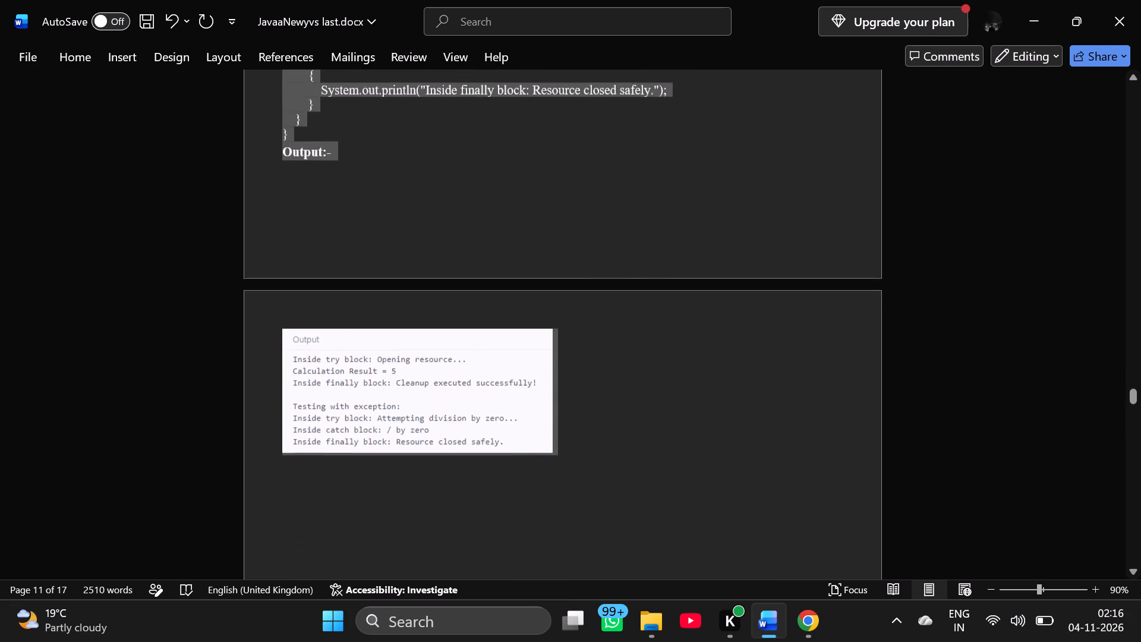
{"action": "left_click_drag", "start_coordinate": [503, 501], "coordinate": [335, 118]}
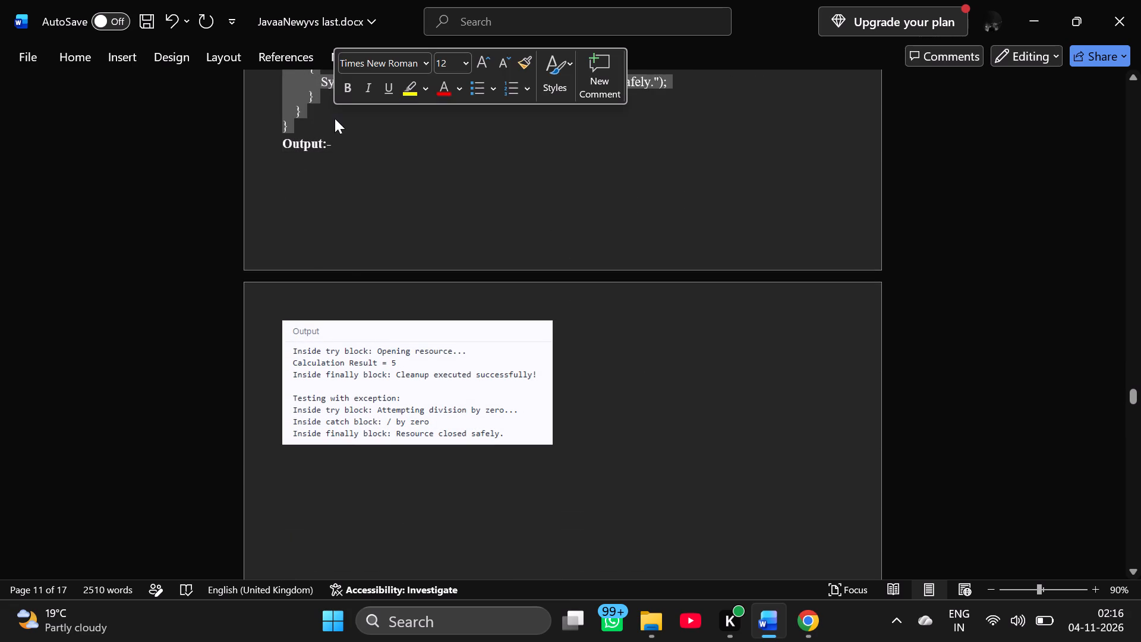
{"action": "left_click", "coordinate": [465, 65]}
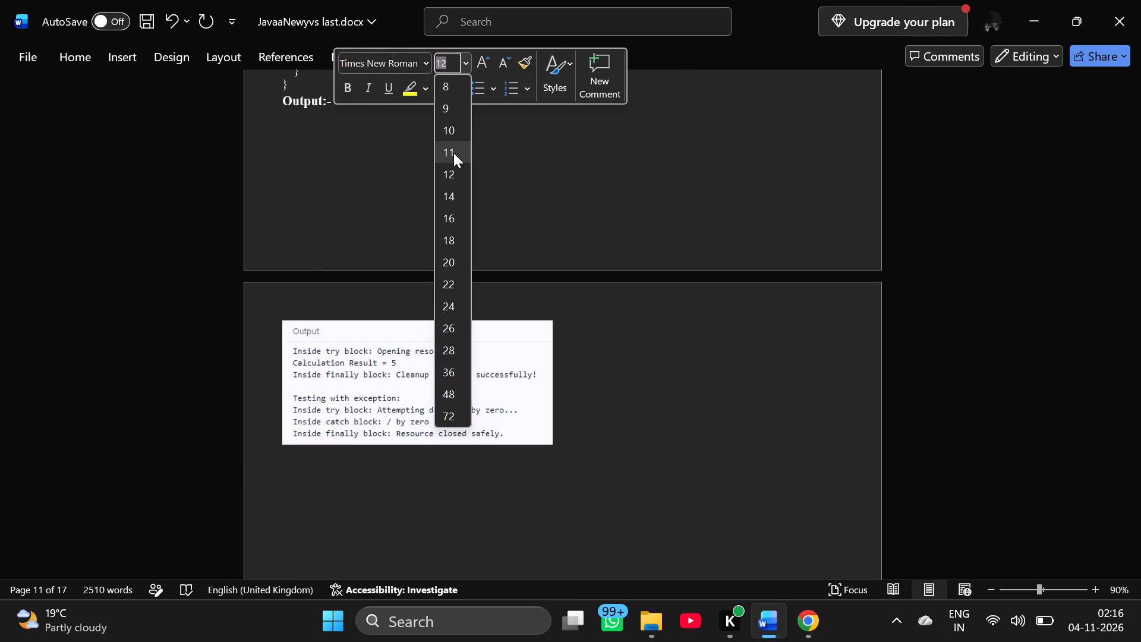
{"action": "left_click", "coordinate": [453, 153]}
{"action": "left_click", "coordinate": [498, 172]}
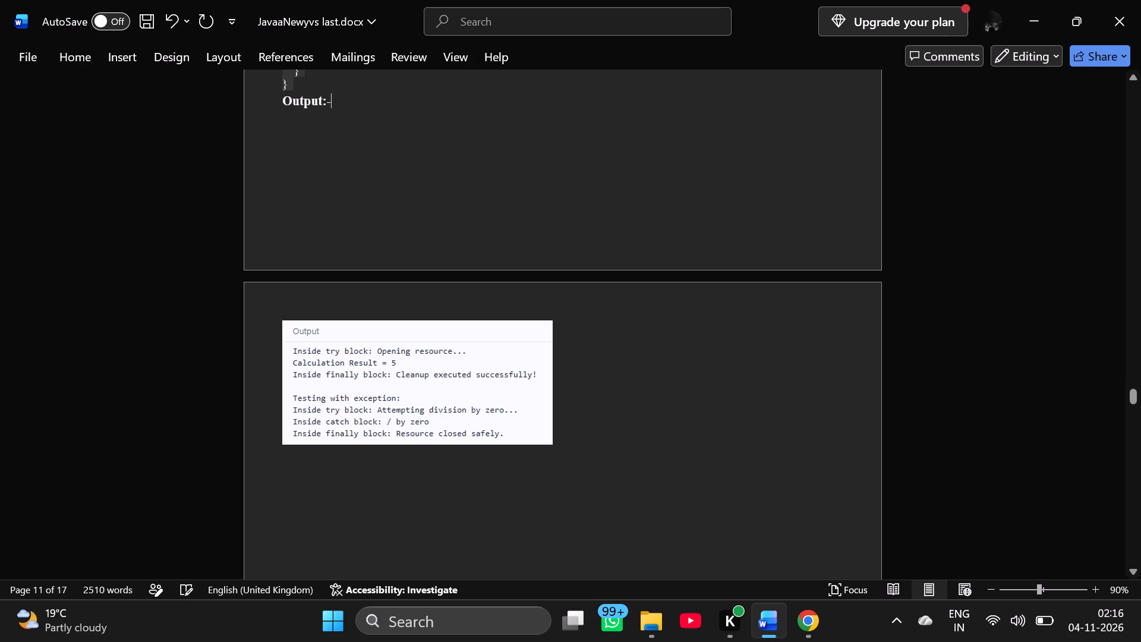
Delete the blank line above the "\nTesting with exception:" print statement in Experiment 25's program code.
{"action": "scroll", "coordinate": [498, 172], "scroll_direction": "up", "scroll_amount": 3}
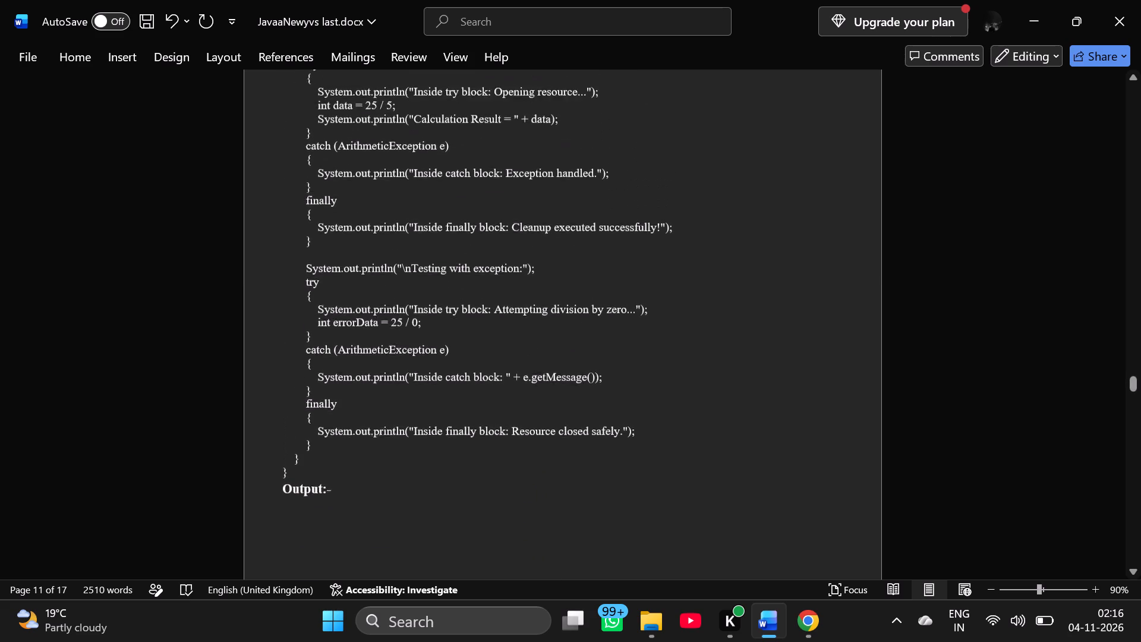
{"action": "scroll", "coordinate": [498, 172], "scroll_direction": "up", "scroll_amount": 2}
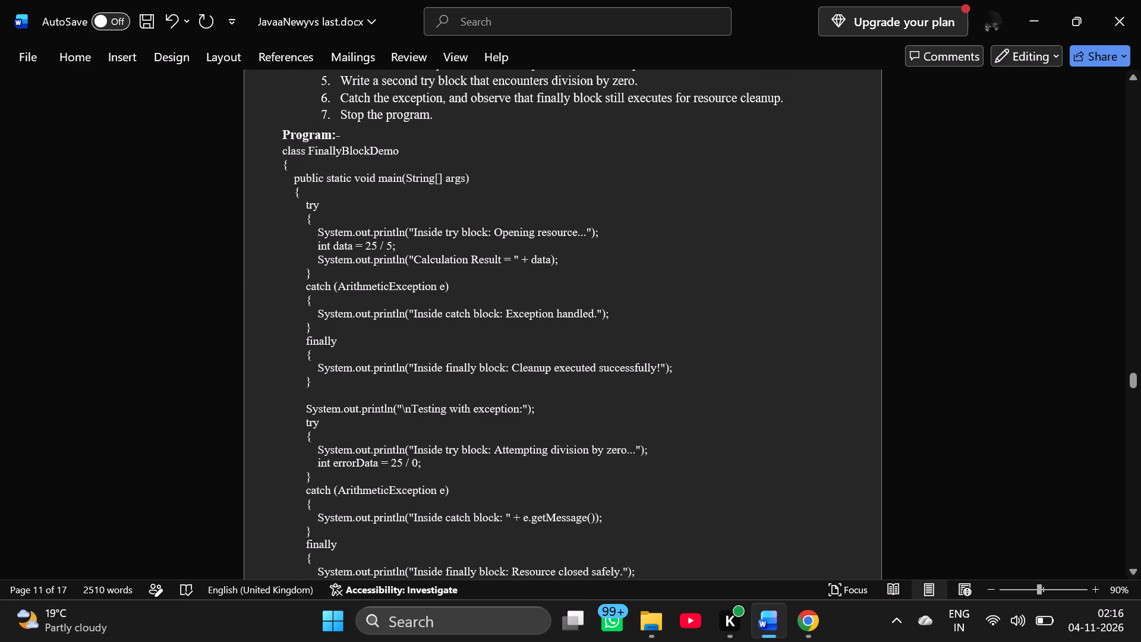
{"action": "left_click", "coordinate": [322, 388]}
{"action": "key", "text": "BackSpace"}
Insert a blank line between the "Experiment – 26" heading and its Aim line.
{"action": "scroll", "coordinate": [322, 388], "scroll_direction": "down", "scroll_amount": 2}
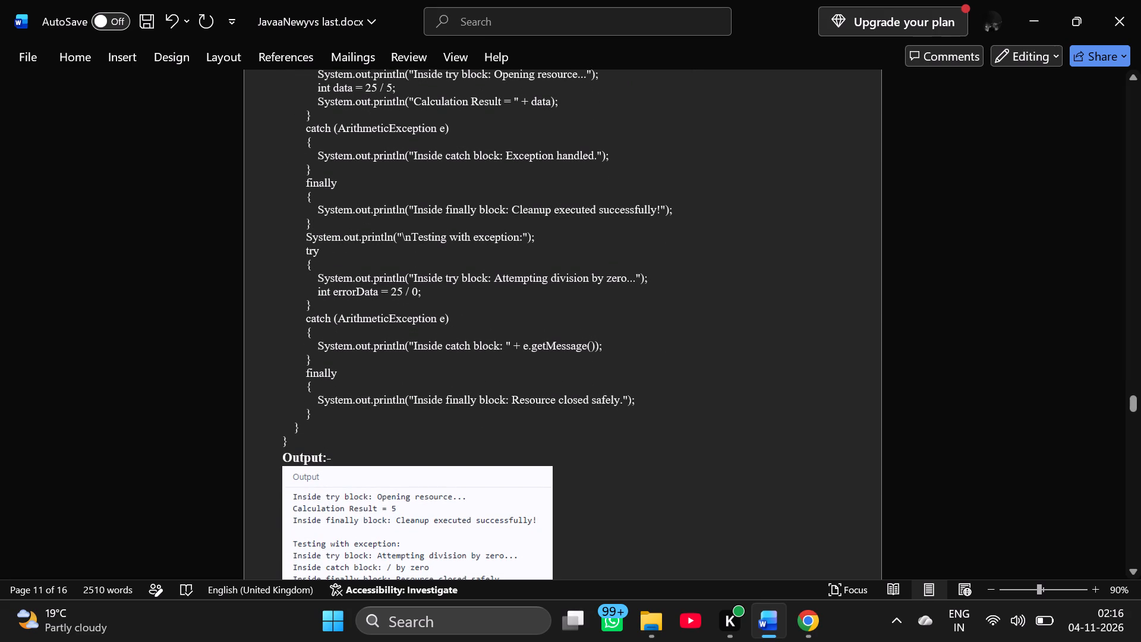
{"action": "scroll", "coordinate": [322, 388], "scroll_direction": "right", "scroll_amount": 2}
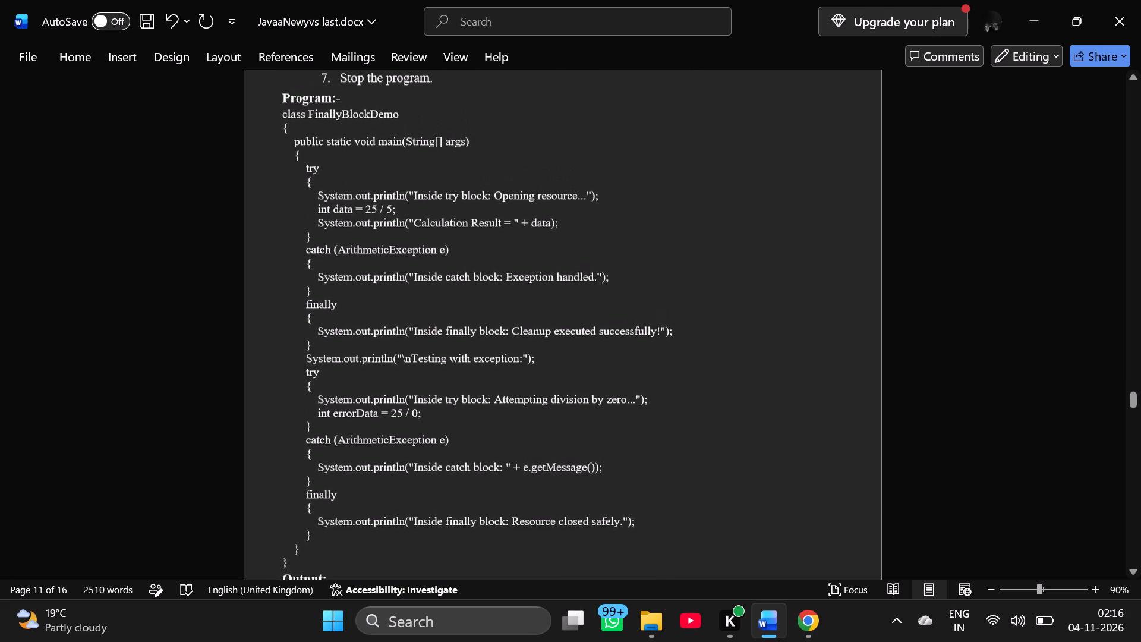
{"action": "scroll", "coordinate": [322, 388], "scroll_direction": "right", "scroll_amount": 1}
{"action": "scroll", "coordinate": [322, 388], "scroll_direction": "down", "scroll_amount": 1}
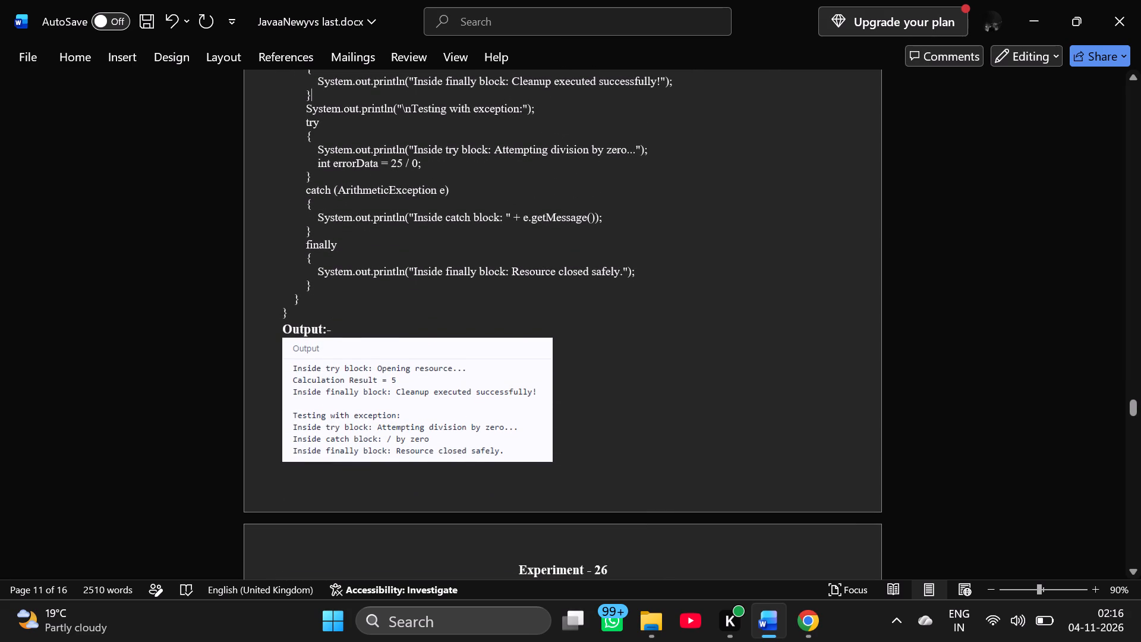
{"action": "scroll", "coordinate": [333, 511], "scroll_direction": "down", "scroll_amount": 2}
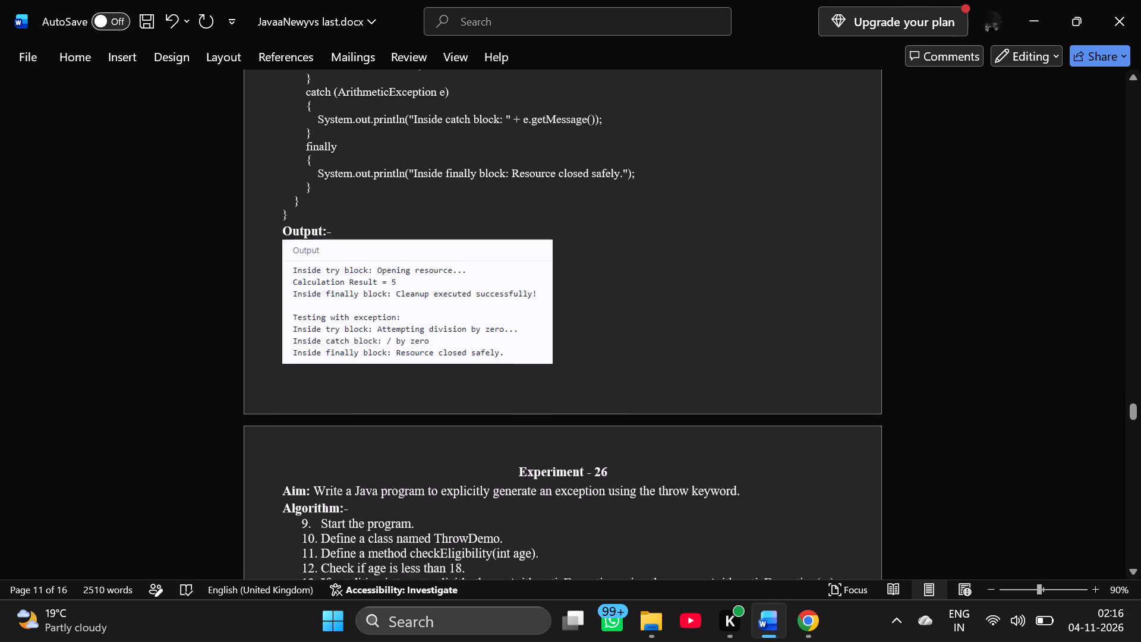
{"action": "scroll", "coordinate": [333, 511], "scroll_direction": "down", "scroll_amount": 1}
{"action": "left_click", "coordinate": [629, 426]}
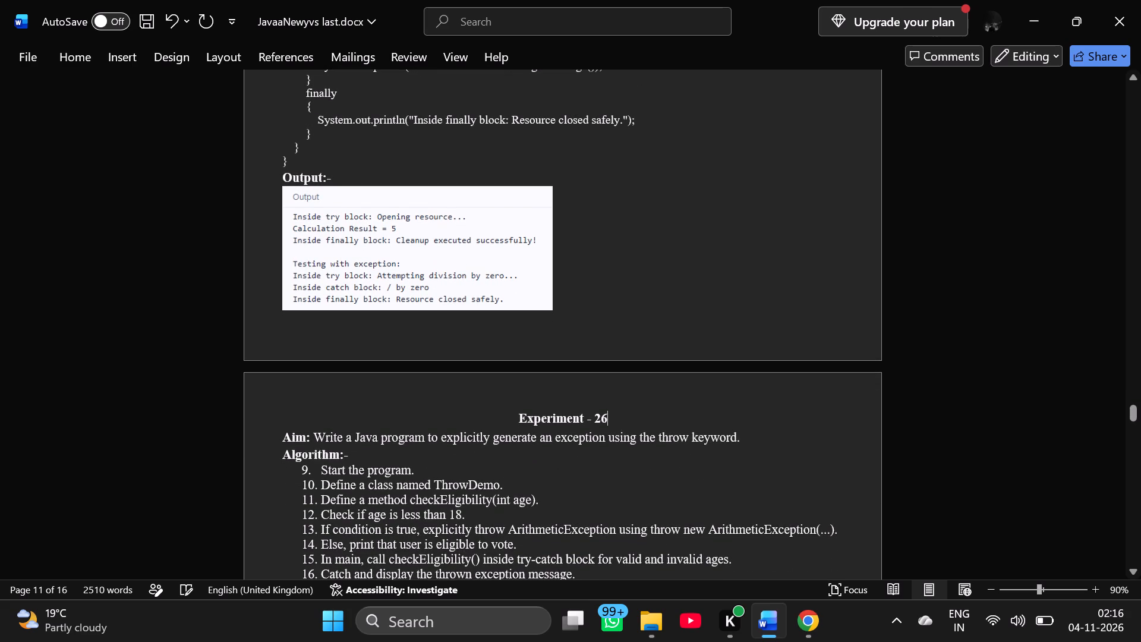
{"action": "key", "text": "Return"}
Remove and reapply the numbered list on all of Experiment 26's algorithm steps so the numbering starts at 1.
{"action": "scroll", "coordinate": [629, 426], "scroll_direction": "down", "scroll_amount": 1}
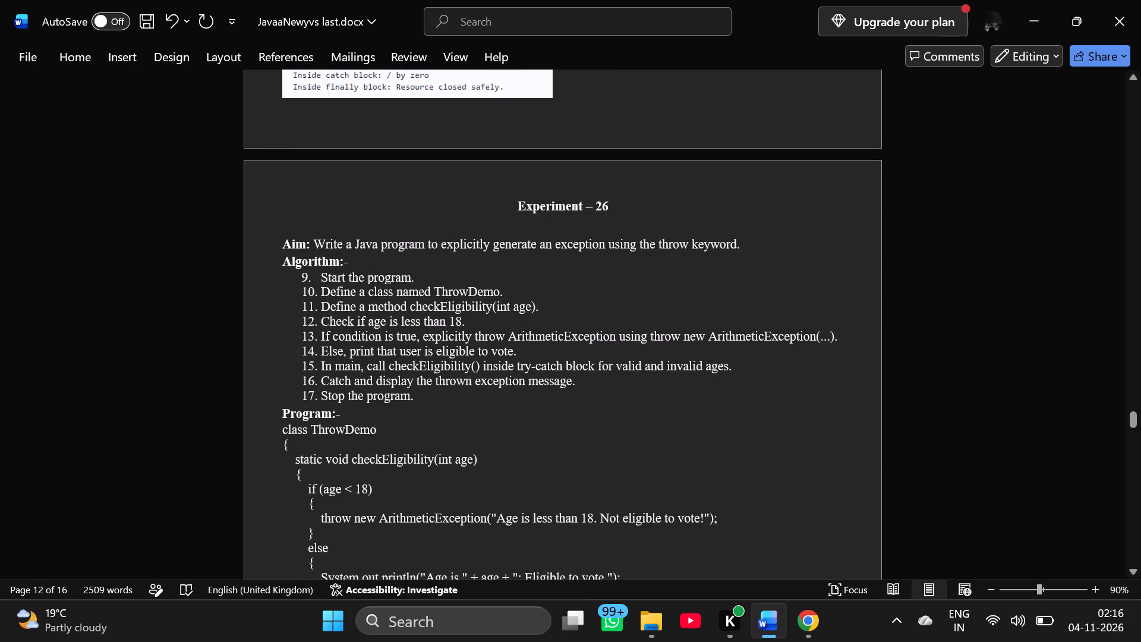
{"action": "left_click_drag", "start_coordinate": [297, 275], "coordinate": [370, 330]}
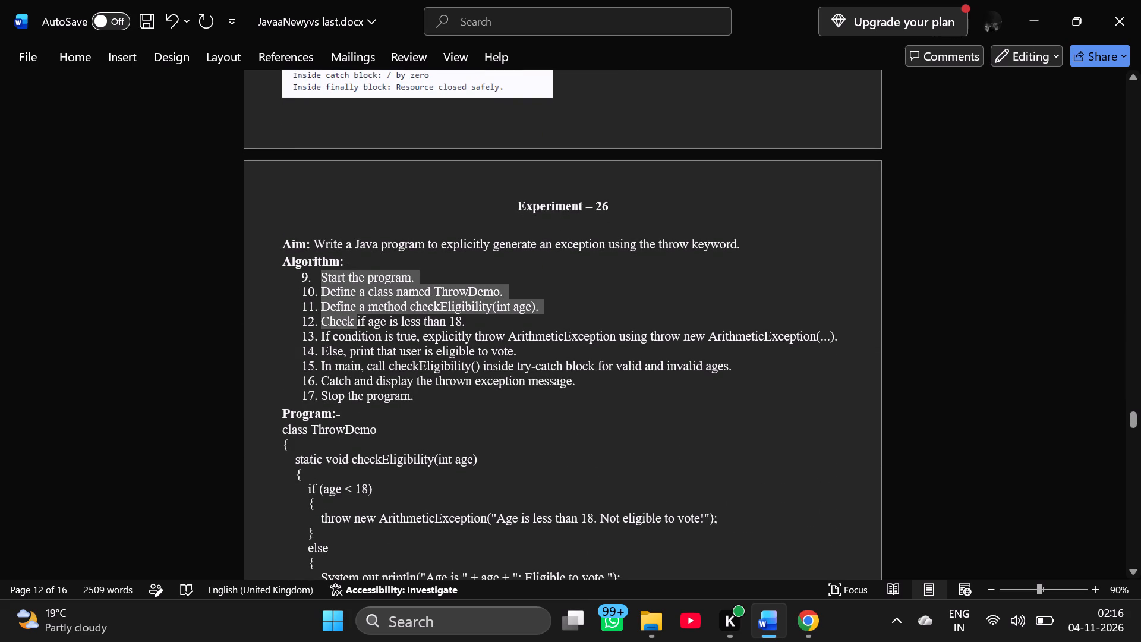
{"action": "left_click_drag", "start_coordinate": [370, 330], "coordinate": [434, 395]}
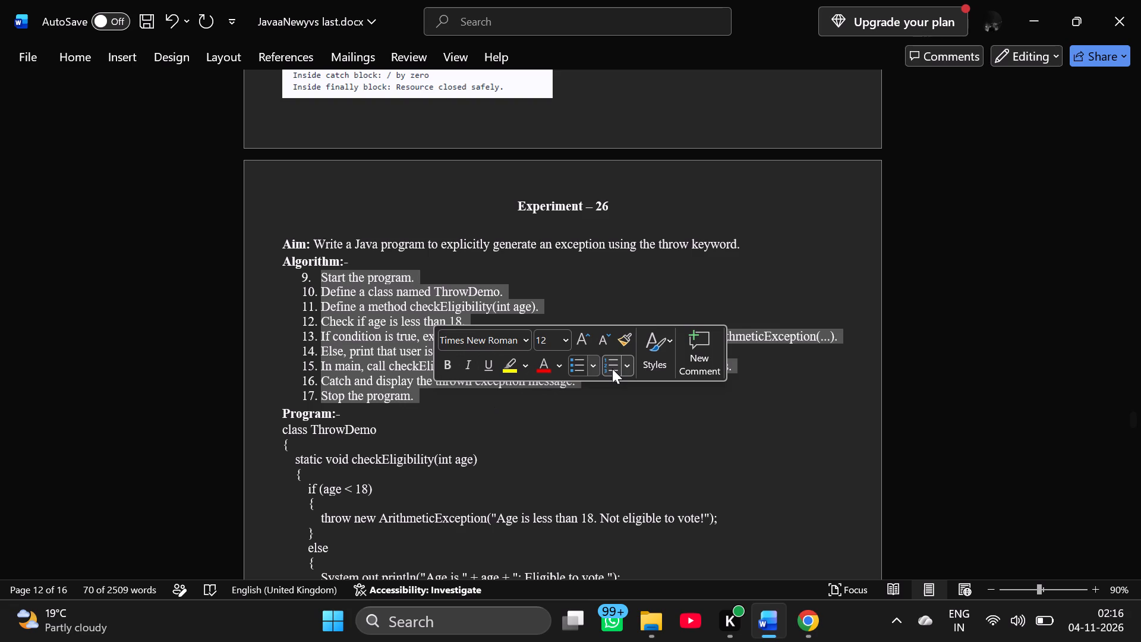
{"action": "left_click", "coordinate": [612, 369]}
{"action": "left_click", "coordinate": [612, 369]}
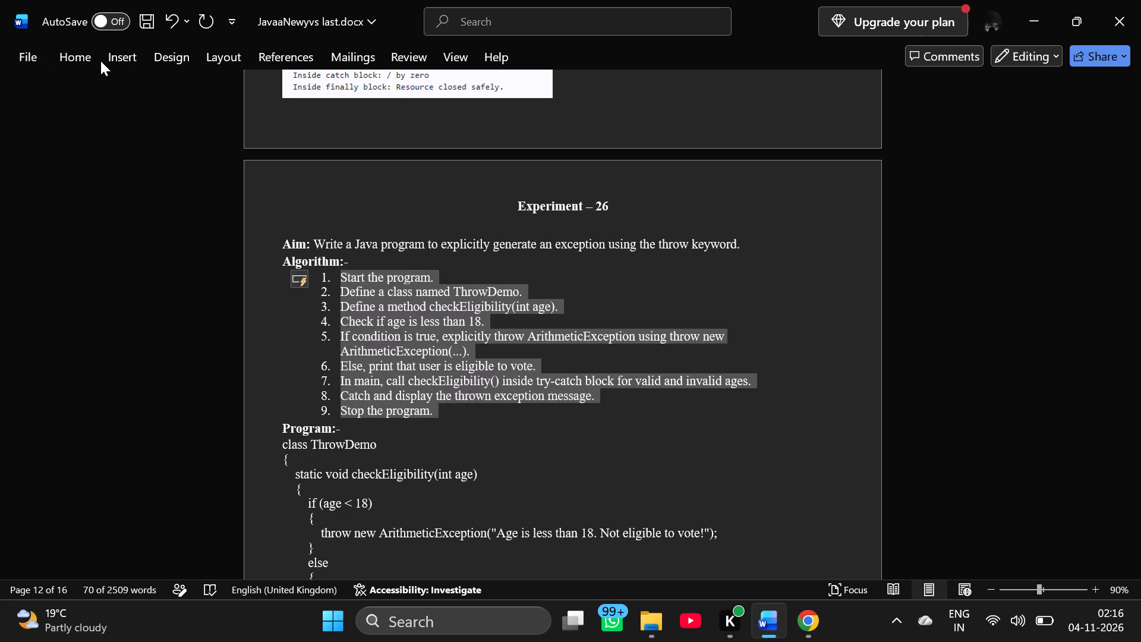
Set the line spacing of Experiment 26's numbered algorithm steps to 1.15.
{"action": "left_click", "coordinate": [82, 55]}
{"action": "left_click", "coordinate": [480, 122]}
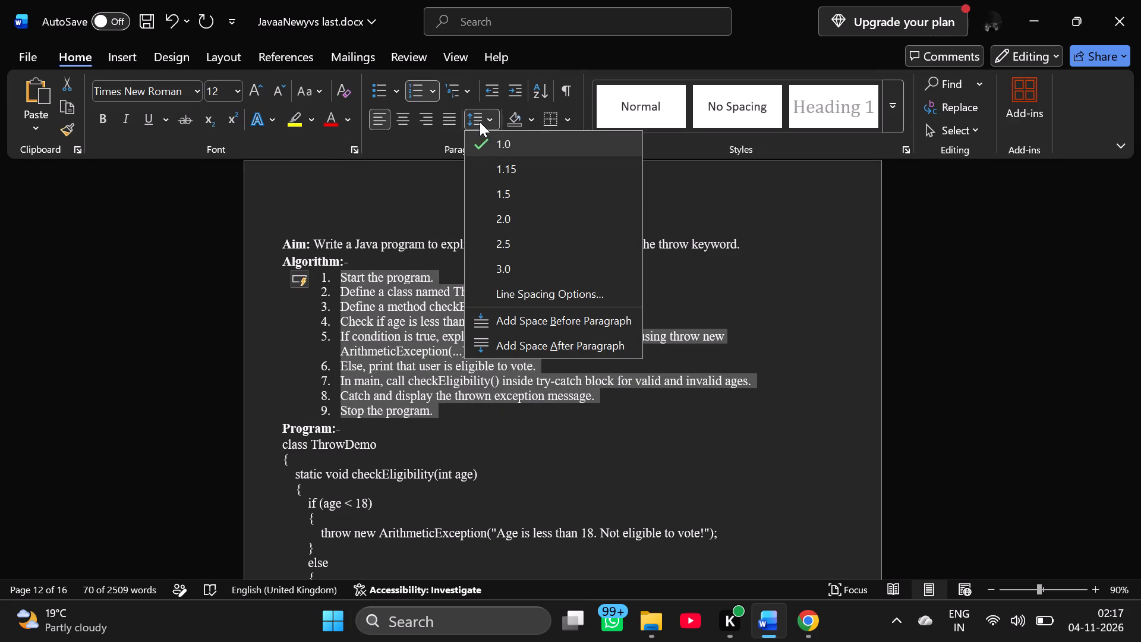
{"action": "left_click", "coordinate": [536, 178]}
{"action": "left_click", "coordinate": [603, 423]}
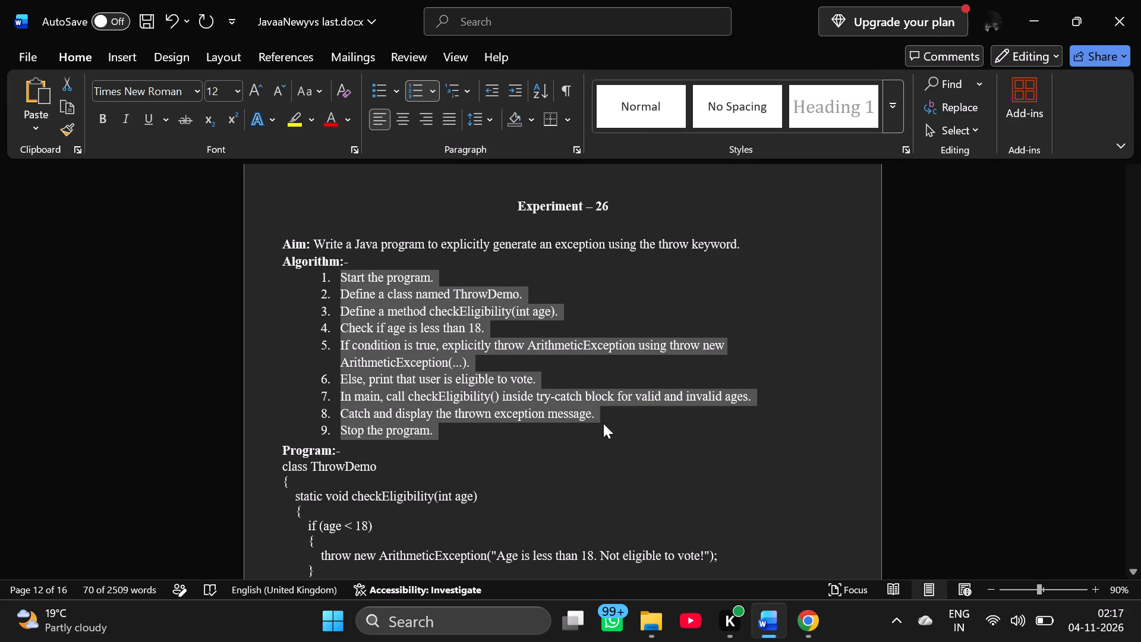
Set the font size of Experiment 26's entire program code, from "class ThrowDemo" to the last closing brace, to 11.
{"action": "scroll", "coordinate": [603, 423], "scroll_direction": "down", "scroll_amount": 2}
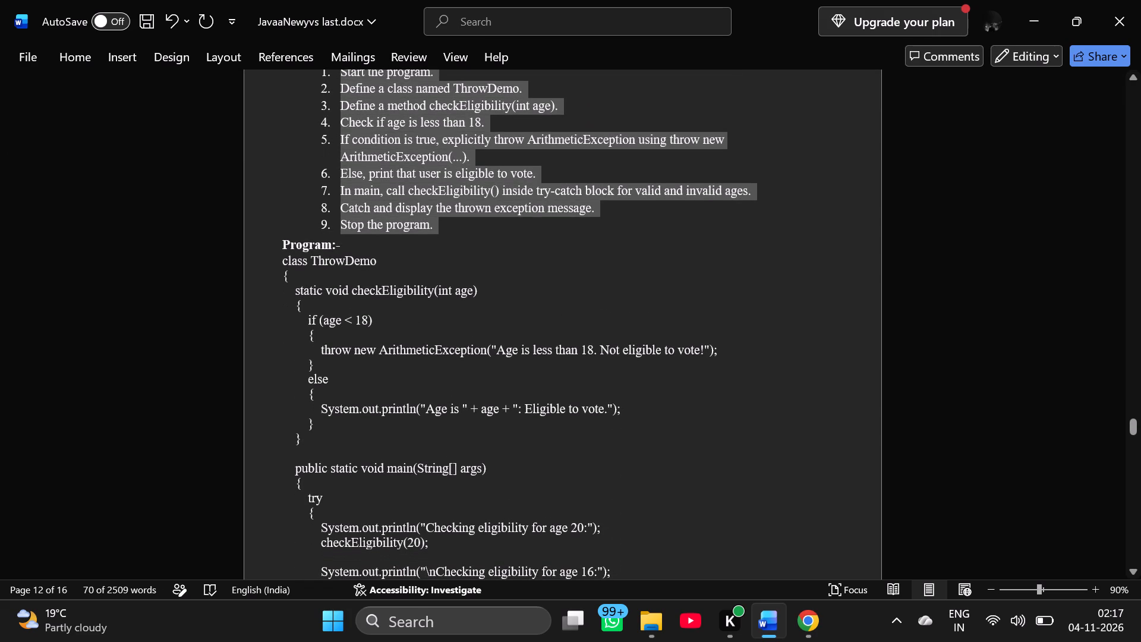
{"action": "left_click_drag", "start_coordinate": [278, 273], "coordinate": [266, 295]}
{"action": "left_click", "coordinate": [266, 295]}
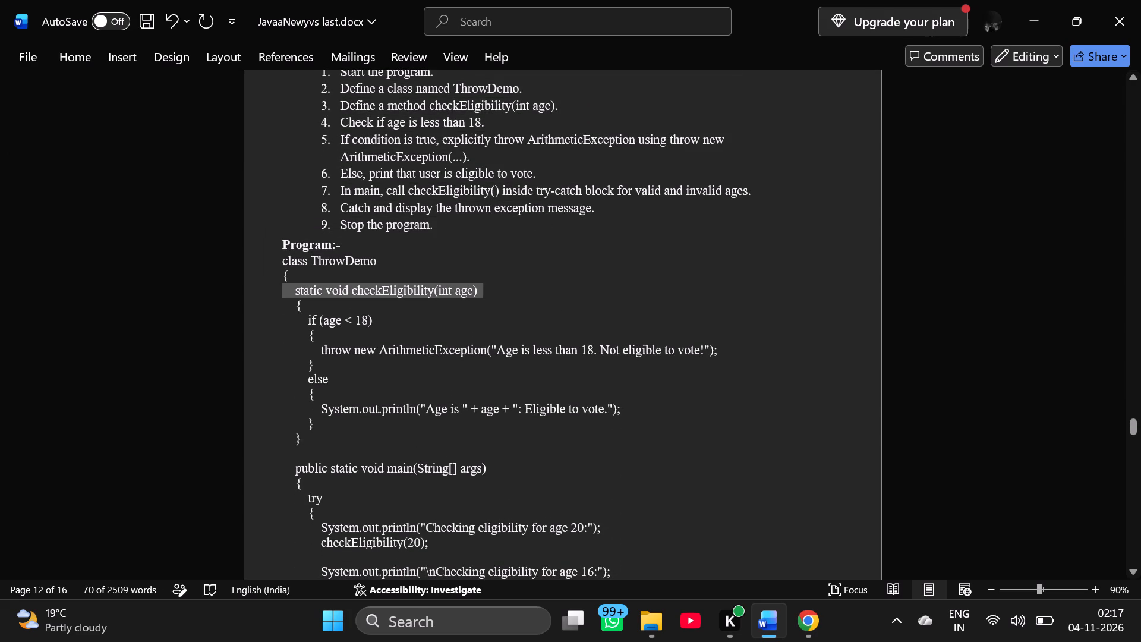
{"action": "left_click", "coordinate": [279, 331]}
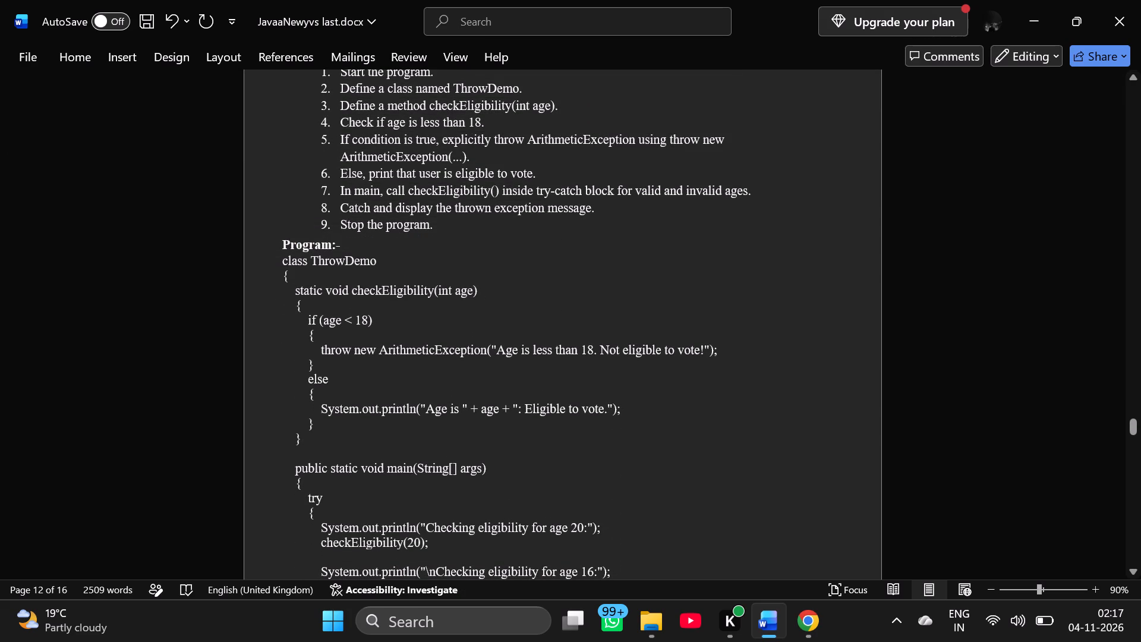
{"action": "left_click_drag", "start_coordinate": [279, 267], "coordinate": [468, 584]}
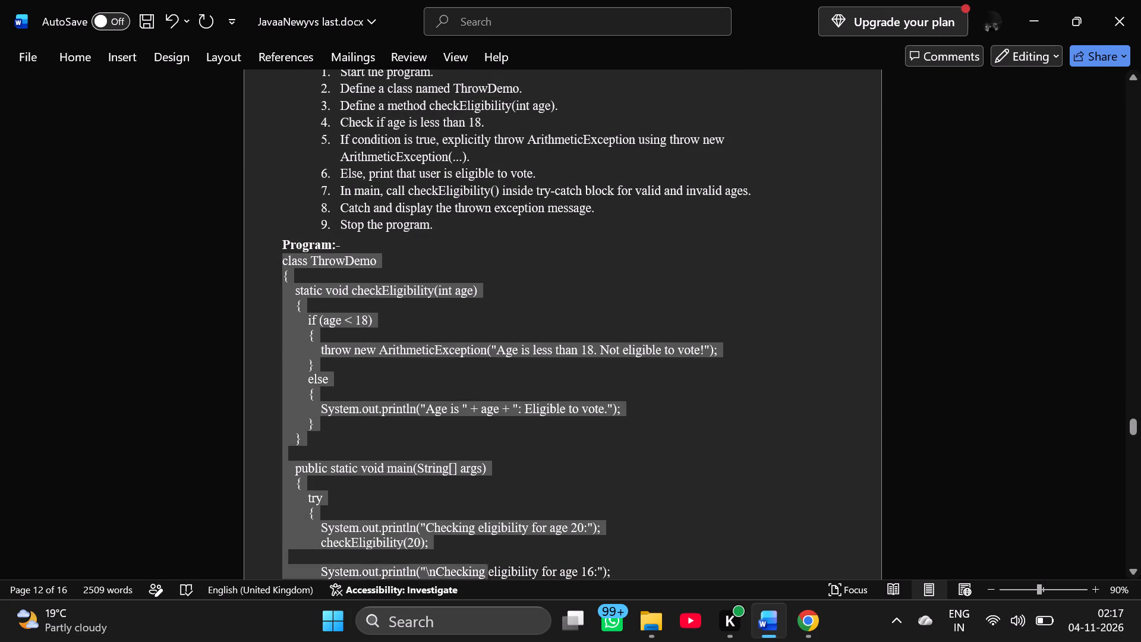
{"action": "left_click_drag", "start_coordinate": [468, 584], "coordinate": [531, 389]}
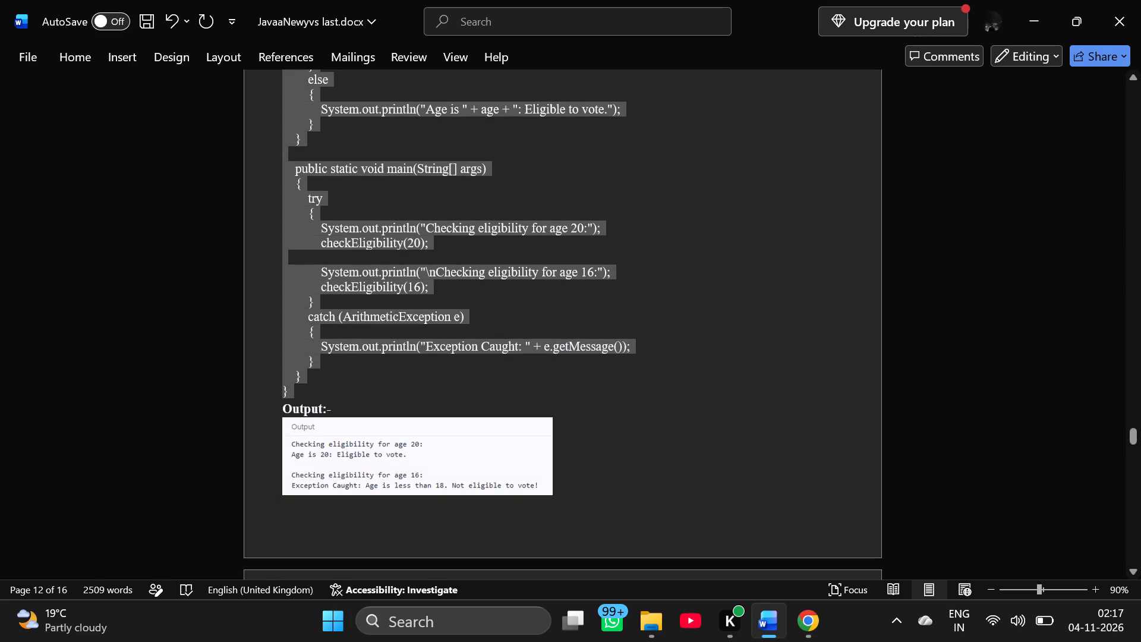
{"action": "left_click_drag", "start_coordinate": [531, 389], "coordinate": [530, 389]}
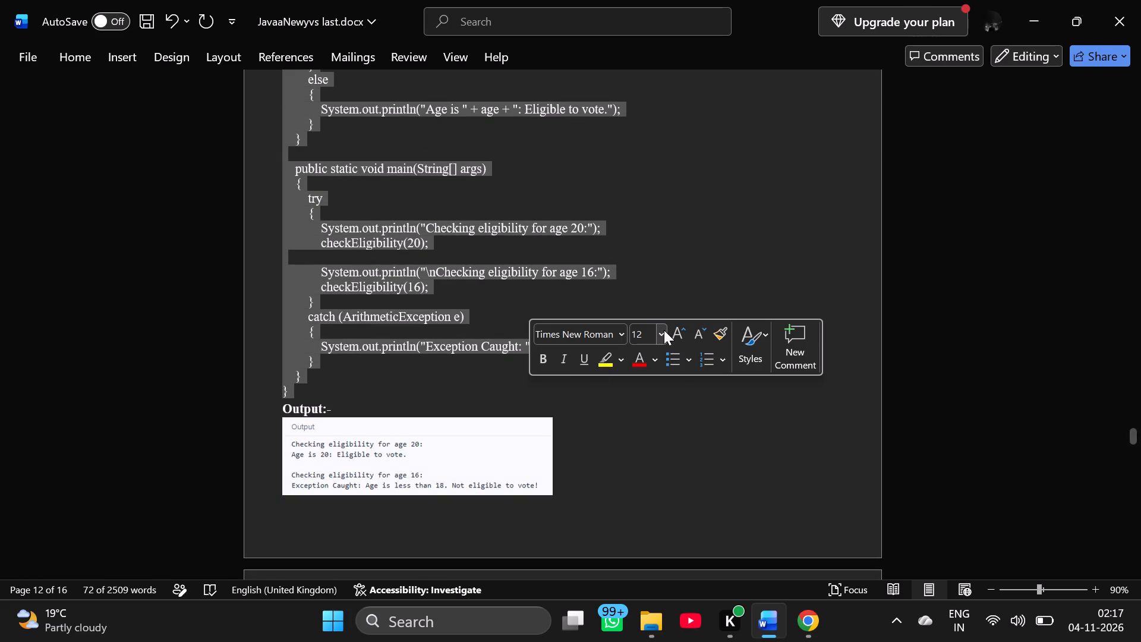
{"action": "left_click", "coordinate": [664, 330]}
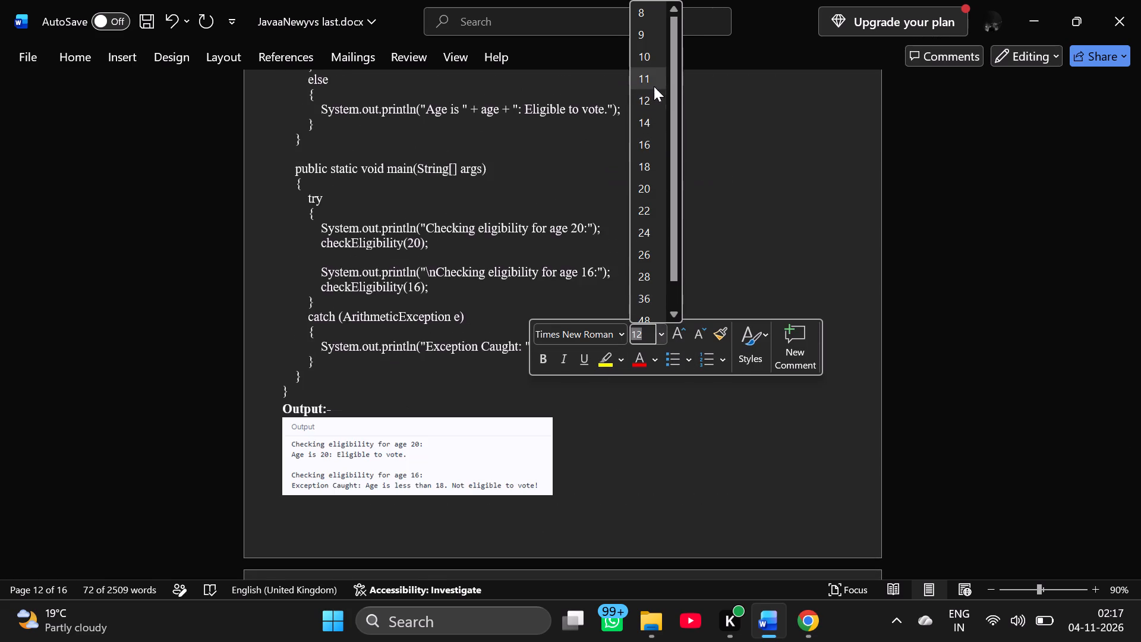
{"action": "left_click", "coordinate": [657, 83]}
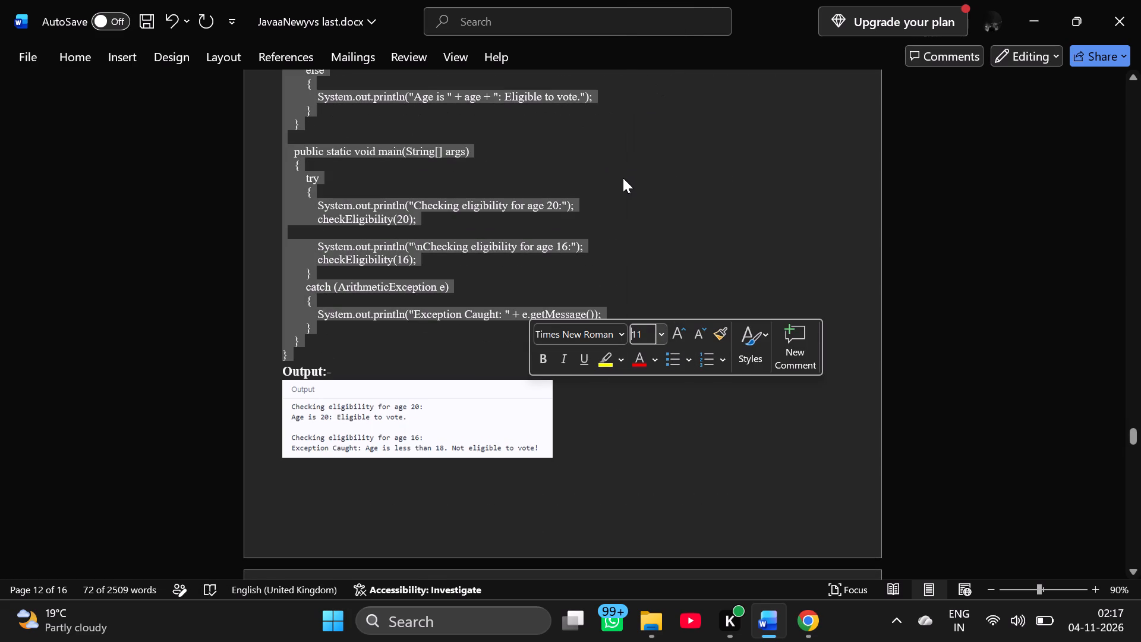
{"action": "left_click", "coordinate": [623, 178]}
Insert a blank line between Experiment 26's "Output:-" heading and its output screenshot.
{"action": "left_click", "coordinate": [386, 364]}
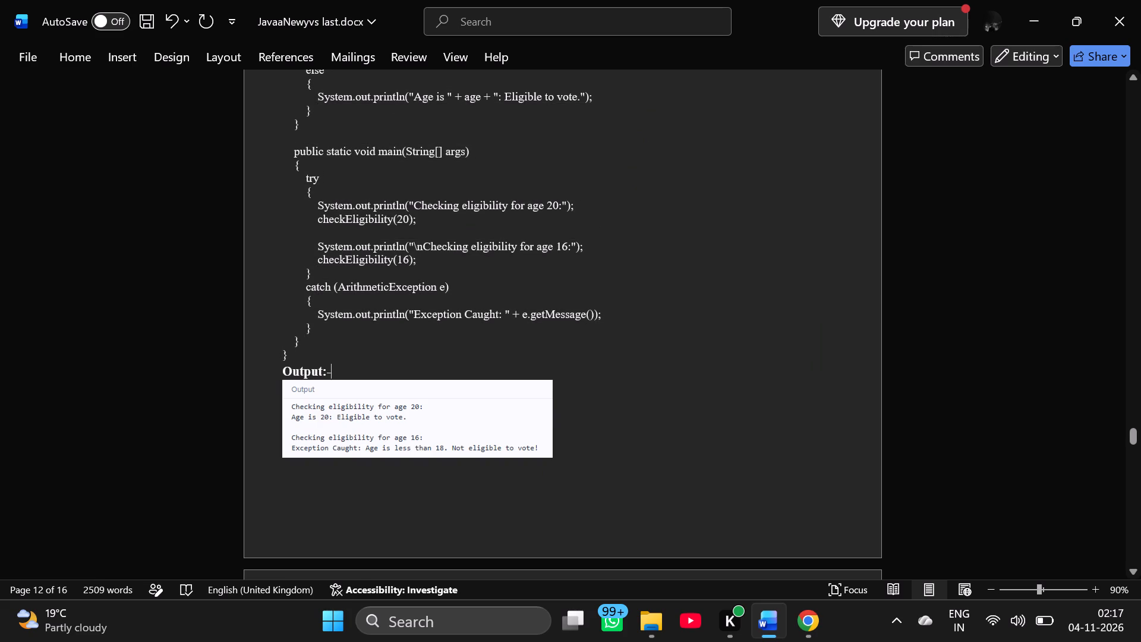
{"action": "key", "text": "Return"}
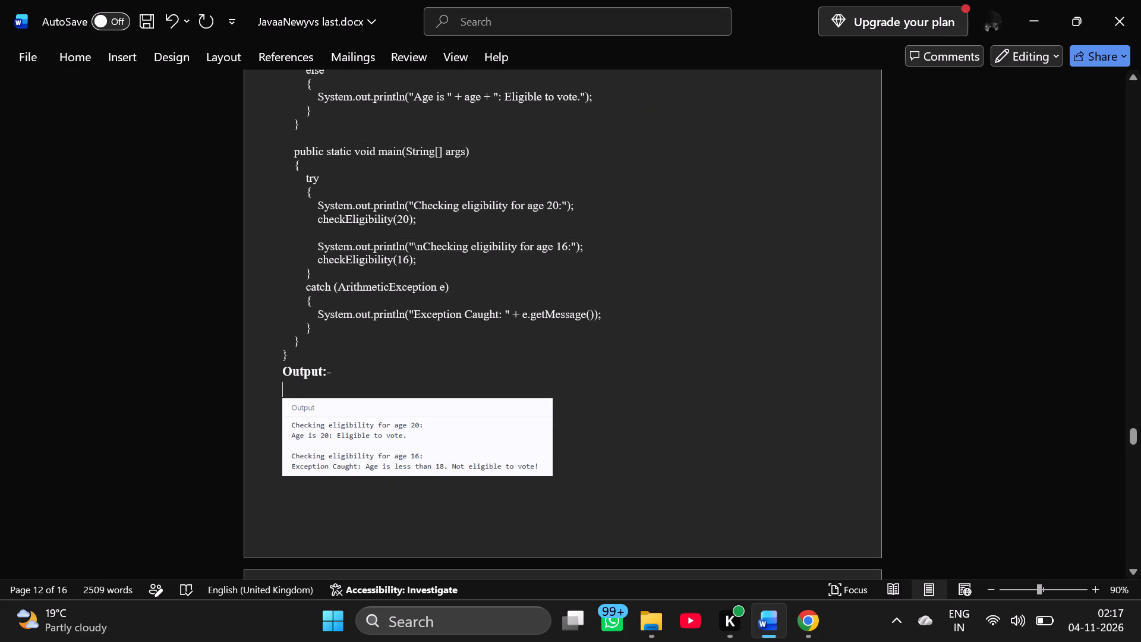
Enlarge Experiment 26's output screenshot proportionally by about a third.
{"action": "left_click", "coordinate": [314, 427]}
{"action": "left_click_drag", "start_coordinate": [554, 480], "coordinate": [588, 491]}
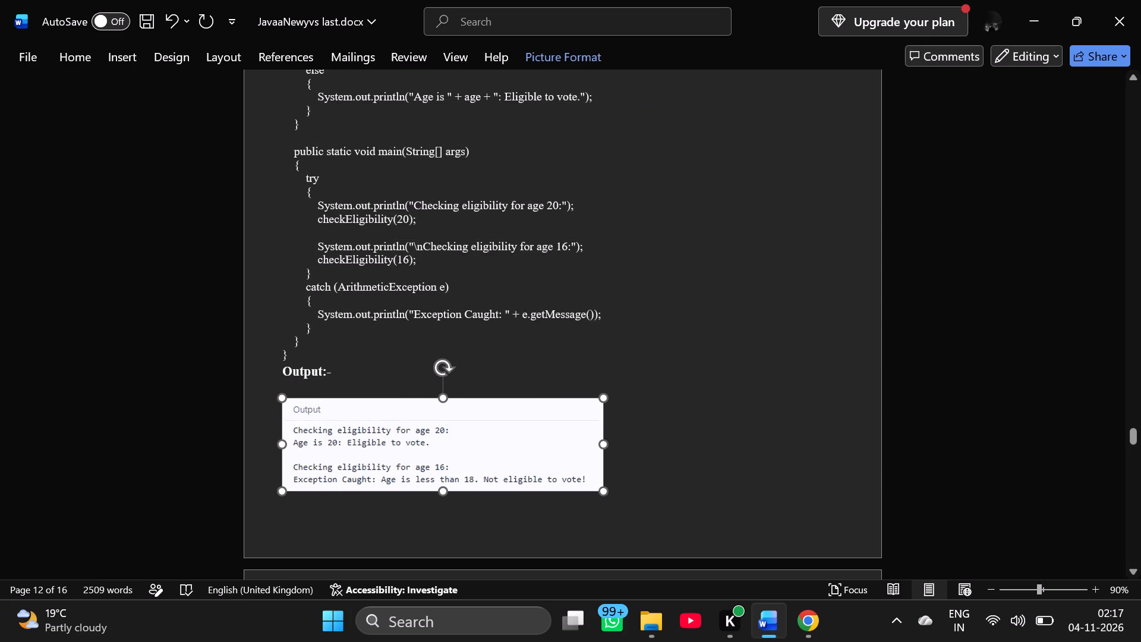
{"action": "left_click_drag", "start_coordinate": [588, 491], "coordinate": [611, 501]}
{"action": "left_click", "coordinate": [751, 488]}
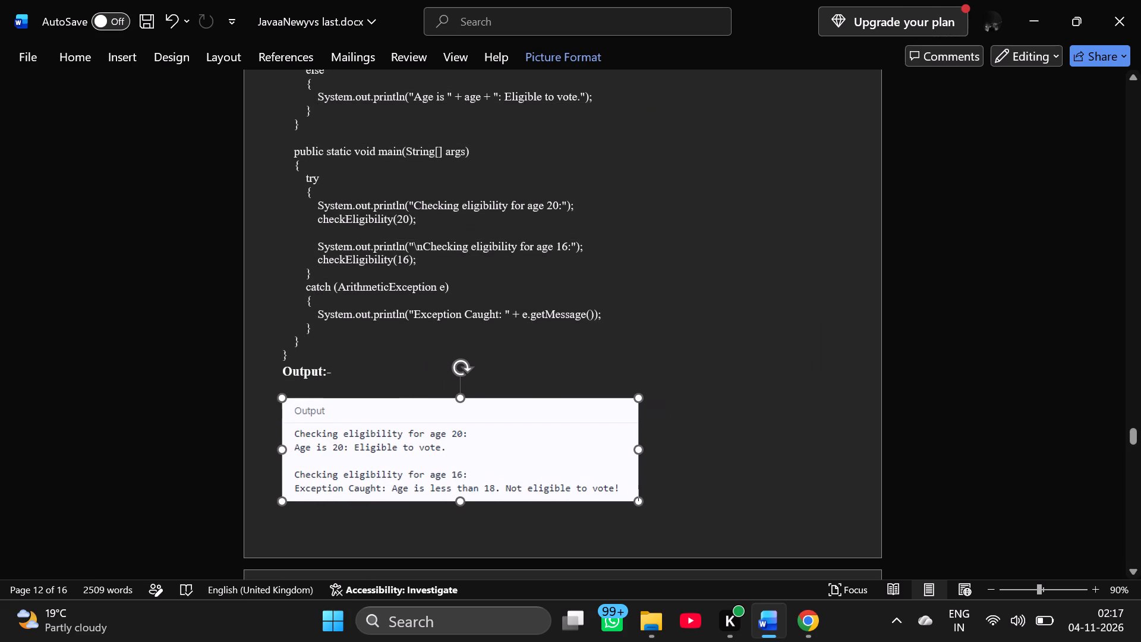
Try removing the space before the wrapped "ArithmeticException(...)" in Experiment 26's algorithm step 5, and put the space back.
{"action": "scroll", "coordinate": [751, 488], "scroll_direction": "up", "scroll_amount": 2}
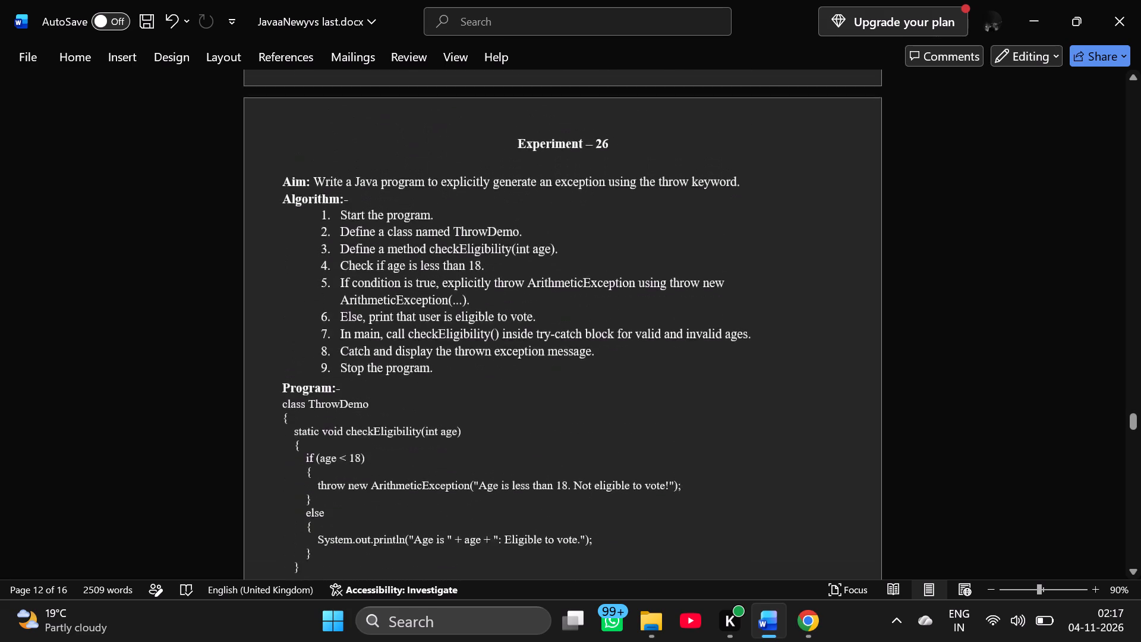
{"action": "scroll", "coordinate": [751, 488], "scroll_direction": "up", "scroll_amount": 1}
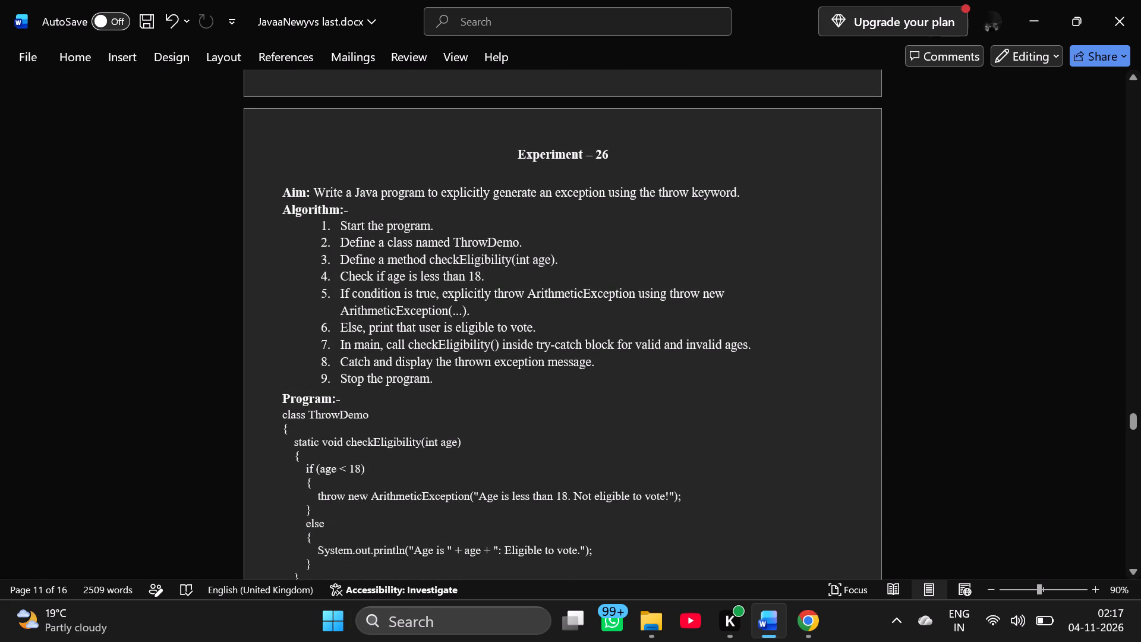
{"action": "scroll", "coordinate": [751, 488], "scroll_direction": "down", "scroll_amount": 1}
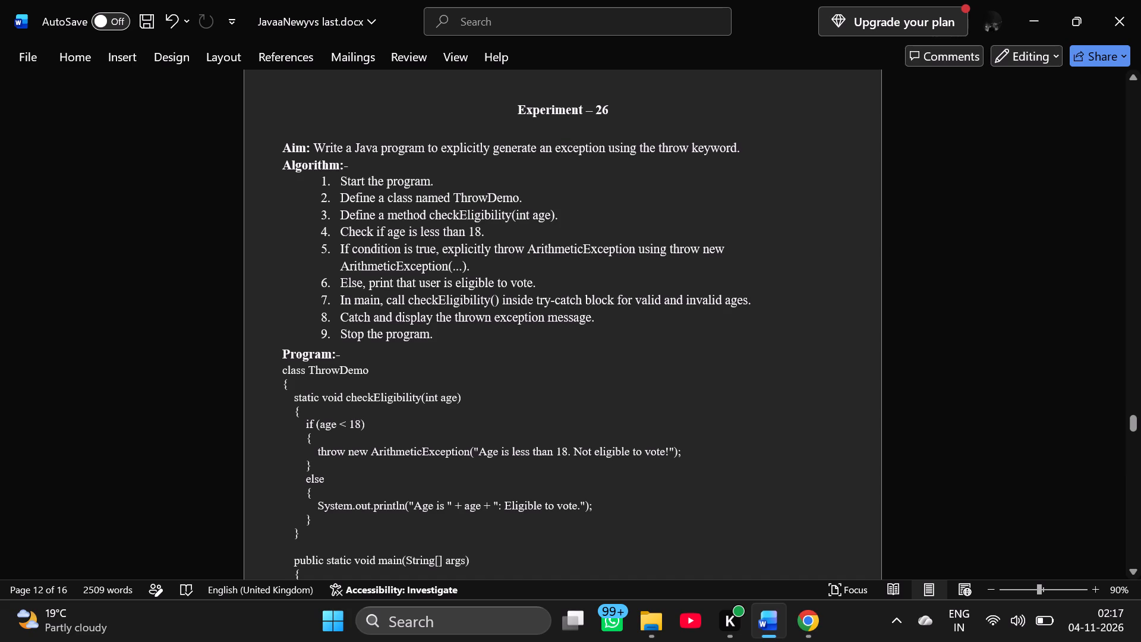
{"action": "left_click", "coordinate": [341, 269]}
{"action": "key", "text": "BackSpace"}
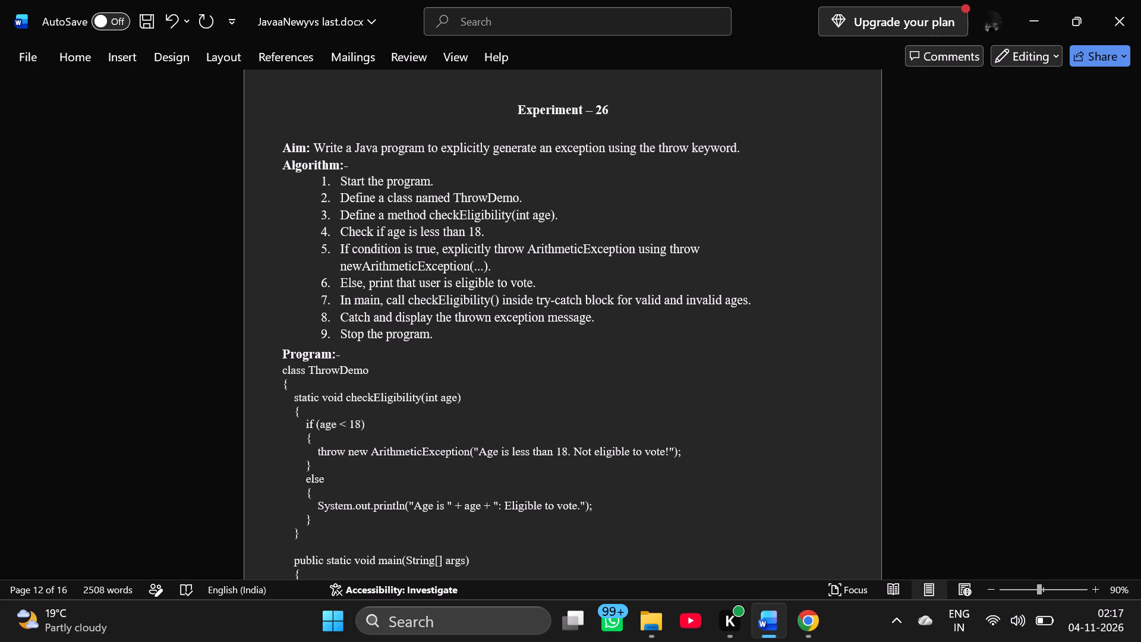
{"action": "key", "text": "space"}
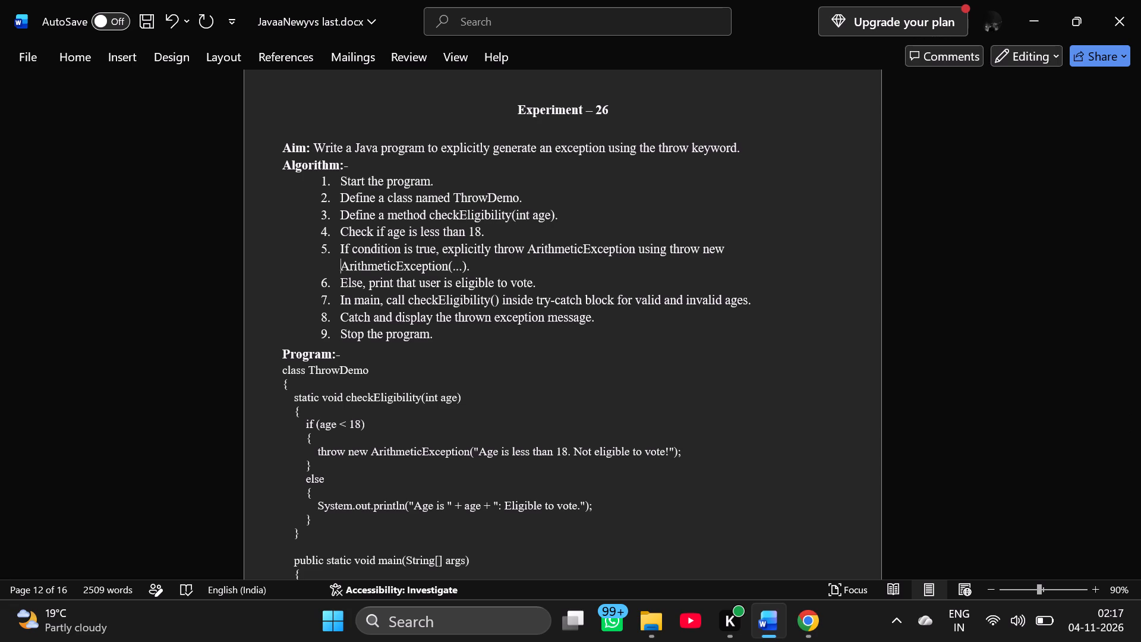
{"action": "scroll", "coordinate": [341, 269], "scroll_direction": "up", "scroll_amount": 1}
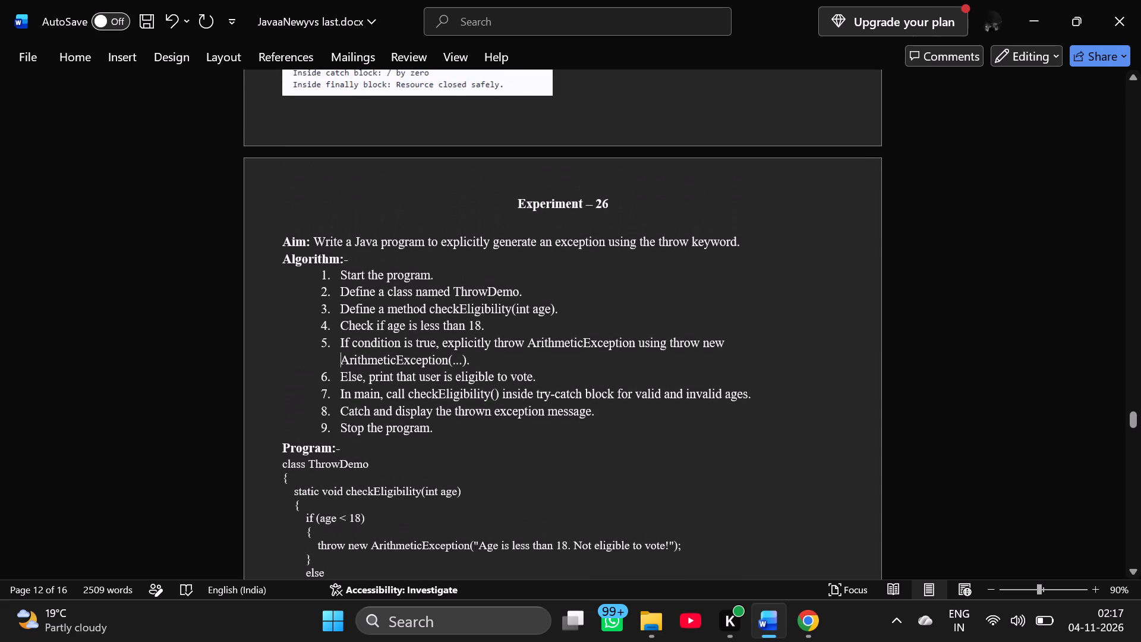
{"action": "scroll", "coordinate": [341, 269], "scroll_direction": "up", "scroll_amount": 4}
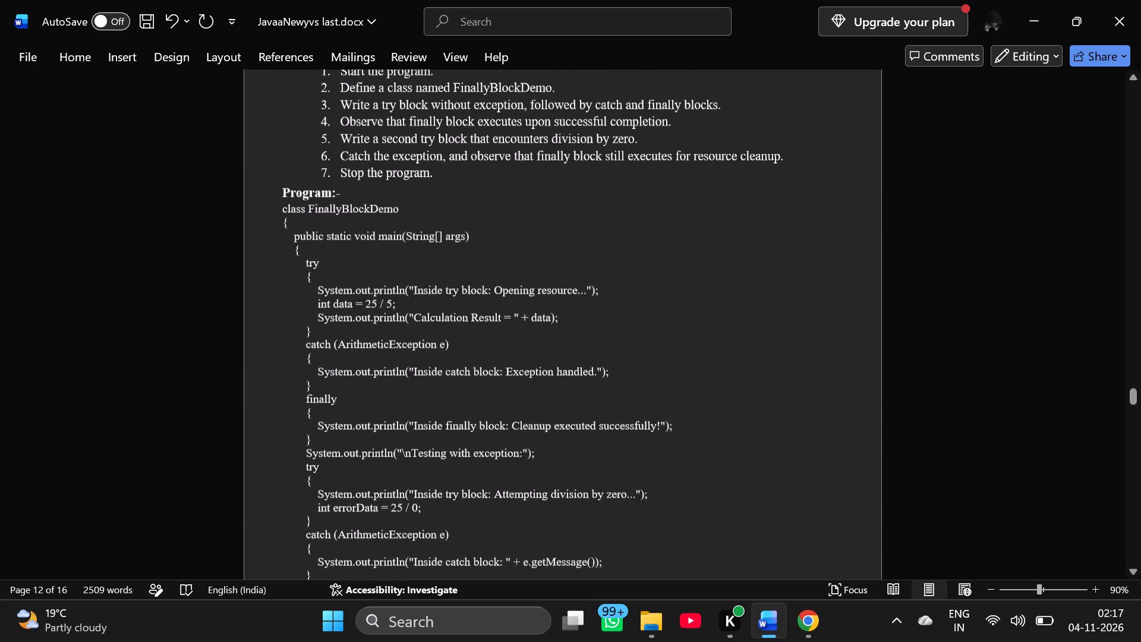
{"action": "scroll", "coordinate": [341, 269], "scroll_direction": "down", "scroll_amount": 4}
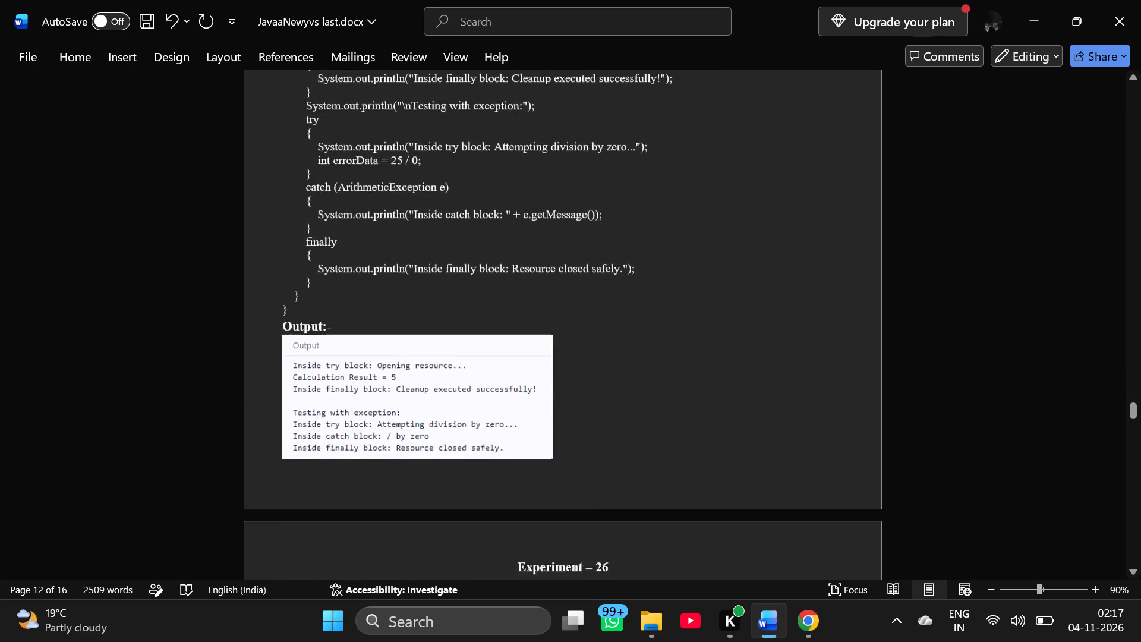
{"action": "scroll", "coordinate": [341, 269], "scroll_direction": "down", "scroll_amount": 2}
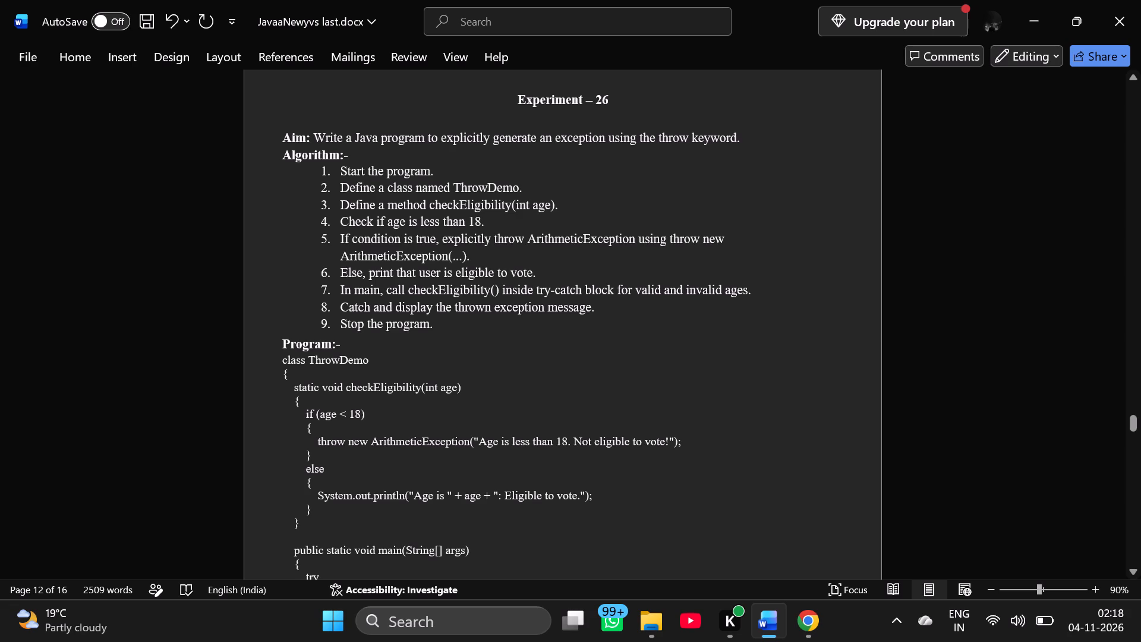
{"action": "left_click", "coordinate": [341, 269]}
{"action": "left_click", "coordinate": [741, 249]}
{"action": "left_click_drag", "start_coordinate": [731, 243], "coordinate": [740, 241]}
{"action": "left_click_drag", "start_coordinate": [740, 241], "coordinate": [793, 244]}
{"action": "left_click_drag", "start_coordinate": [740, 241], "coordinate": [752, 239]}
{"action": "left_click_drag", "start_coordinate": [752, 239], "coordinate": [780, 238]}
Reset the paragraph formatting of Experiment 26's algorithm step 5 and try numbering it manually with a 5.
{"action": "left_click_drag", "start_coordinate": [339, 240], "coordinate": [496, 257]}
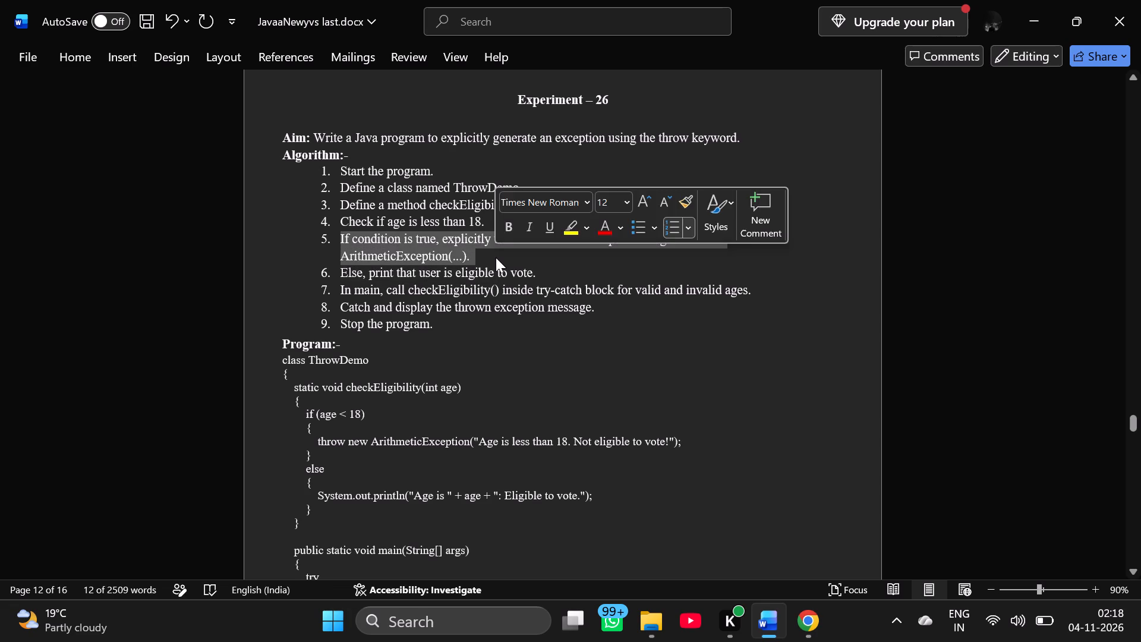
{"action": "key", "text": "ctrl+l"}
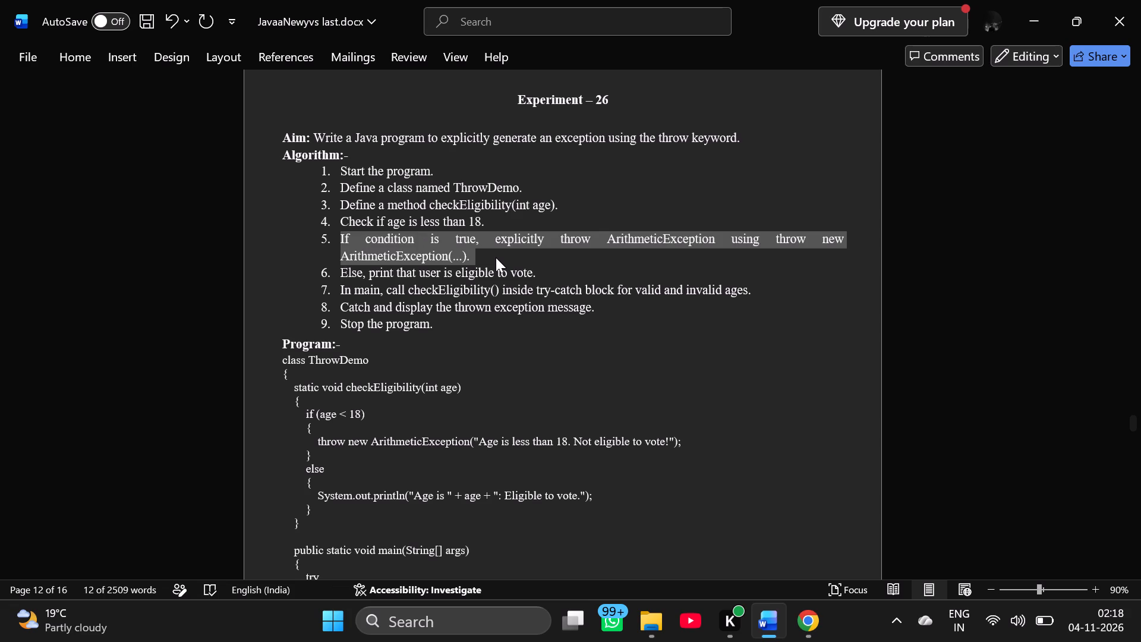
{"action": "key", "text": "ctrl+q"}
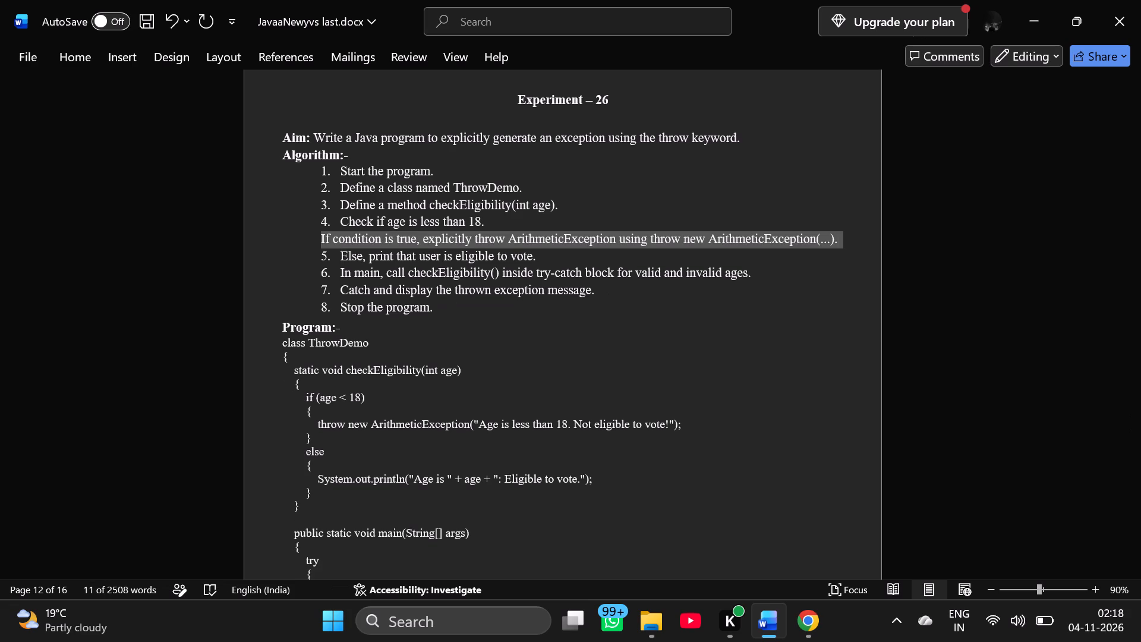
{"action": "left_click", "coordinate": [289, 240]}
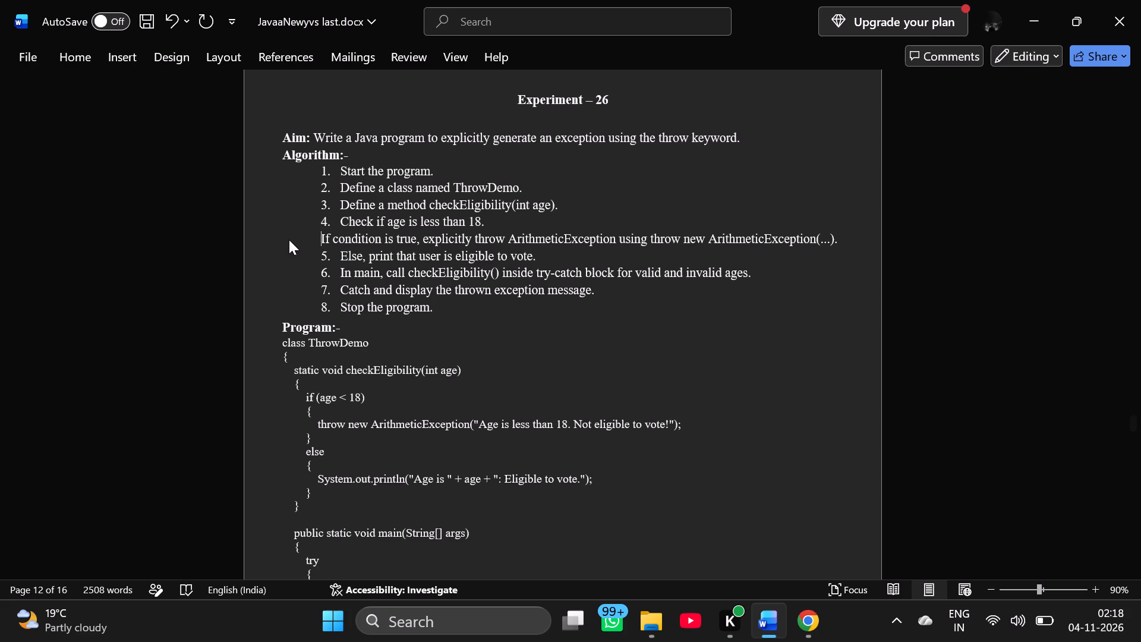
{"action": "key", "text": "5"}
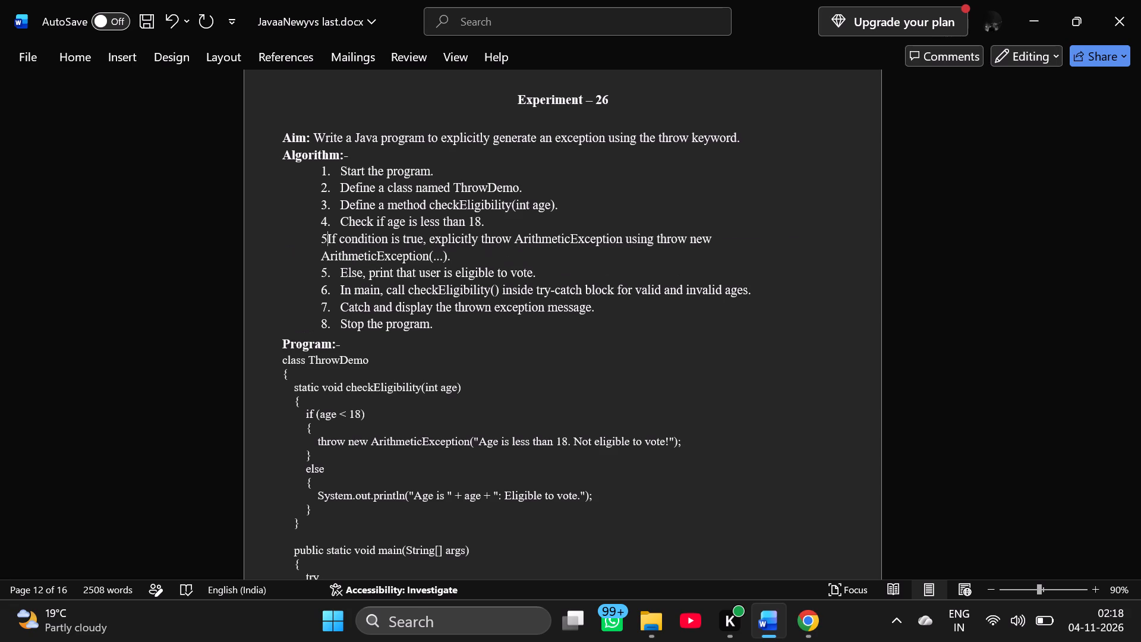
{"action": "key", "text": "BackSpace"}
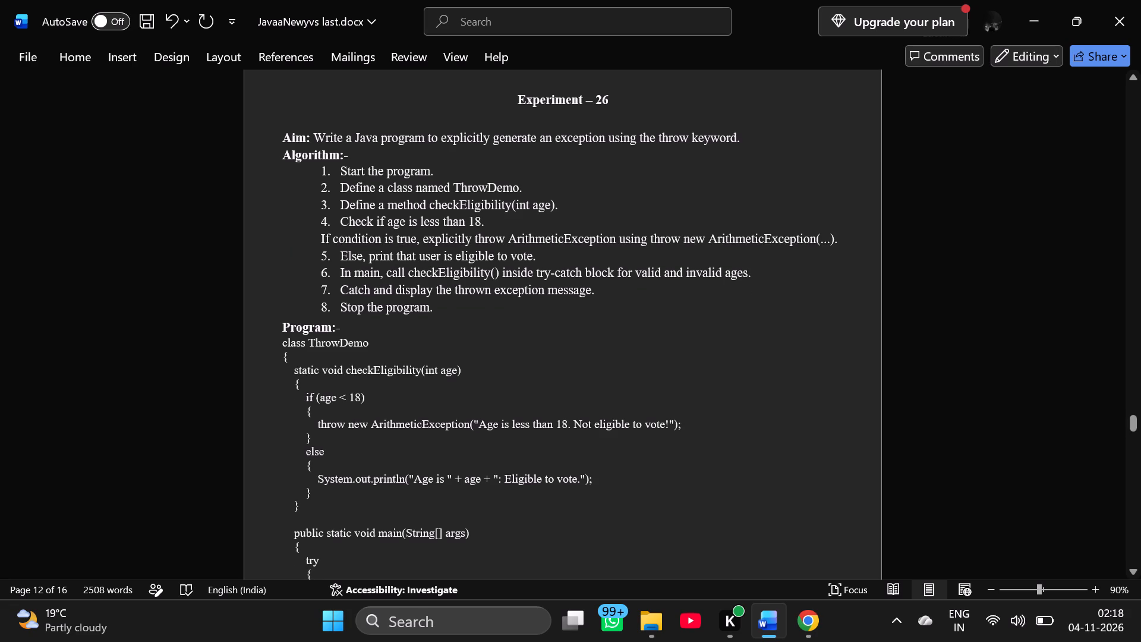
Strip the numbering from Experiment 26's whole algorithm list and reset its lines to default paragraph formatting.
{"action": "left_click_drag", "start_coordinate": [325, 181], "coordinate": [302, 191]}
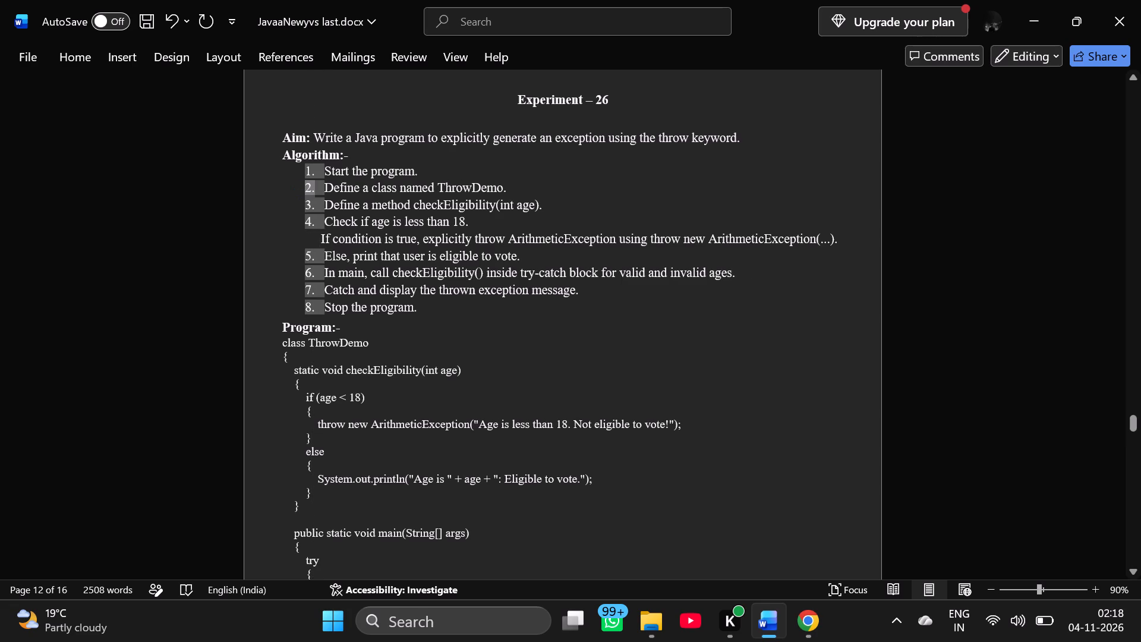
{"action": "left_click_drag", "start_coordinate": [301, 172], "coordinate": [380, 278]}
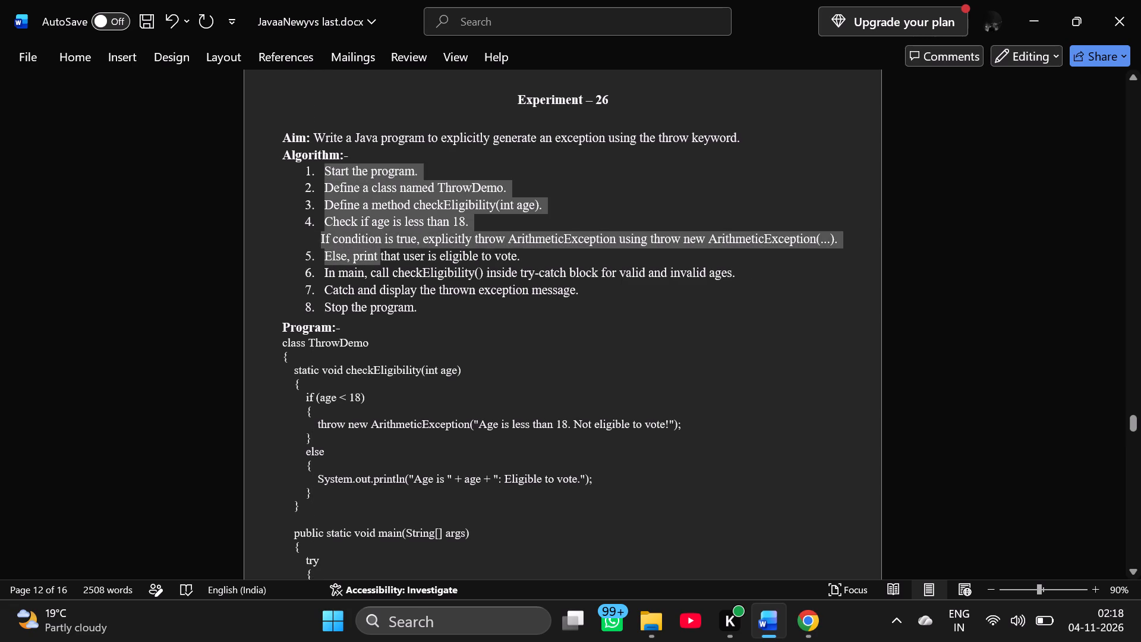
{"action": "left_click_drag", "start_coordinate": [380, 278], "coordinate": [425, 307]}
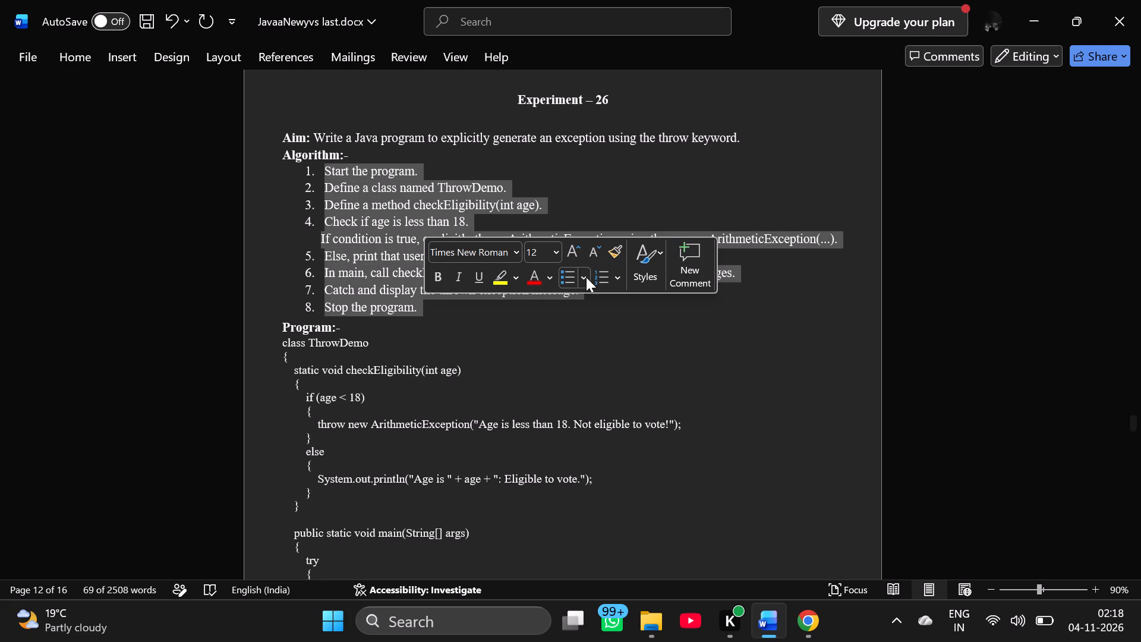
{"action": "left_click", "coordinate": [600, 275]}
{"action": "left_click", "coordinate": [600, 275]}
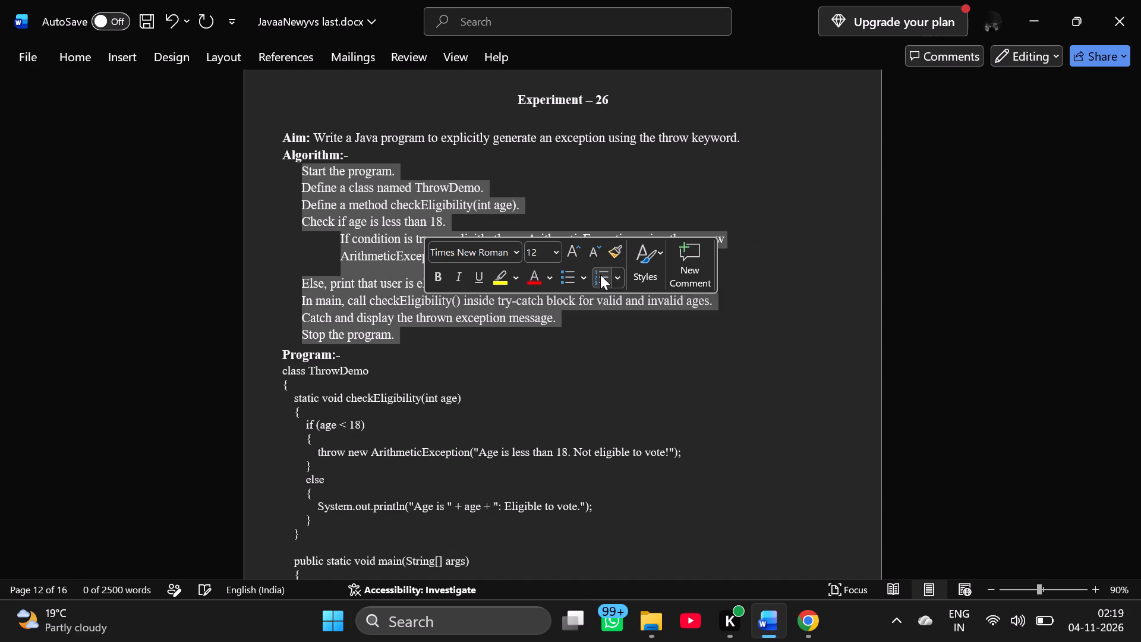
{"action": "left_click", "coordinate": [600, 275]}
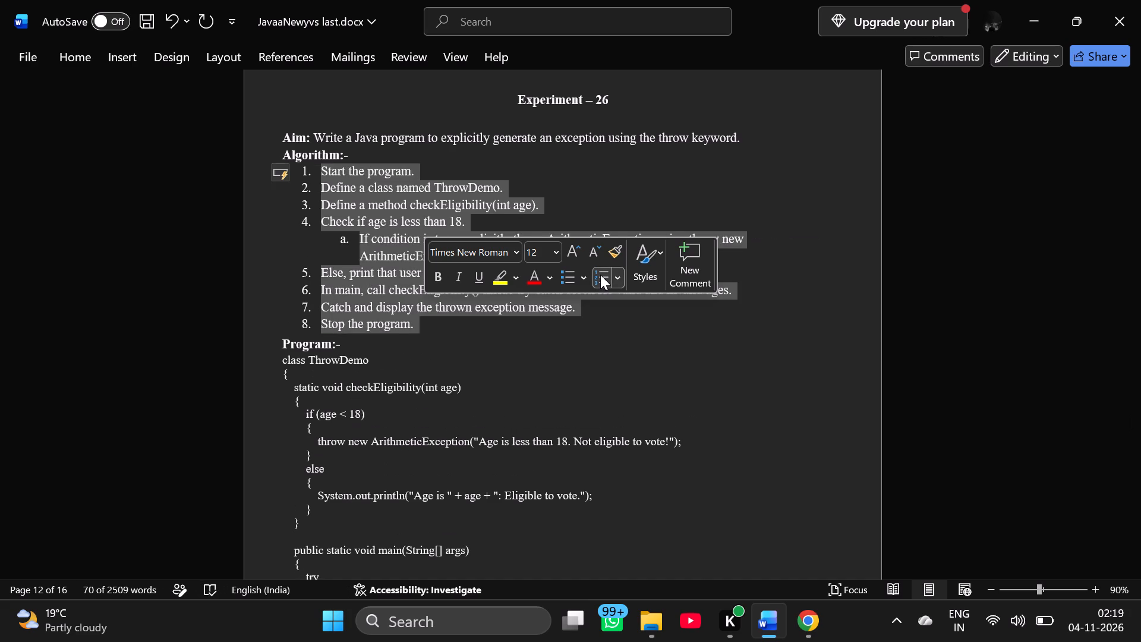
{"action": "left_click", "coordinate": [600, 275]}
{"action": "left_click", "coordinate": [574, 366]}
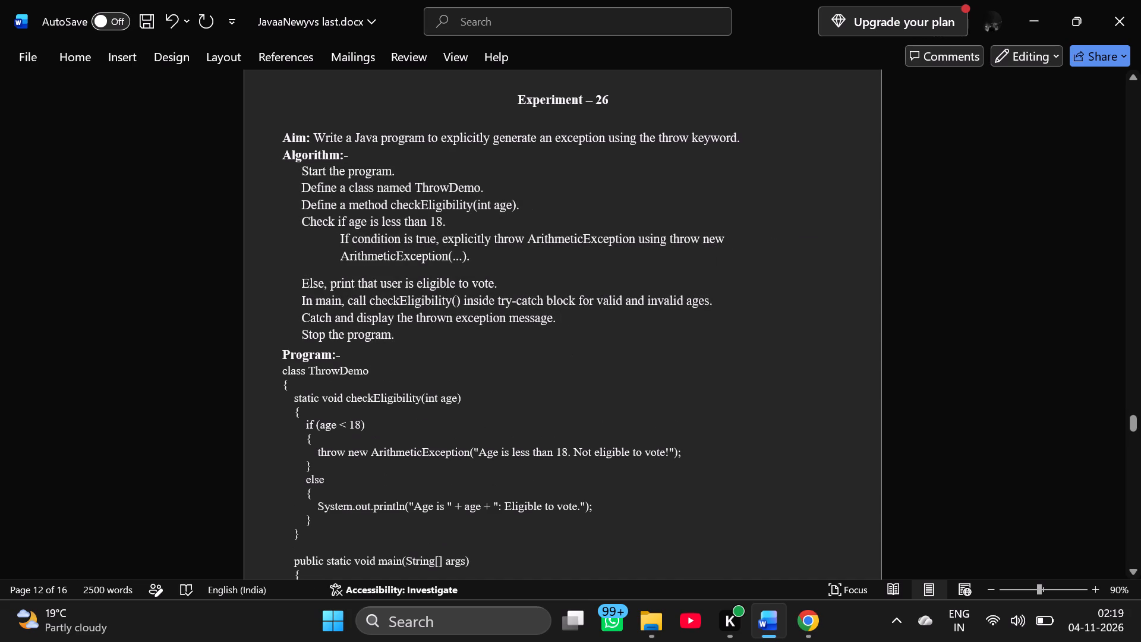
{"action": "left_click_drag", "start_coordinate": [294, 172], "coordinate": [398, 317]}
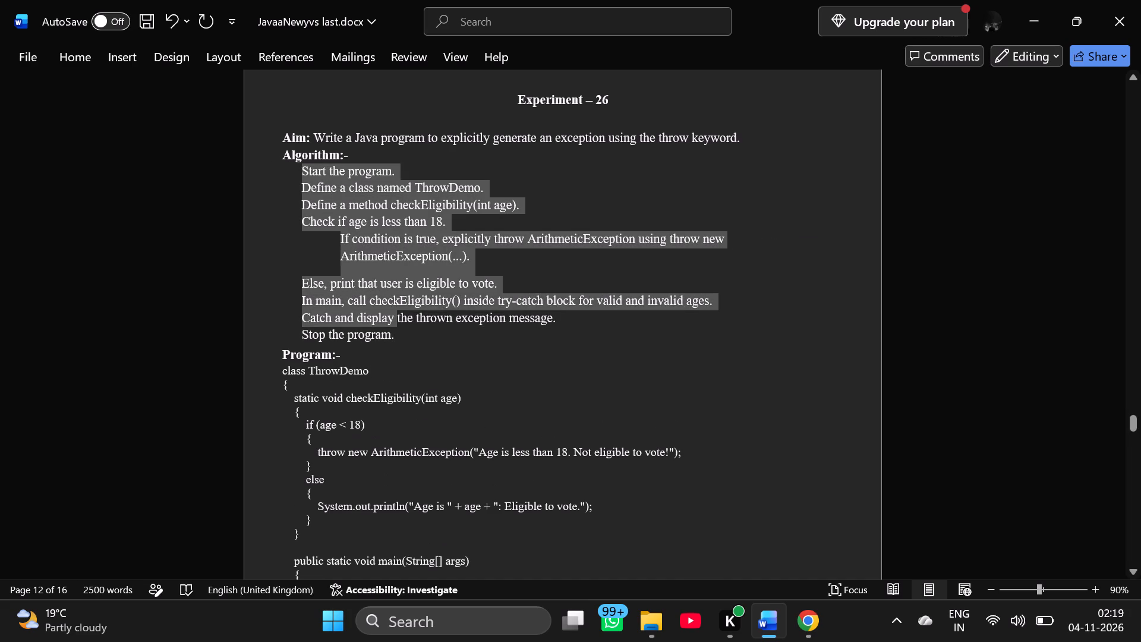
{"action": "left_click_drag", "start_coordinate": [398, 317], "coordinate": [400, 327]}
{"action": "key", "text": "ctrl+q"}
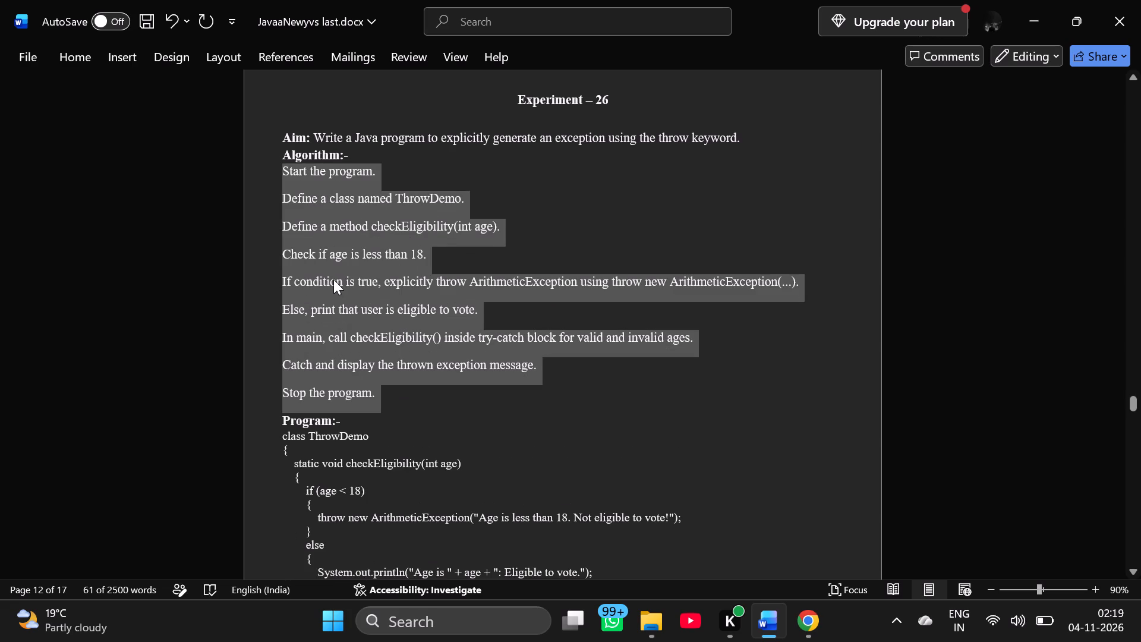
Justify Experiment 26's algorithm lines and number them 1 to 9.
{"action": "left_click", "coordinate": [81, 64]}
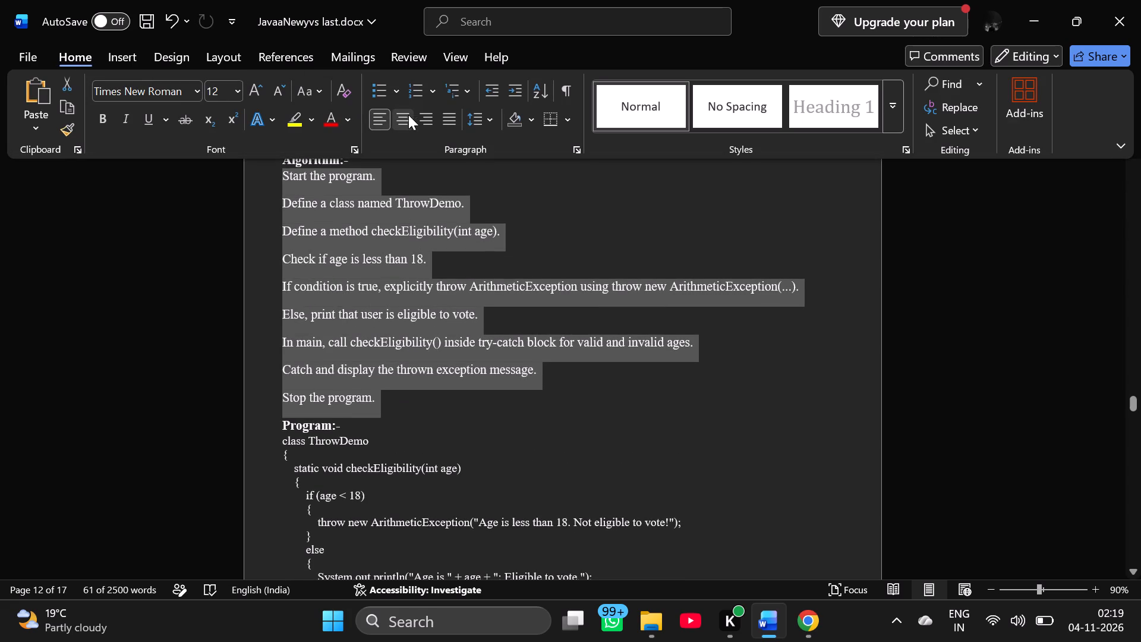
{"action": "left_click", "coordinate": [446, 119]}
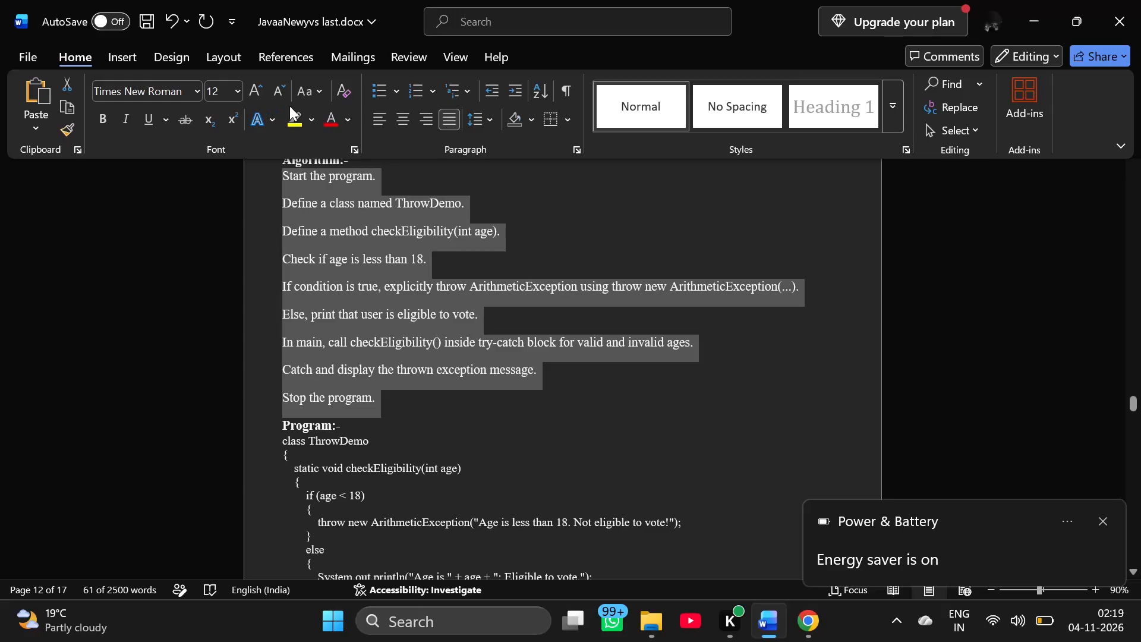
{"action": "left_click", "coordinate": [420, 89]}
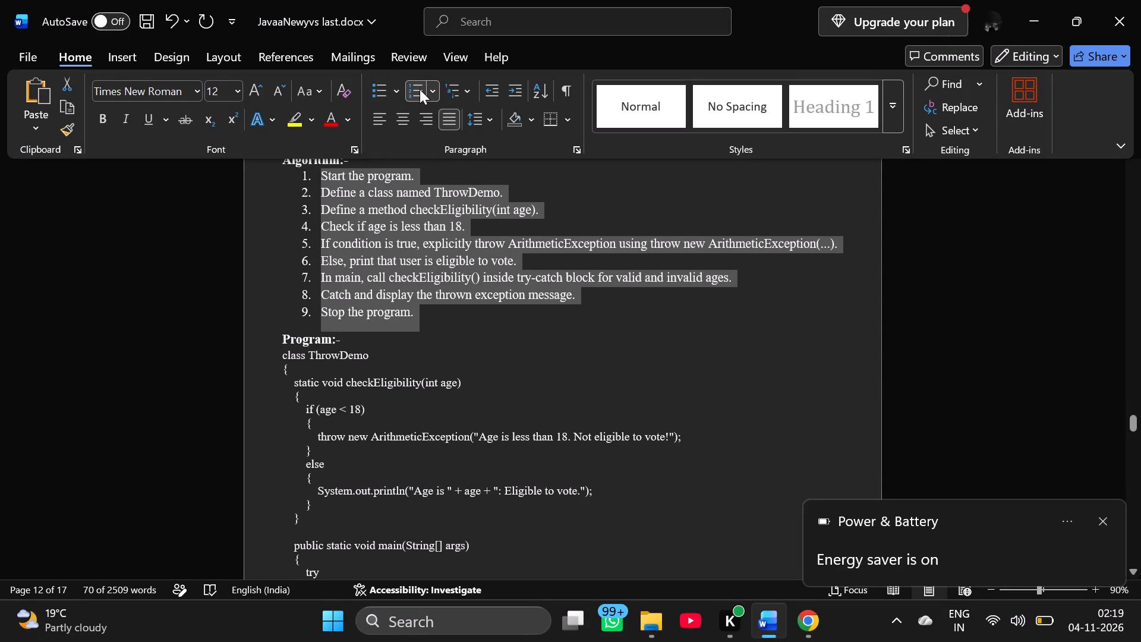
Set the line spacing of Experiment 26's algorithm list to 1.5.
{"action": "left_click", "coordinate": [478, 116]}
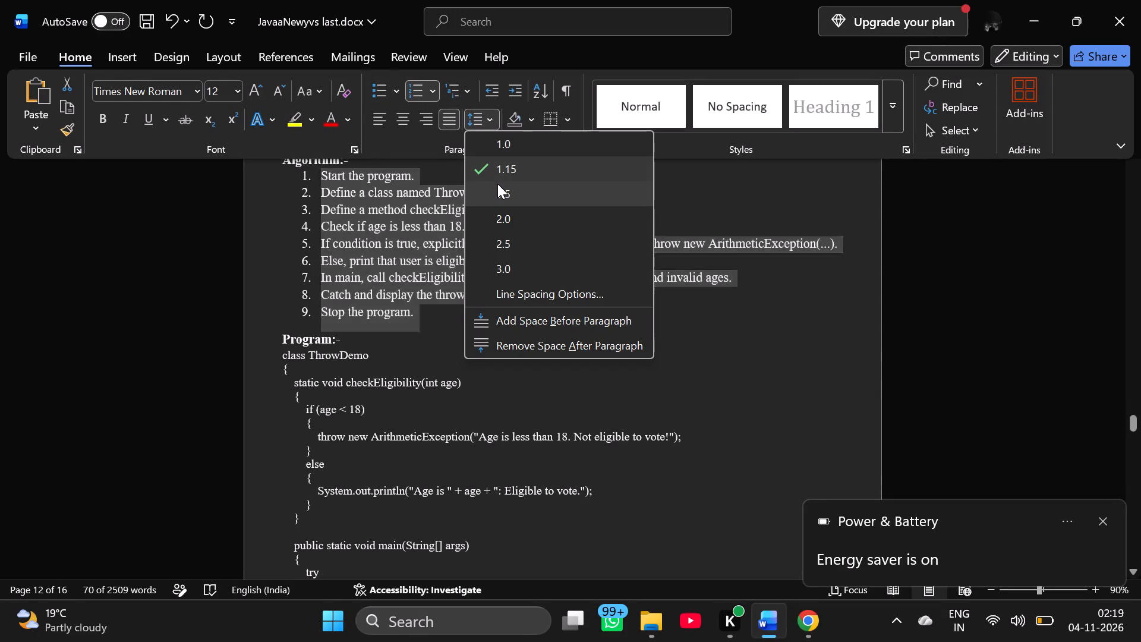
{"action": "left_click", "coordinate": [497, 184]}
{"action": "left_click", "coordinate": [574, 190]}
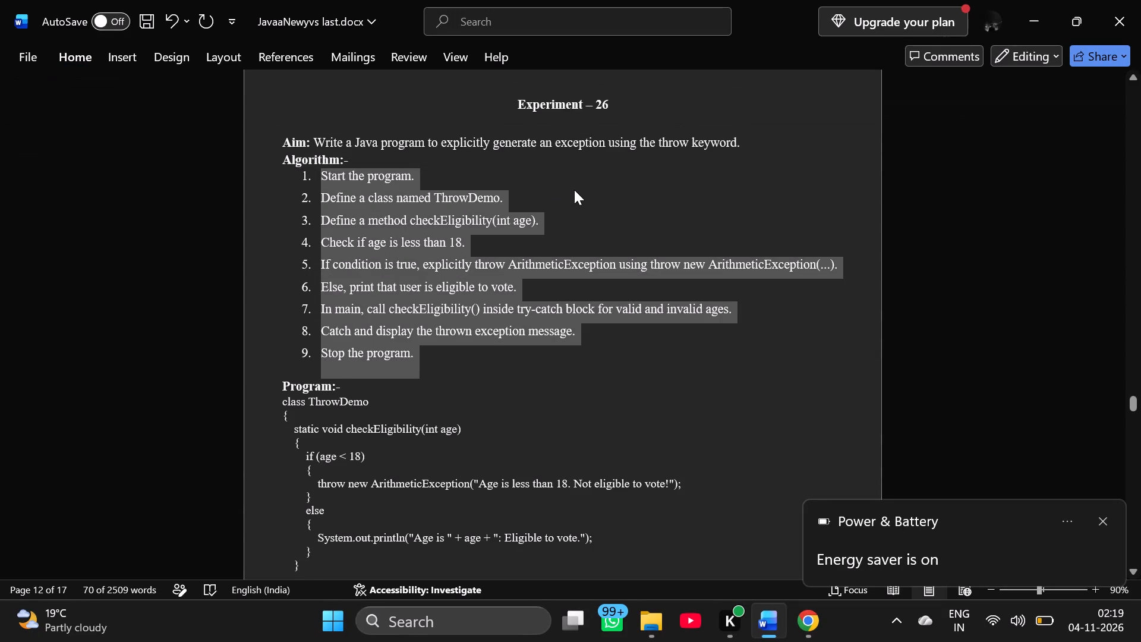
{"action": "left_click", "coordinate": [574, 190]}
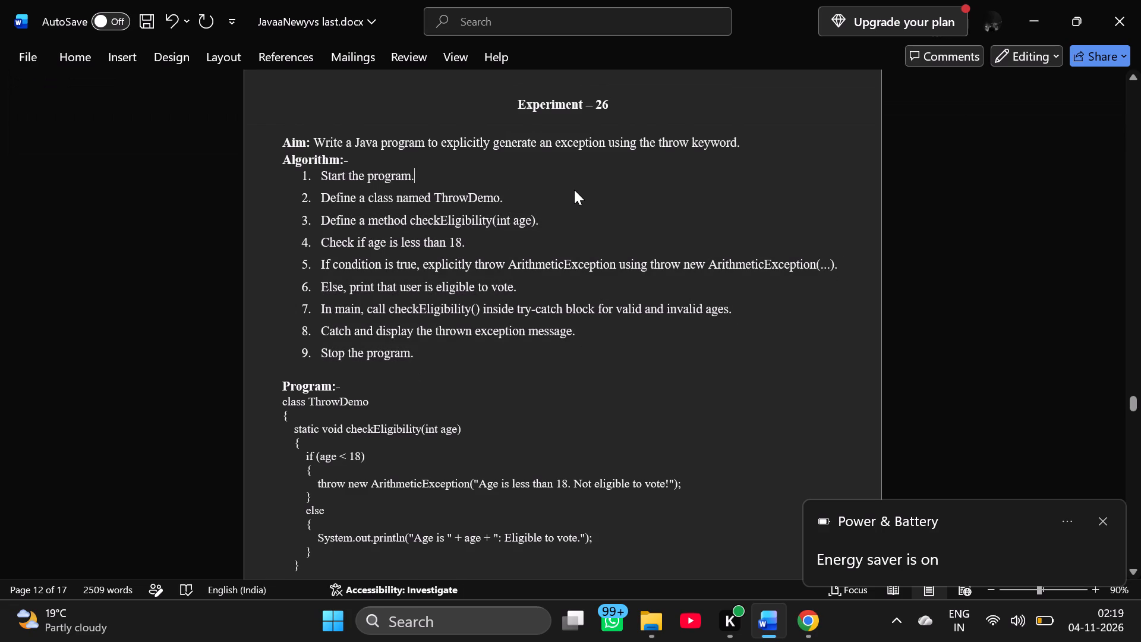
Review Experiment 25's algorithm, program and output layout for comparison with Experiment 26.
{"action": "scroll", "coordinate": [574, 190], "scroll_direction": "up", "scroll_amount": 6}
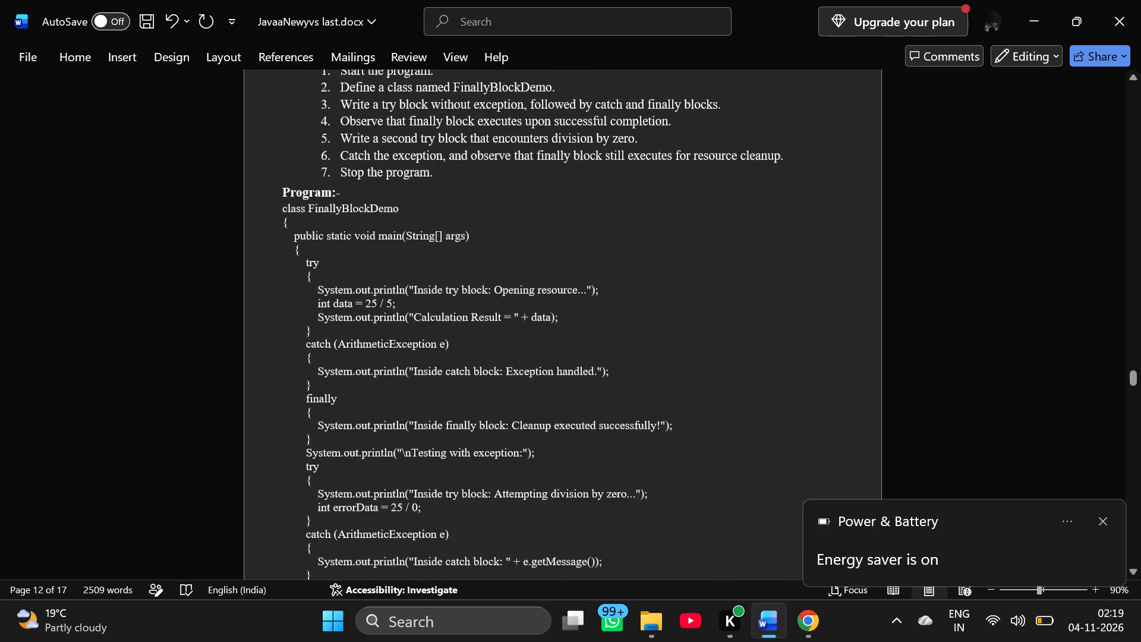
{"action": "scroll", "coordinate": [574, 190], "scroll_direction": "up", "scroll_amount": 2}
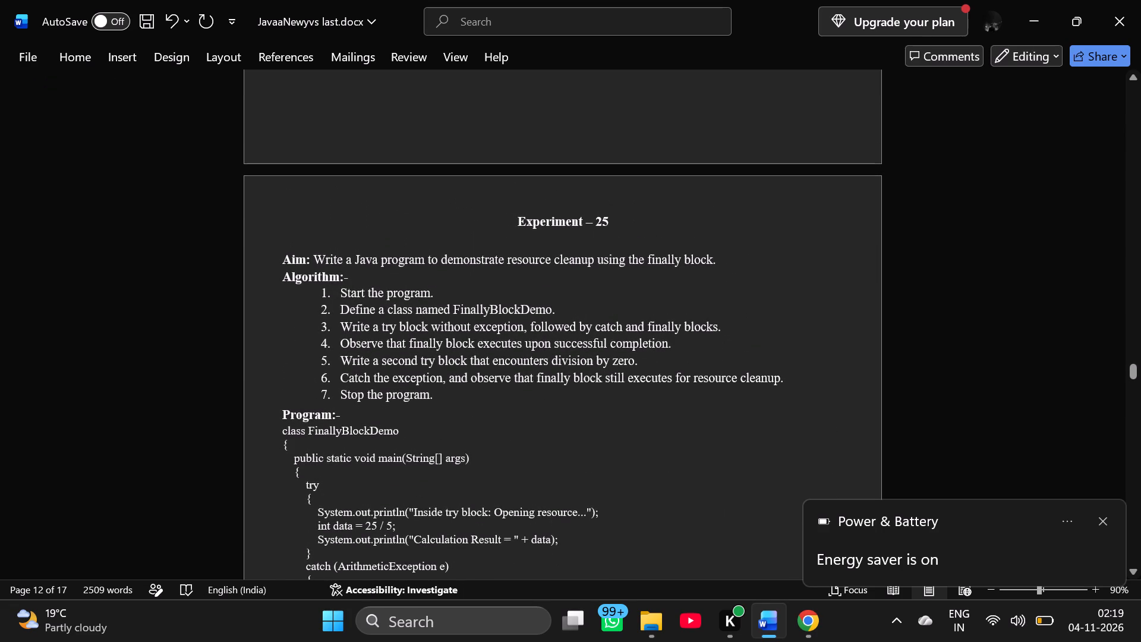
{"action": "scroll", "coordinate": [464, 275], "scroll_direction": "down", "scroll_amount": 4}
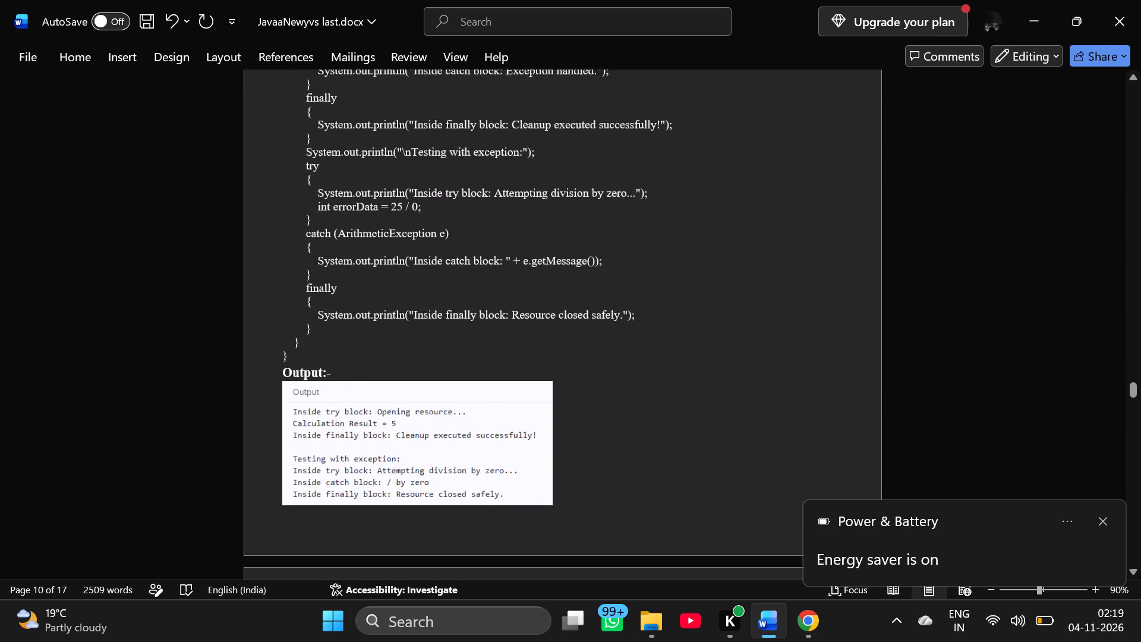
{"action": "scroll", "coordinate": [464, 275], "scroll_direction": "down", "scroll_amount": 2}
{"action": "scroll", "coordinate": [464, 275], "scroll_direction": "up", "scroll_amount": 1}
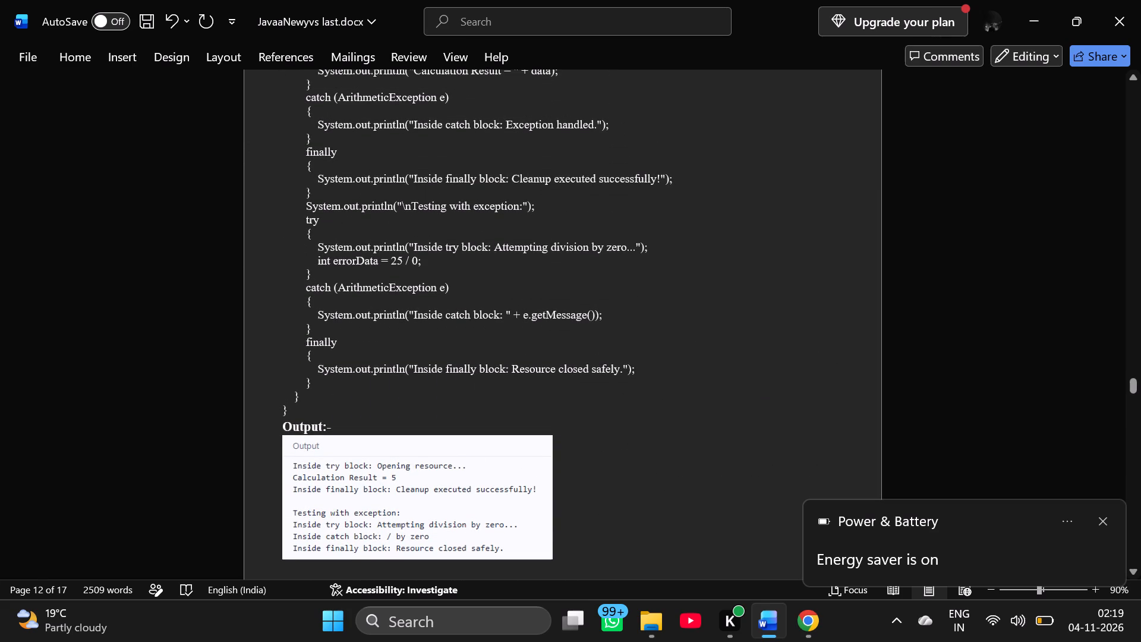
{"action": "scroll", "coordinate": [464, 275], "scroll_direction": "up", "scroll_amount": 2}
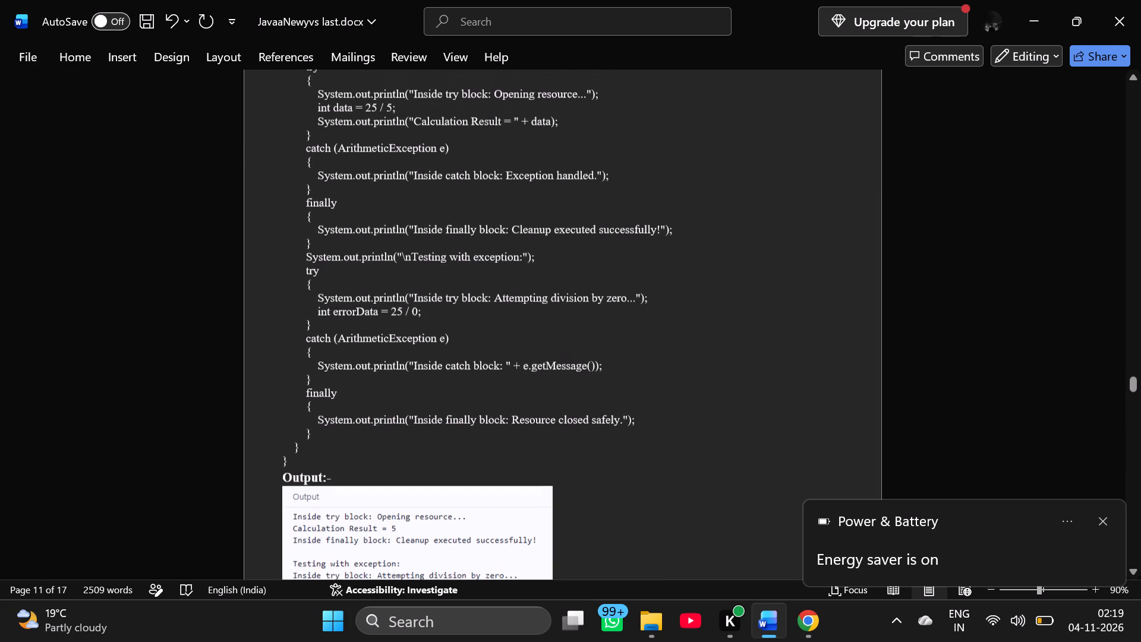
{"action": "scroll", "coordinate": [464, 275], "scroll_direction": "up", "scroll_amount": 2}
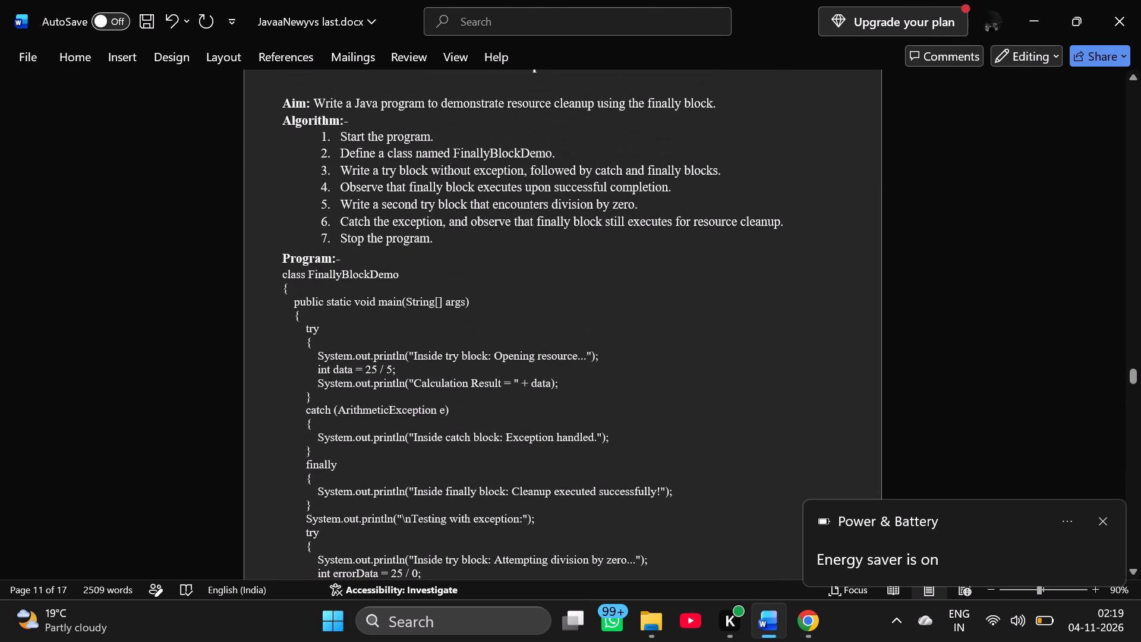
Apply 1.15 line spacing to Experiment 25's seven-step algorithm list.
{"action": "left_click_drag", "start_coordinate": [320, 141], "coordinate": [335, 177]}
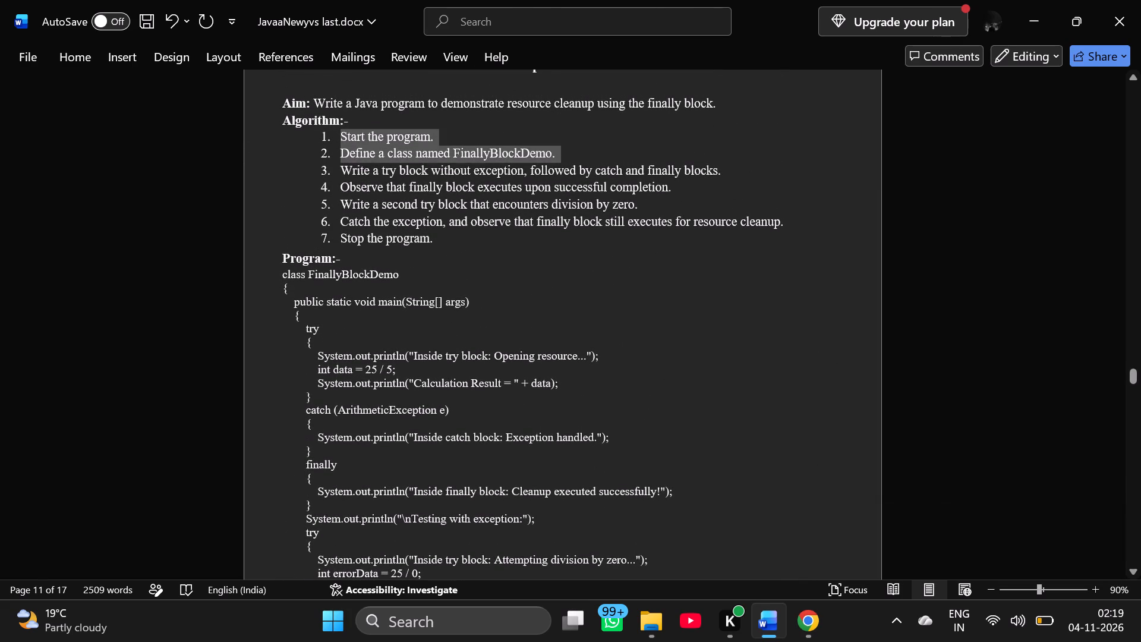
{"action": "left_click_drag", "start_coordinate": [335, 177], "coordinate": [447, 241]}
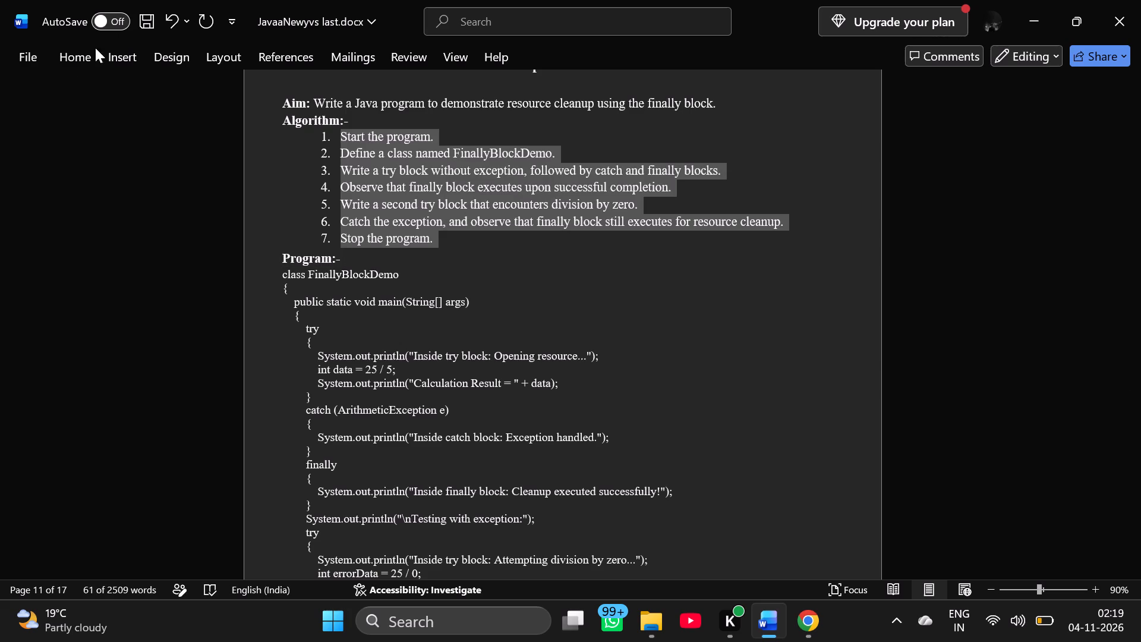
{"action": "left_click", "coordinate": [77, 59]}
{"action": "left_click", "coordinate": [484, 123]}
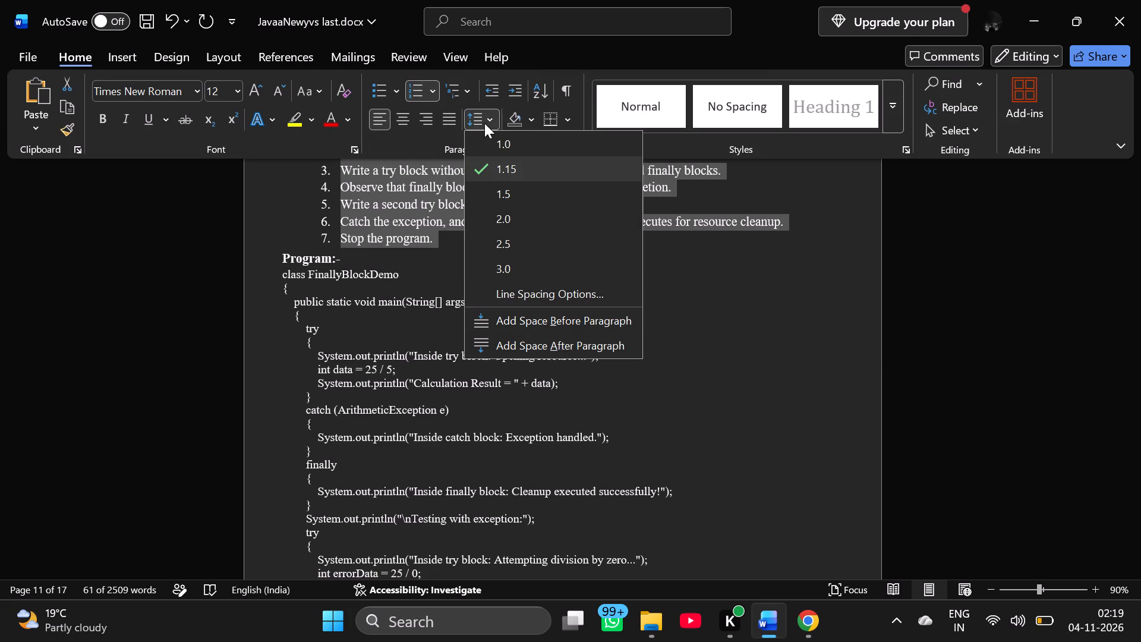
{"action": "left_click", "coordinate": [539, 168]}
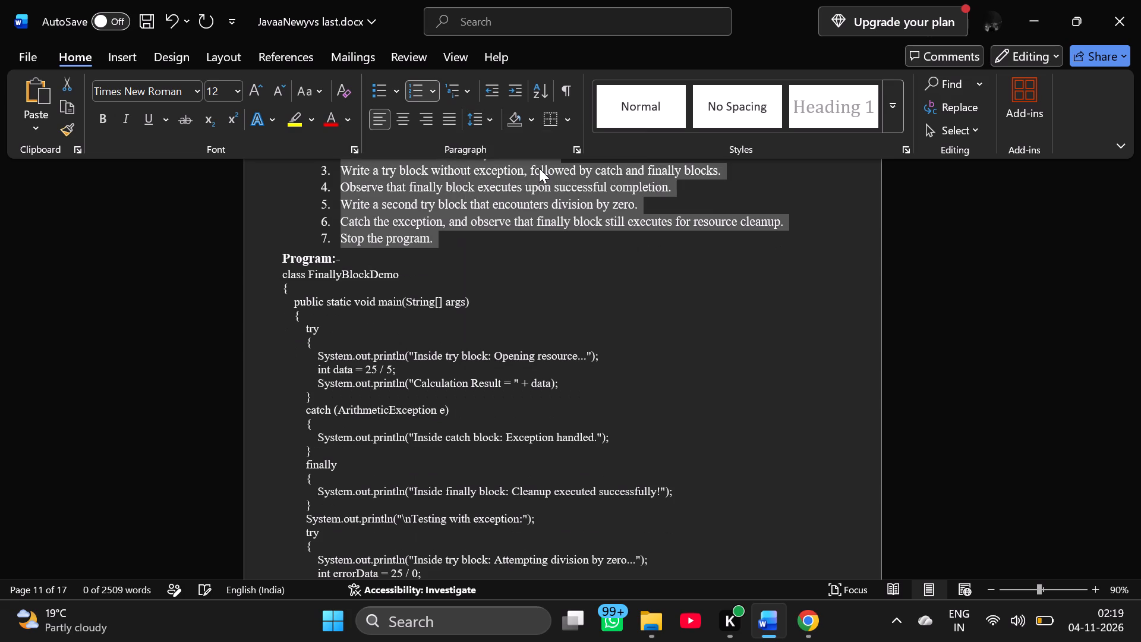
{"action": "left_click", "coordinate": [745, 193]}
{"action": "left_click", "coordinate": [745, 193]}
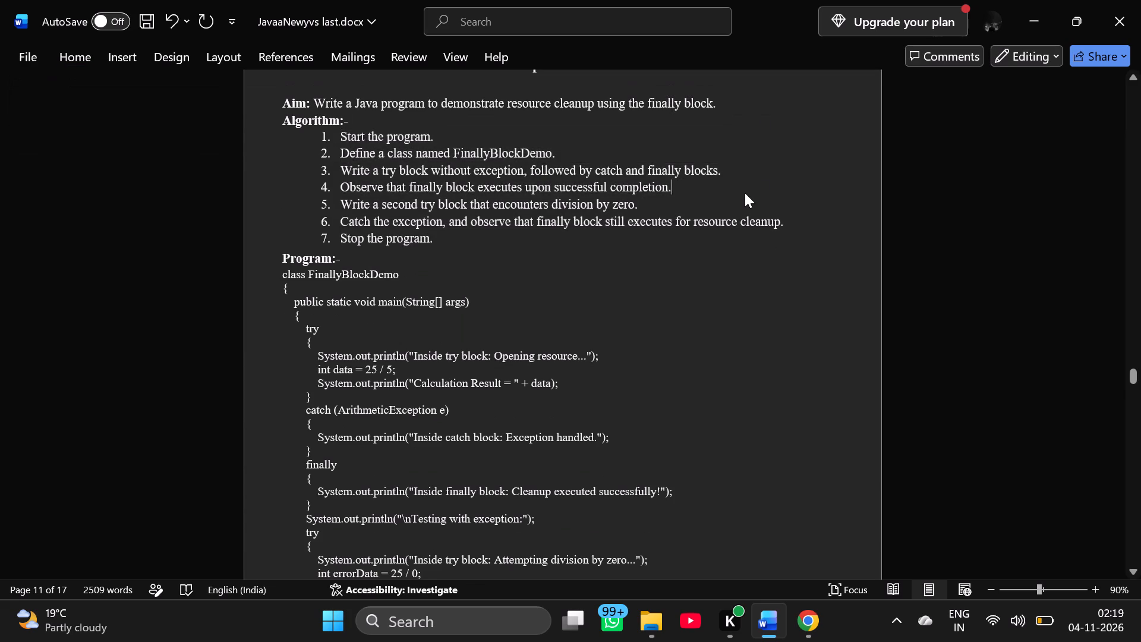
Reduce the left indent of Experiment 24's seven-step algorithm list.
{"action": "scroll", "coordinate": [745, 193], "scroll_direction": "up", "scroll_amount": 4}
{"action": "scroll", "coordinate": [745, 193], "scroll_direction": "right", "scroll_amount": 1}
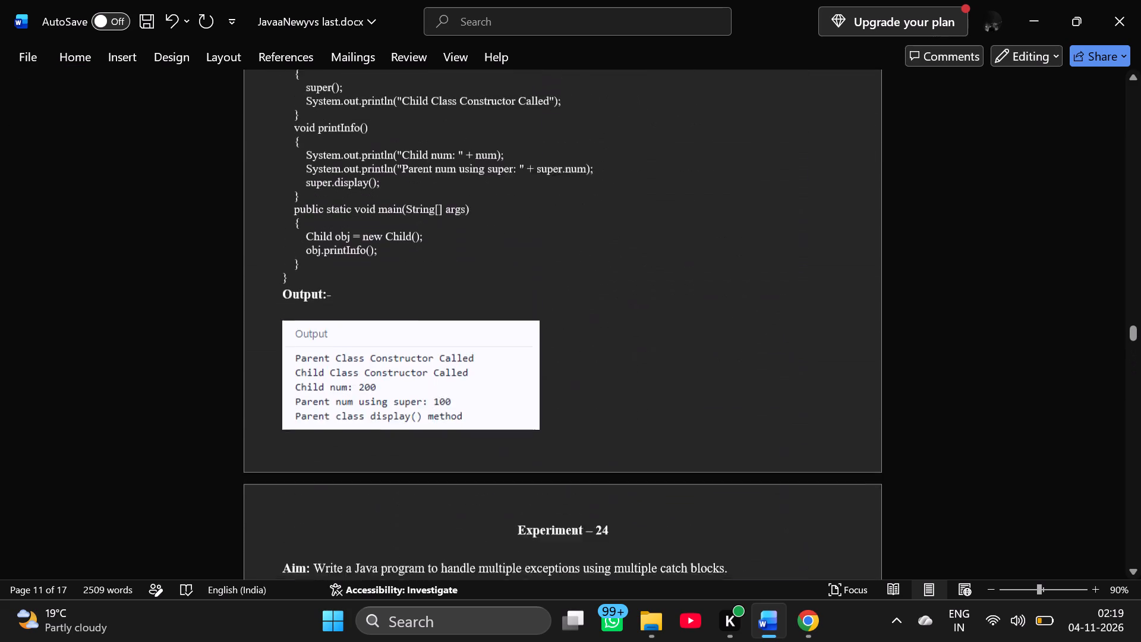
{"action": "scroll", "coordinate": [745, 193], "scroll_direction": "right", "scroll_amount": 1}
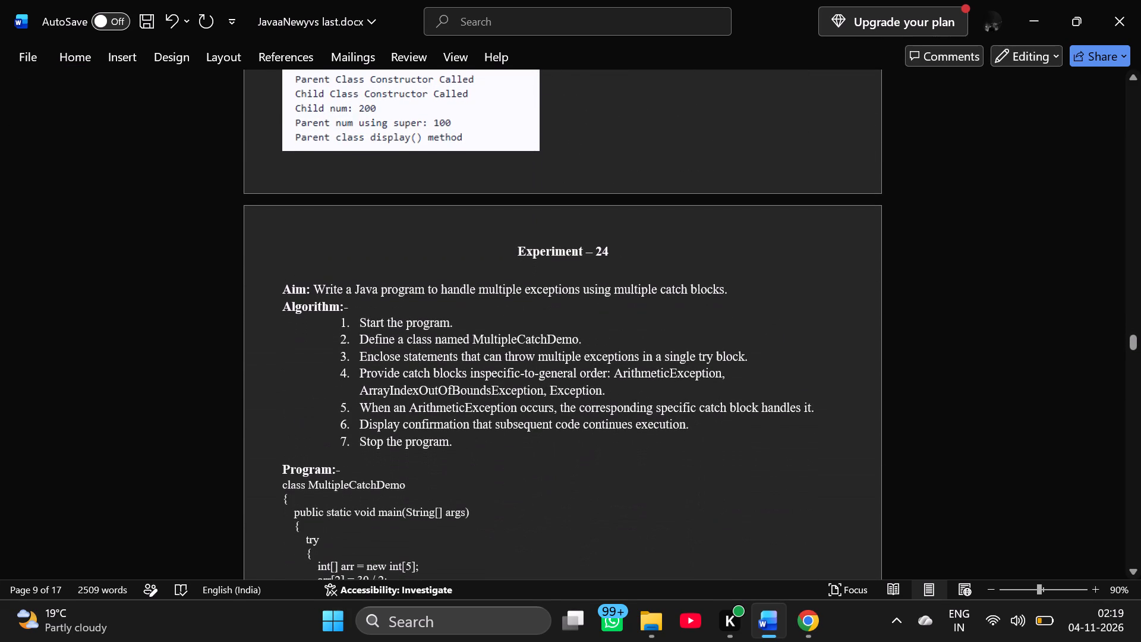
{"action": "scroll", "coordinate": [745, 193], "scroll_direction": "down", "scroll_amount": 4}
{"action": "scroll", "coordinate": [745, 193], "scroll_direction": "up", "scroll_amount": 1}
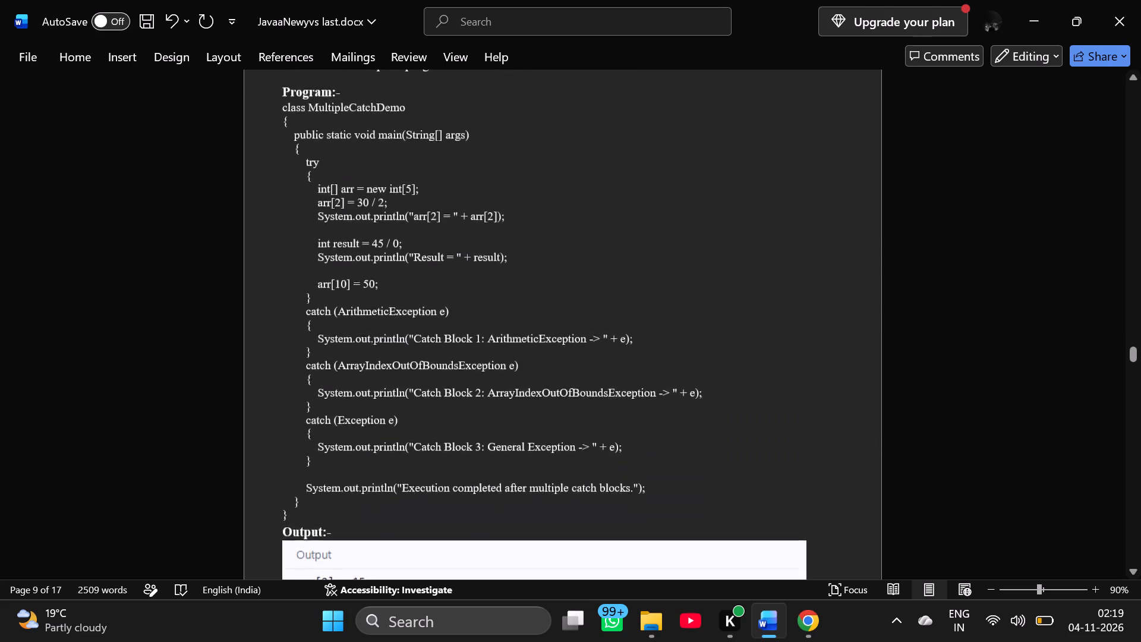
{"action": "scroll", "coordinate": [745, 193], "scroll_direction": "up", "scroll_amount": 2}
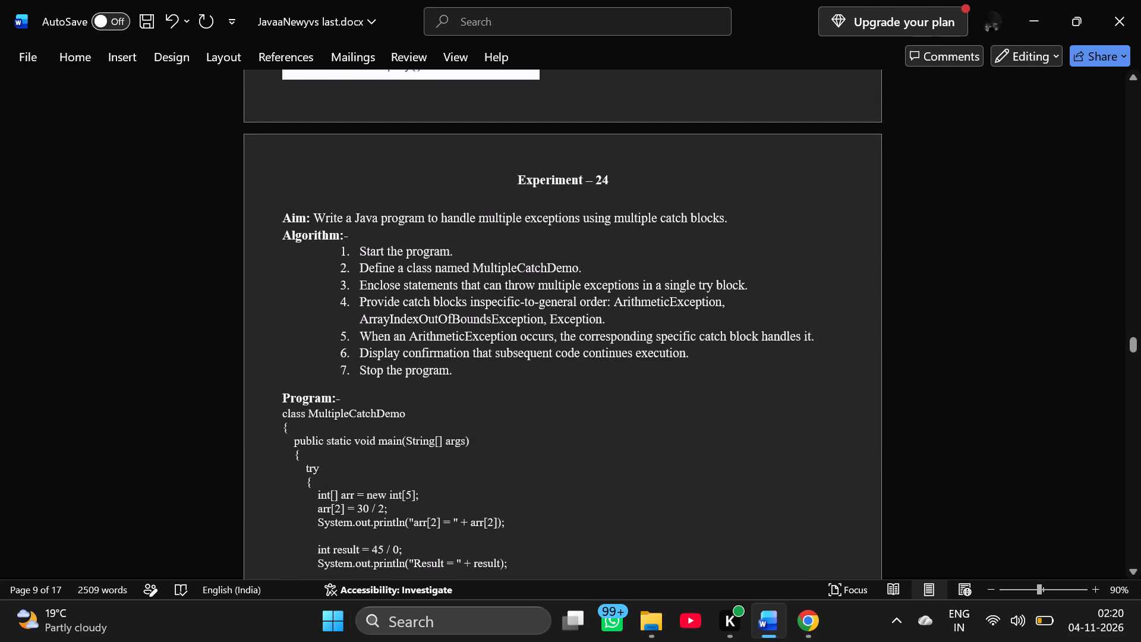
{"action": "left_click_drag", "start_coordinate": [342, 301], "coordinate": [321, 306]}
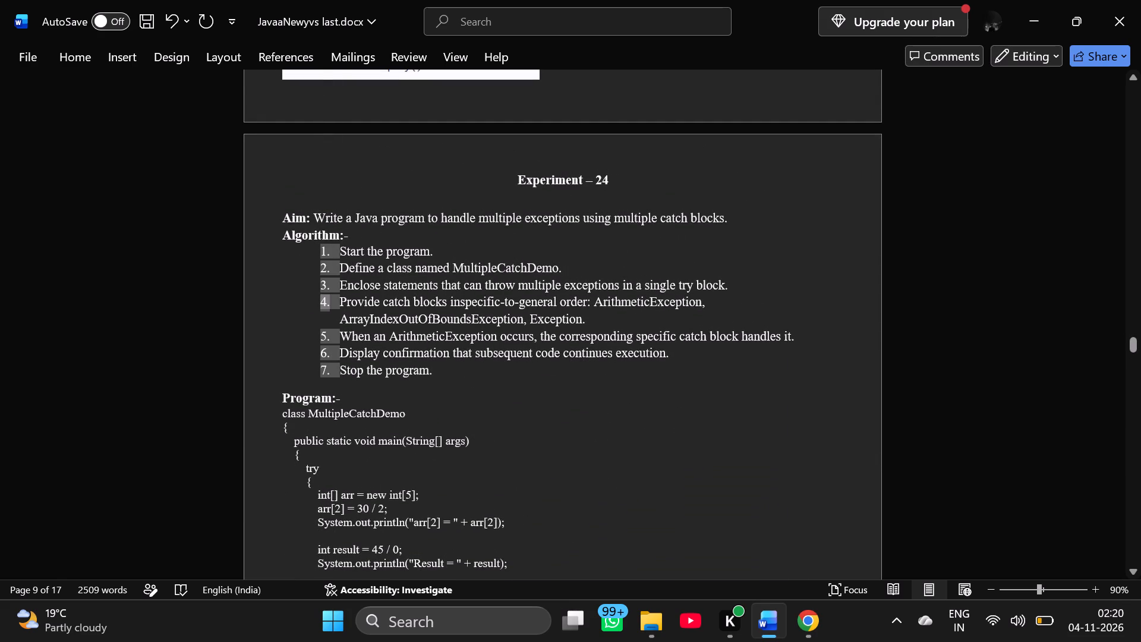
{"action": "left_click_drag", "start_coordinate": [326, 299], "coordinate": [335, 300]}
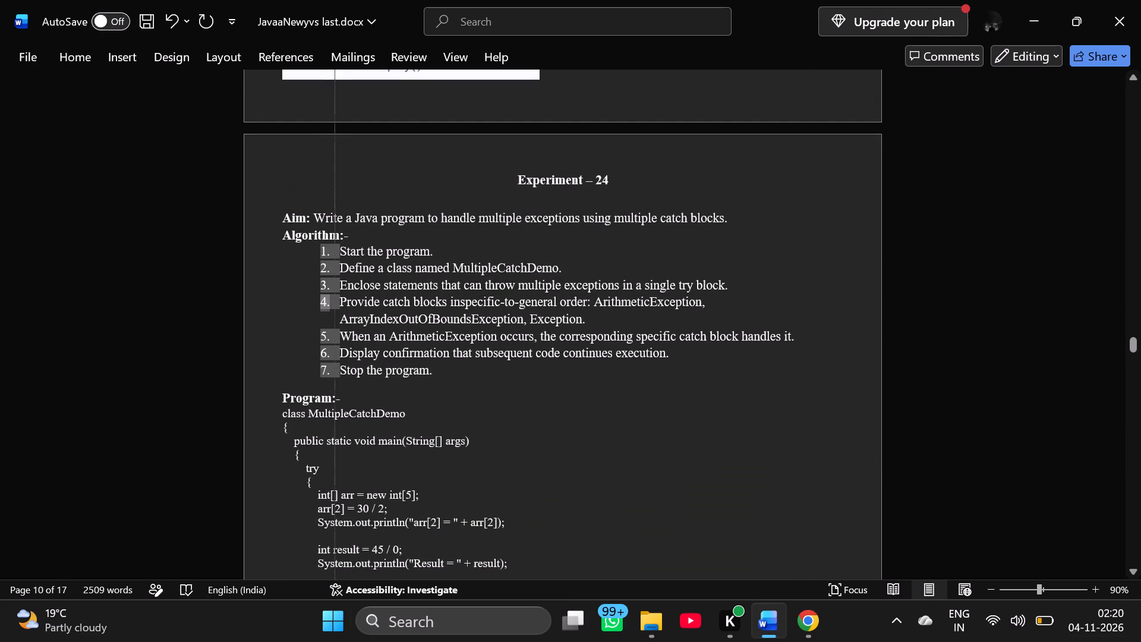
{"action": "left_click_drag", "start_coordinate": [335, 300], "coordinate": [346, 297]}
{"action": "left_click_drag", "start_coordinate": [346, 297], "coordinate": [321, 305]}
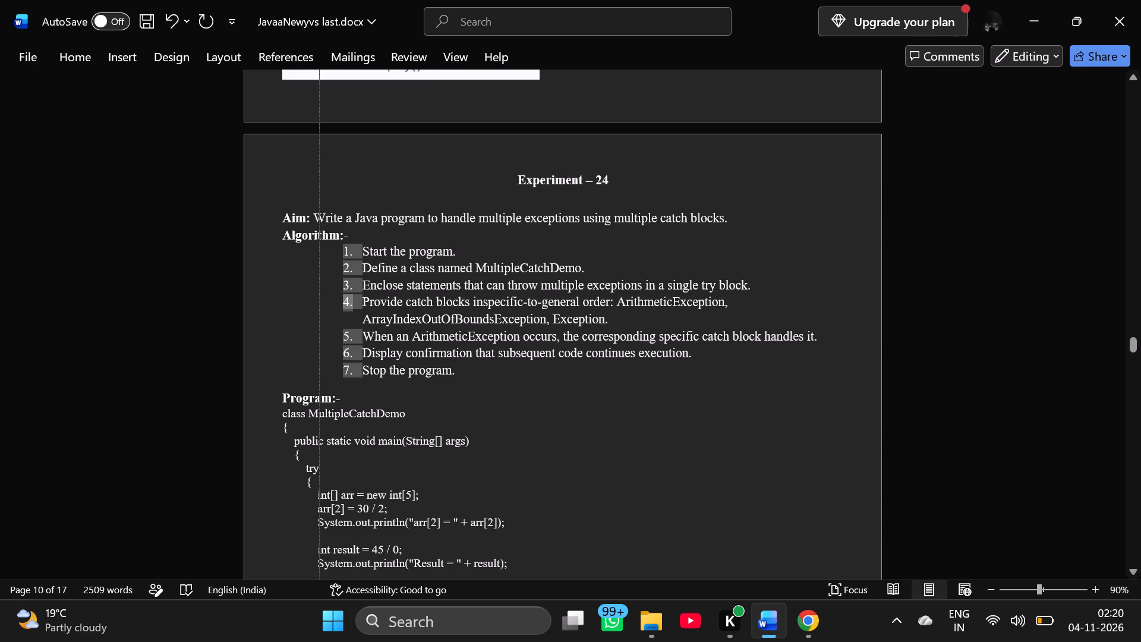
{"action": "left_click_drag", "start_coordinate": [321, 305], "coordinate": [328, 308]}
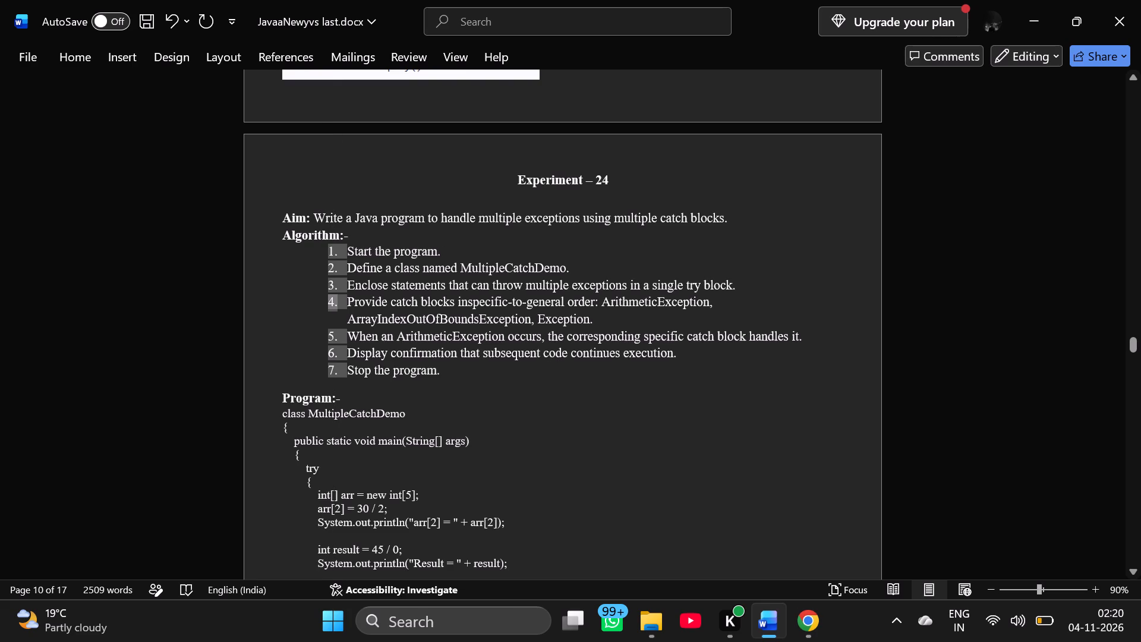
{"action": "left_click", "coordinate": [597, 465]}
Compare with Experiment 25's list and shift Experiment 24's algorithm list slightly further out to match its indent.
{"action": "scroll", "coordinate": [597, 465], "scroll_direction": "down", "scroll_amount": 4}
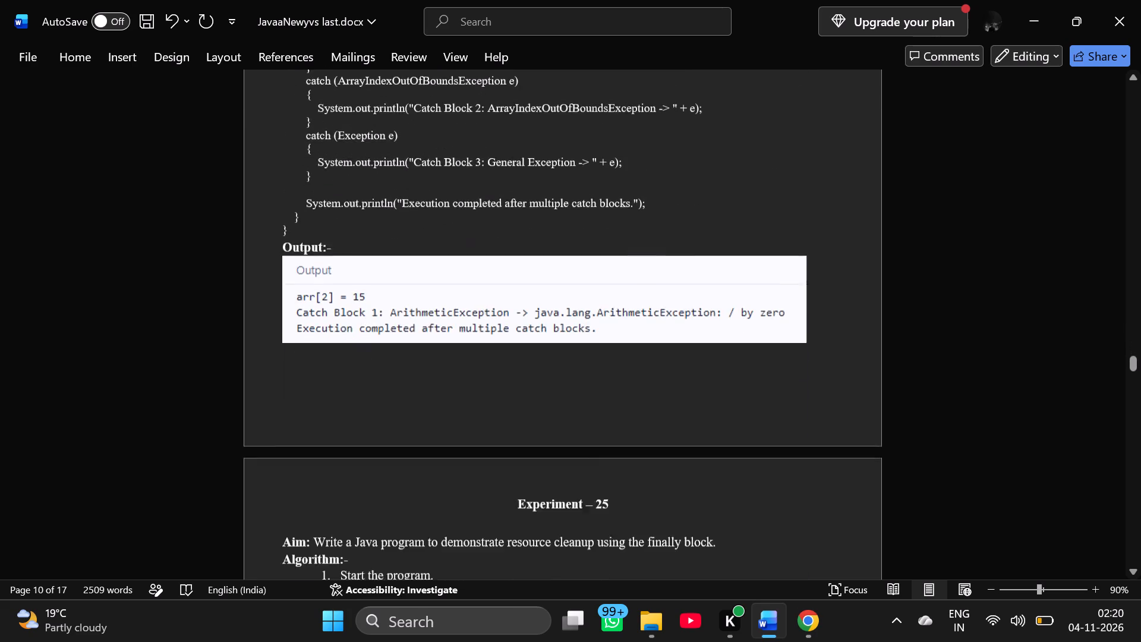
{"action": "scroll", "coordinate": [597, 465], "scroll_direction": "down", "scroll_amount": 2}
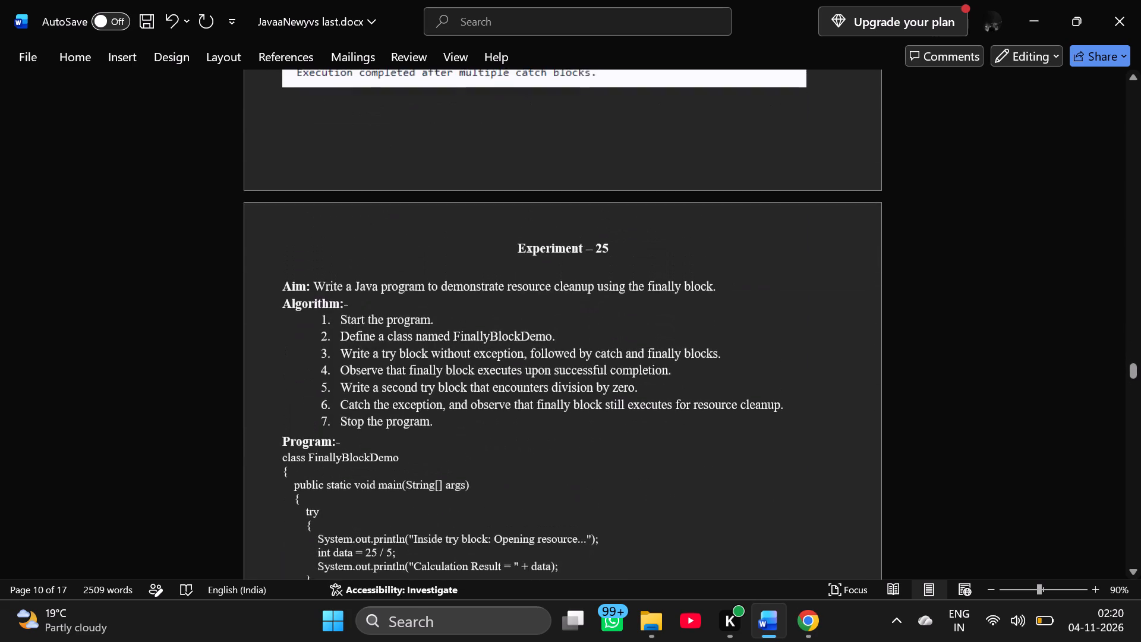
{"action": "scroll", "coordinate": [597, 465], "scroll_direction": "up", "scroll_amount": 4}
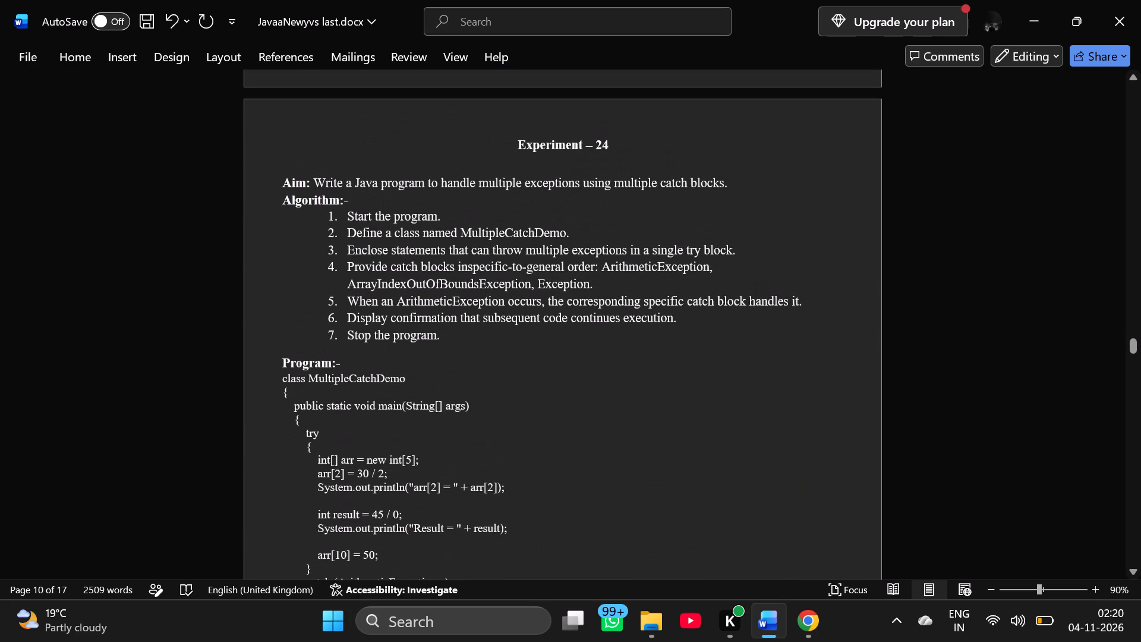
{"action": "left_click_drag", "start_coordinate": [331, 326], "coordinate": [321, 325]}
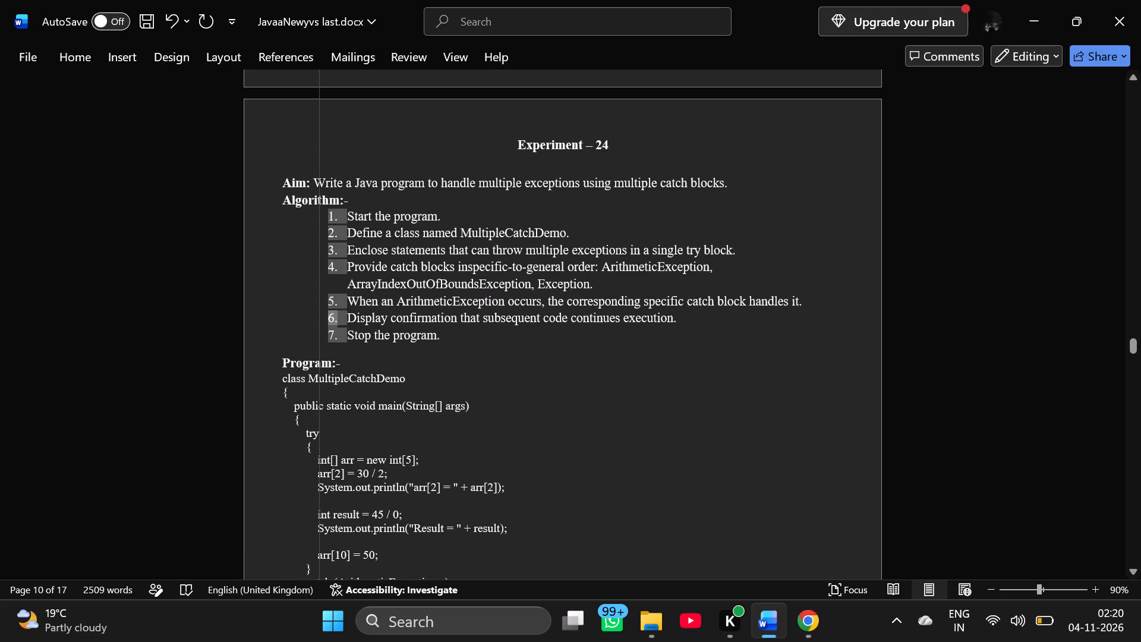
{"action": "left_click_drag", "start_coordinate": [321, 325], "coordinate": [324, 326]}
{"action": "left_click_drag", "start_coordinate": [333, 328], "coordinate": [324, 328]}
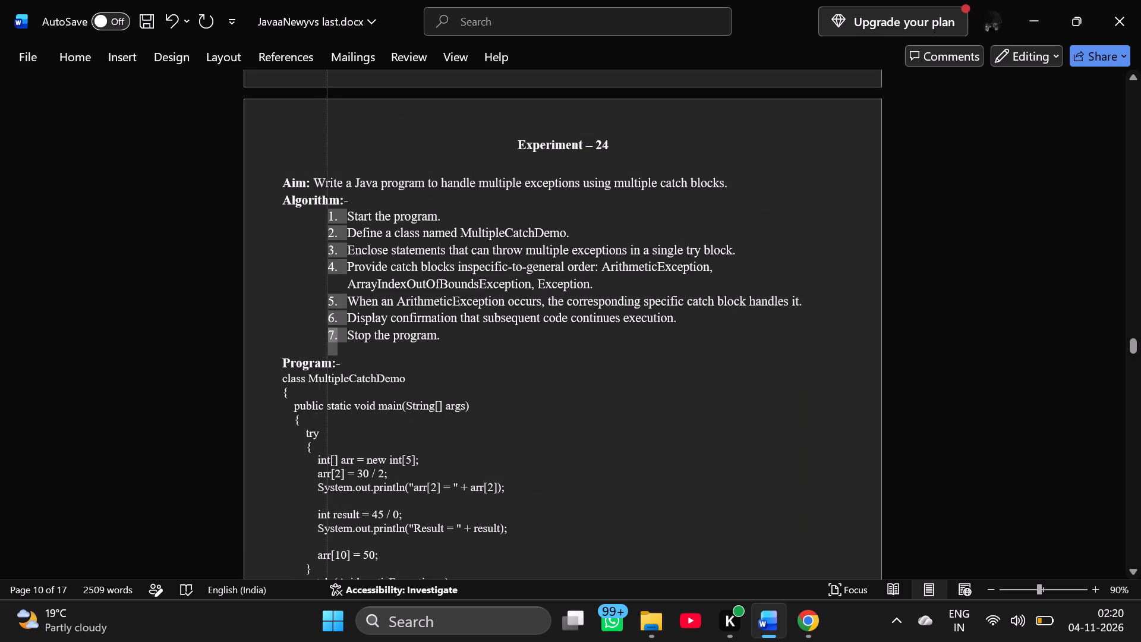
{"action": "left_click_drag", "start_coordinate": [324, 328], "coordinate": [324, 328]}
{"action": "left_click_drag", "start_coordinate": [324, 328], "coordinate": [323, 328]}
{"action": "left_click", "coordinate": [506, 366]}
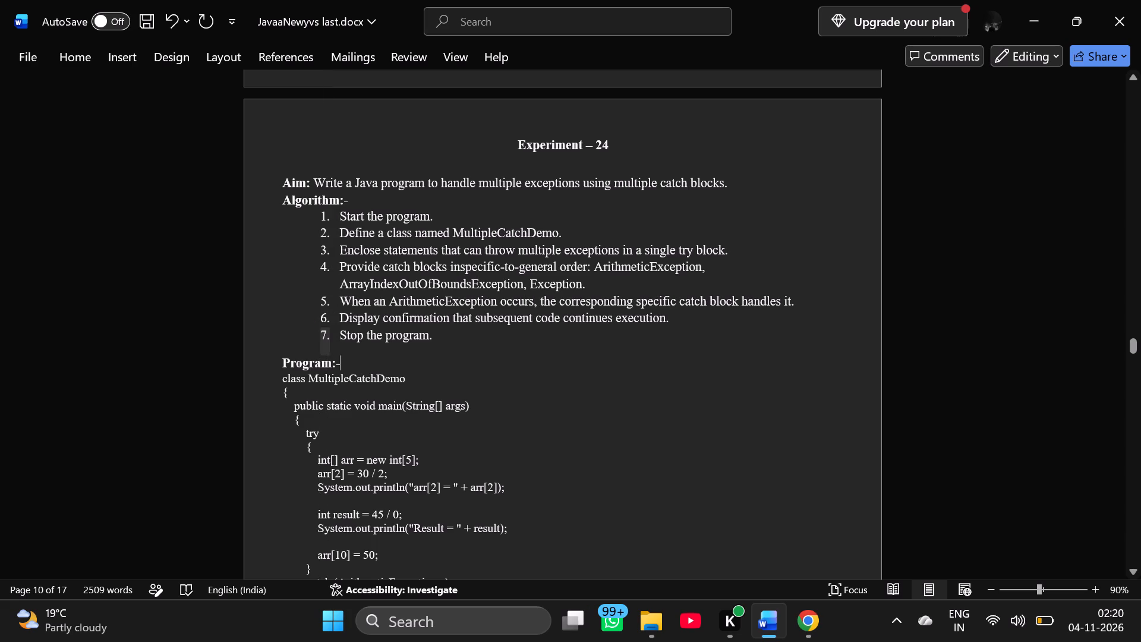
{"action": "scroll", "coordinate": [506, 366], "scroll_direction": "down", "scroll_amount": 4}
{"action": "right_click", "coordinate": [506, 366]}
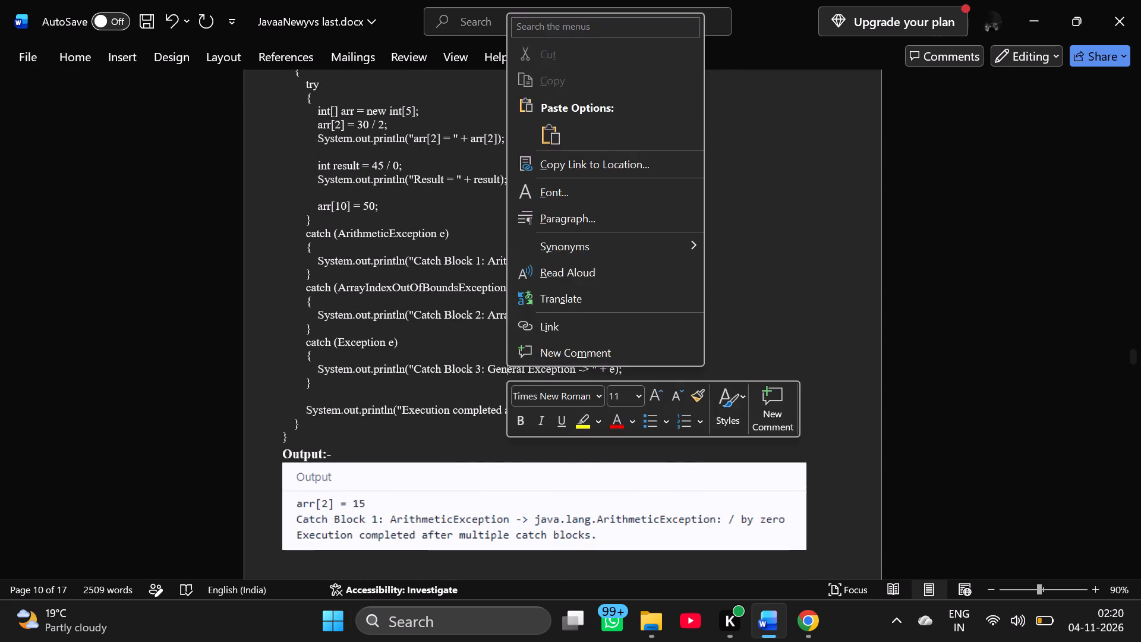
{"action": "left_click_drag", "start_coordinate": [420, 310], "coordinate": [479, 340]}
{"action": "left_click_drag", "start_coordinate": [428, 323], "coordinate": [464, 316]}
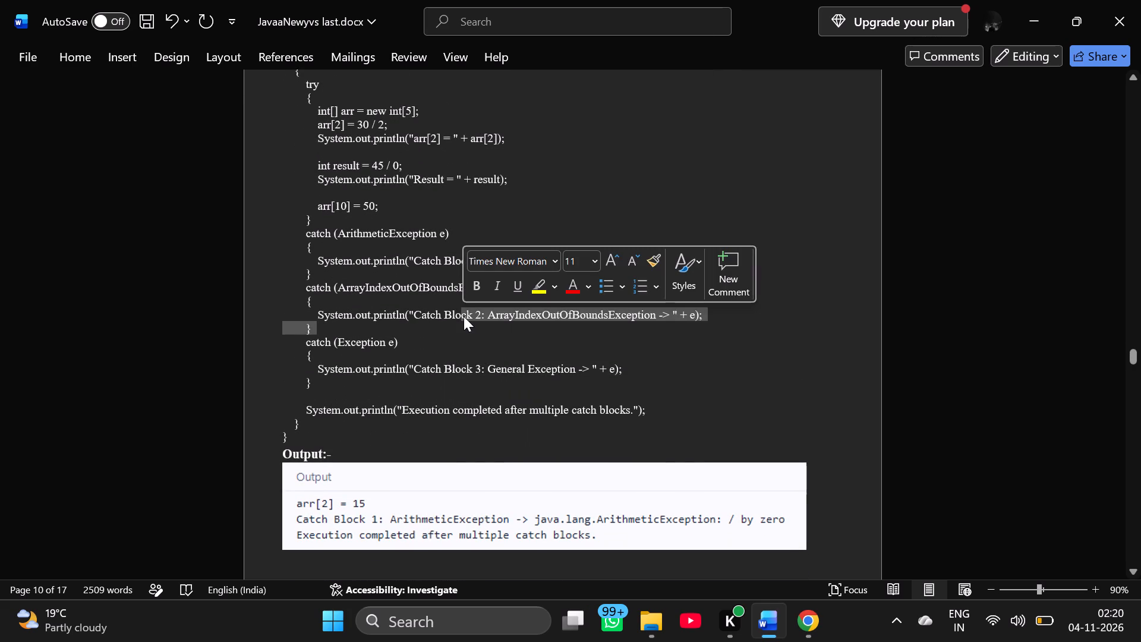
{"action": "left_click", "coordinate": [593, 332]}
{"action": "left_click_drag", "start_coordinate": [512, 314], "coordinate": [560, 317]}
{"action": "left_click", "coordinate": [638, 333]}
Set the line spacing of Experiment 26's nine-step algorithm list to 1.15.
{"action": "scroll", "coordinate": [638, 333], "scroll_direction": "down", "scroll_amount": 2}
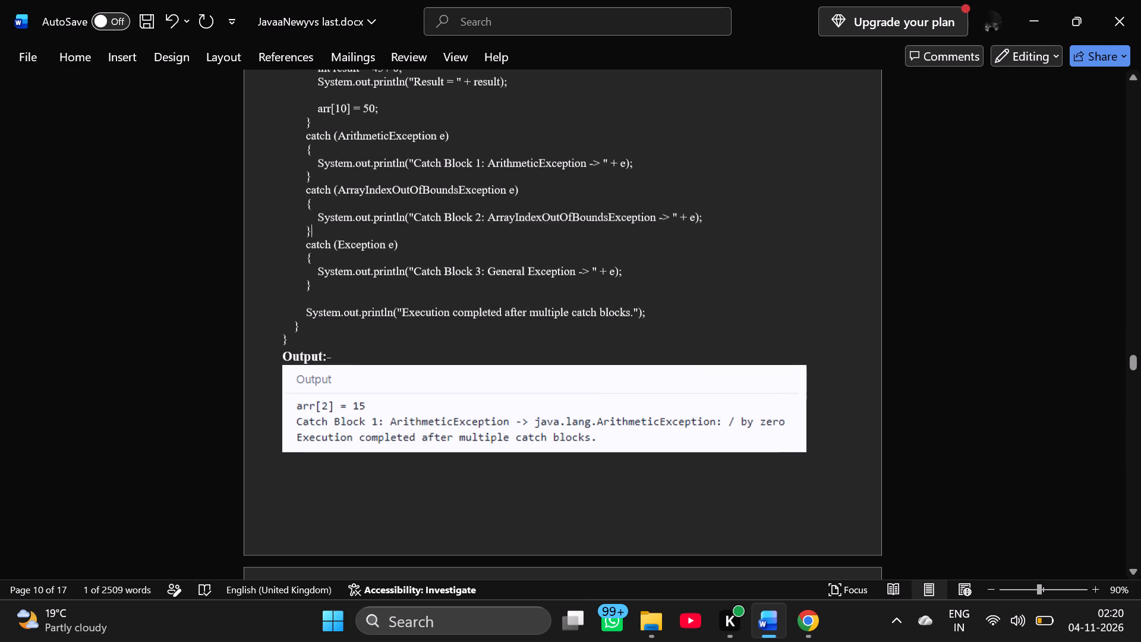
{"action": "scroll", "coordinate": [638, 333], "scroll_direction": "down", "scroll_amount": 3}
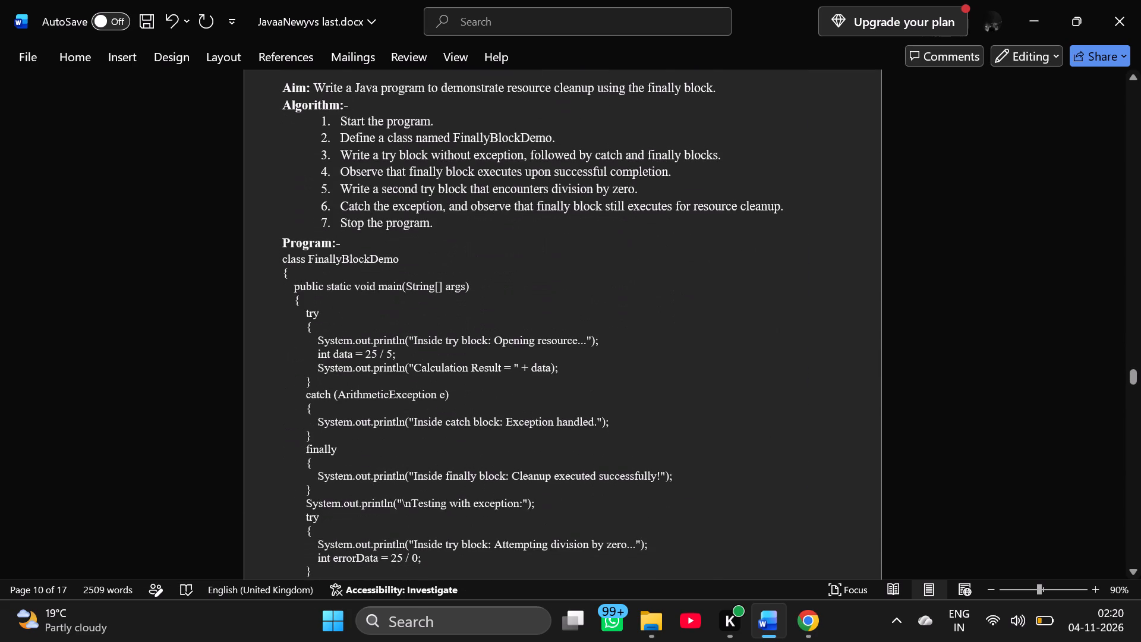
{"action": "scroll", "coordinate": [638, 333], "scroll_direction": "down", "scroll_amount": 3}
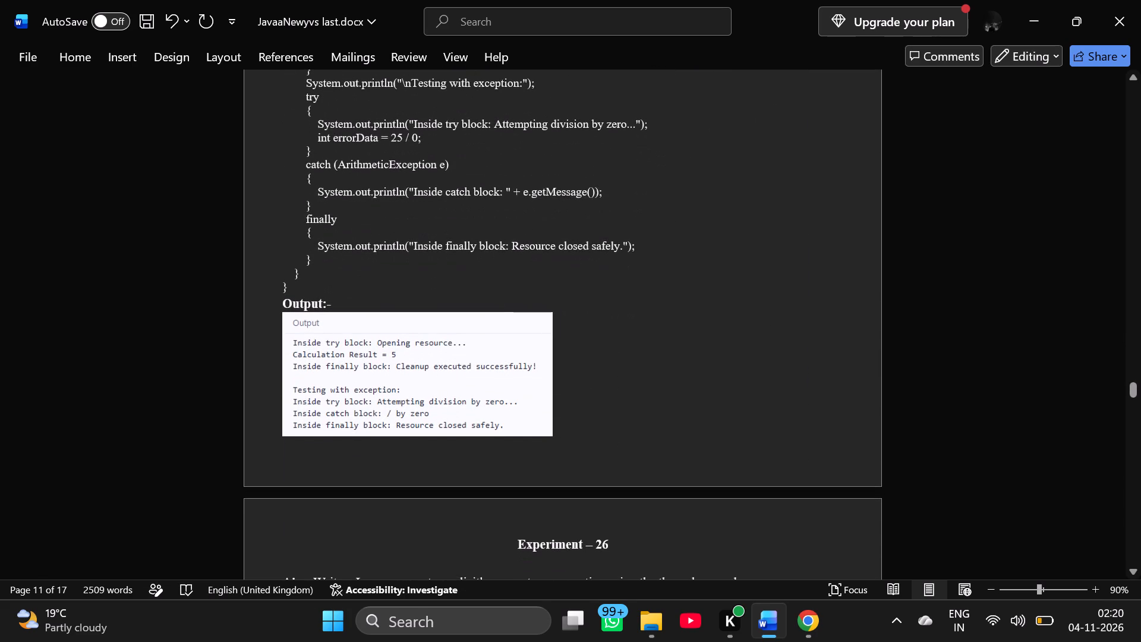
{"action": "scroll", "coordinate": [638, 333], "scroll_direction": "down", "scroll_amount": 3}
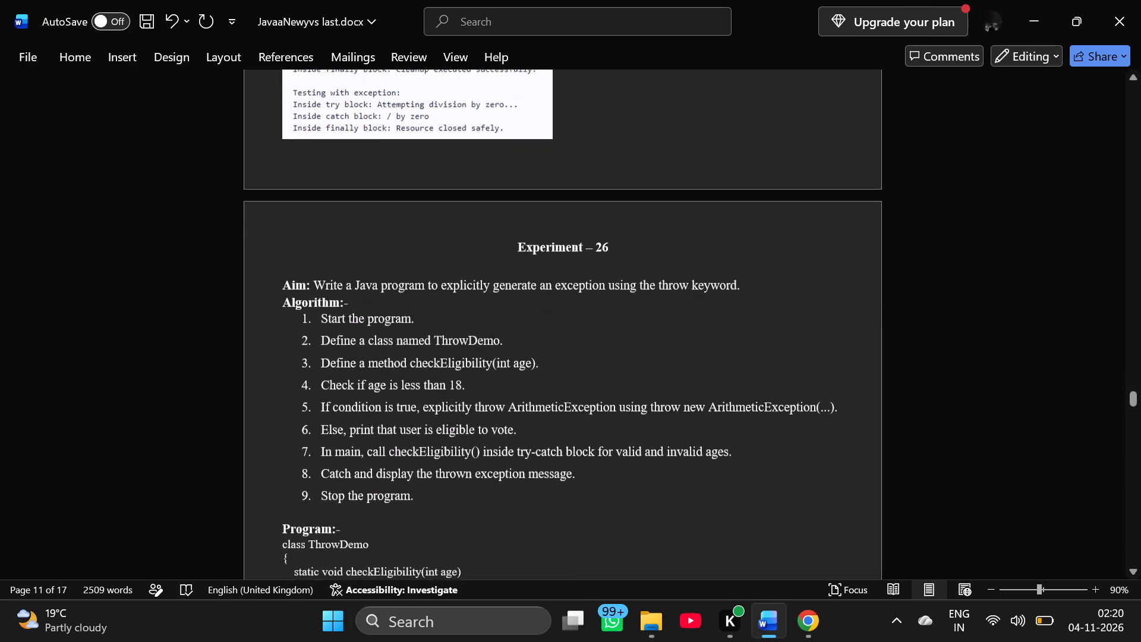
{"action": "scroll", "coordinate": [638, 333], "scroll_direction": "down", "scroll_amount": 1}
{"action": "left_click_drag", "start_coordinate": [296, 331], "coordinate": [375, 407]}
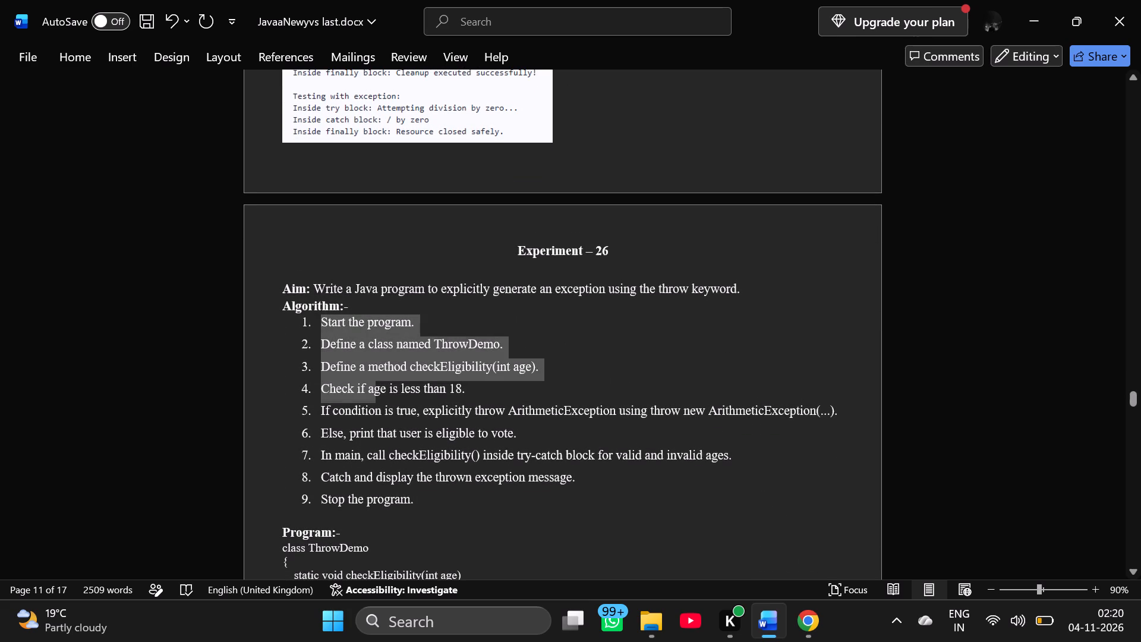
{"action": "left_click_drag", "start_coordinate": [375, 407], "coordinate": [433, 492]}
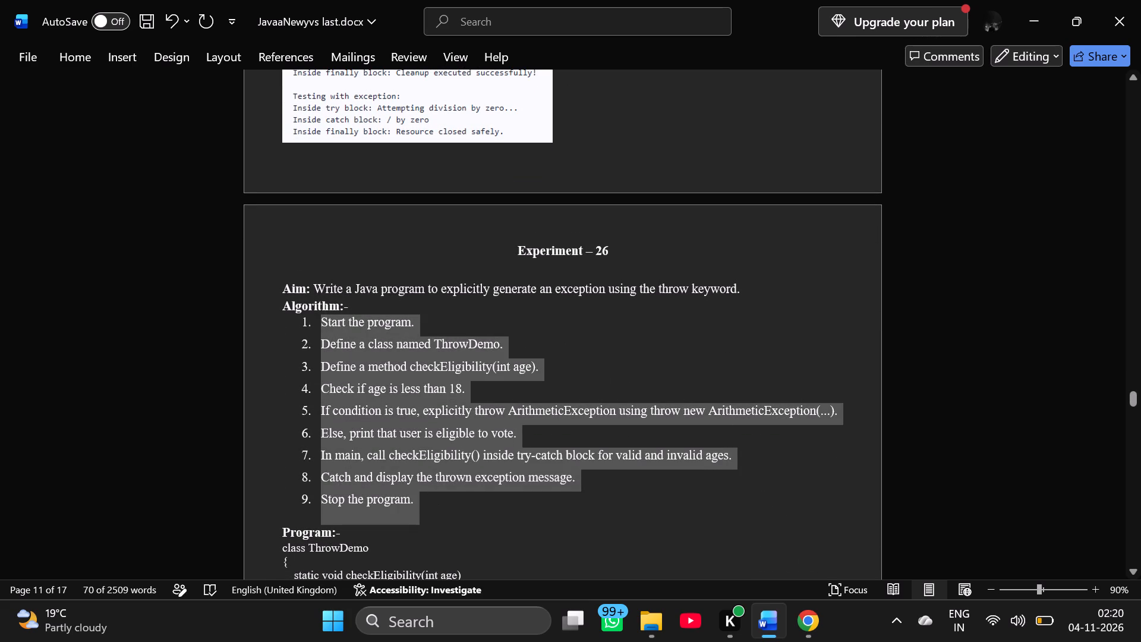
{"action": "left_click", "coordinate": [86, 50]}
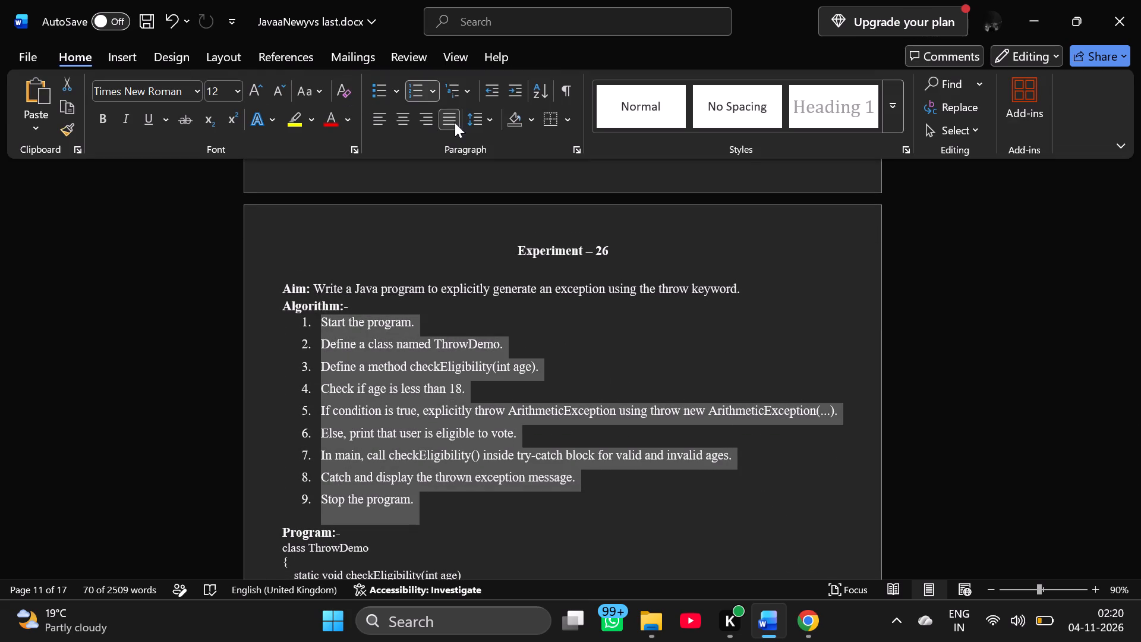
{"action": "left_click", "coordinate": [473, 117]}
{"action": "left_click", "coordinate": [496, 170]}
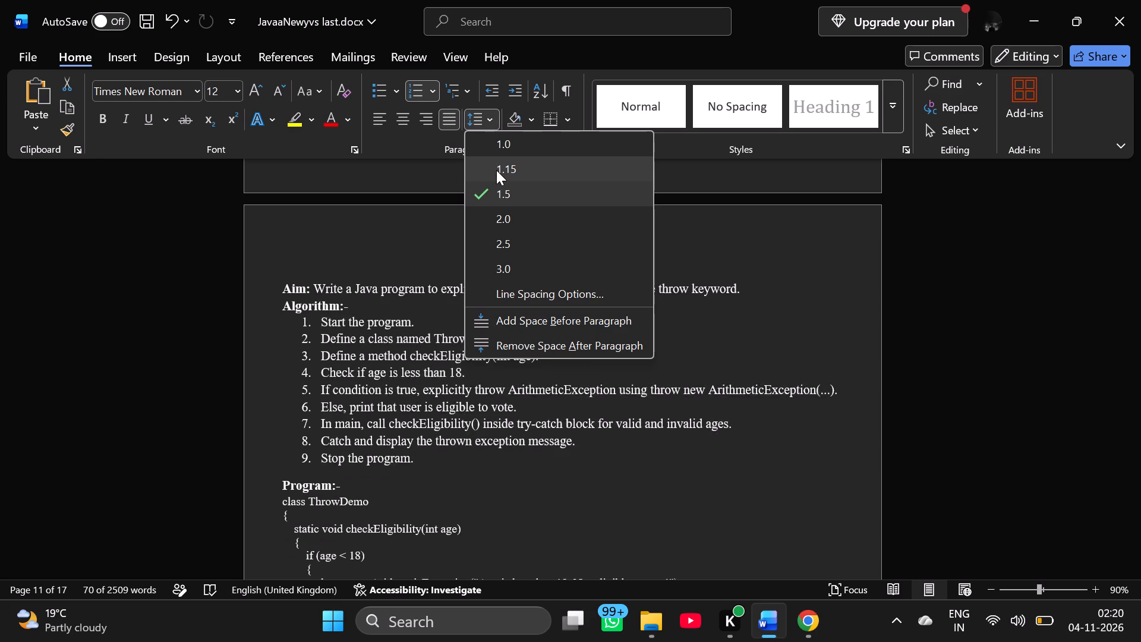
{"action": "left_click", "coordinate": [638, 333]}
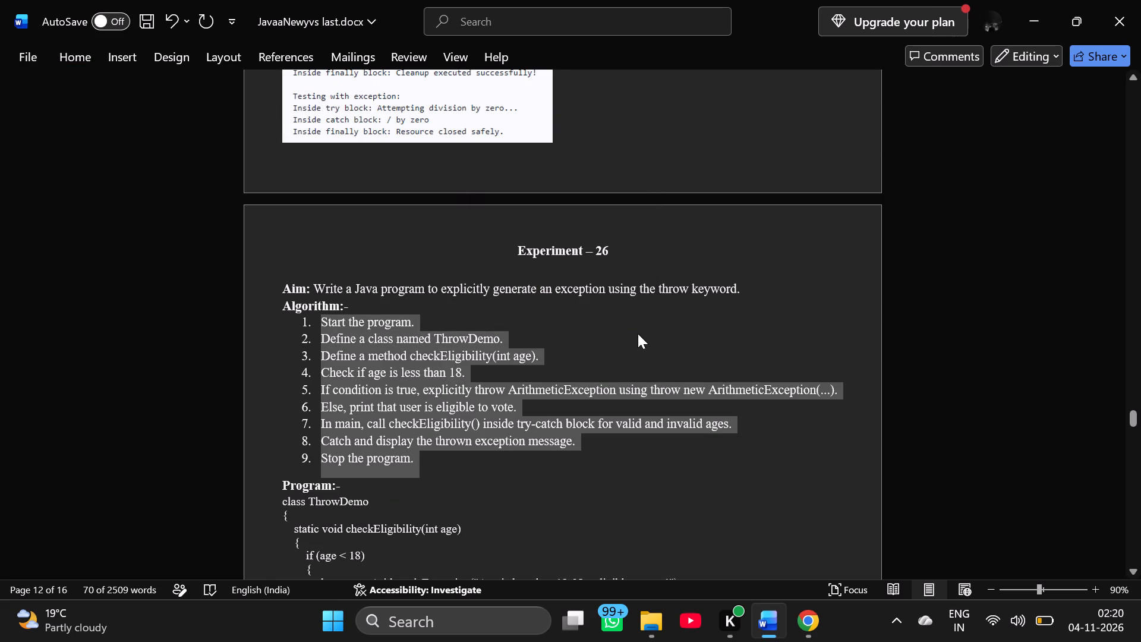
{"action": "left_click", "coordinate": [638, 333]}
Review the layout of Experiment 26's program code and output.
{"action": "scroll", "coordinate": [638, 333], "scroll_direction": "down", "scroll_amount": 1}
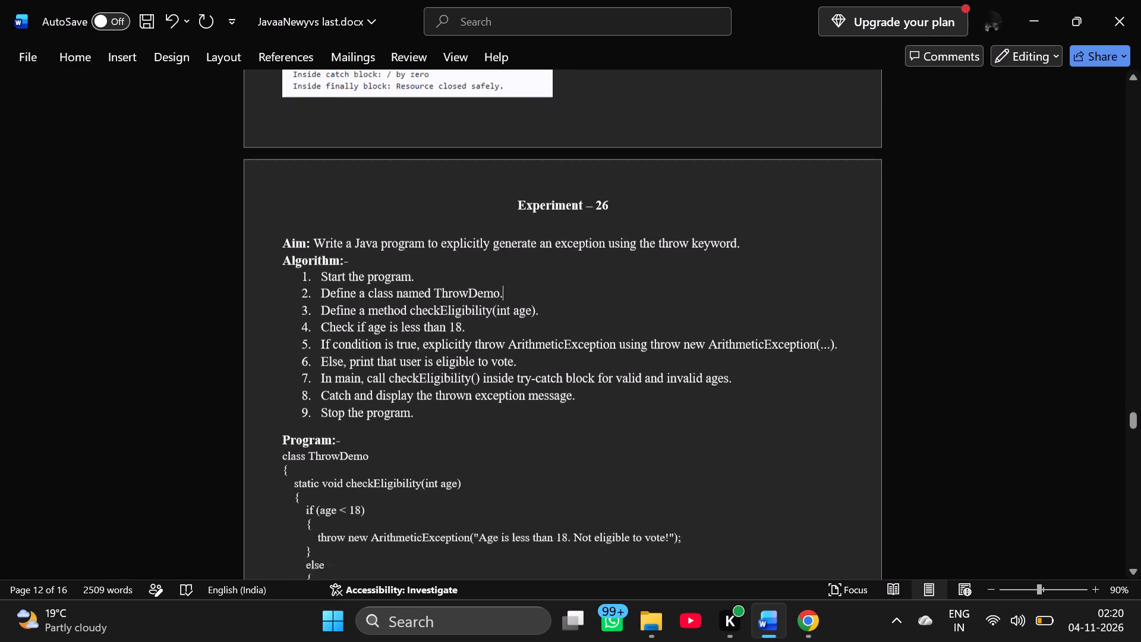
{"action": "scroll", "coordinate": [638, 333], "scroll_direction": "down", "scroll_amount": 2}
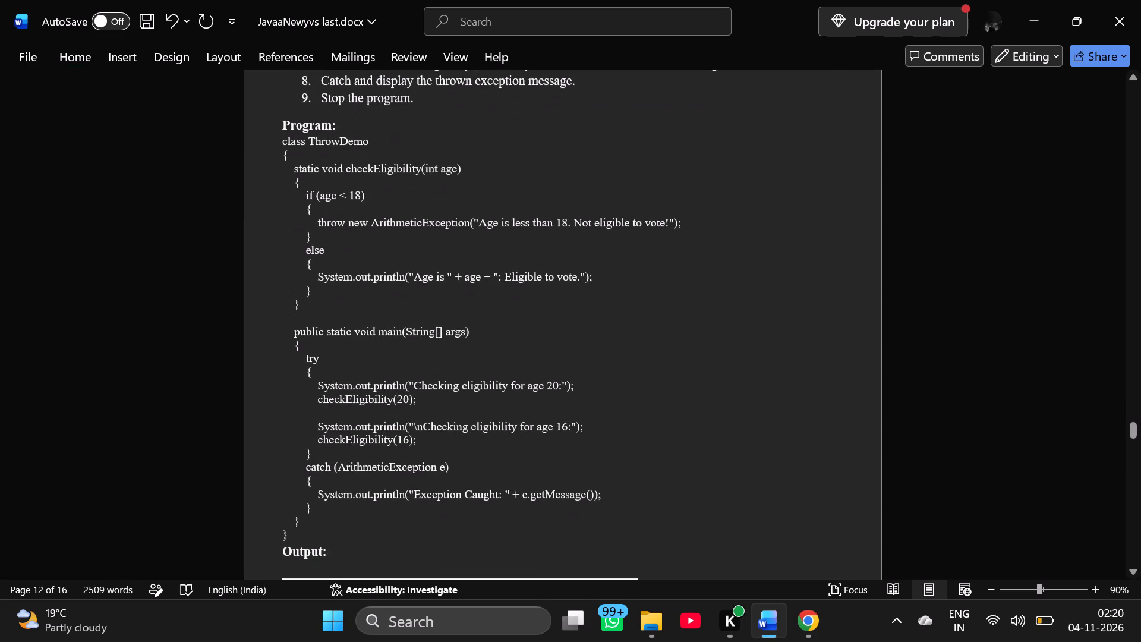
{"action": "left_click_drag", "start_coordinate": [275, 146], "coordinate": [283, 157]}
{"action": "left_click_drag", "start_coordinate": [283, 157], "coordinate": [435, 551]}
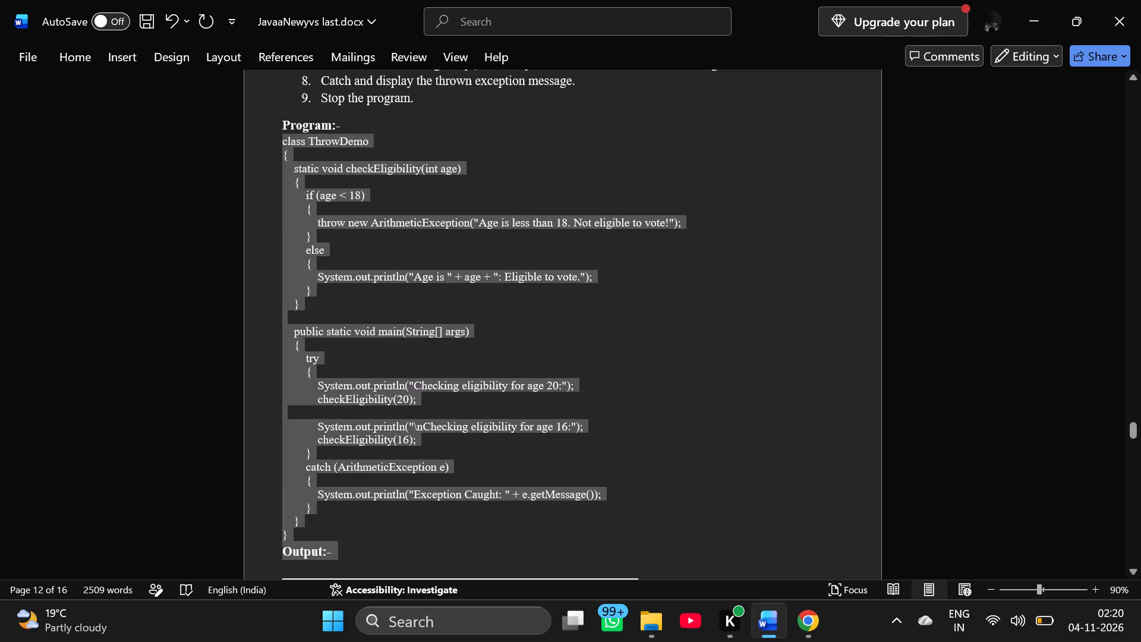
{"action": "left_click_drag", "start_coordinate": [435, 551], "coordinate": [454, 530]}
{"action": "left_click", "coordinate": [454, 530]}
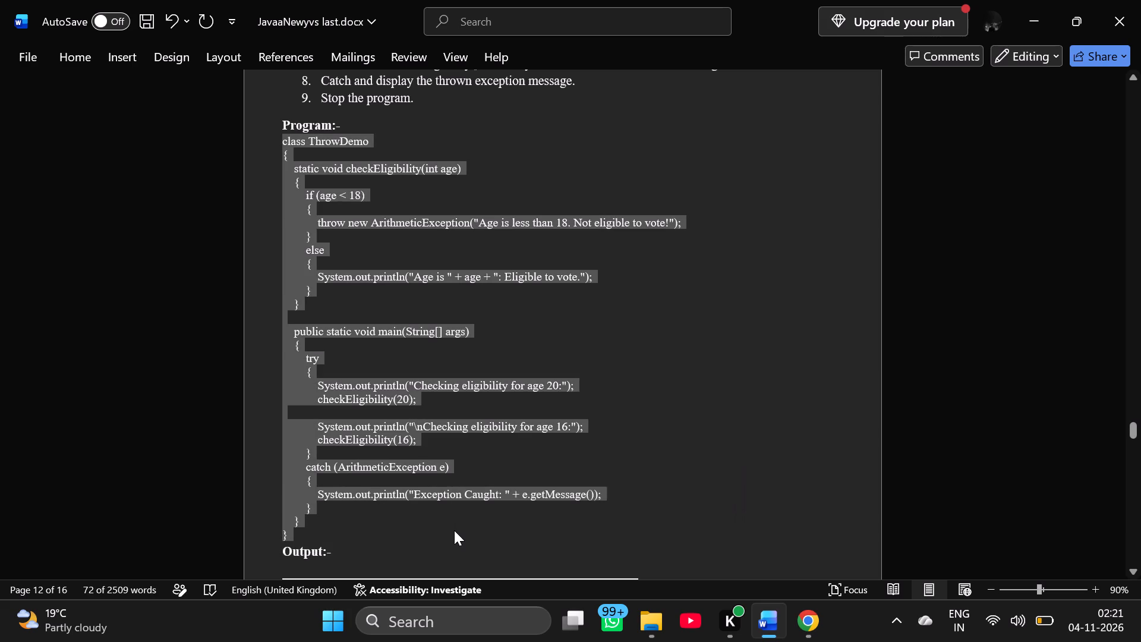
{"action": "scroll", "coordinate": [454, 530], "scroll_direction": "down", "scroll_amount": 5}
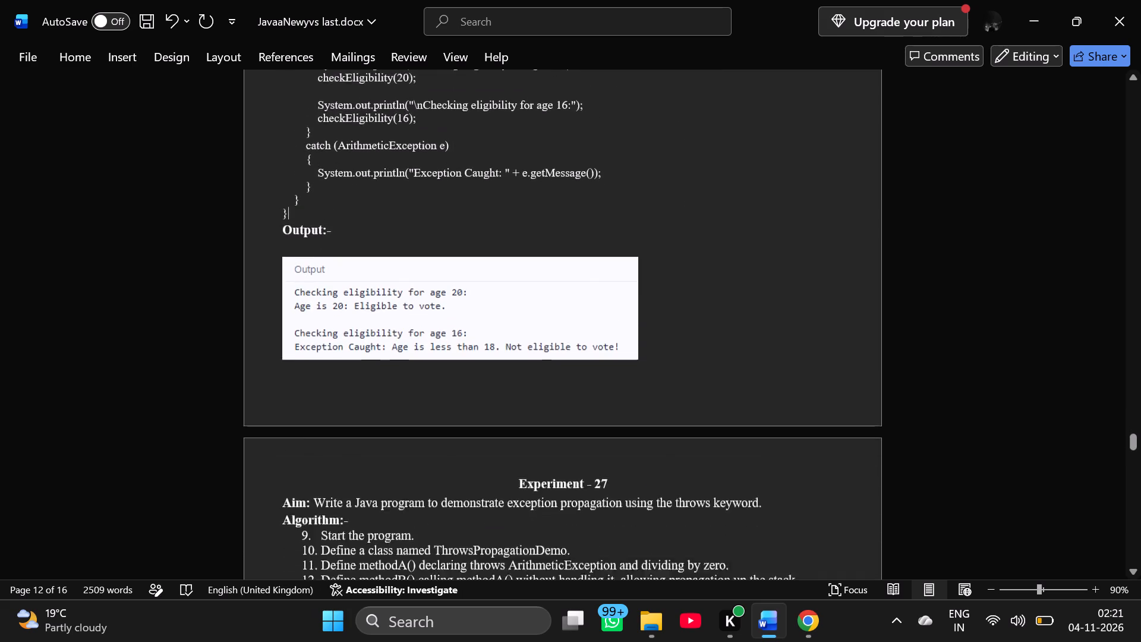
Insert a blank line between the Experiment 27 heading and its Aim line.
{"action": "scroll", "coordinate": [454, 530], "scroll_direction": "down", "scroll_amount": 2}
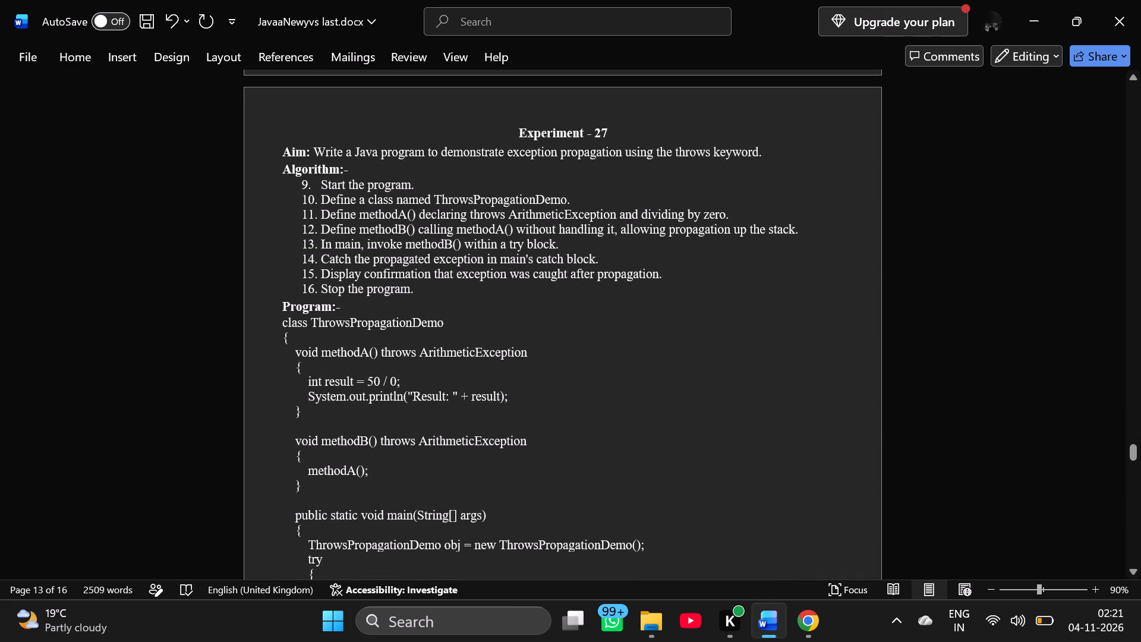
{"action": "left_click", "coordinate": [630, 133]}
{"action": "key", "text": "Return"}
{"action": "scroll", "coordinate": [630, 133], "scroll_direction": "up", "scroll_amount": 1}
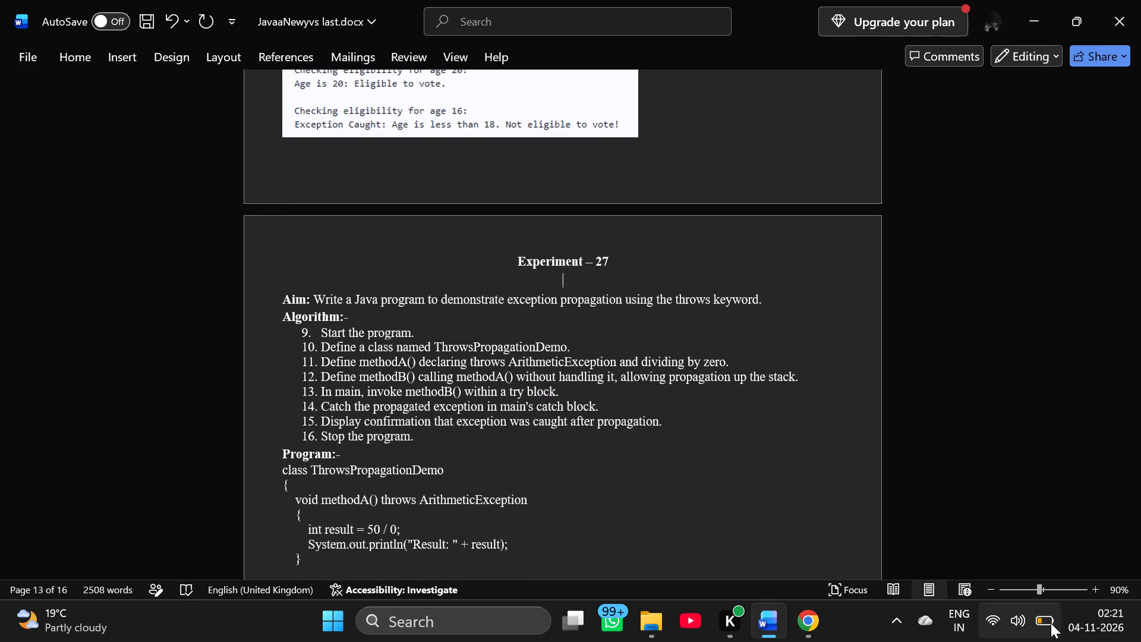
{"action": "left_click", "coordinate": [1054, 424]}
Save the document.
{"action": "left_click", "coordinate": [151, 14]}
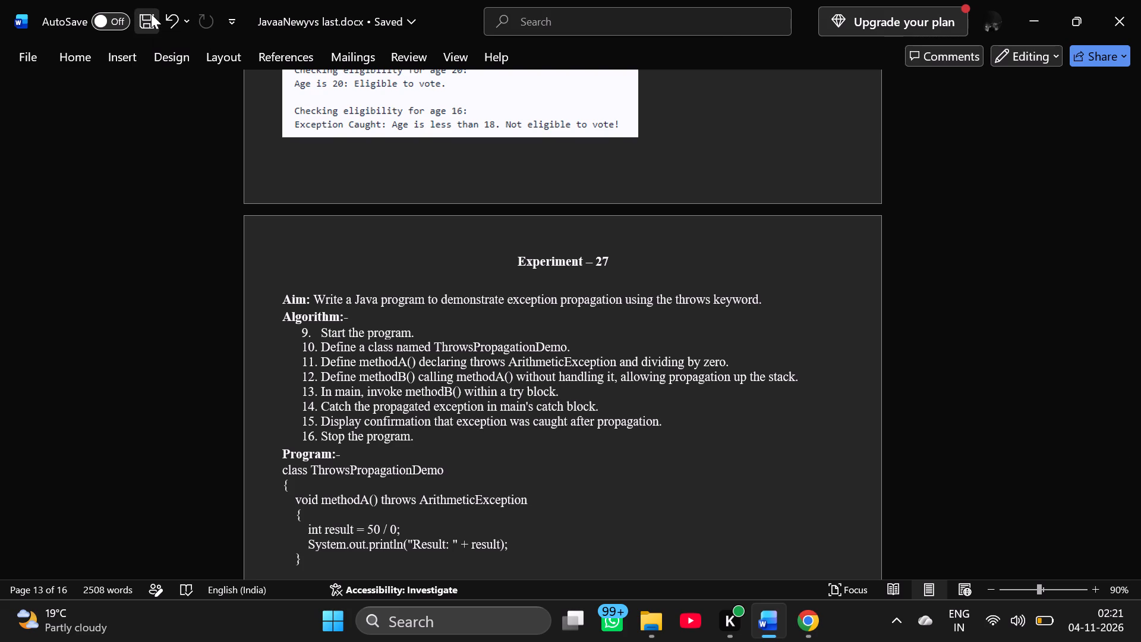
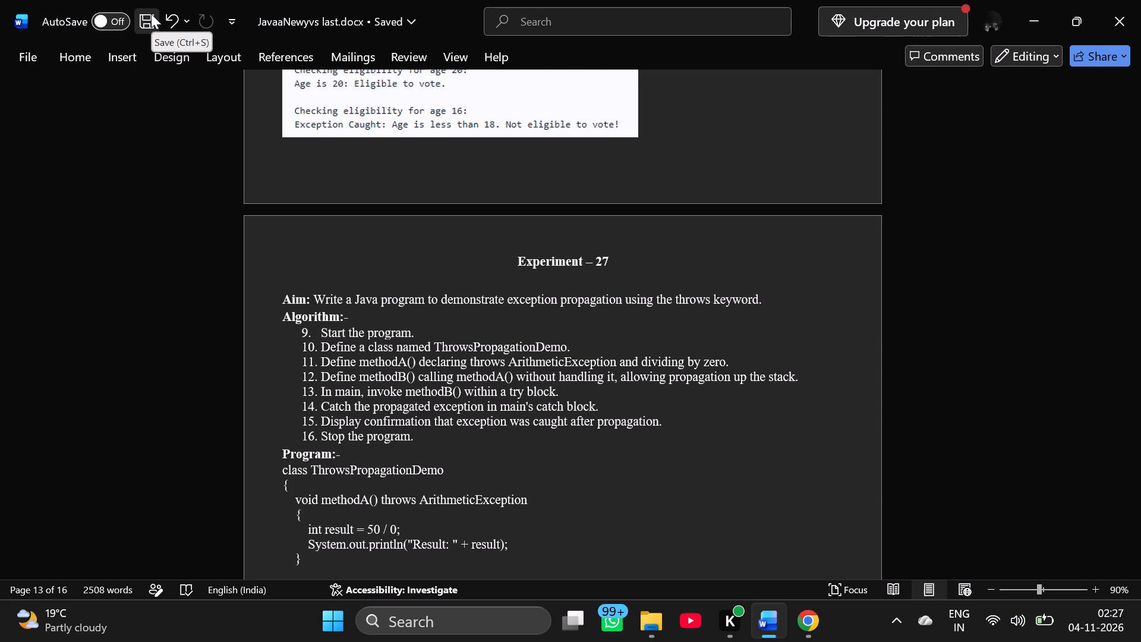
Restart the numbering of Experiment 27's eight algorithm steps so the list runs from 1.
{"action": "scroll", "coordinate": [151, 14], "scroll_direction": "up", "scroll_amount": 2}
{"action": "scroll", "coordinate": [343, 237], "scroll_direction": "up", "scroll_amount": 2}
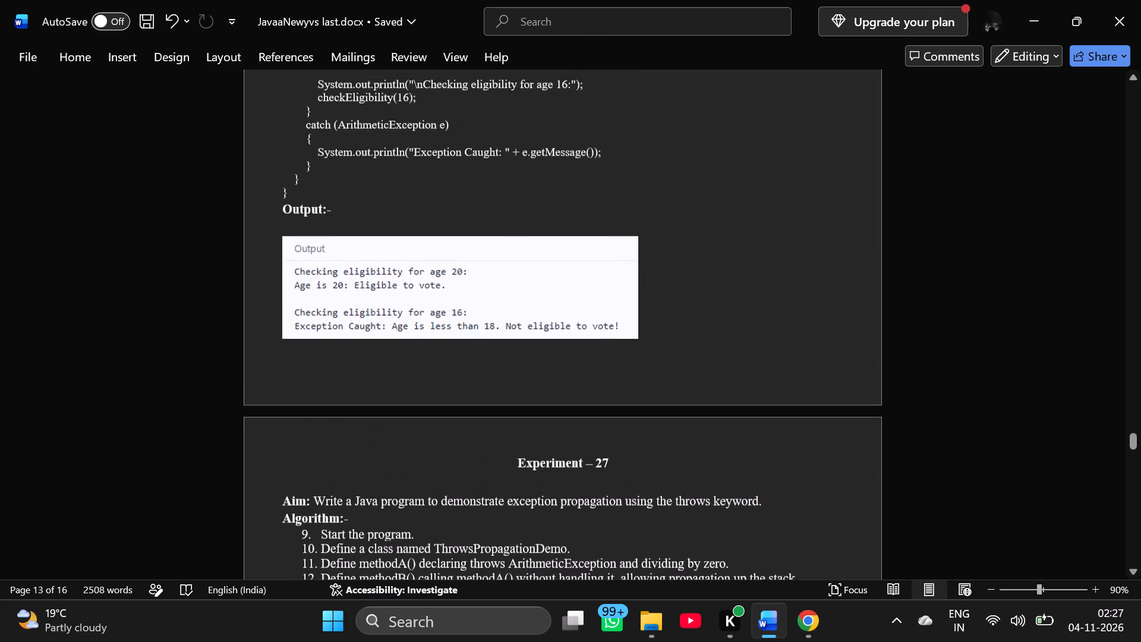
{"action": "scroll", "coordinate": [343, 237], "scroll_direction": "up", "scroll_amount": 4}
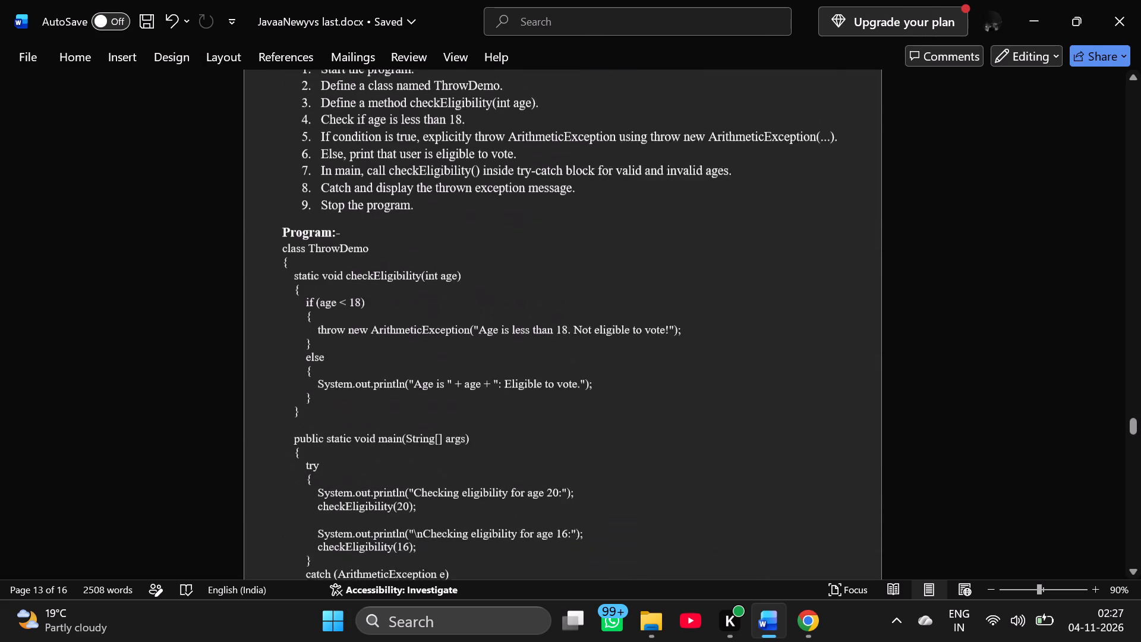
{"action": "scroll", "coordinate": [343, 237], "scroll_direction": "up", "scroll_amount": 1}
{"action": "scroll", "coordinate": [343, 237], "scroll_direction": "down", "scroll_amount": 4}
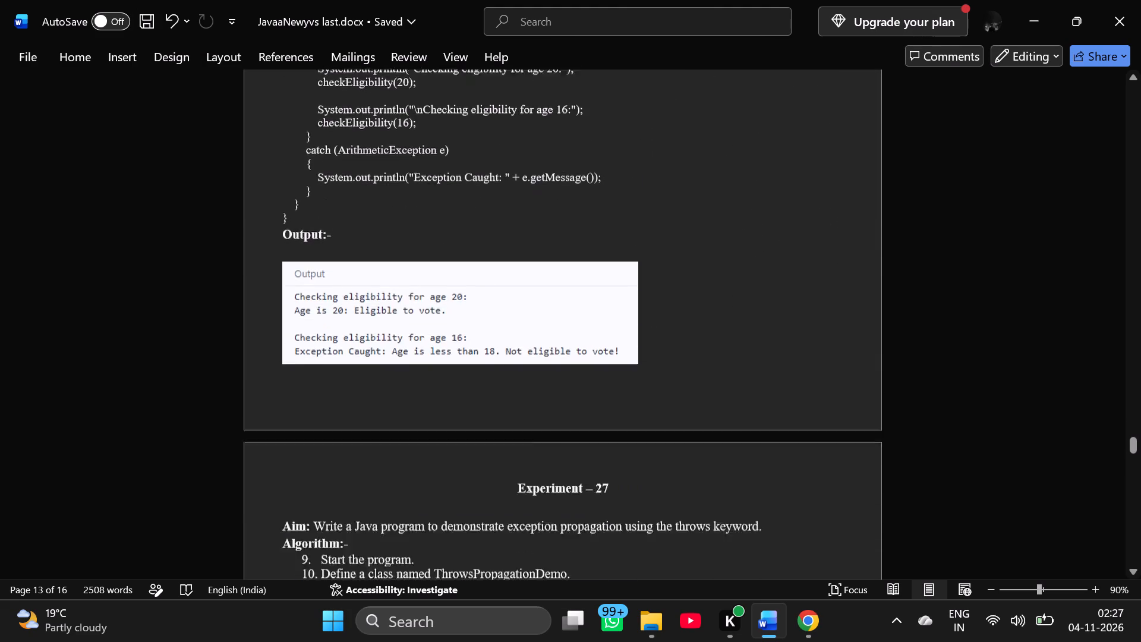
{"action": "scroll", "coordinate": [343, 237], "scroll_direction": "down", "scroll_amount": 2}
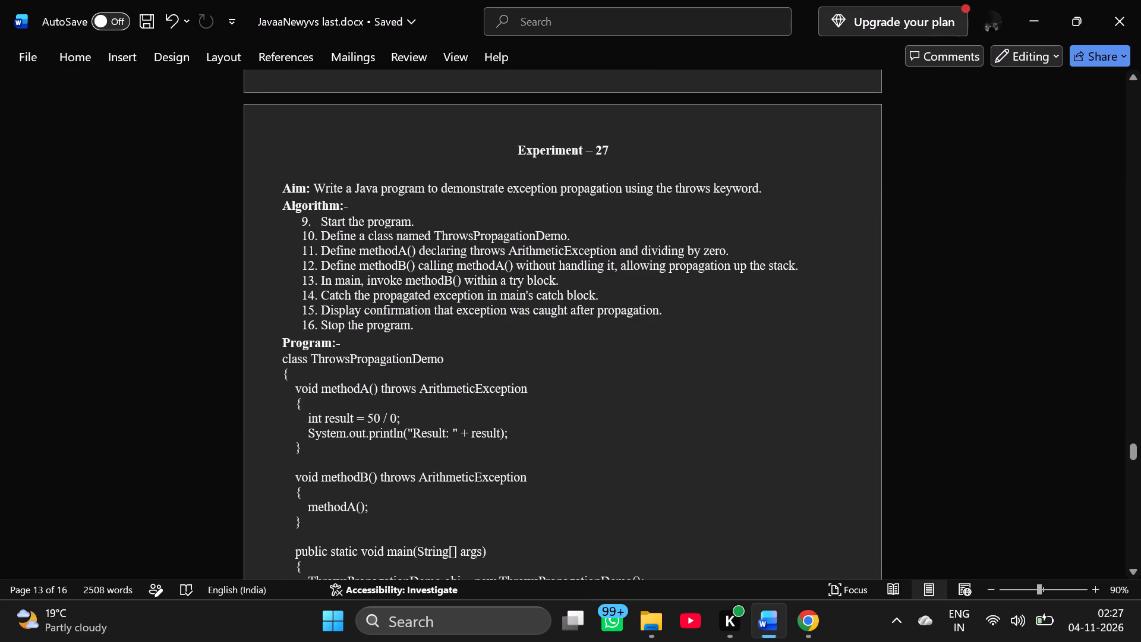
{"action": "left_click_drag", "start_coordinate": [298, 225], "coordinate": [405, 327]}
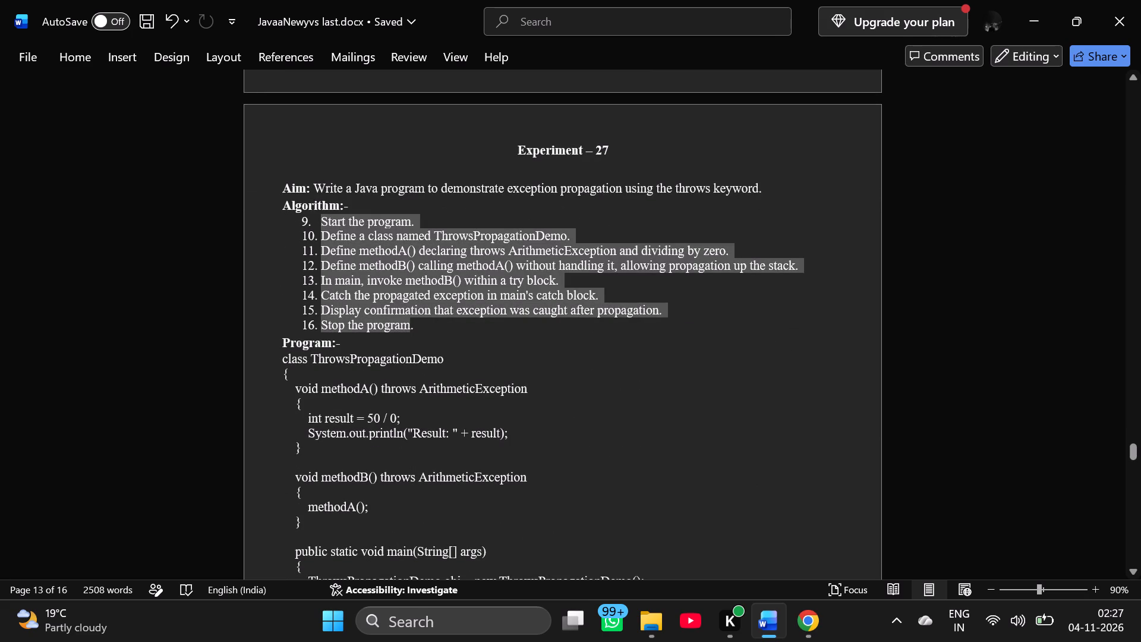
{"action": "left_click_drag", "start_coordinate": [405, 327], "coordinate": [414, 329]}
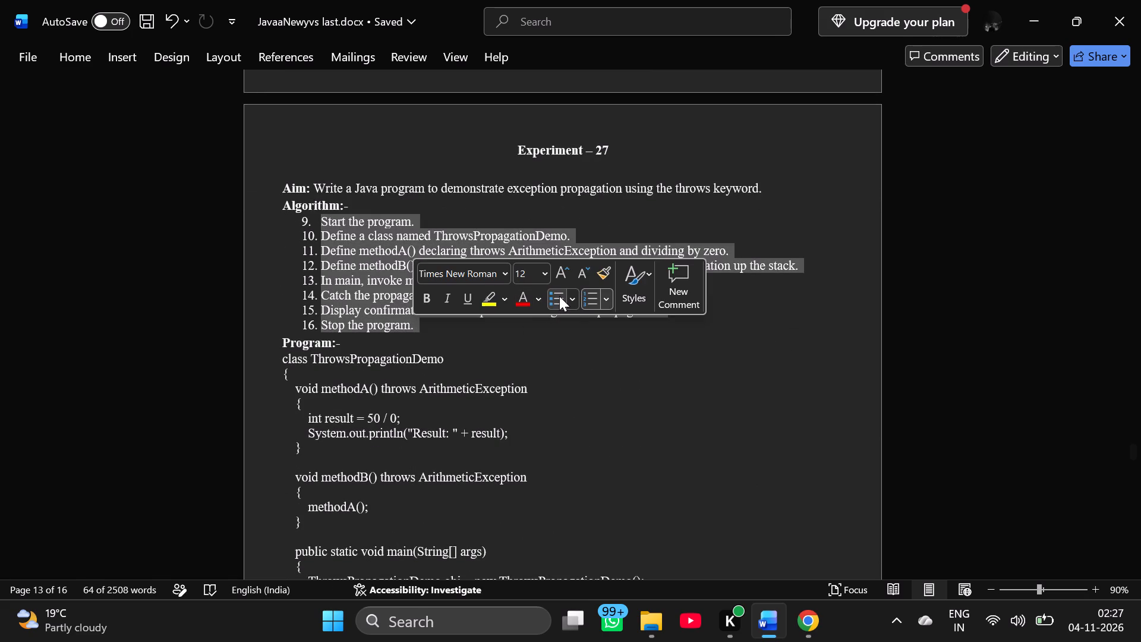
{"action": "left_click", "coordinate": [584, 300]}
{"action": "left_click", "coordinate": [584, 300]}
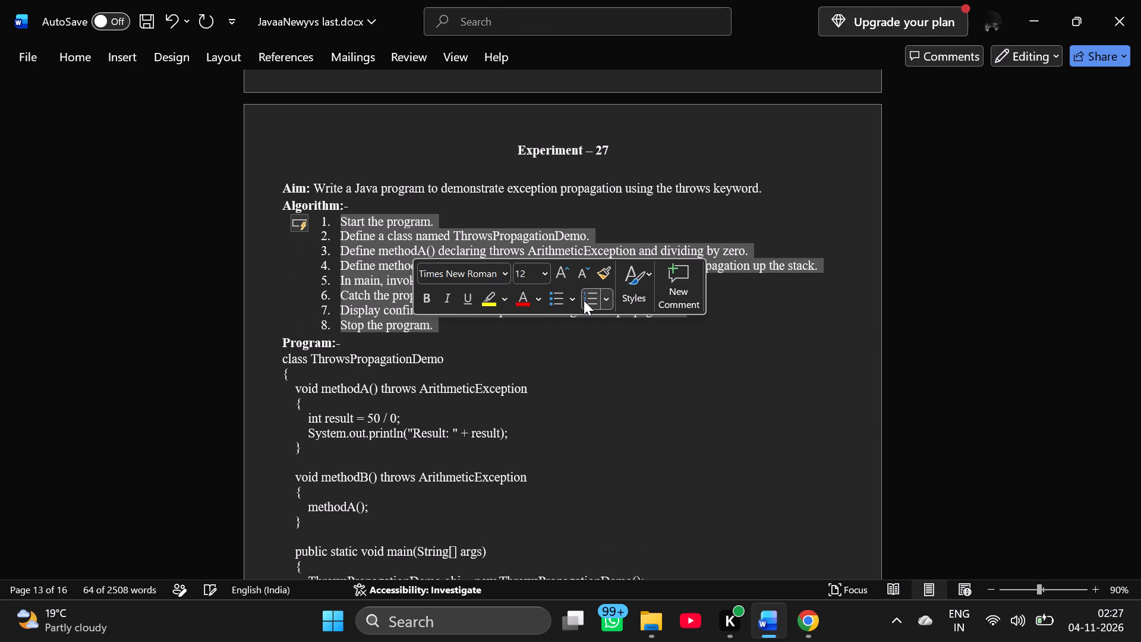
Set the line spacing of Experiment 27's algorithm list to 1.15.
{"action": "left_click", "coordinate": [81, 59]}
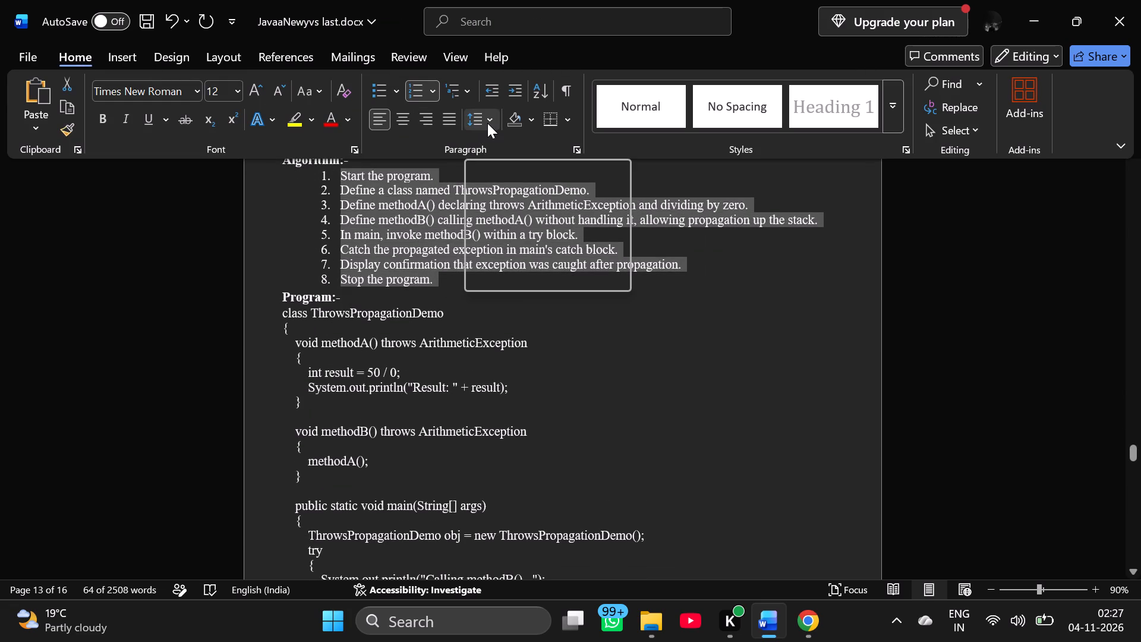
{"action": "left_click", "coordinate": [487, 123]}
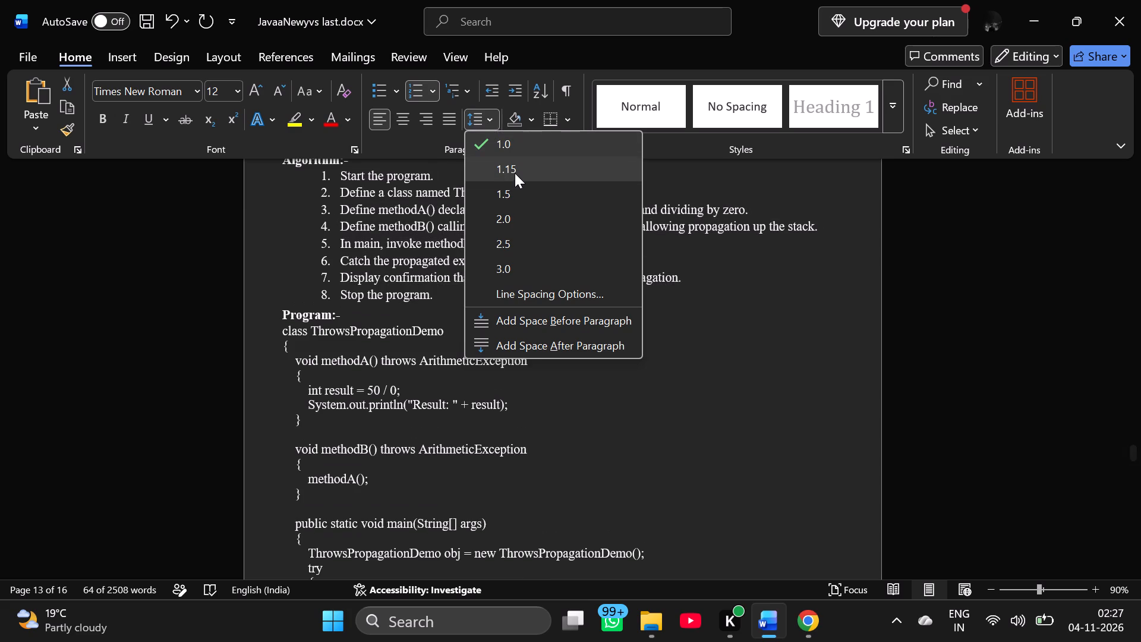
{"action": "left_click", "coordinate": [515, 173]}
{"action": "left_click", "coordinate": [506, 307]}
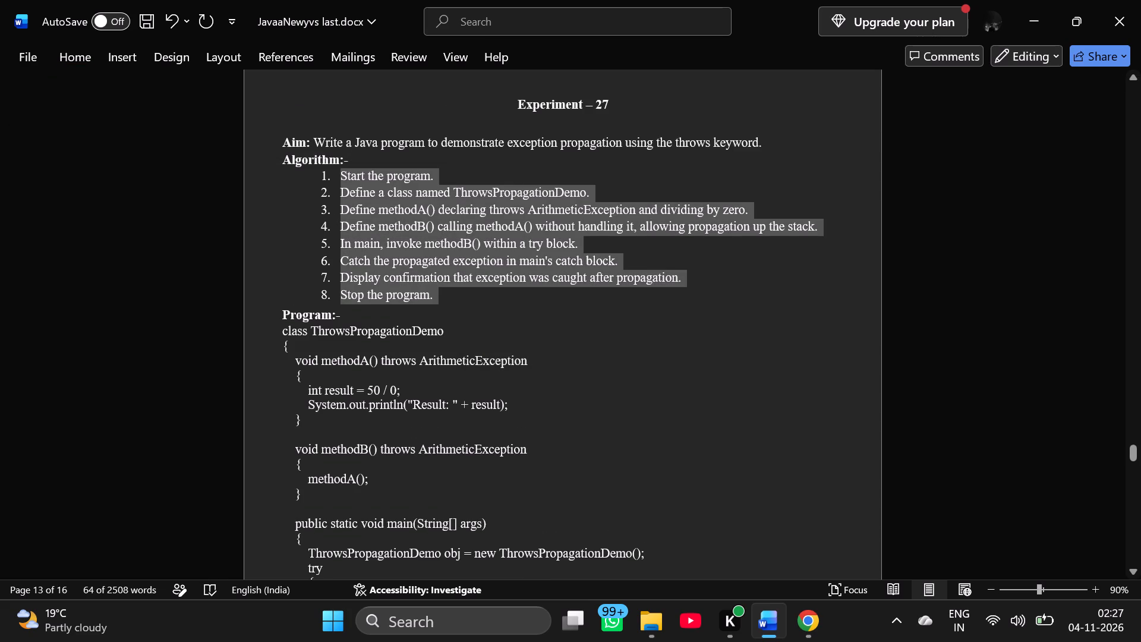
Set the font size of the whole ThrowsPropagationDemo program code in Experiment 27 to 11.
{"action": "left_click_drag", "start_coordinate": [277, 326], "coordinate": [507, 578]}
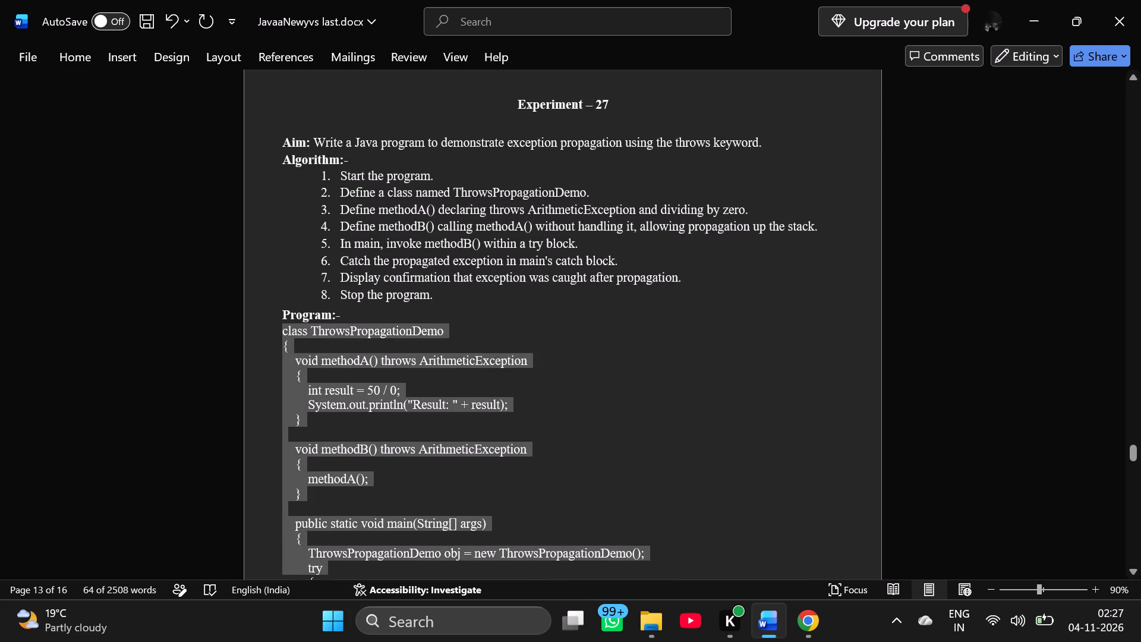
{"action": "left_click_drag", "start_coordinate": [507, 578], "coordinate": [506, 398]}
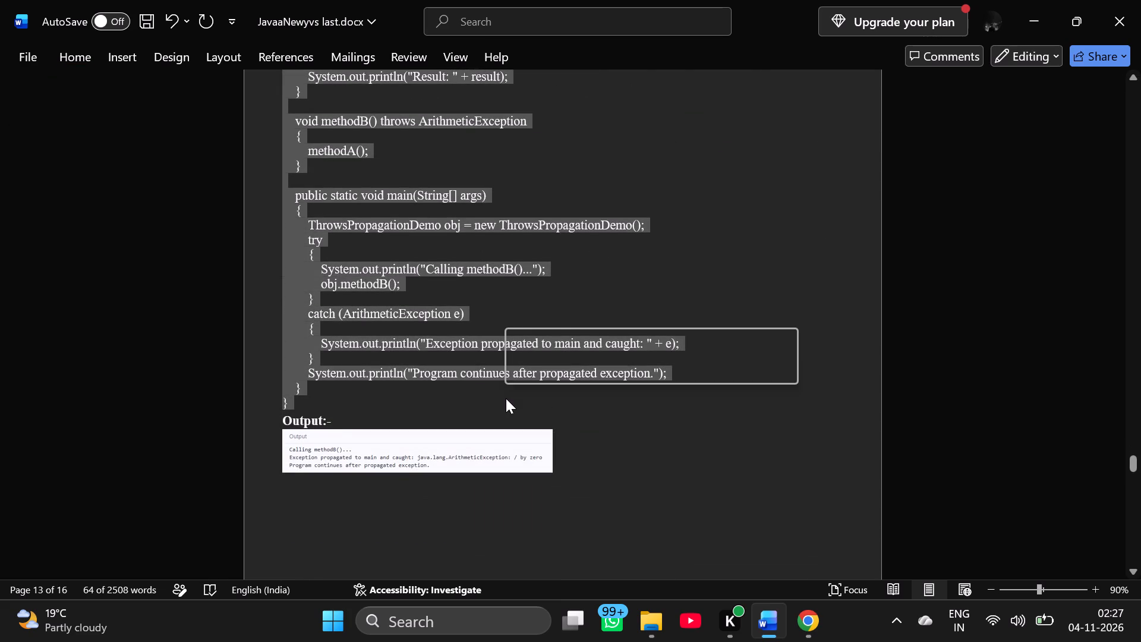
{"action": "left_click", "coordinate": [638, 338]}
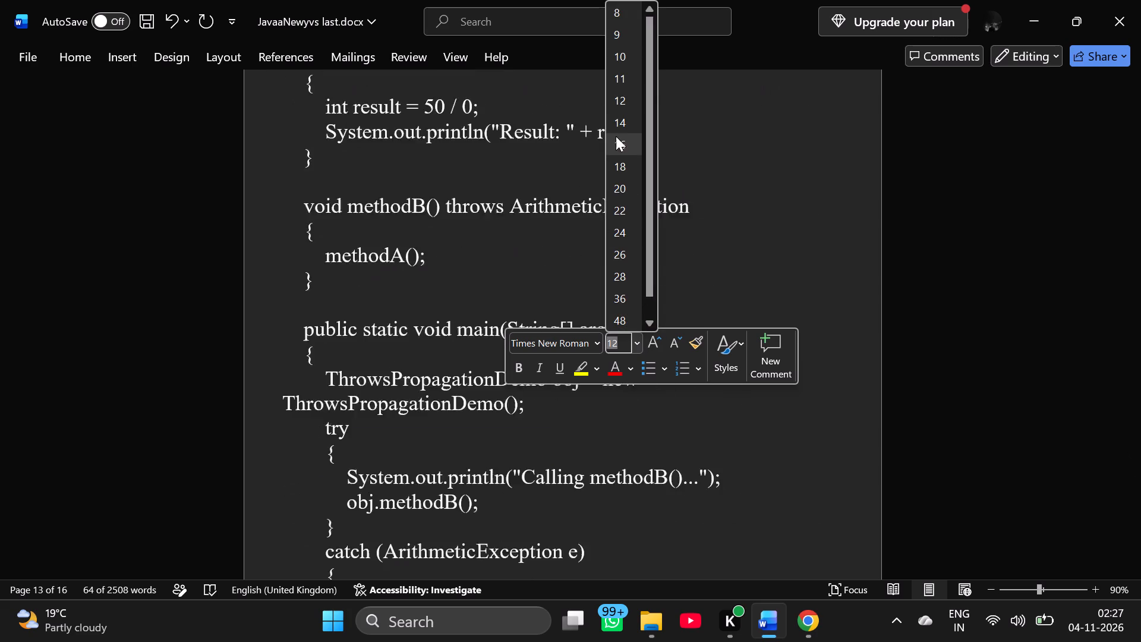
{"action": "left_click", "coordinate": [617, 84]}
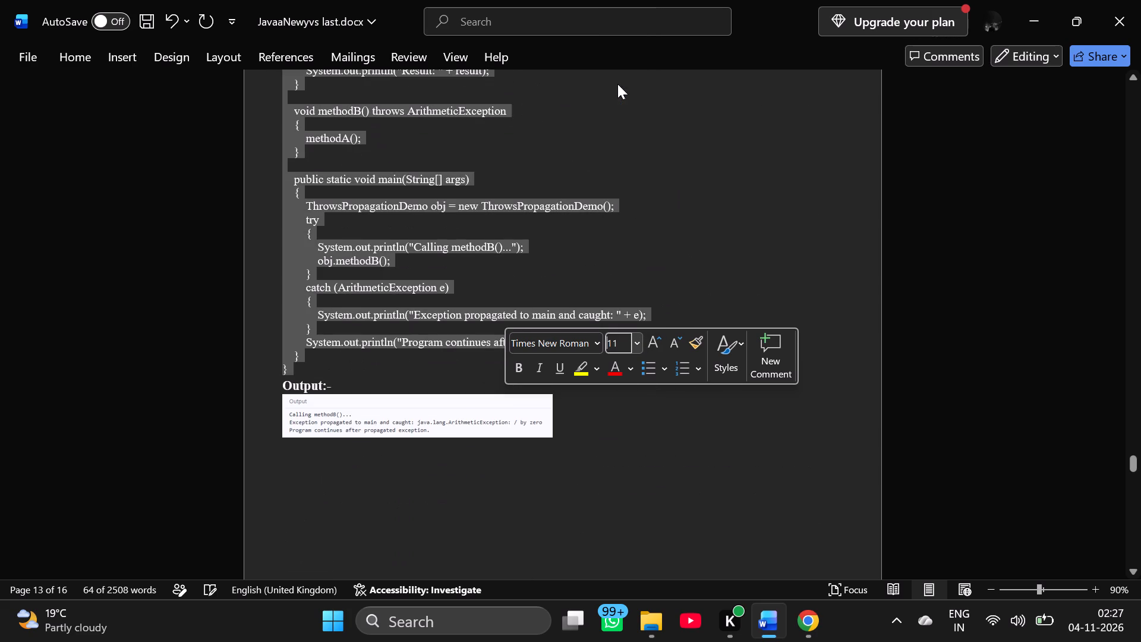
{"action": "left_click", "coordinate": [660, 189]}
Insert a blank line between Experiment 27's Output heading and its output screenshot.
{"action": "scroll", "coordinate": [660, 189], "scroll_direction": "up", "scroll_amount": 1}
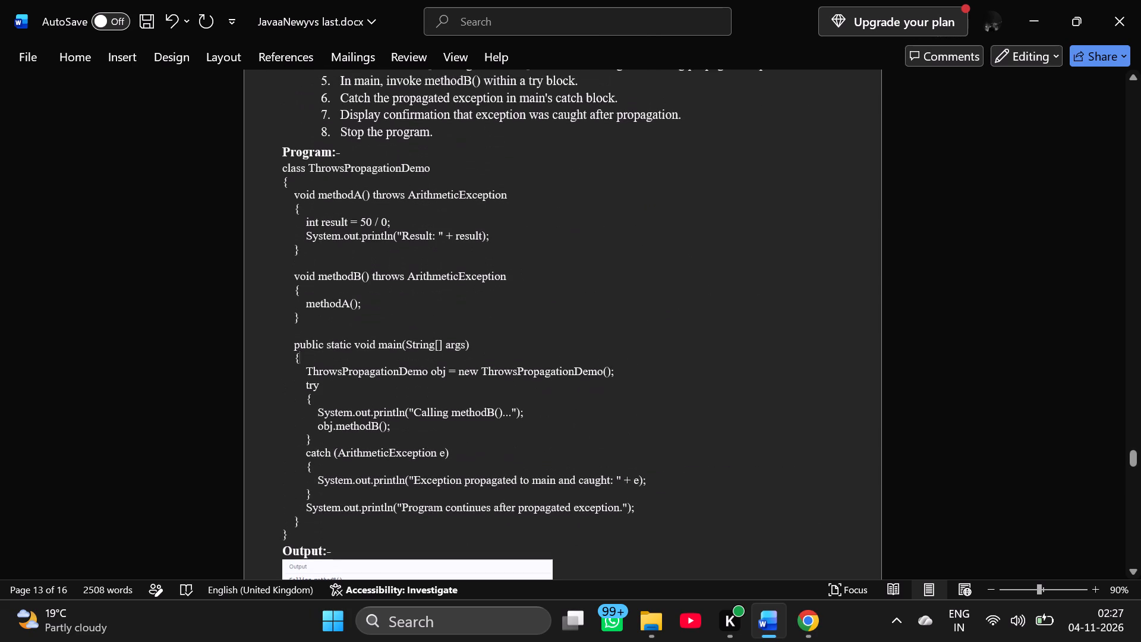
{"action": "scroll", "coordinate": [660, 189], "scroll_direction": "down", "scroll_amount": 1}
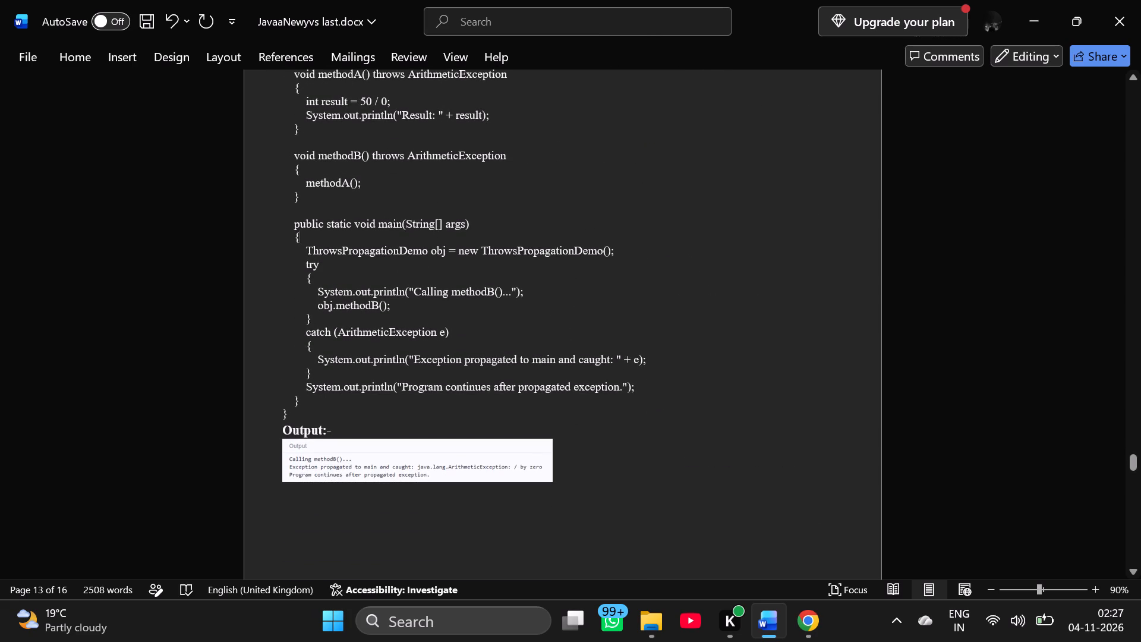
{"action": "left_click", "coordinate": [389, 432]}
{"action": "key", "text": "Return"}
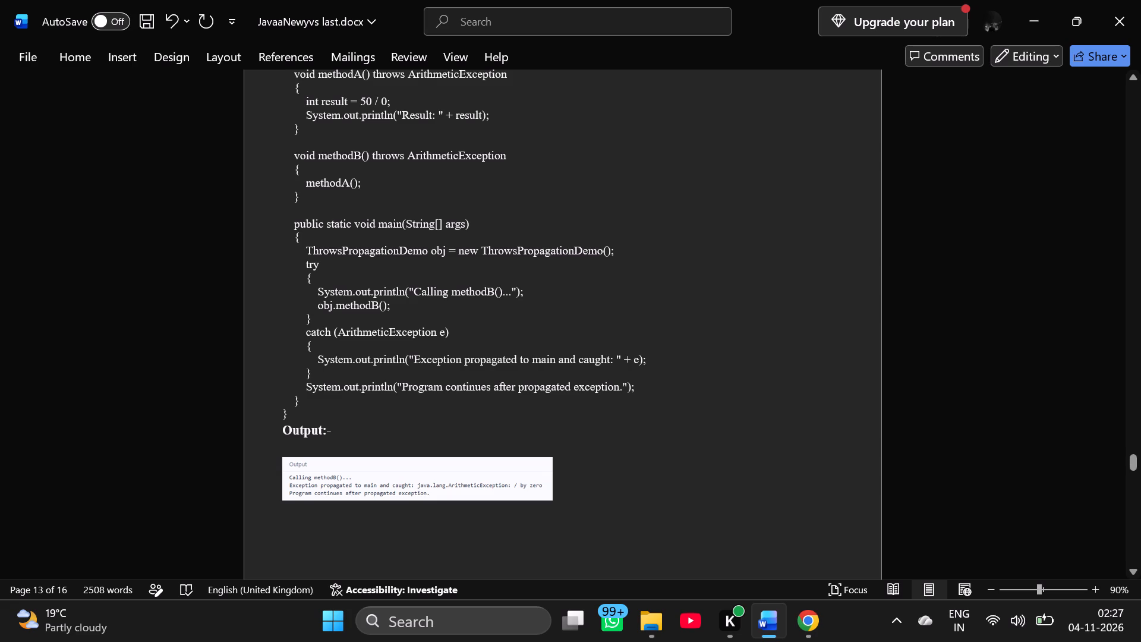
Enlarge Experiment 27's output screenshot proportionally until it spans most of the text width.
{"action": "left_click", "coordinate": [355, 474]}
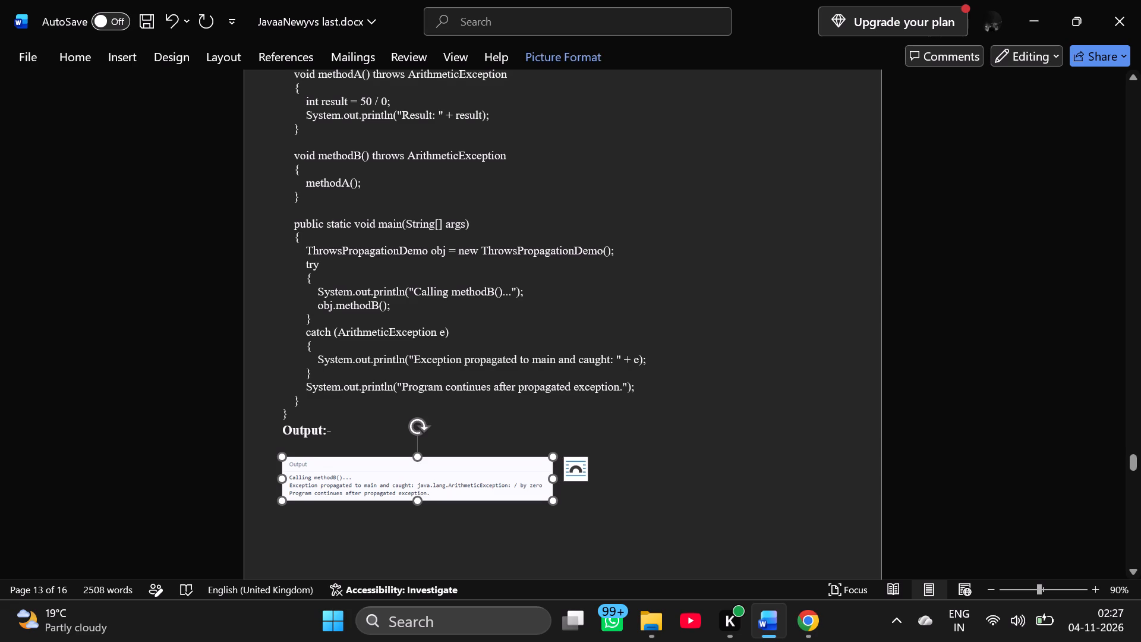
{"action": "left_click_drag", "start_coordinate": [551, 501], "coordinate": [585, 548]}
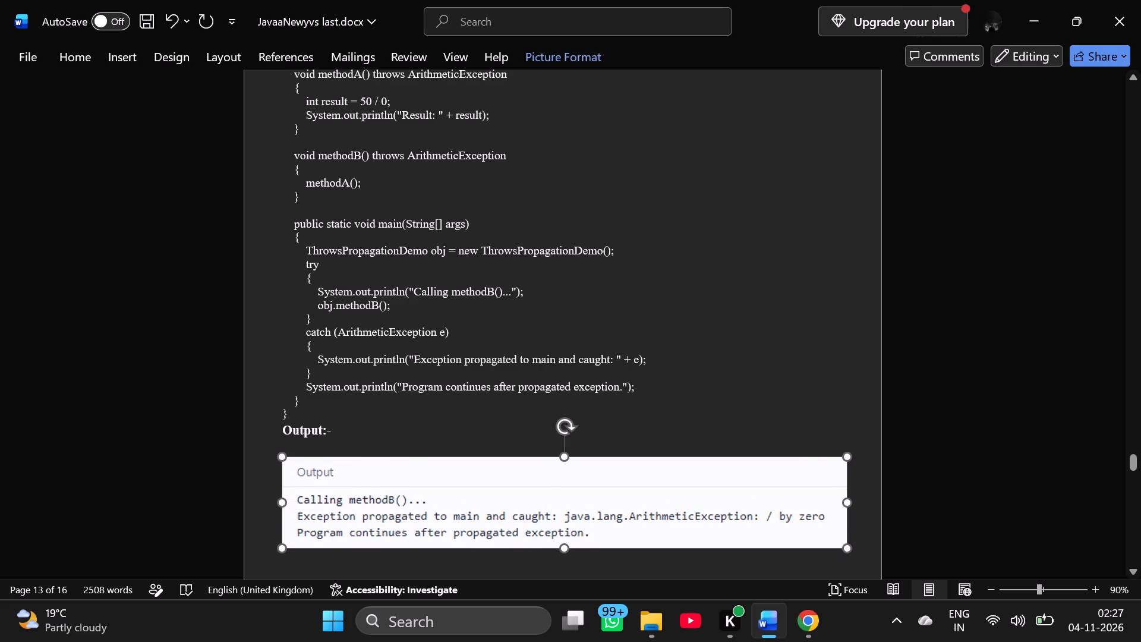
{"action": "left_click_drag", "start_coordinate": [585, 548], "coordinate": [542, 530]}
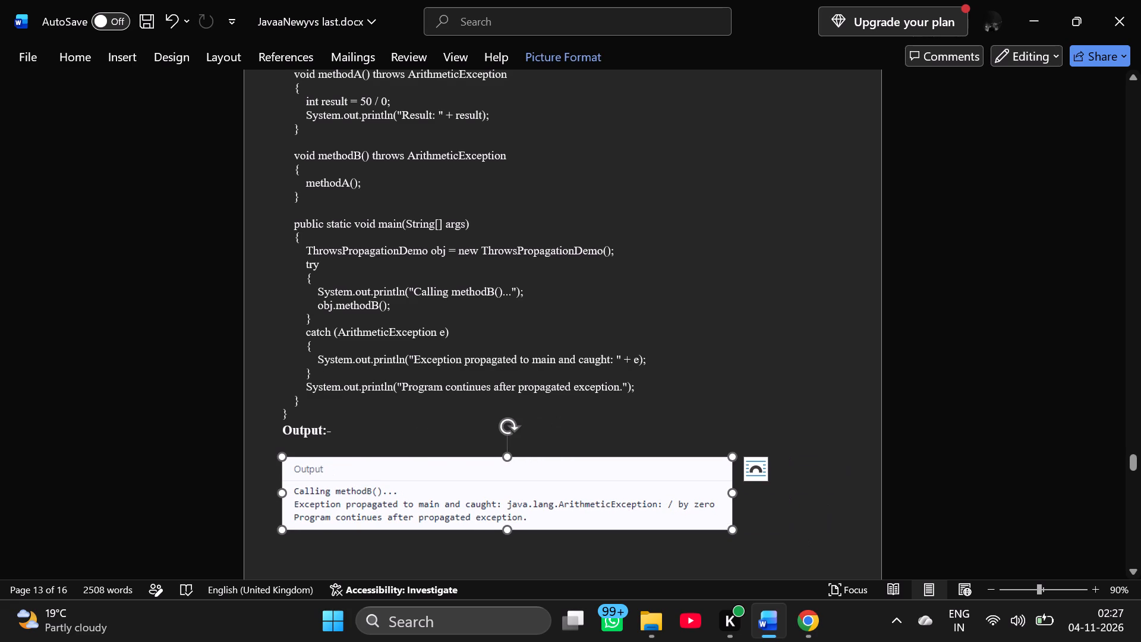
{"action": "left_click", "coordinate": [723, 401]}
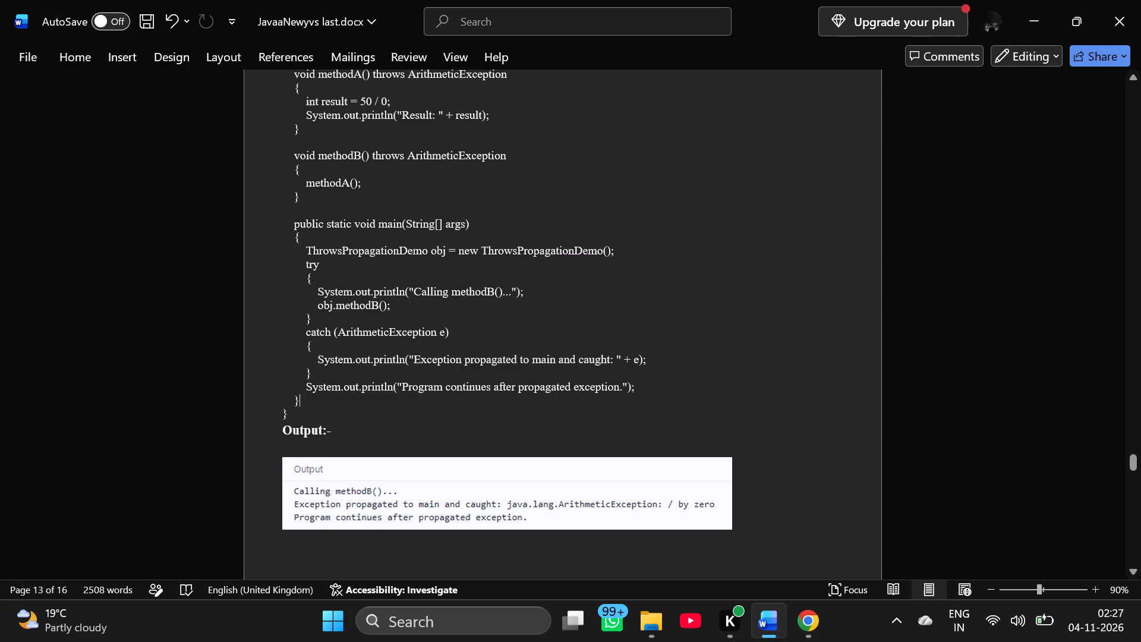
{"action": "scroll", "coordinate": [723, 401], "scroll_direction": "up", "scroll_amount": 1}
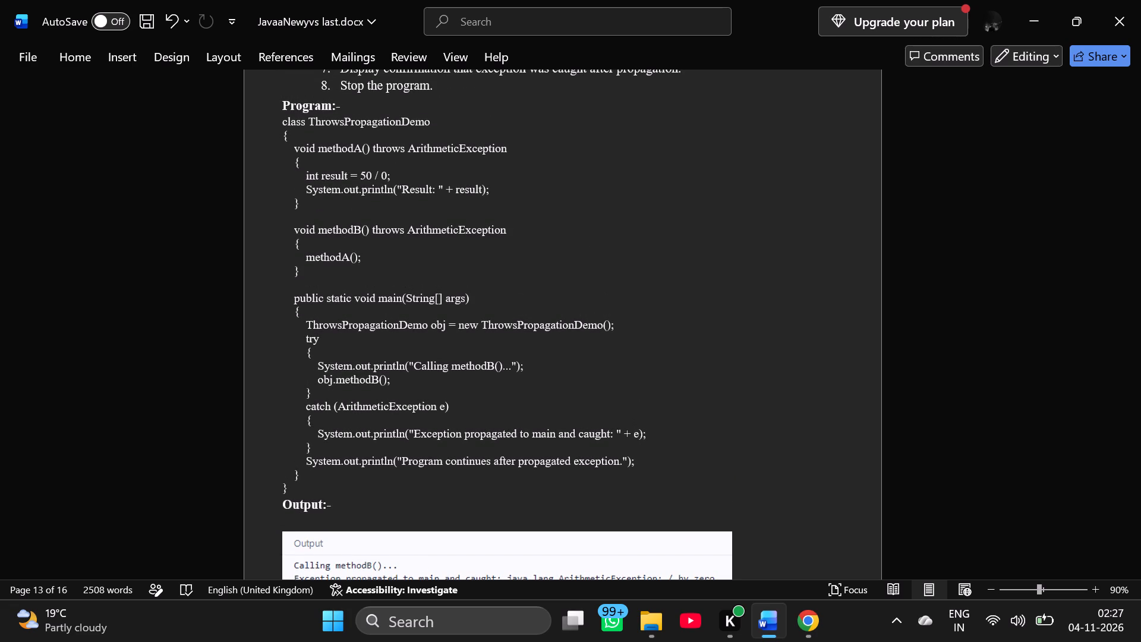
{"action": "scroll", "coordinate": [723, 401], "scroll_direction": "up", "scroll_amount": 2}
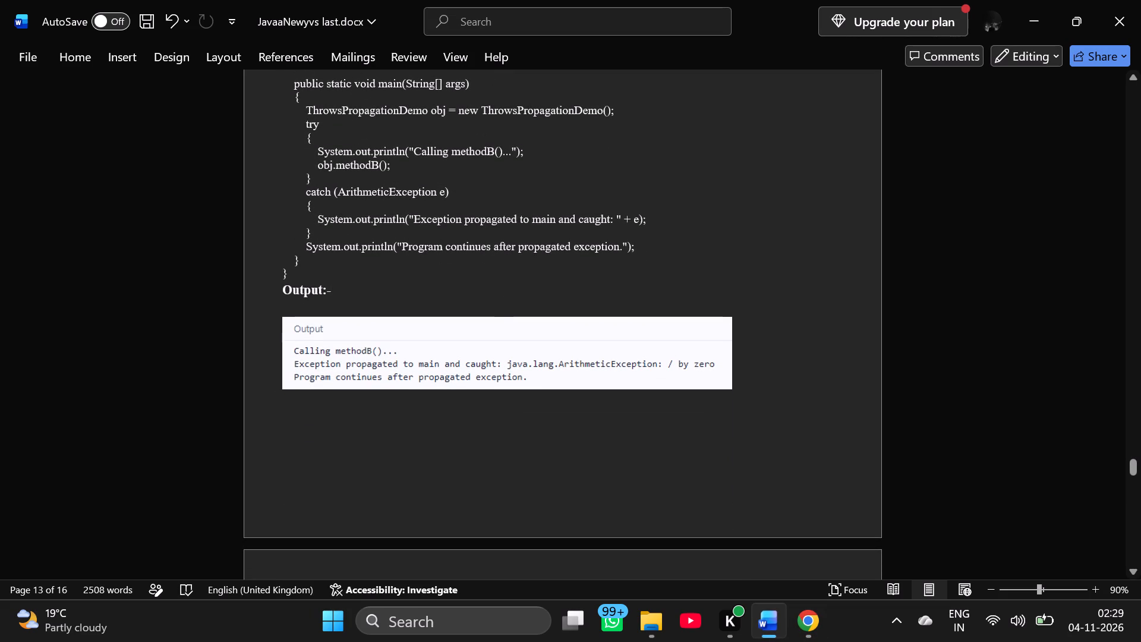
{"action": "left_click_drag", "start_coordinate": [728, 389], "coordinate": [714, 389]}
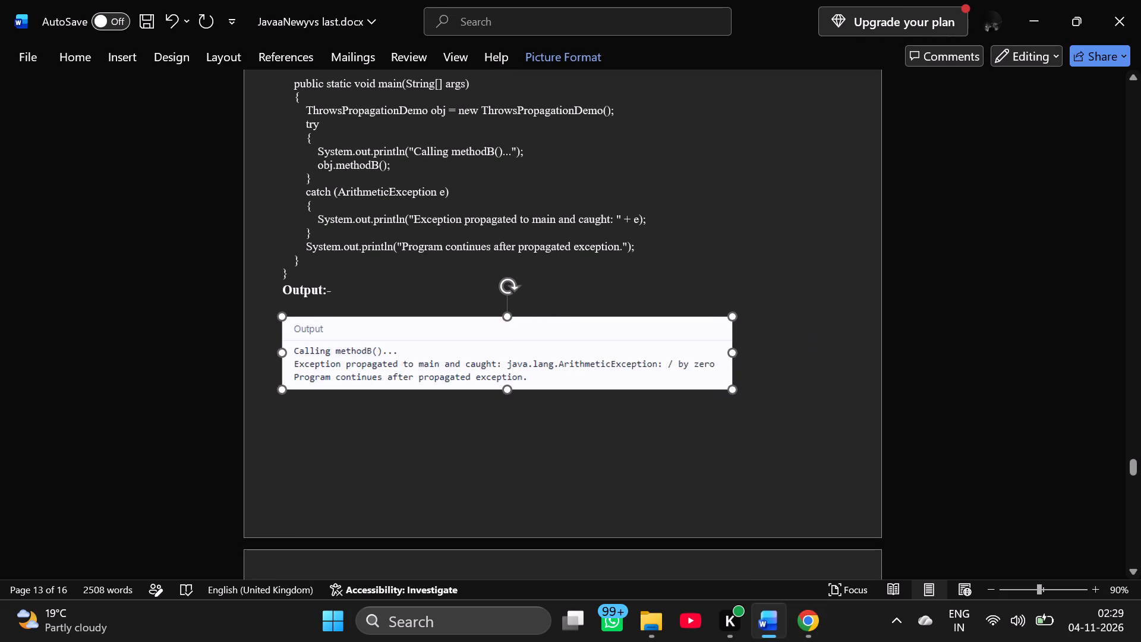
{"action": "left_click_drag", "start_coordinate": [714, 389], "coordinate": [711, 392]}
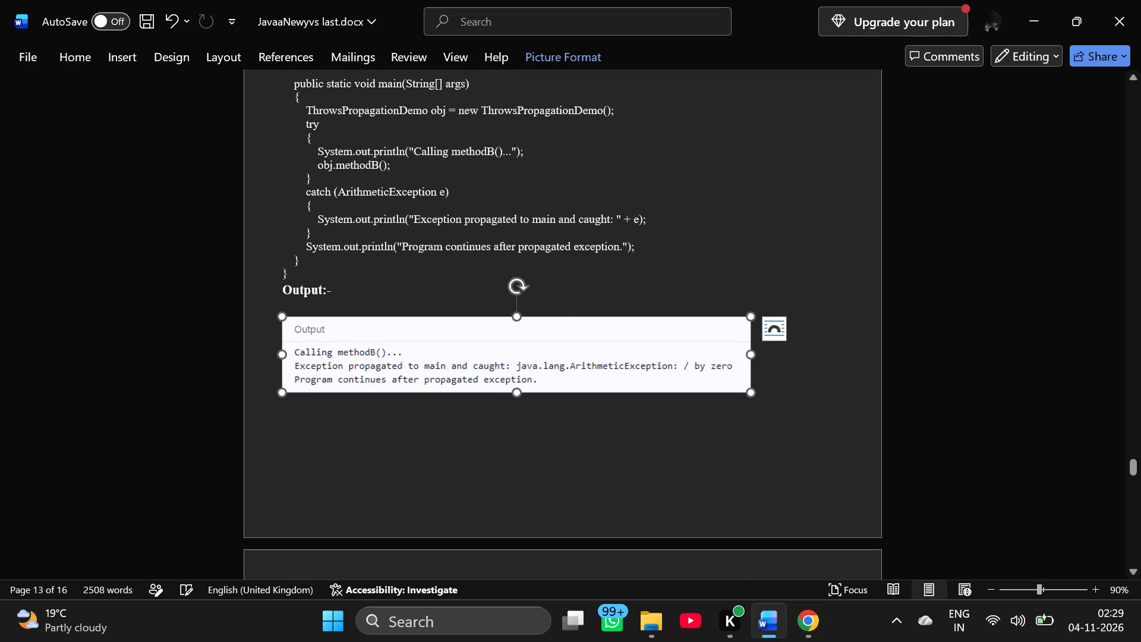
{"action": "left_click", "coordinate": [757, 443]}
Insert a blank line between the Experiment 28 heading and its Aim line.
{"action": "scroll", "coordinate": [757, 443], "scroll_direction": "down", "scroll_amount": 2}
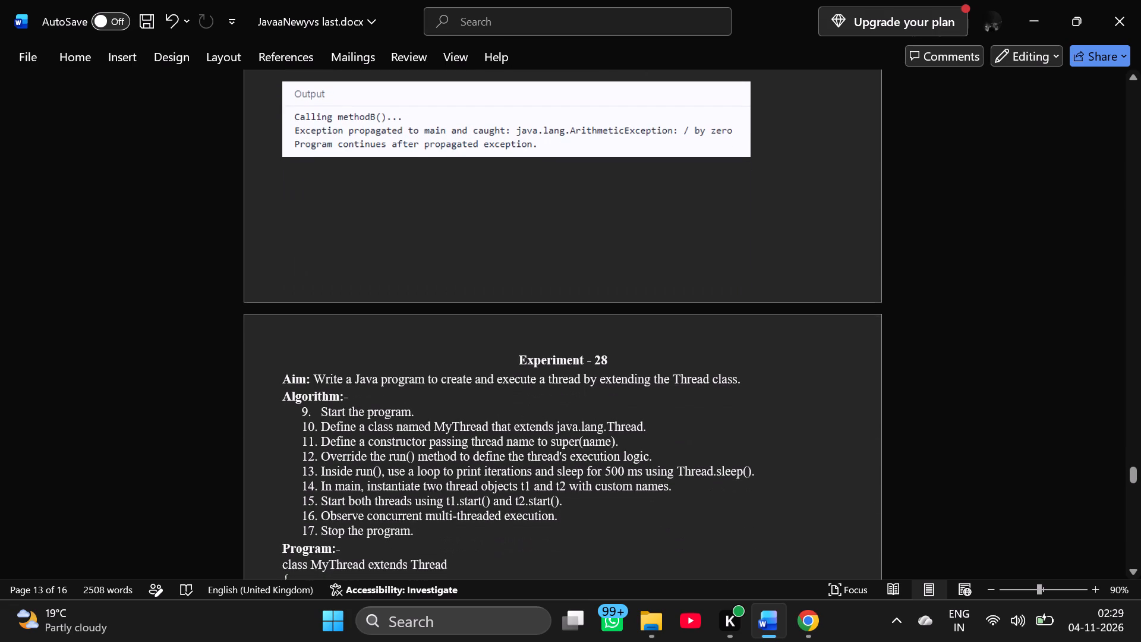
{"action": "left_click", "coordinate": [660, 361]}
{"action": "key", "text": "Return"}
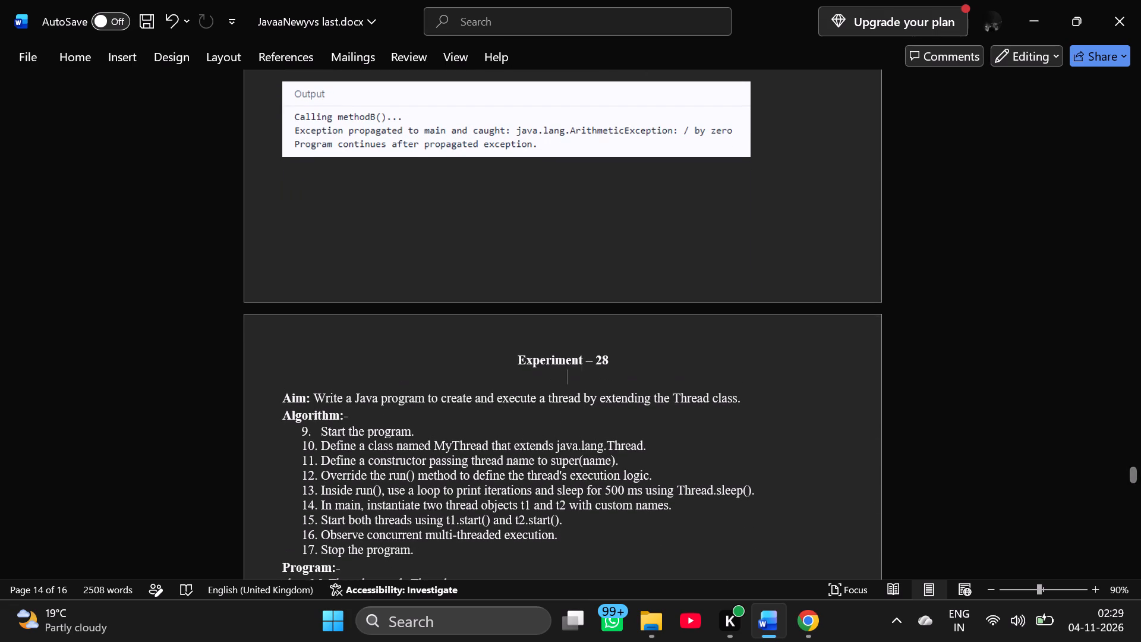
Reapply numbering to Experiment 28's algorithm steps so the list runs from 1 to 9 with the deeper indent.
{"action": "scroll", "coordinate": [440, 433], "scroll_direction": "down", "scroll_amount": 1}
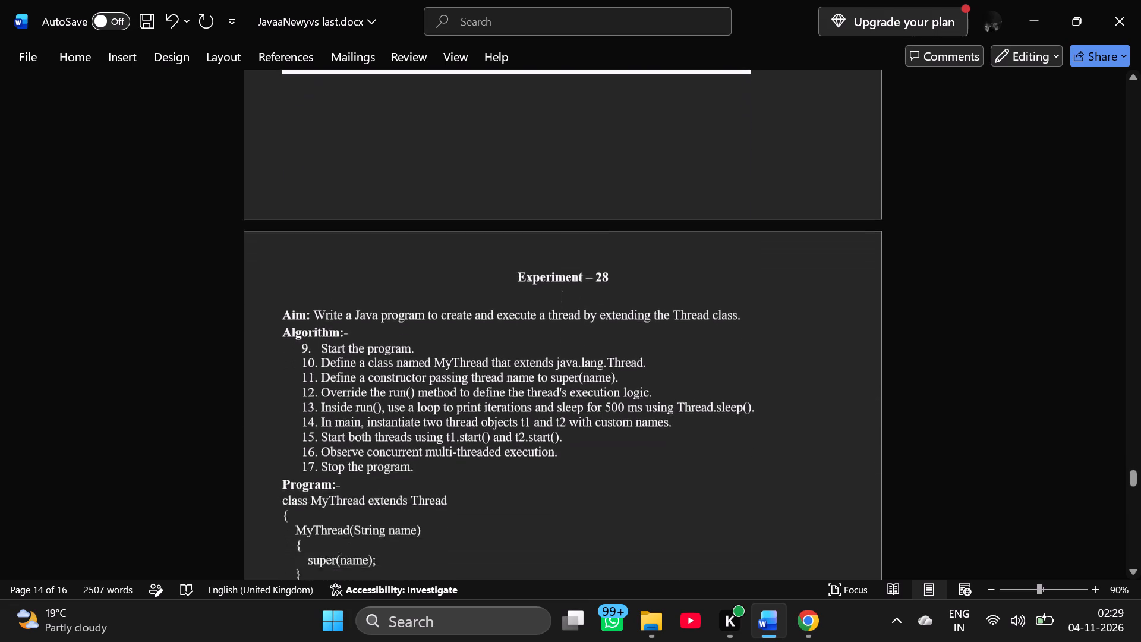
{"action": "scroll", "coordinate": [440, 433], "scroll_direction": "down", "scroll_amount": 1}
{"action": "left_click_drag", "start_coordinate": [295, 310], "coordinate": [418, 424]}
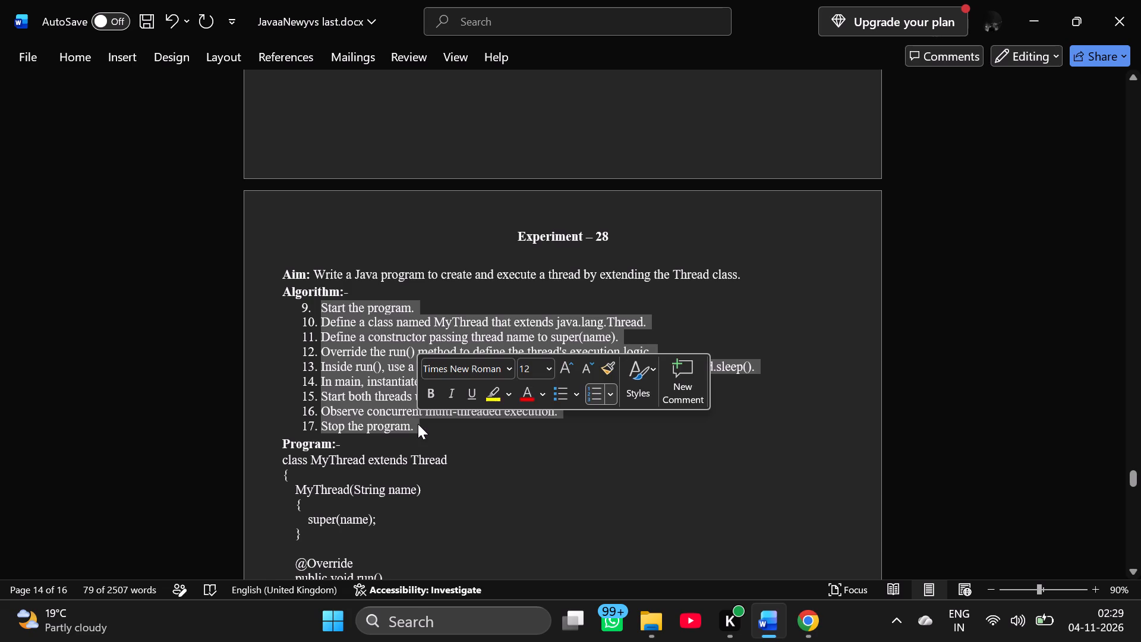
{"action": "left_click", "coordinate": [596, 388]}
{"action": "left_click", "coordinate": [596, 388]}
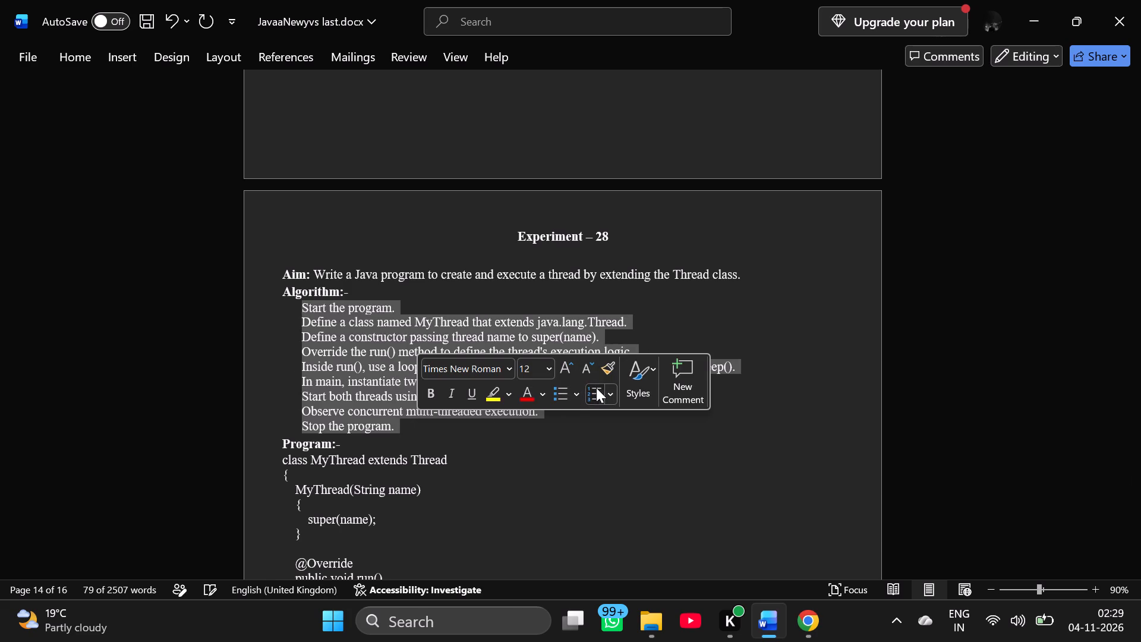
Increase the line spacing of Experiment 28's algorithm list slightly to match Experiment 27's list.
{"action": "left_click", "coordinate": [92, 45]}
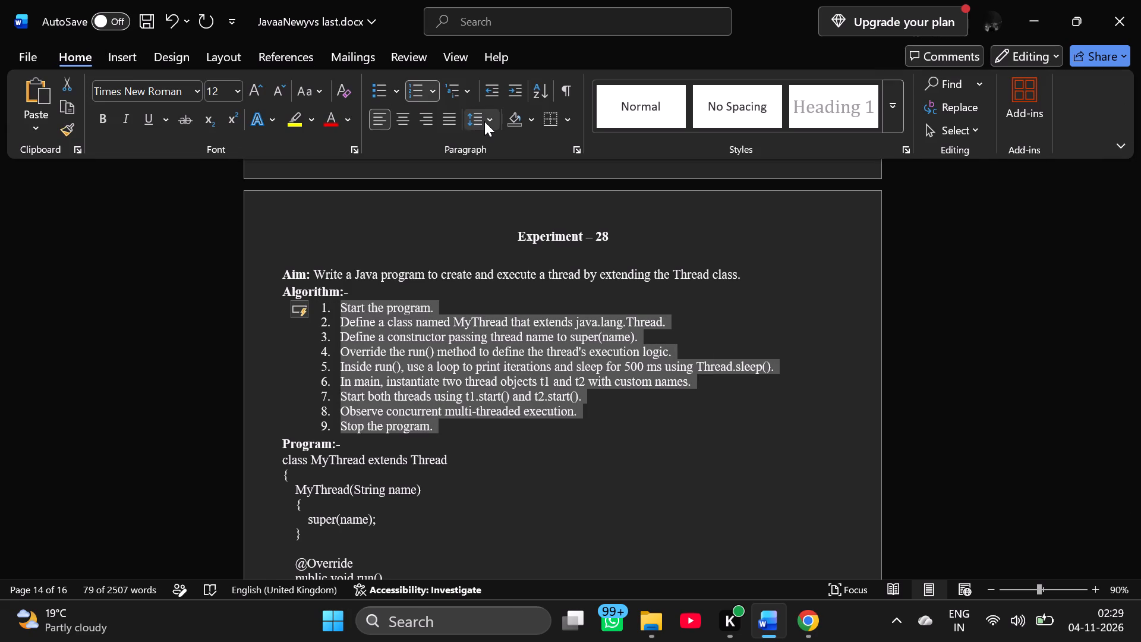
{"action": "left_click", "coordinate": [484, 121]}
{"action": "left_click", "coordinate": [504, 169]}
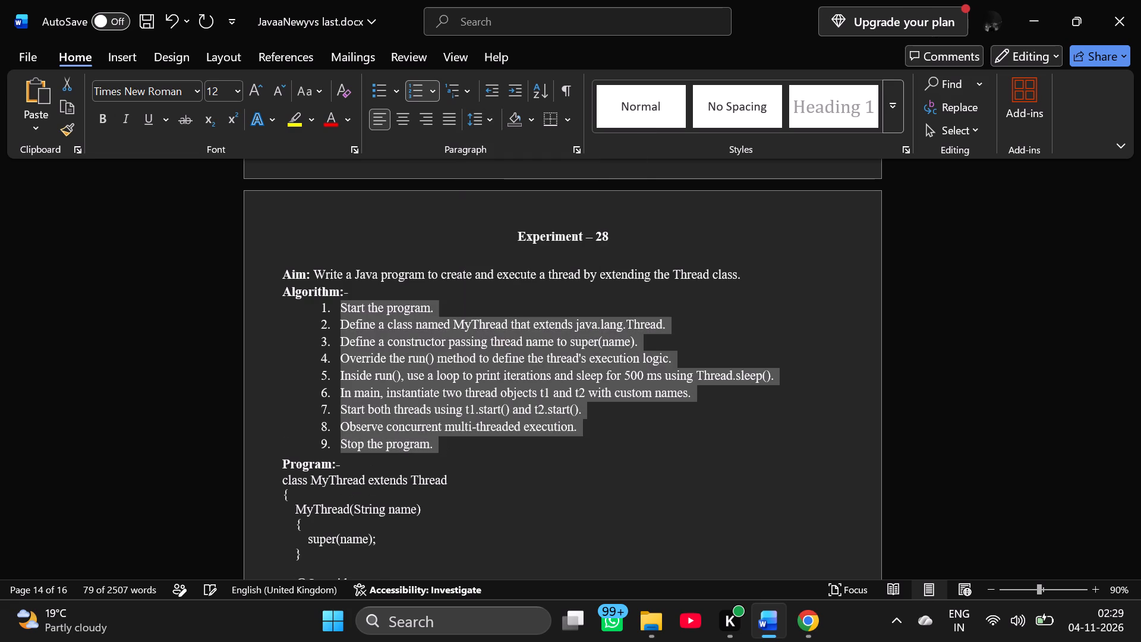
{"action": "left_click", "coordinate": [562, 458]}
{"action": "right_click", "coordinate": [562, 458]}
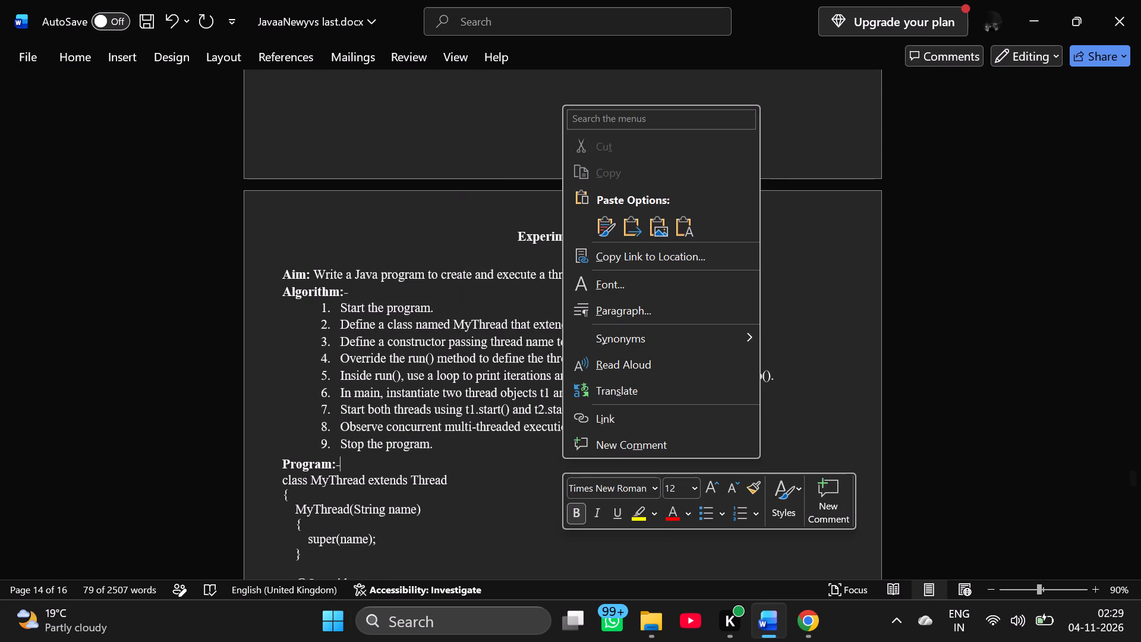
{"action": "left_click", "coordinate": [505, 465]}
Set the font size of the whole MyThread program code in Experiment 28 to 11.
{"action": "scroll", "coordinate": [505, 465], "scroll_direction": "down", "scroll_amount": 3}
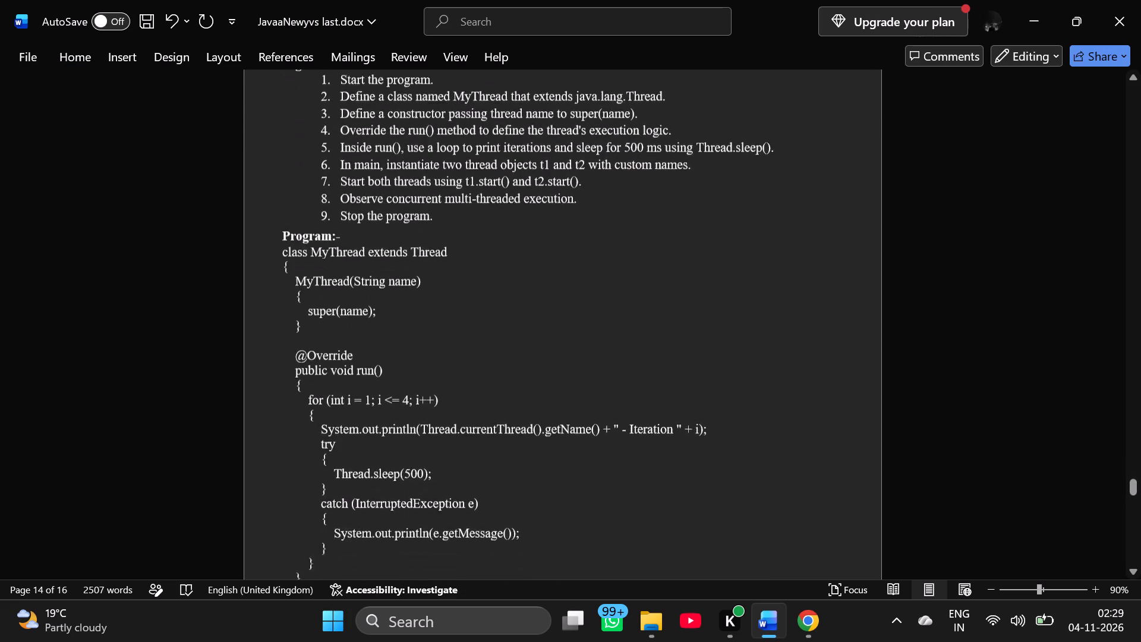
{"action": "scroll", "coordinate": [505, 465], "scroll_direction": "down", "scroll_amount": 3}
{"action": "scroll", "coordinate": [505, 465], "scroll_direction": "up", "scroll_amount": 1}
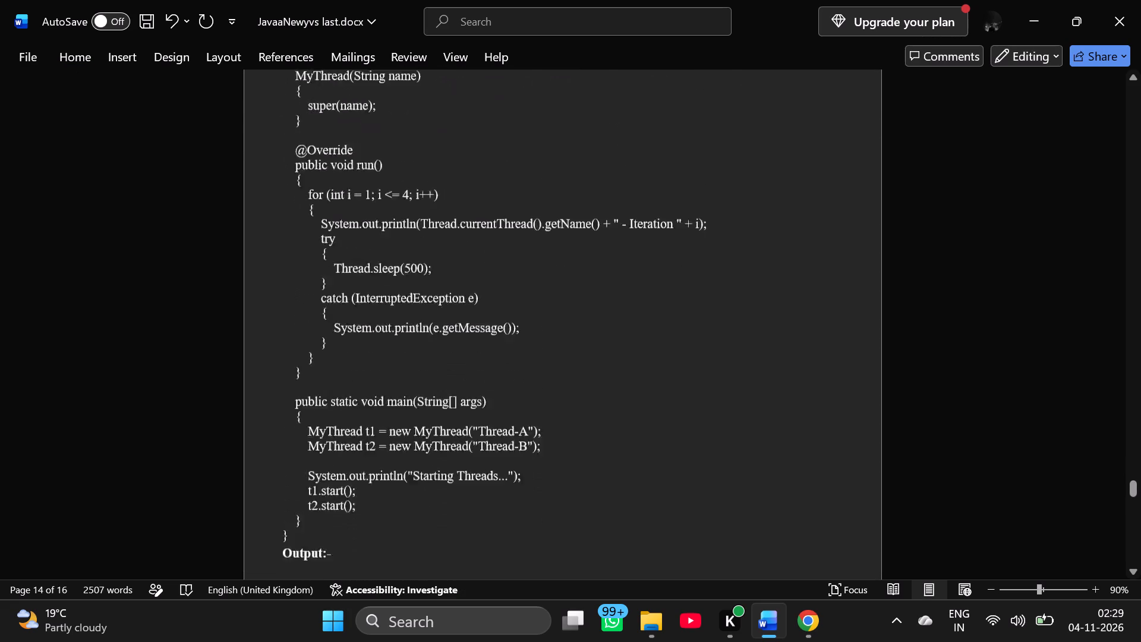
{"action": "scroll", "coordinate": [505, 465], "scroll_direction": "up", "scroll_amount": 1}
{"action": "left_click_drag", "start_coordinate": [278, 192], "coordinate": [319, 305]}
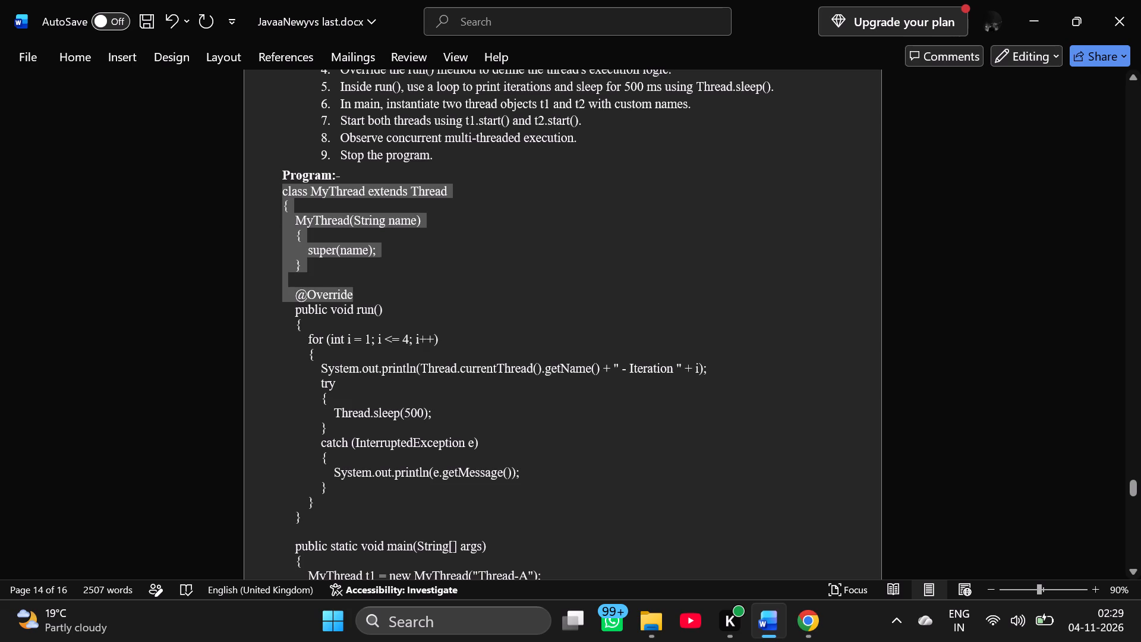
{"action": "left_click_drag", "start_coordinate": [319, 305], "coordinate": [418, 517]}
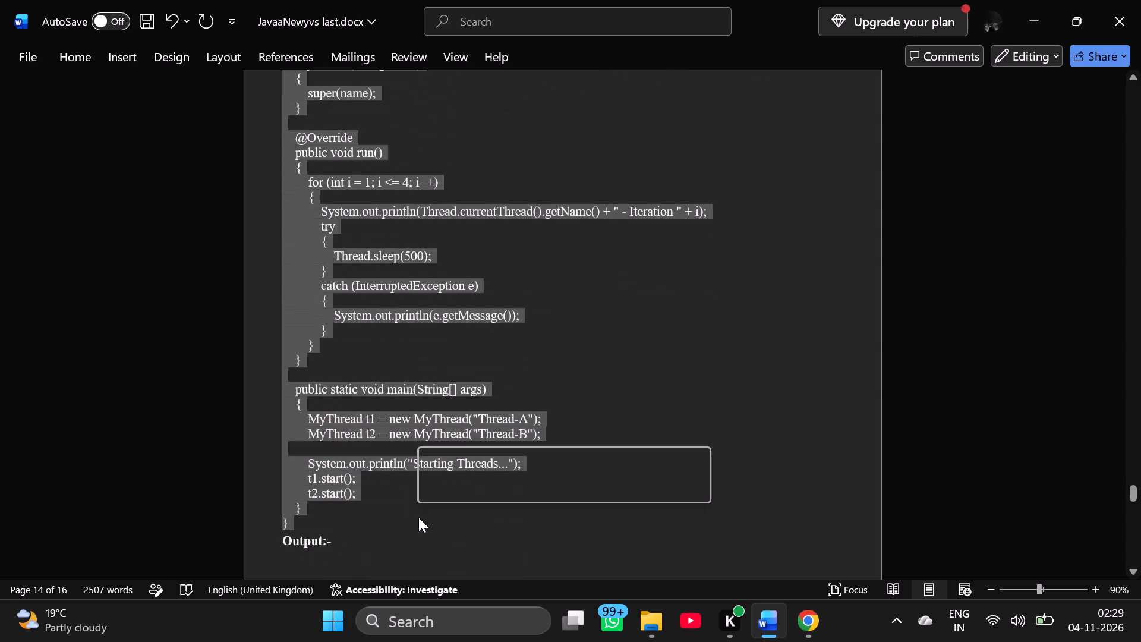
{"action": "left_click", "coordinate": [553, 465]}
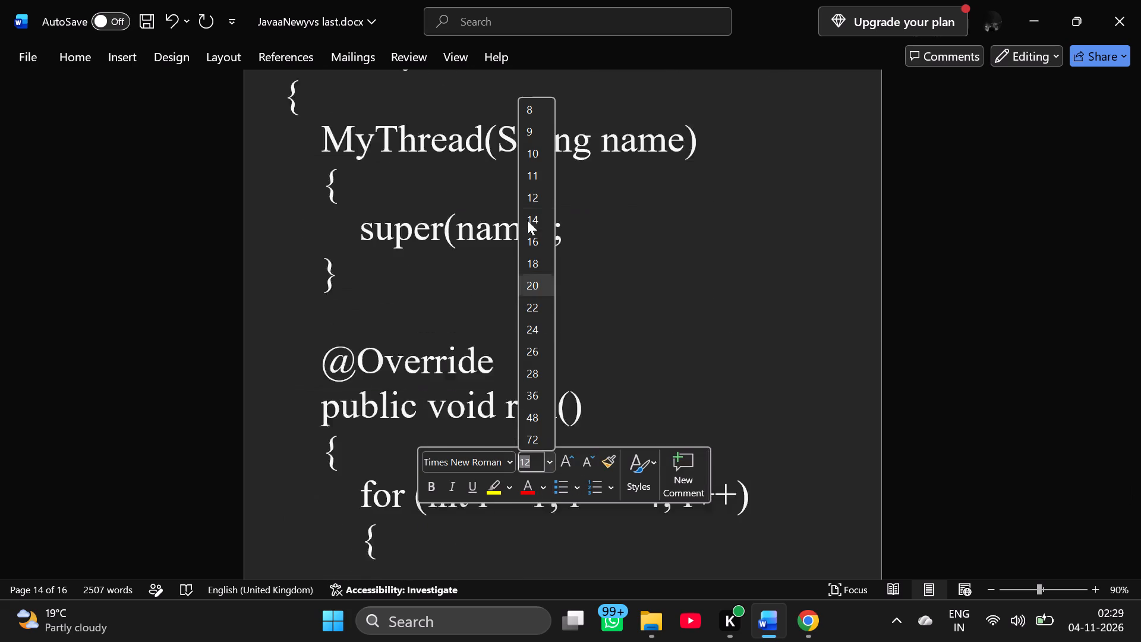
{"action": "left_click", "coordinate": [527, 180]}
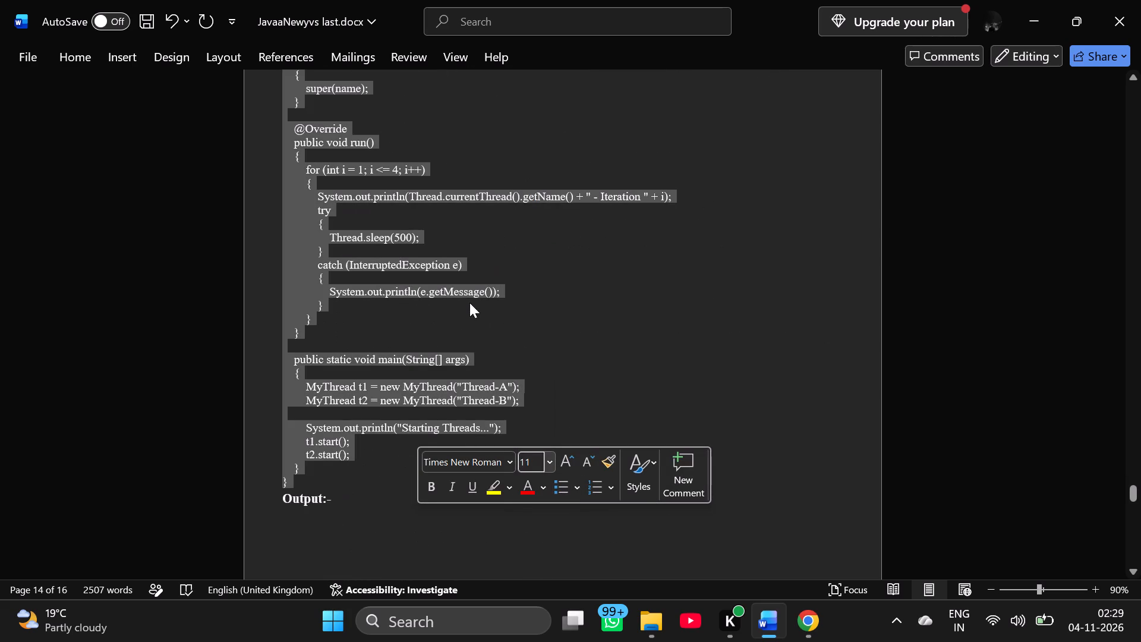
{"action": "left_click", "coordinate": [469, 303]}
{"action": "left_click", "coordinate": [308, 352]}
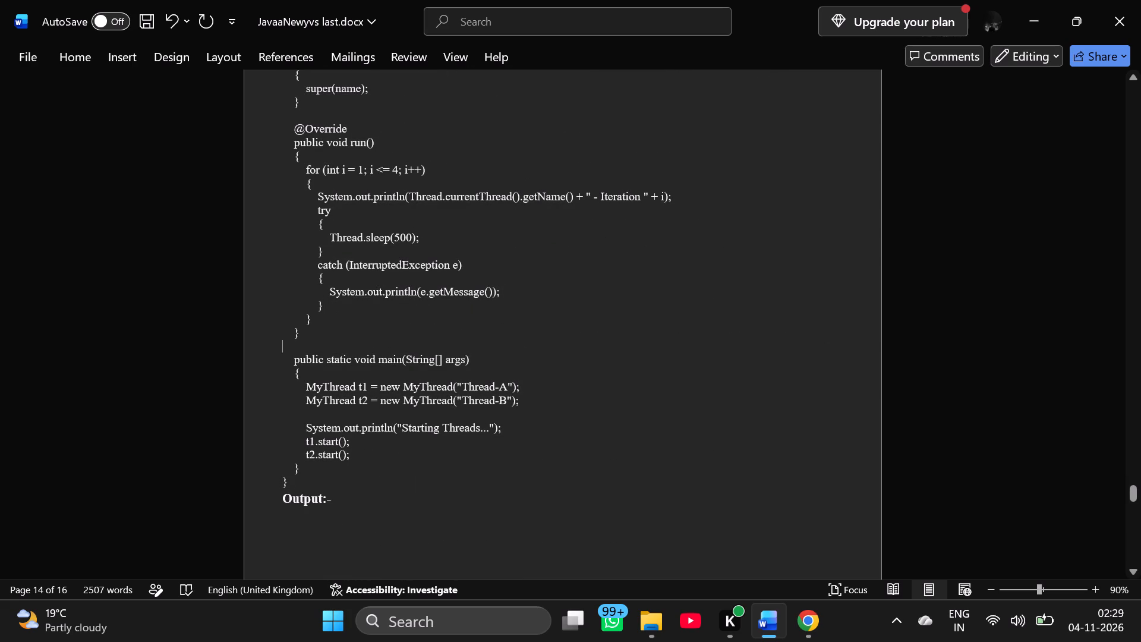
{"action": "key", "text": "BackSpace"}
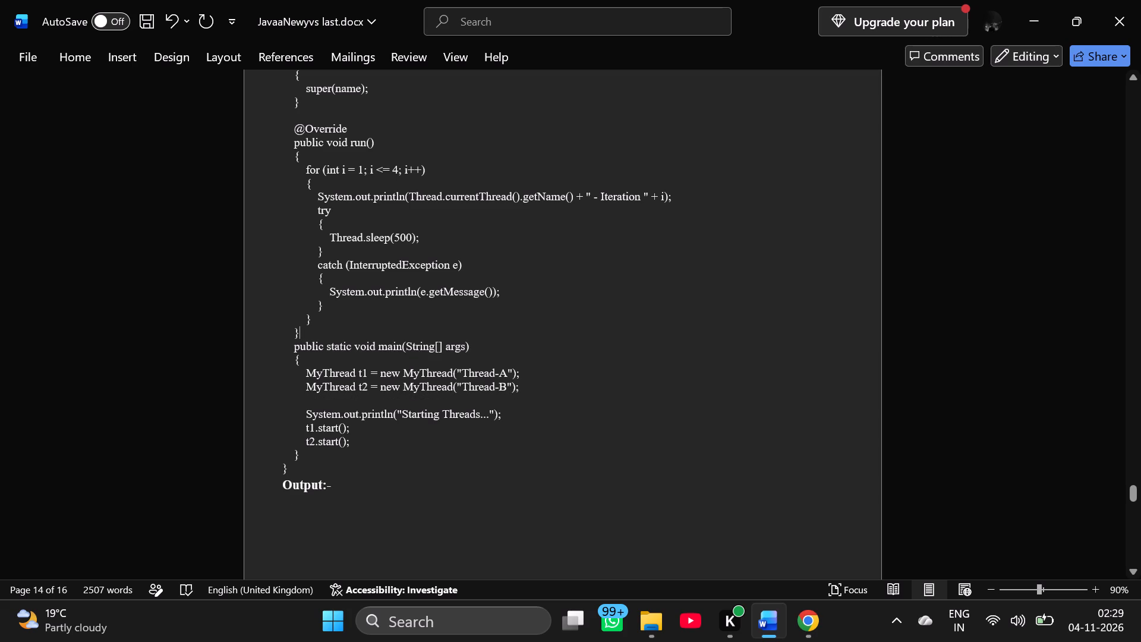
{"action": "left_click", "coordinate": [311, 410]}
{"action": "left_click", "coordinate": [330, 401]}
{"action": "key", "text": "BackSpace"}
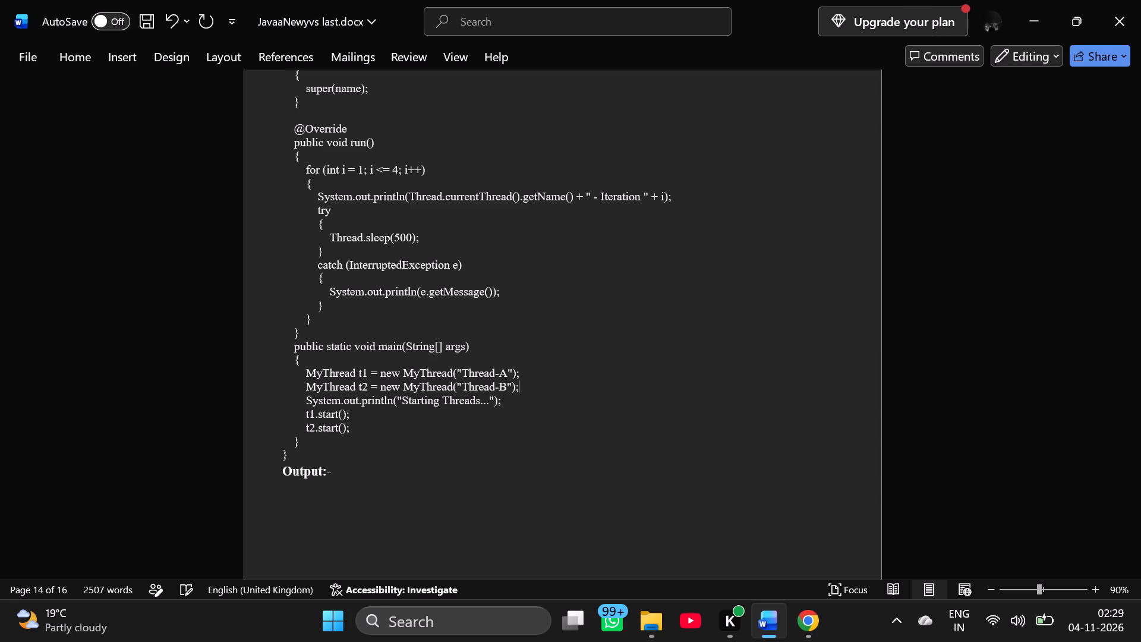
{"action": "scroll", "coordinate": [330, 401], "scroll_direction": "up", "scroll_amount": 1}
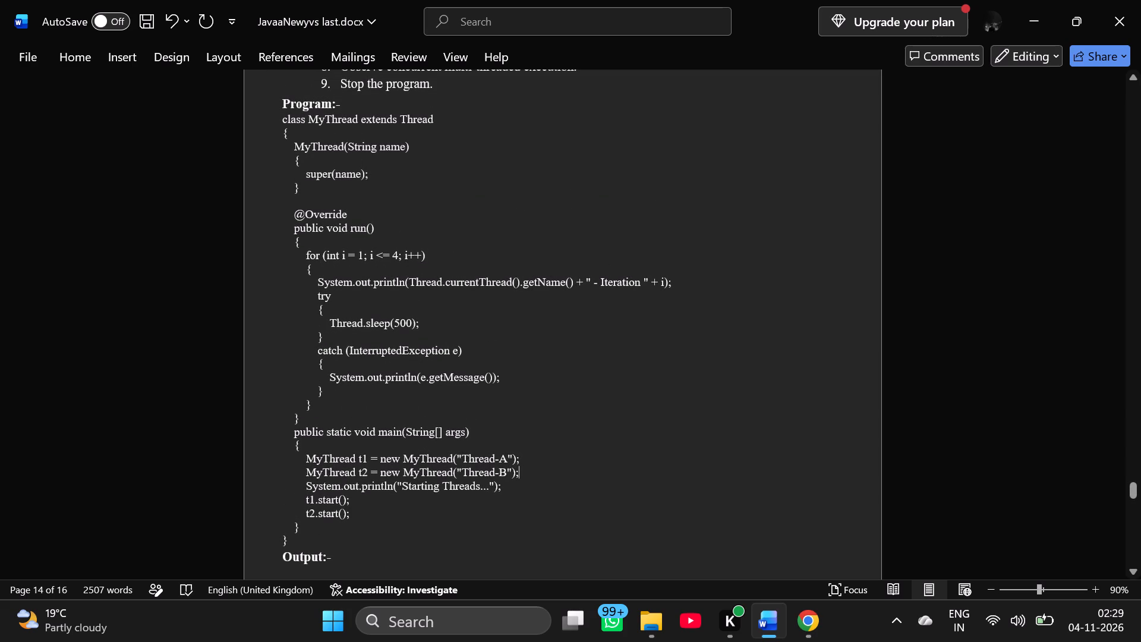
{"action": "left_click", "coordinate": [314, 200]}
{"action": "key", "text": "BackSpace"}
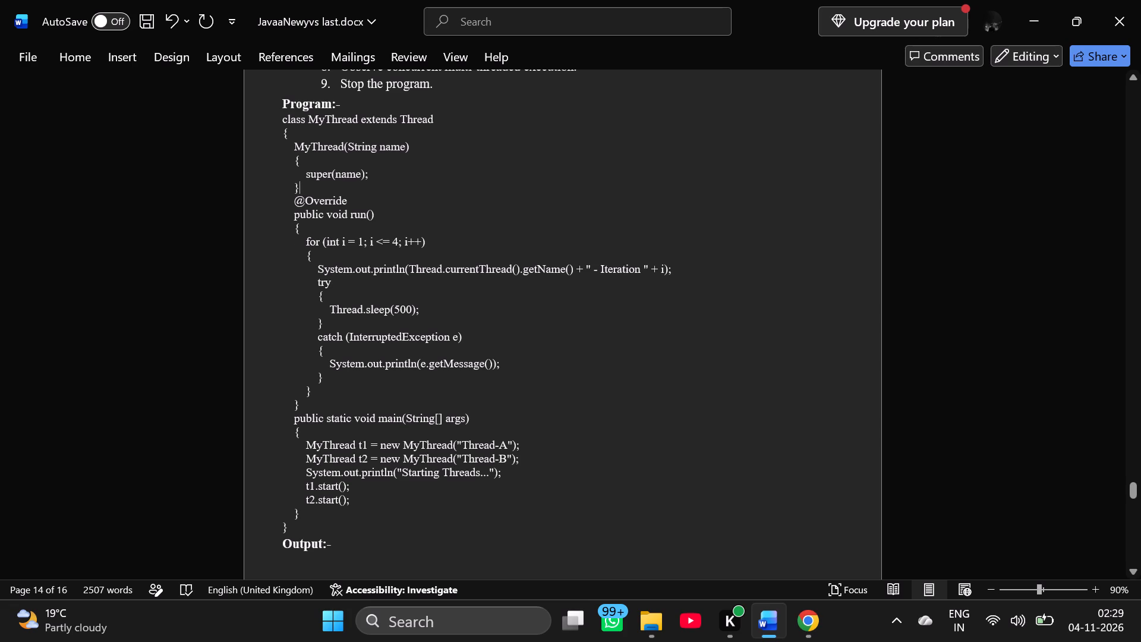
{"action": "scroll", "coordinate": [333, 320], "scroll_direction": "down", "scroll_amount": 2}
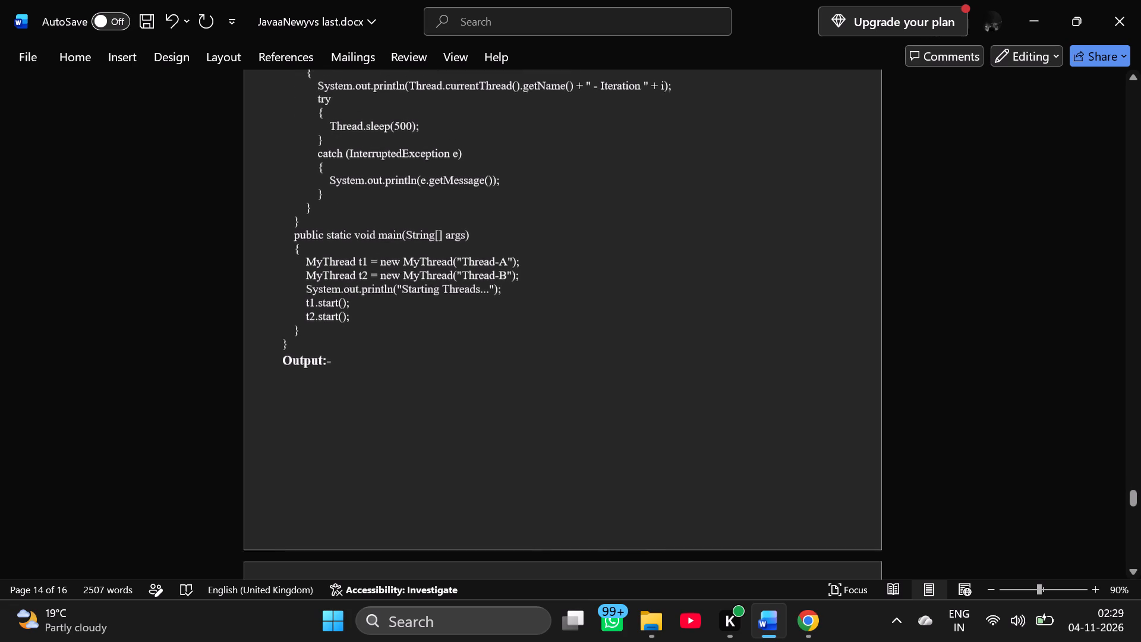
Reduce the font size of Experiment 28's whole MyThread program code, trying 10.5 and settling on 10.
{"action": "scroll", "coordinate": [333, 320], "scroll_direction": "down", "scroll_amount": 2}
{"action": "scroll", "coordinate": [333, 320], "scroll_direction": "up", "scroll_amount": 1}
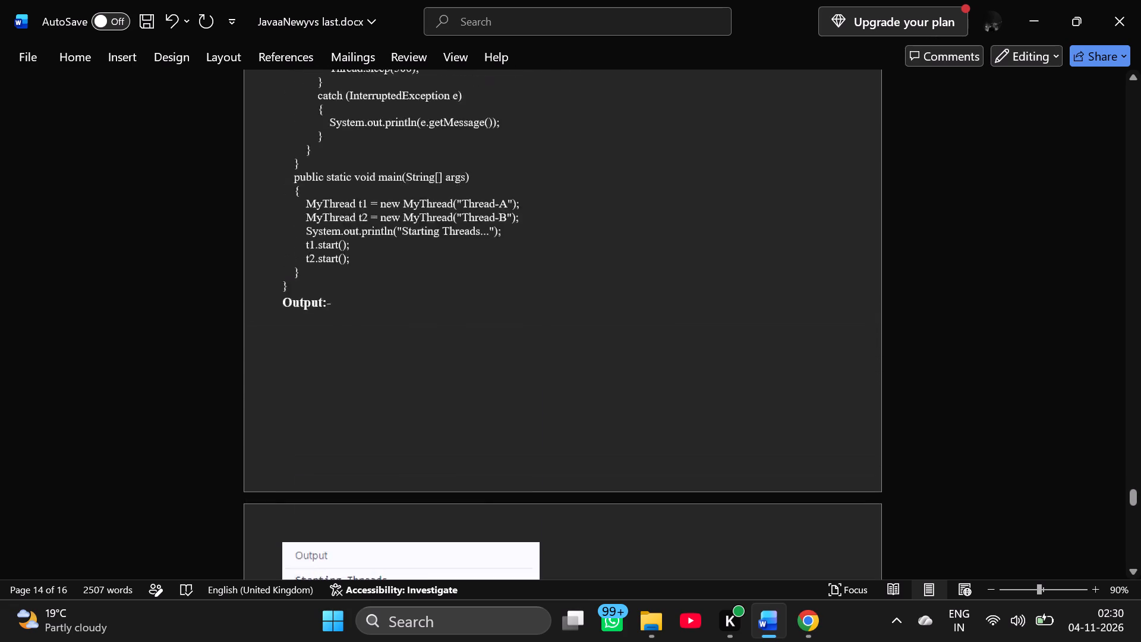
{"action": "scroll", "coordinate": [333, 320], "scroll_direction": "up", "scroll_amount": 2}
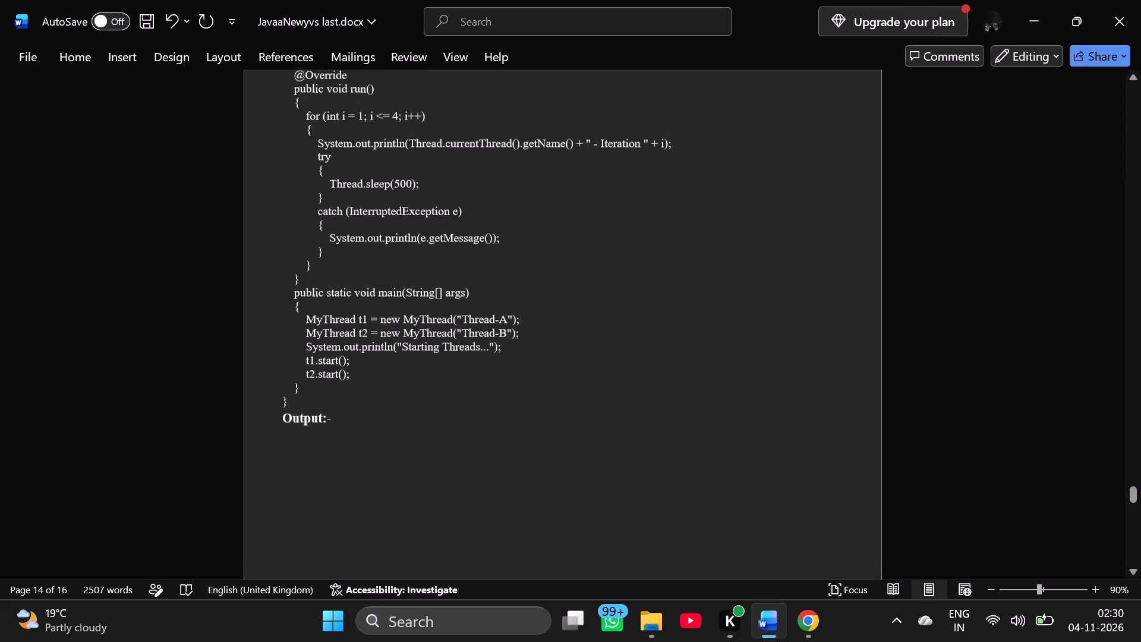
{"action": "scroll", "coordinate": [333, 320], "scroll_direction": "up", "scroll_amount": 2}
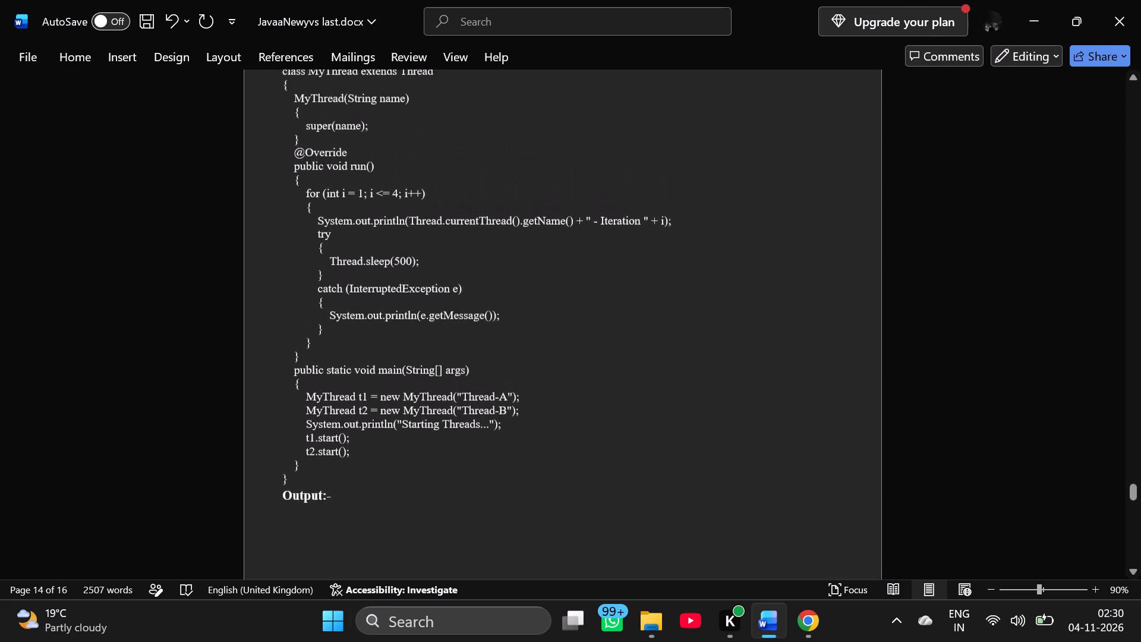
{"action": "scroll", "coordinate": [333, 320], "scroll_direction": "up", "scroll_amount": 2}
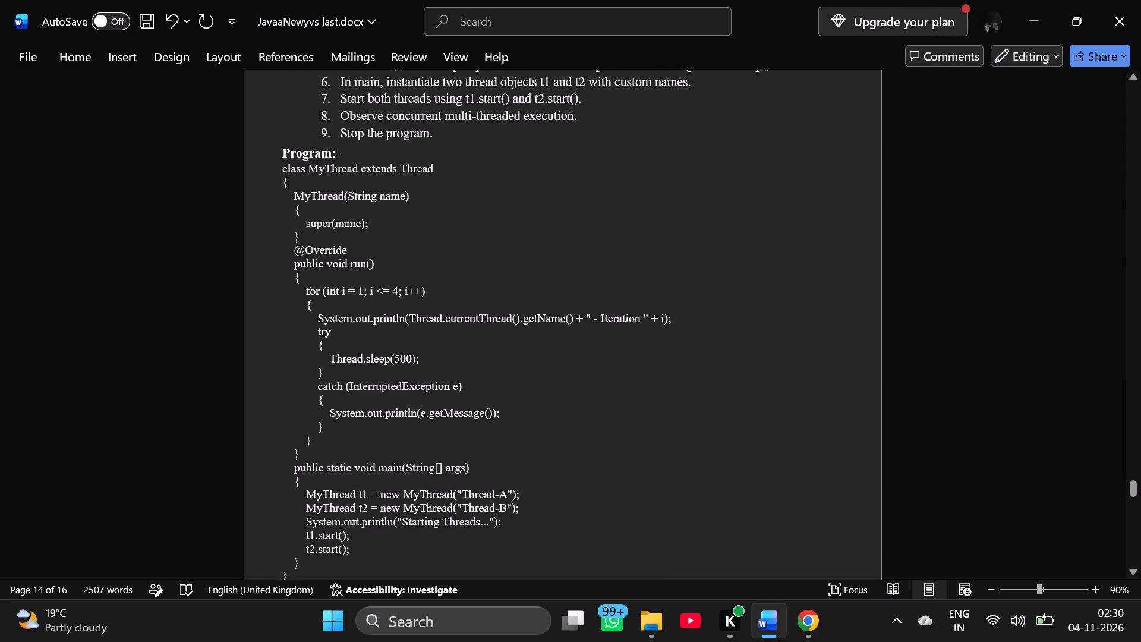
{"action": "scroll", "coordinate": [333, 320], "scroll_direction": "down", "scroll_amount": 1}
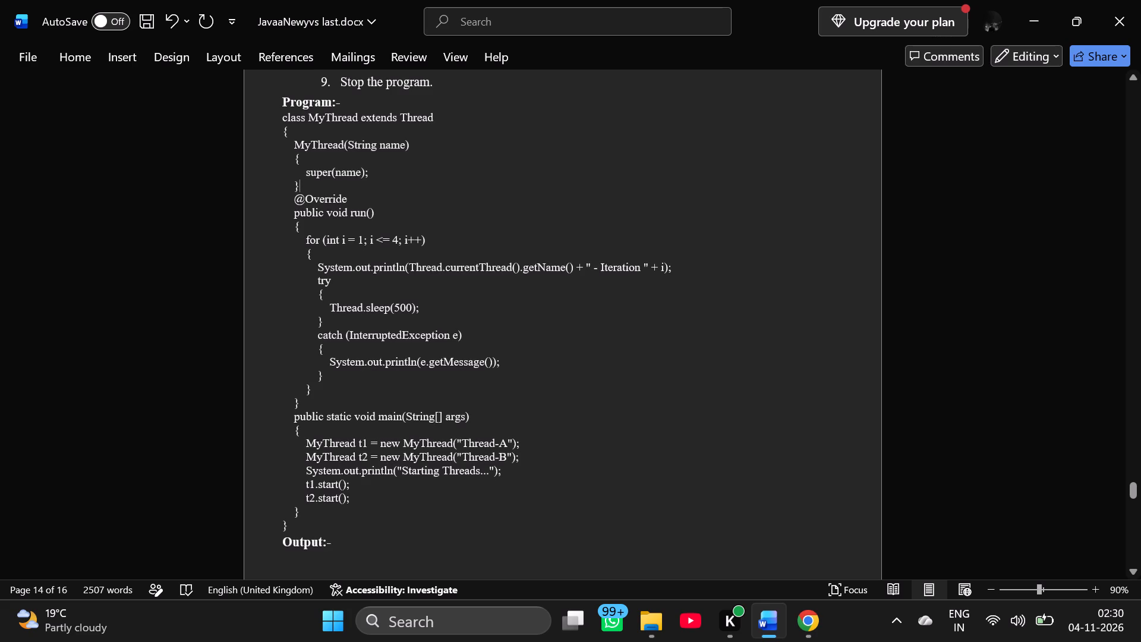
{"action": "left_click_drag", "start_coordinate": [280, 122], "coordinate": [305, 506]}
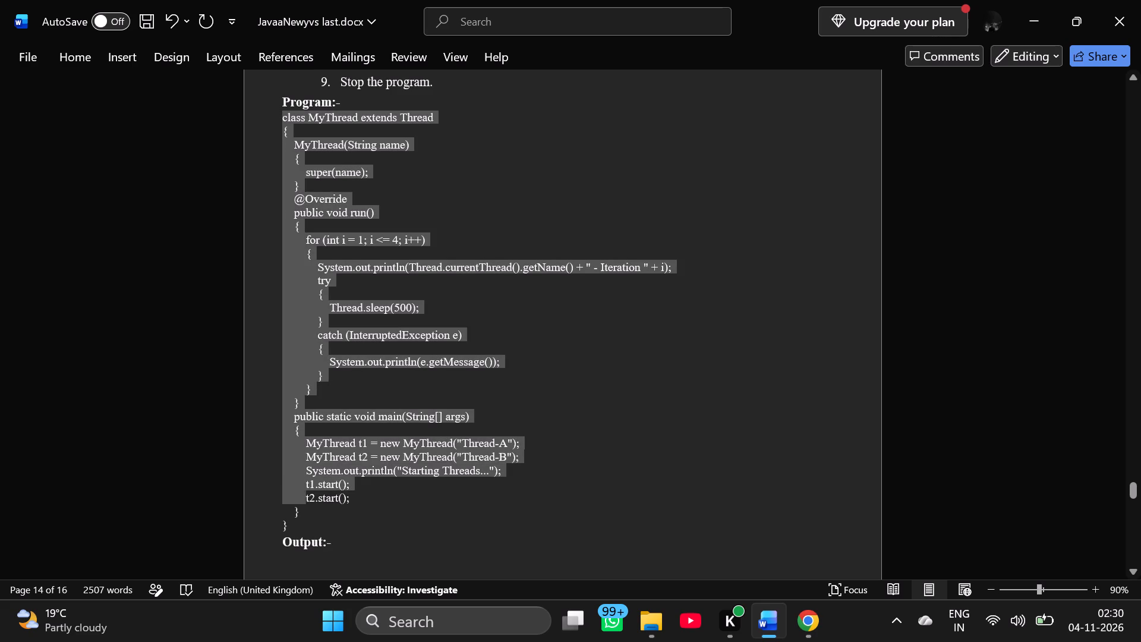
{"action": "left_click_drag", "start_coordinate": [305, 506], "coordinate": [323, 521]}
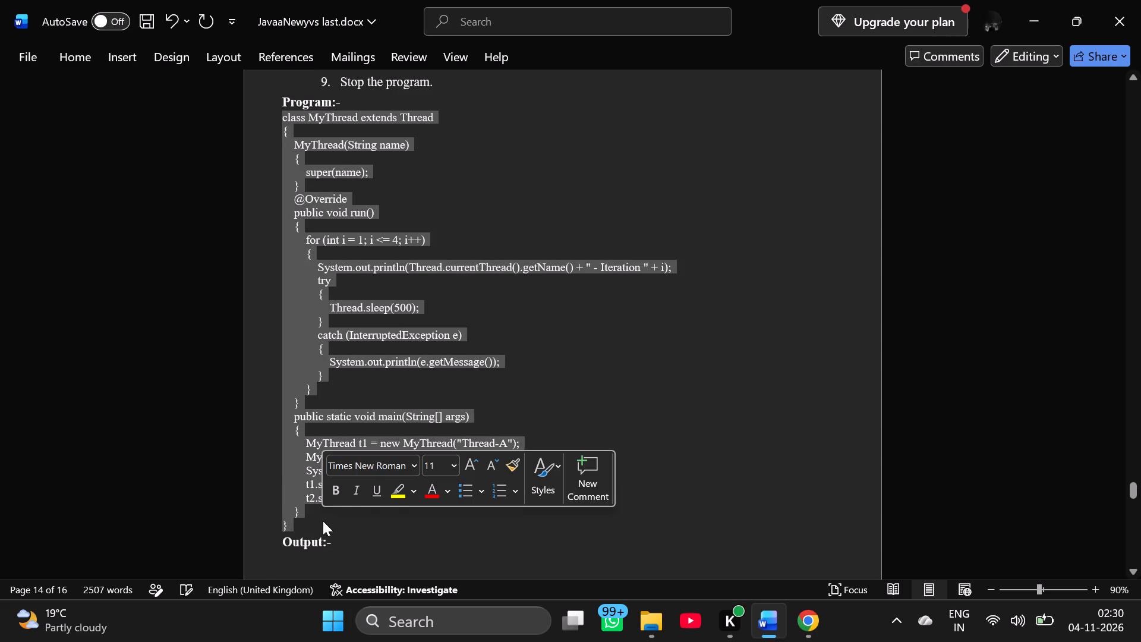
{"action": "left_click", "coordinate": [434, 468]}
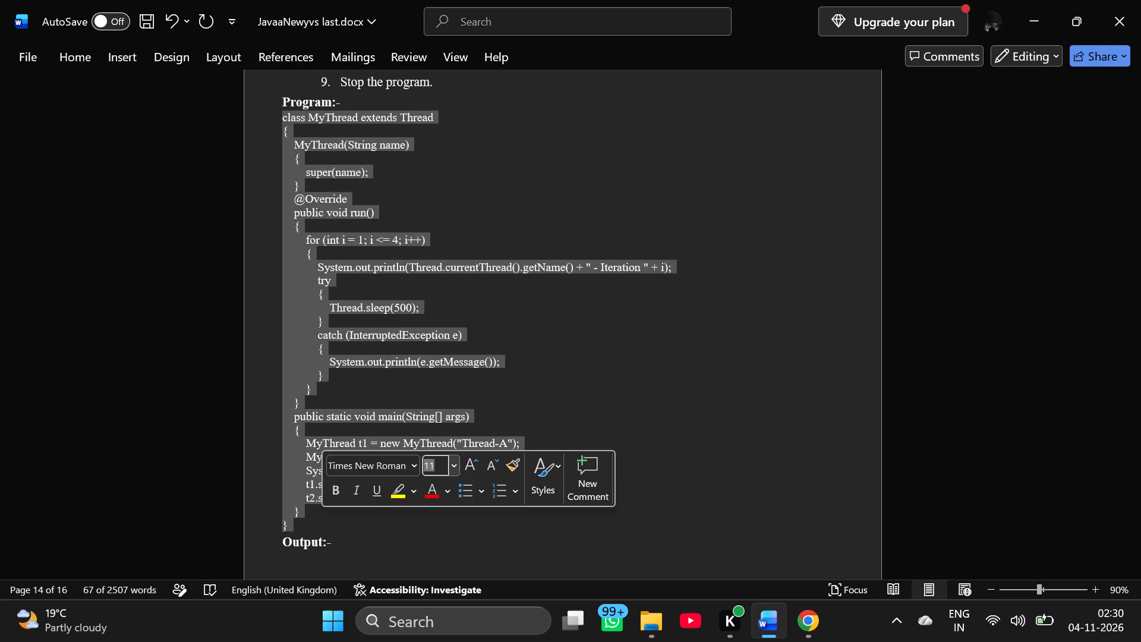
{"action": "key", "text": "BackSpace"}
{"action": "type", "text": "10"}
{"action": "type", "text": ".5"}
{"action": "key", "text": "Return"}
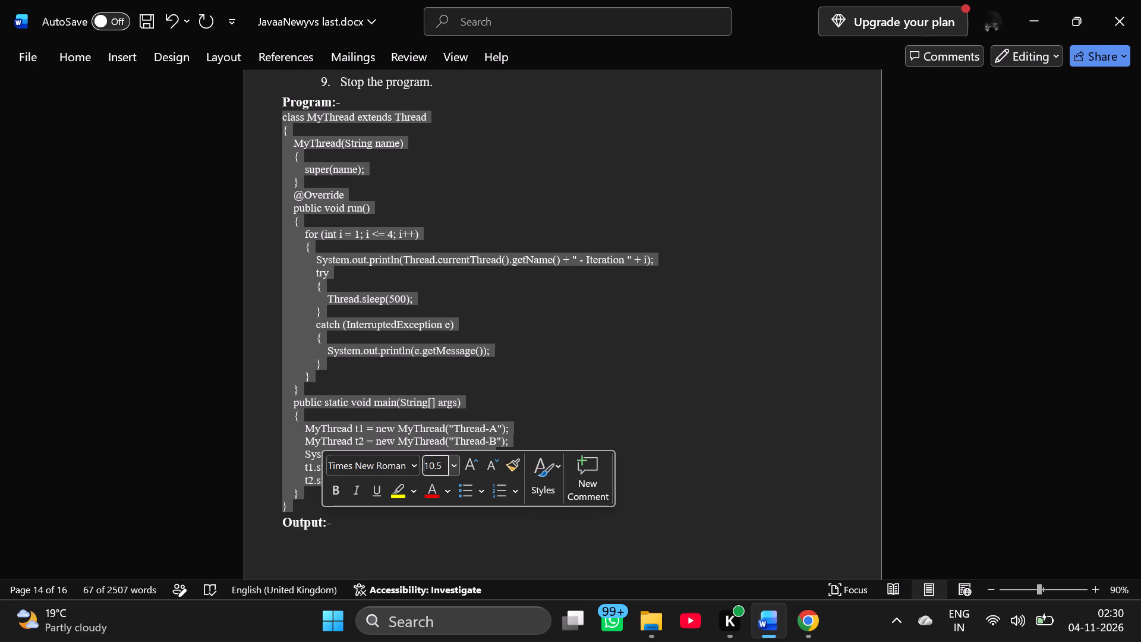
{"action": "left_click", "coordinate": [442, 460]}
{"action": "key", "text": "BackSpace"}
{"action": "key", "text": "BackSpace"}
{"action": "key", "text": "Return"}
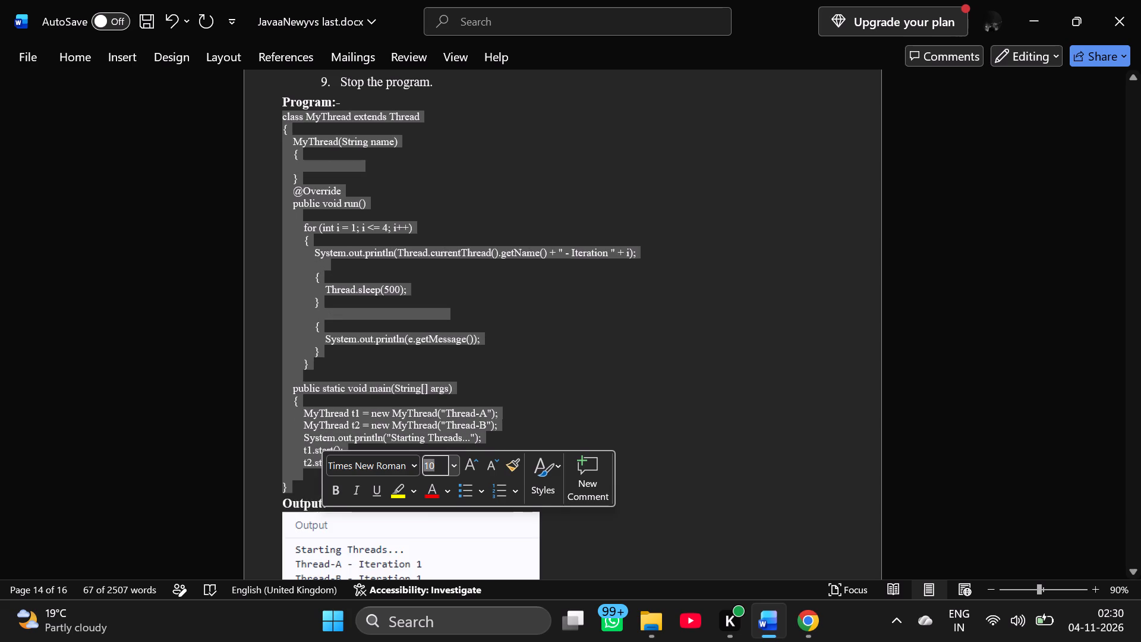
{"action": "left_click", "coordinate": [628, 410]}
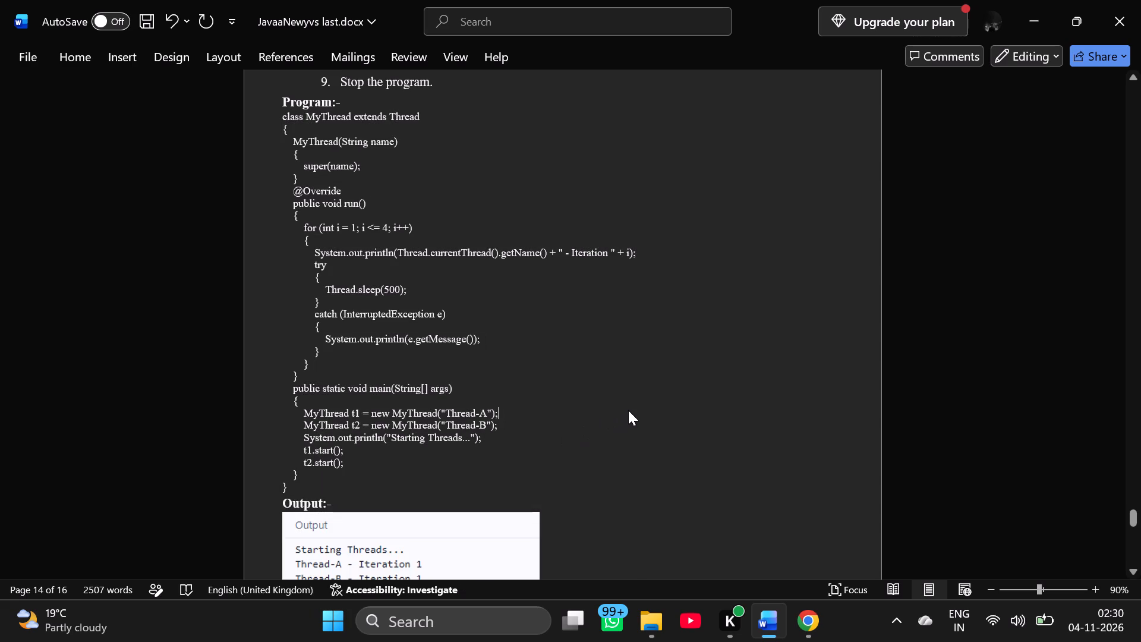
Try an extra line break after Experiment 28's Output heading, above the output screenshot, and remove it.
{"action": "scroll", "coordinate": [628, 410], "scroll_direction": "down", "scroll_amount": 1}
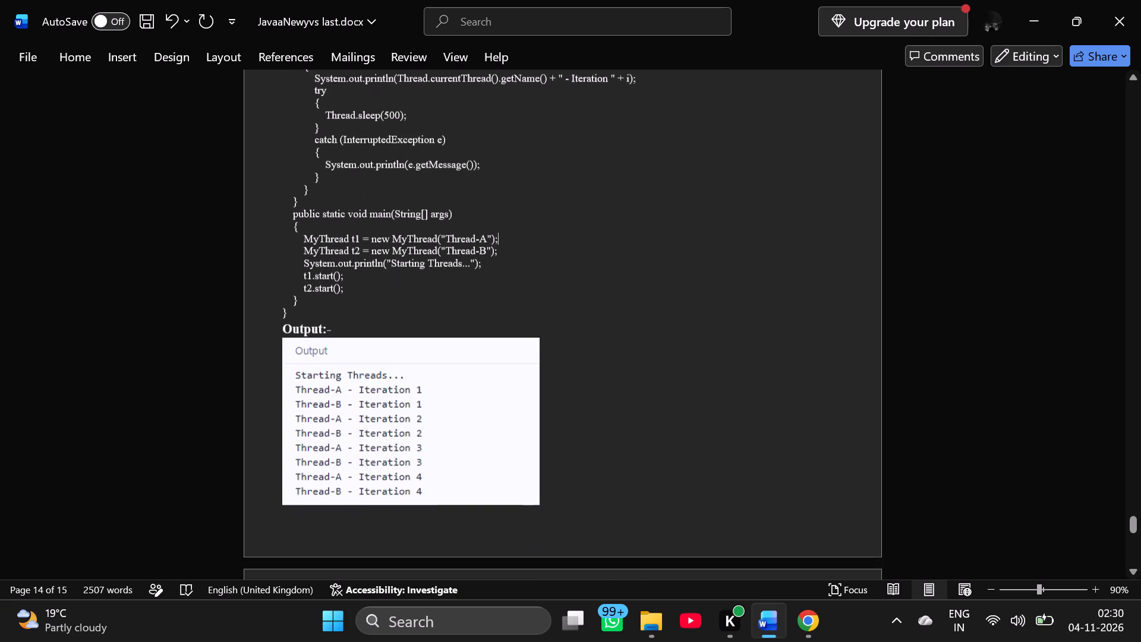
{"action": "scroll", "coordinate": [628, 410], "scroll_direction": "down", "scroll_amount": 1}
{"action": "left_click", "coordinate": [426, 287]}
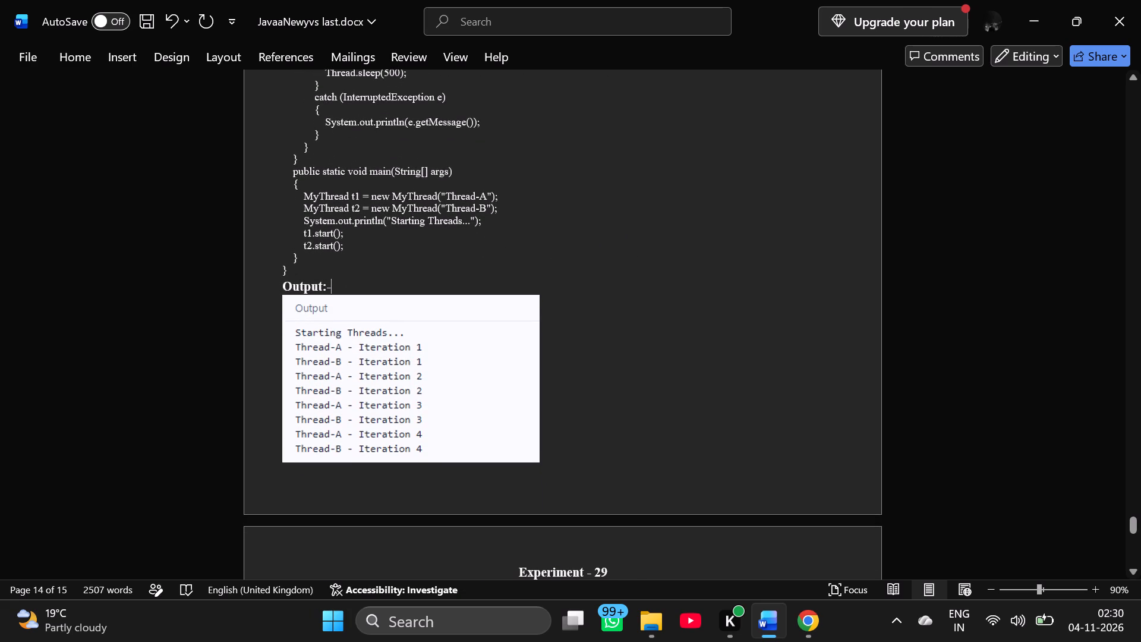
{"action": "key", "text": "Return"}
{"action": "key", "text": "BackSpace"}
Insert one blank line between the Experiment 29 heading and its Aim line, matching Experiment 28's layout.
{"action": "scroll", "coordinate": [426, 287], "scroll_direction": "up", "scroll_amount": 1}
{"action": "scroll", "coordinate": [478, 288], "scroll_direction": "up", "scroll_amount": 1}
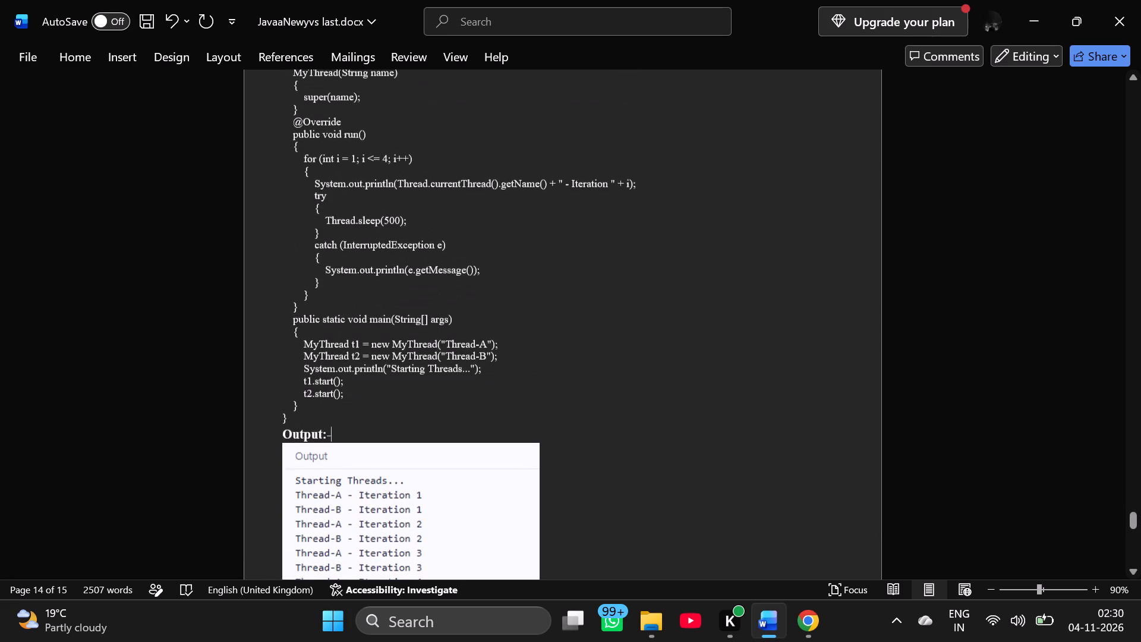
{"action": "scroll", "coordinate": [478, 288], "scroll_direction": "up", "scroll_amount": 2}
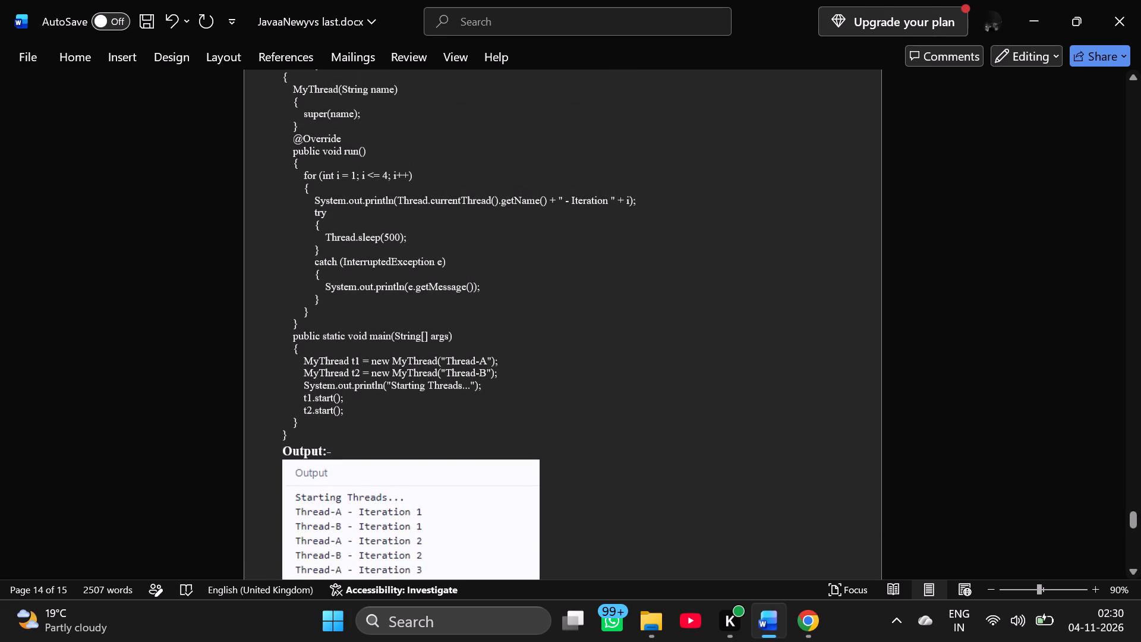
{"action": "scroll", "coordinate": [478, 288], "scroll_direction": "up", "scroll_amount": 1}
{"action": "scroll", "coordinate": [478, 288], "scroll_direction": "right", "scroll_amount": 1}
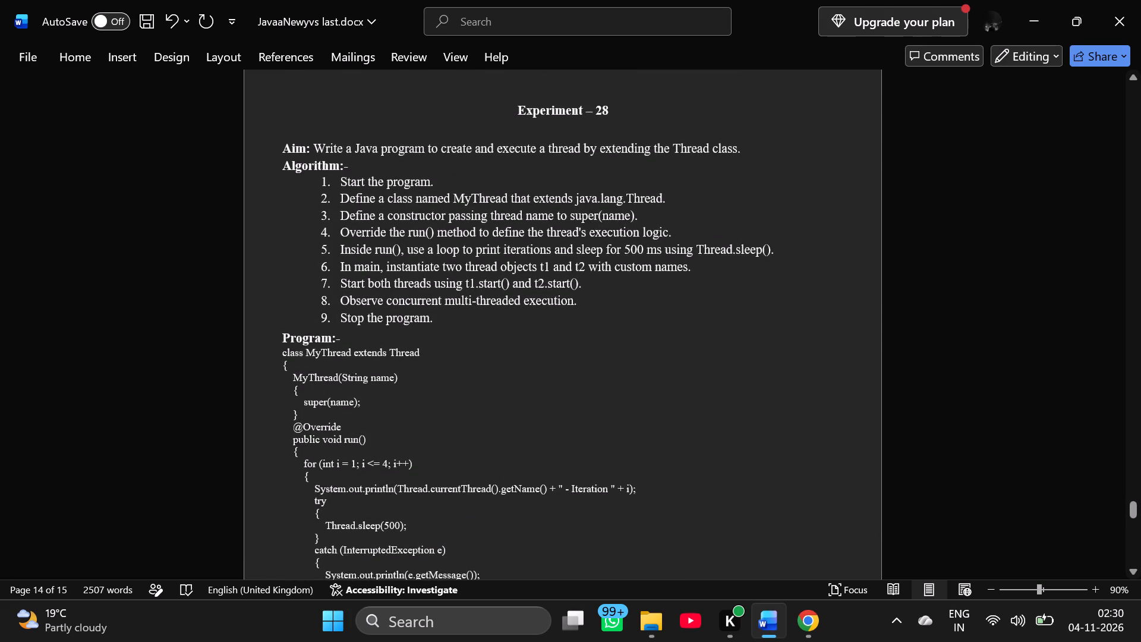
{"action": "scroll", "coordinate": [478, 288], "scroll_direction": "right", "scroll_amount": 1}
{"action": "scroll", "coordinate": [478, 288], "scroll_direction": "down", "scroll_amount": 1}
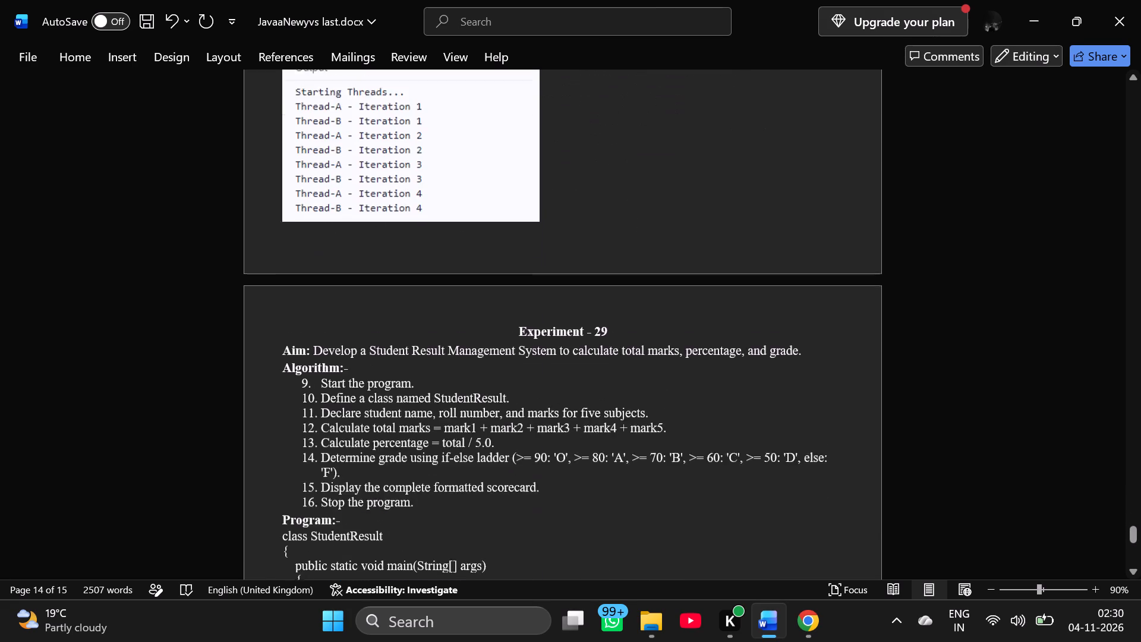
{"action": "left_click", "coordinate": [616, 294]}
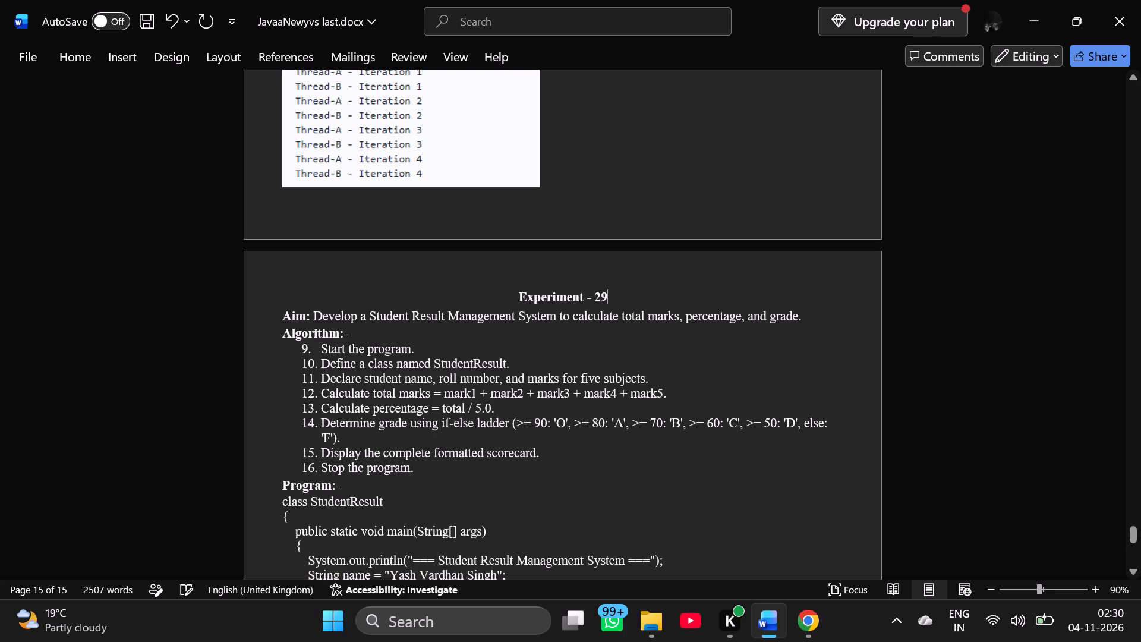
{"action": "key", "text": "Return"}
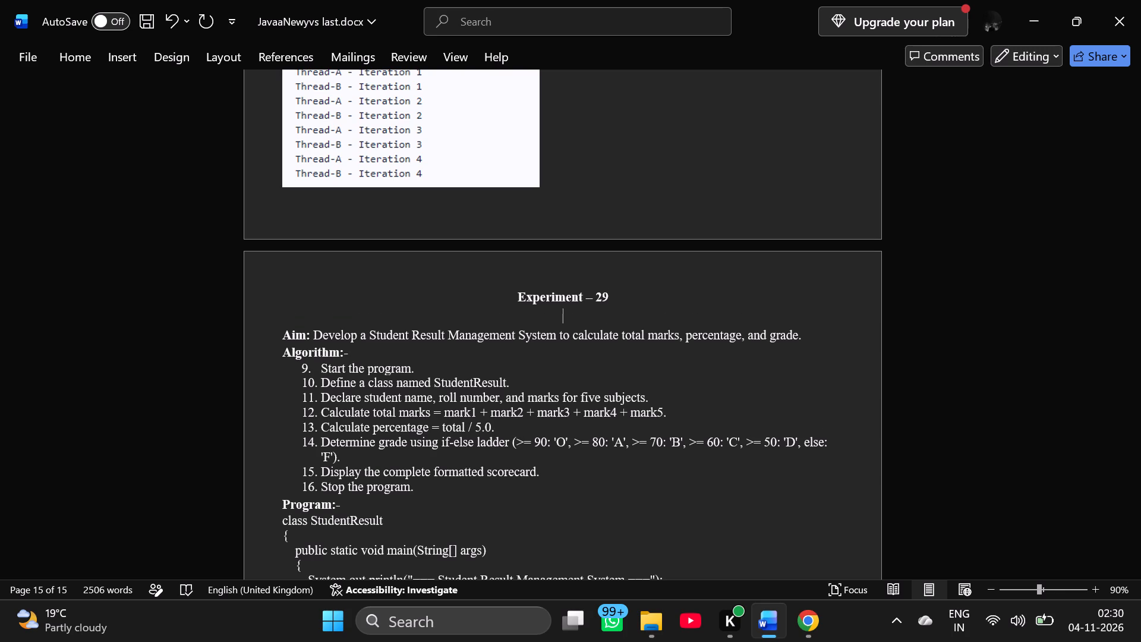
{"action": "key", "text": "Return"}
{"action": "key", "text": "BackSpace"}
Reapply numbering to Experiment 29's algorithm steps so the list runs from 1 to 8 with the deeper indent.
{"action": "left_click_drag", "start_coordinate": [297, 372], "coordinate": [329, 434]}
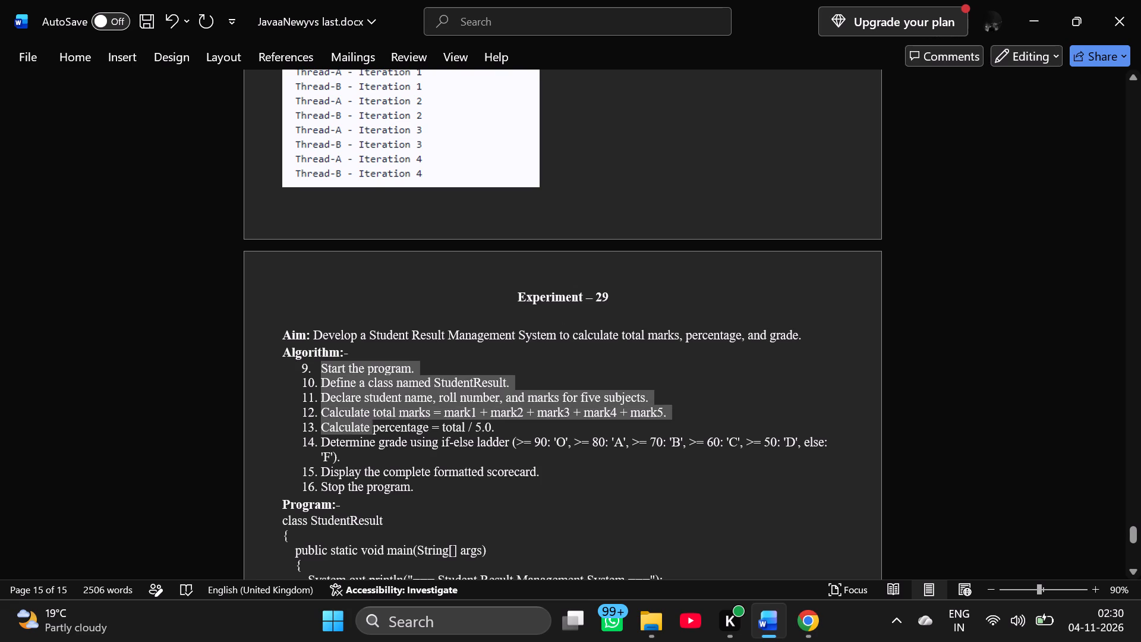
{"action": "left_click_drag", "start_coordinate": [329, 434], "coordinate": [411, 490]}
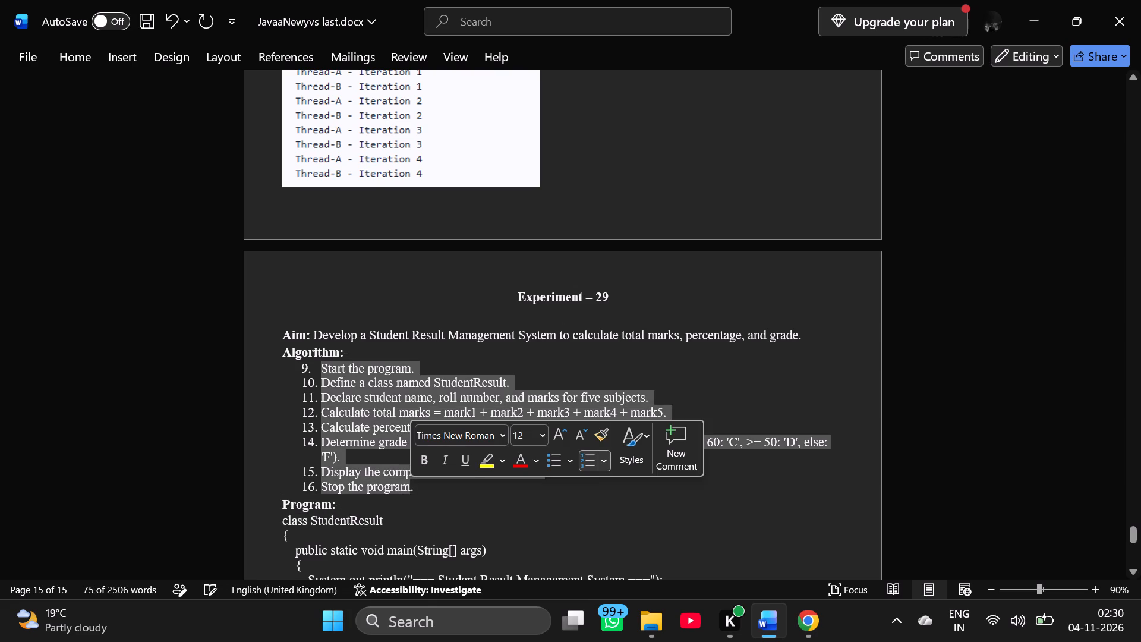
{"action": "left_click", "coordinate": [587, 455]}
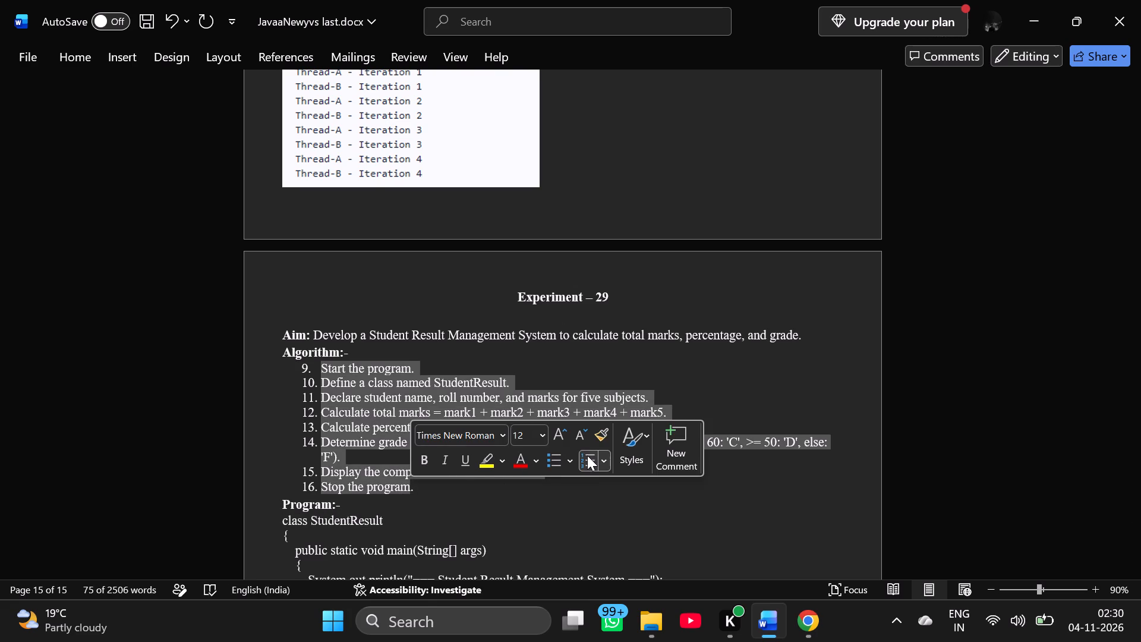
{"action": "left_click", "coordinate": [587, 455]}
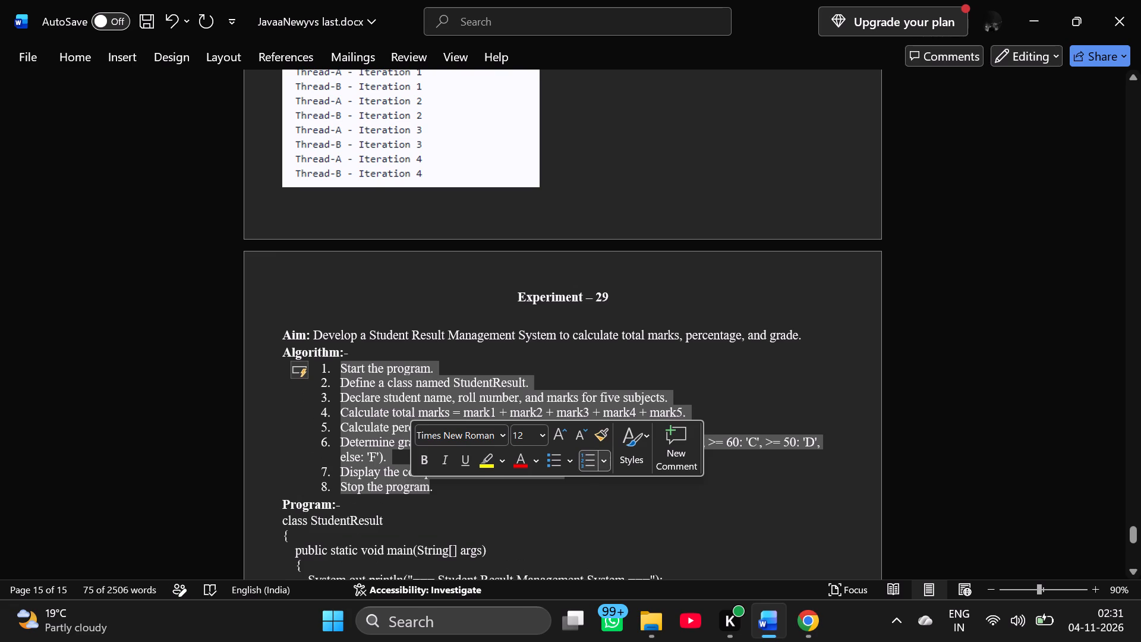
Set the line spacing of Experiment 29's algorithm list to 1.15.
{"action": "left_click", "coordinate": [78, 48]}
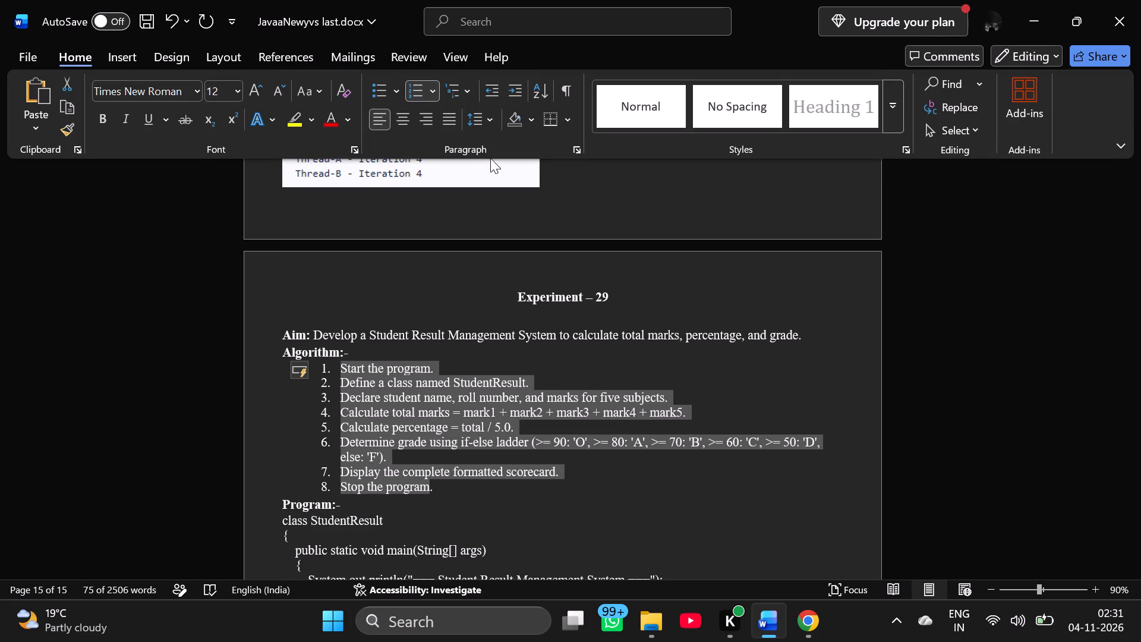
{"action": "left_click", "coordinate": [488, 109]}
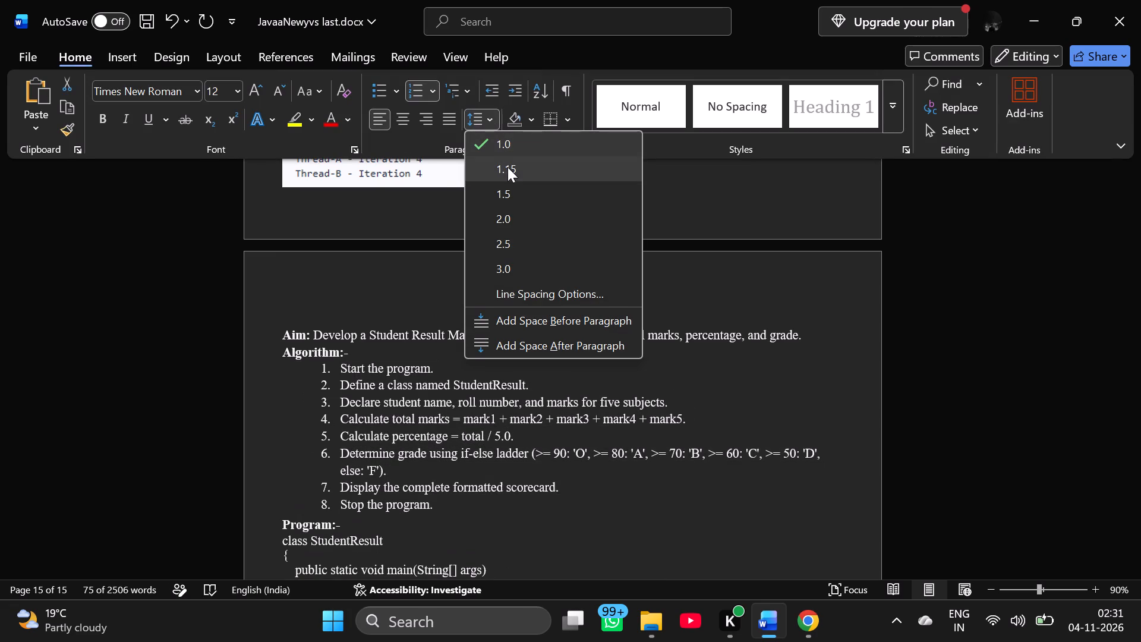
{"action": "left_click", "coordinate": [508, 167]}
{"action": "left_click", "coordinate": [650, 366]}
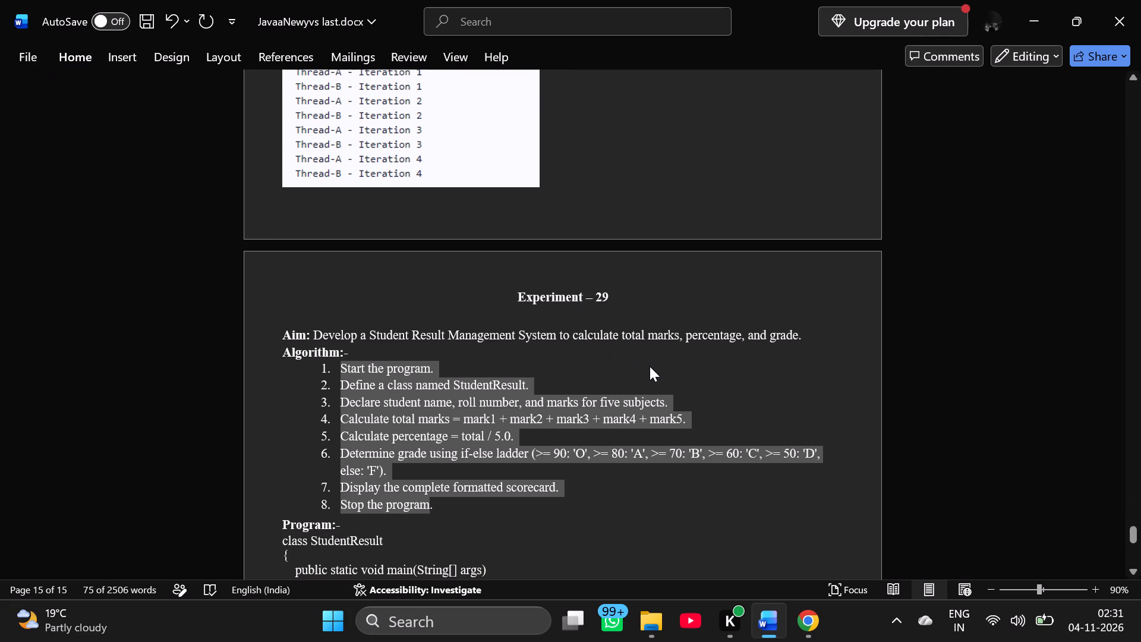
{"action": "left_click", "coordinate": [650, 366]}
Set the font size of Experiment 29's StudentResult program code to 11.
{"action": "scroll", "coordinate": [650, 366], "scroll_direction": "down", "scroll_amount": 3}
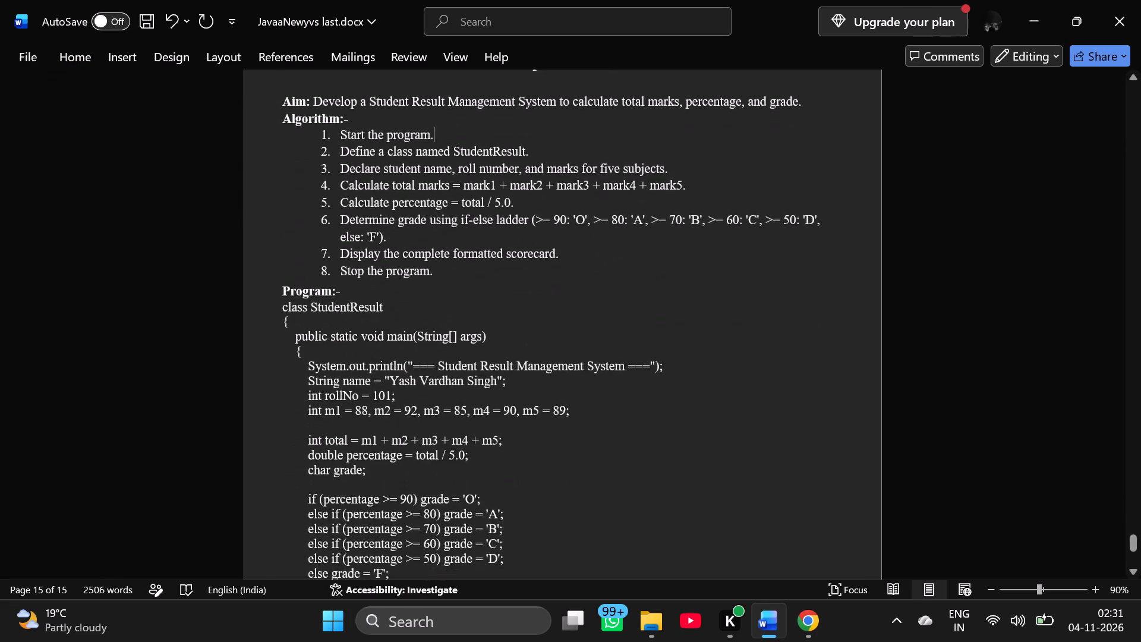
{"action": "scroll", "coordinate": [650, 366], "scroll_direction": "down", "scroll_amount": 2}
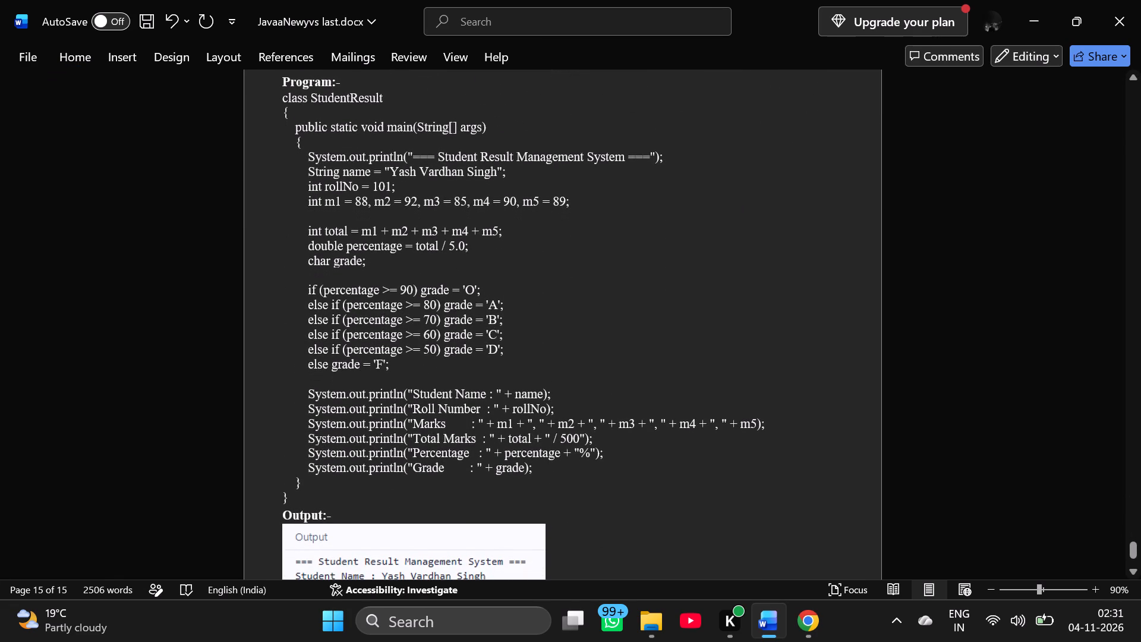
{"action": "left_click_drag", "start_coordinate": [275, 103], "coordinate": [341, 388]}
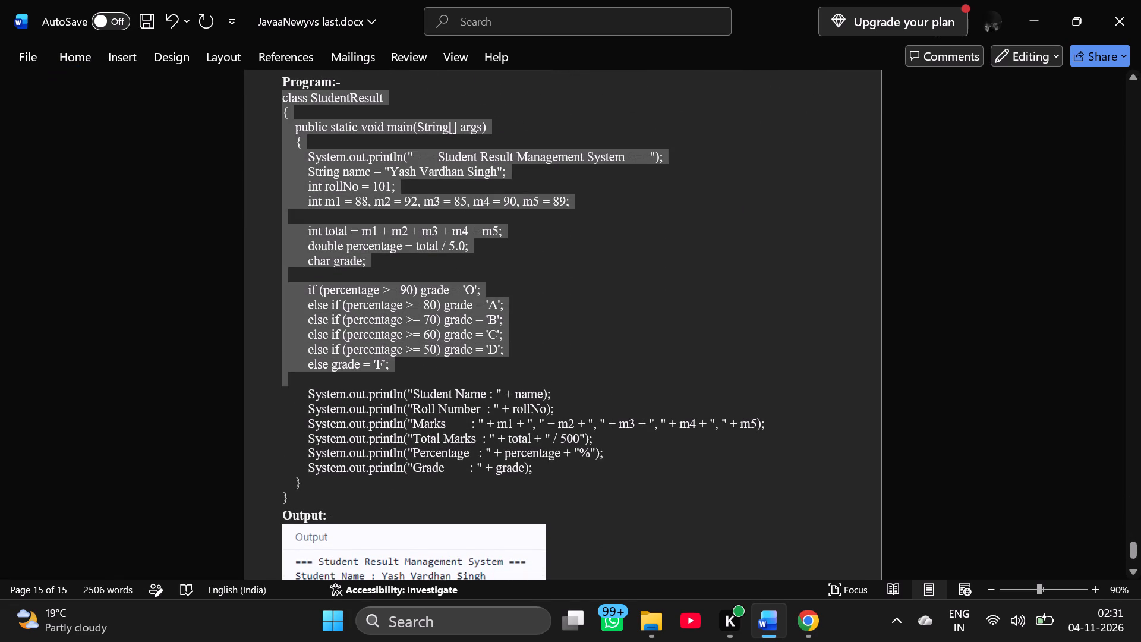
{"action": "left_click_drag", "start_coordinate": [341, 388], "coordinate": [354, 499]}
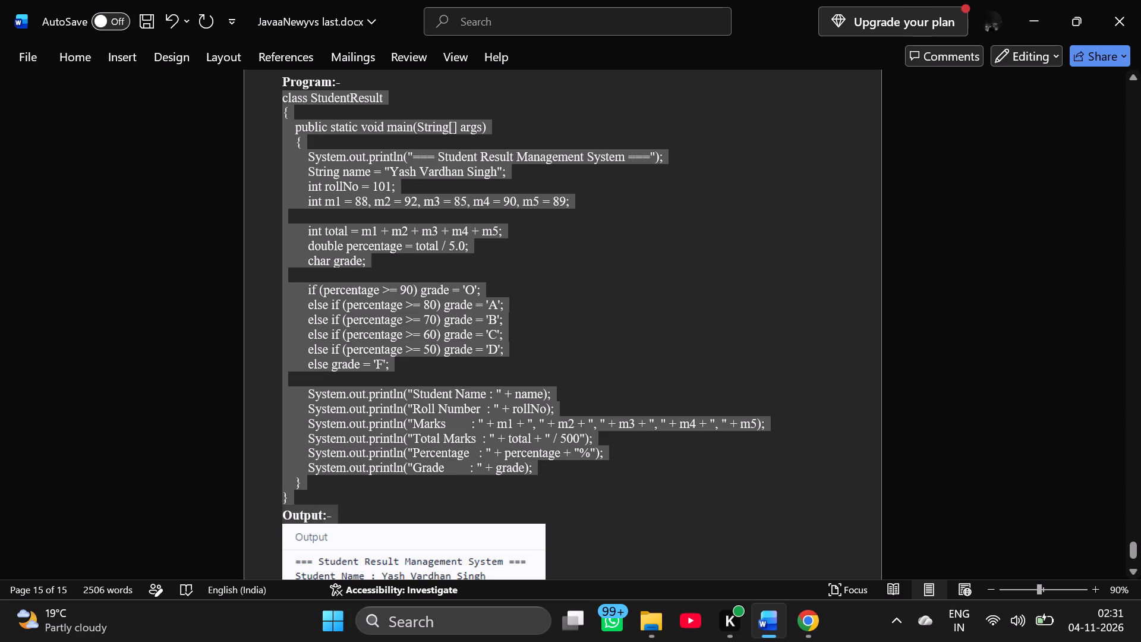
{"action": "left_click_drag", "start_coordinate": [354, 499], "coordinate": [355, 498]}
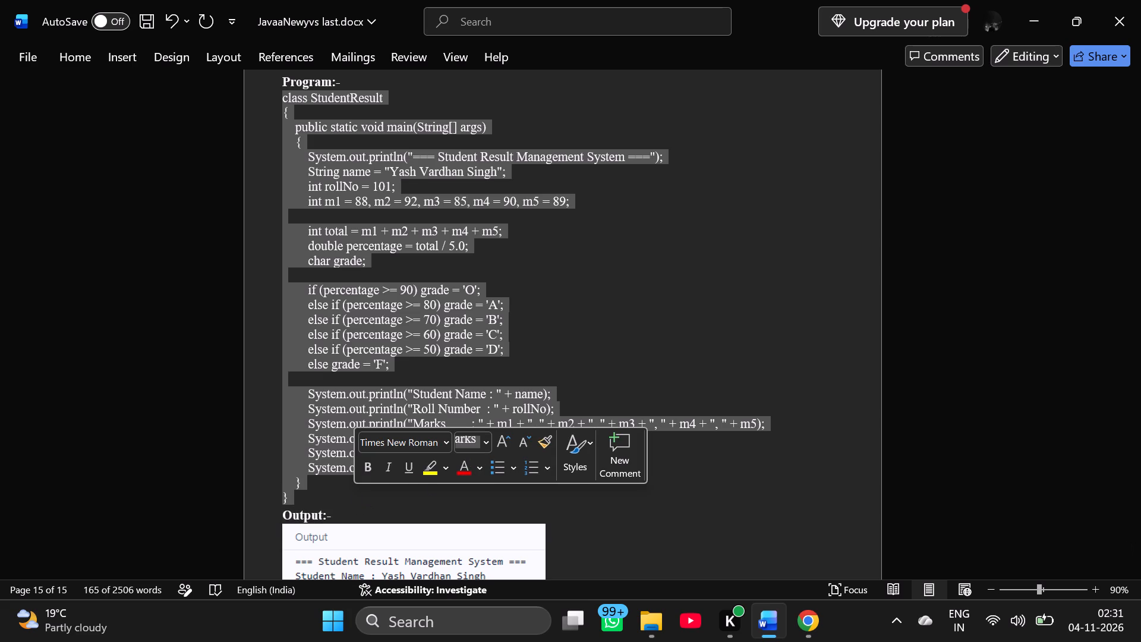
{"action": "left_click", "coordinate": [479, 443]}
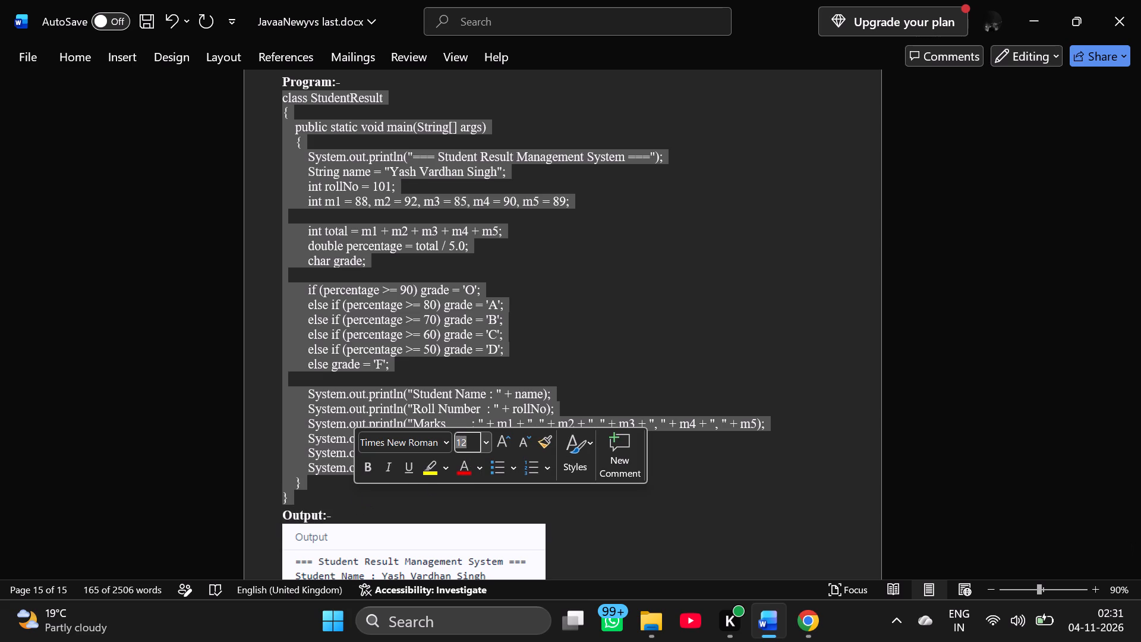
{"action": "left_click", "coordinate": [485, 443]}
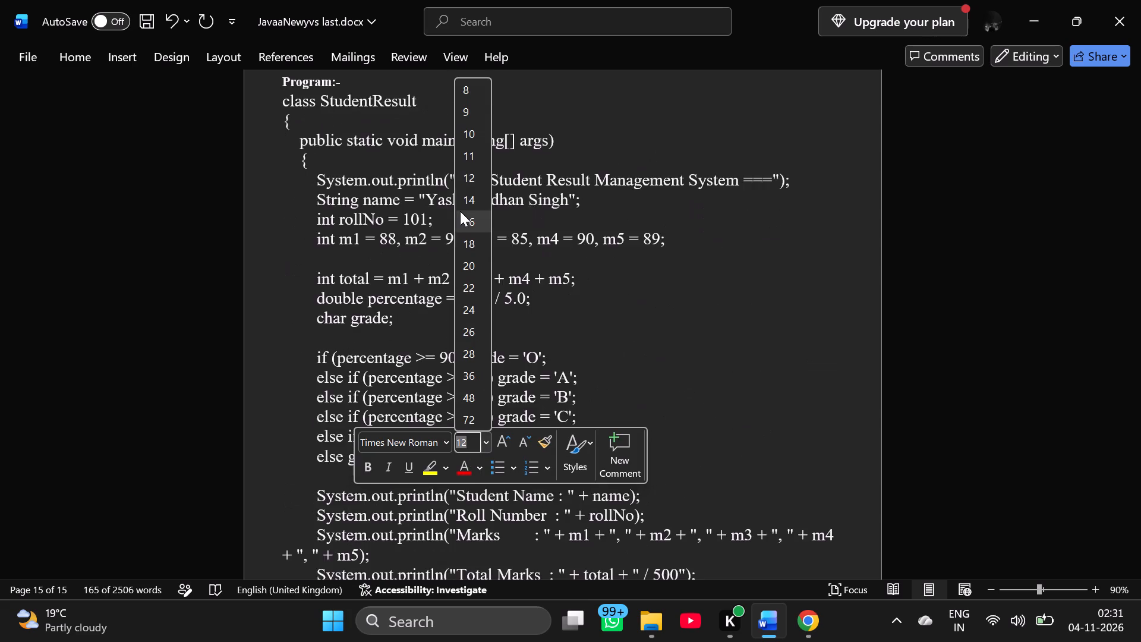
{"action": "double_click", "coordinate": [471, 148]}
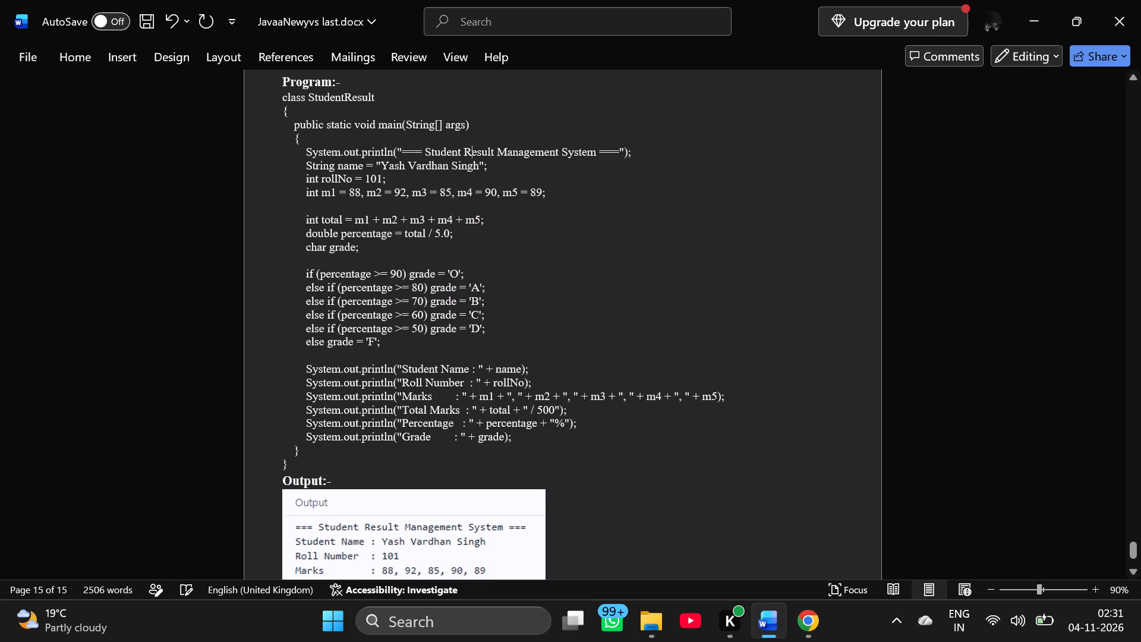
{"action": "left_click", "coordinate": [626, 269]}
Insert a line break between the end of Experiment 29's program code and its output screenshot.
{"action": "scroll", "coordinate": [626, 269], "scroll_direction": "down", "scroll_amount": 1}
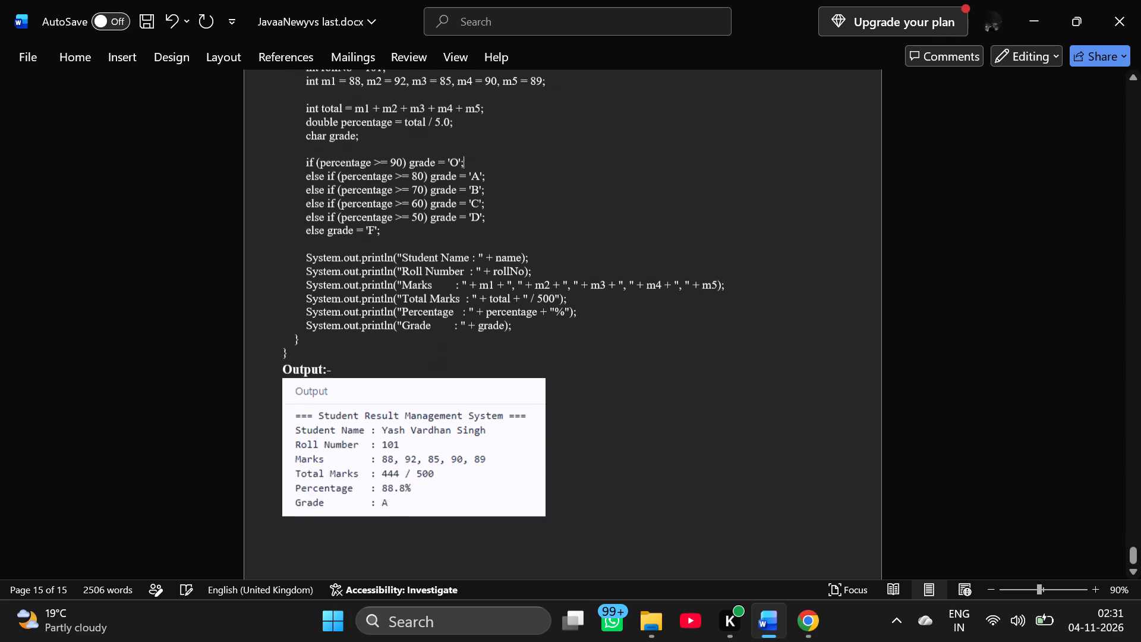
{"action": "scroll", "coordinate": [626, 269], "scroll_direction": "down", "scroll_amount": 1}
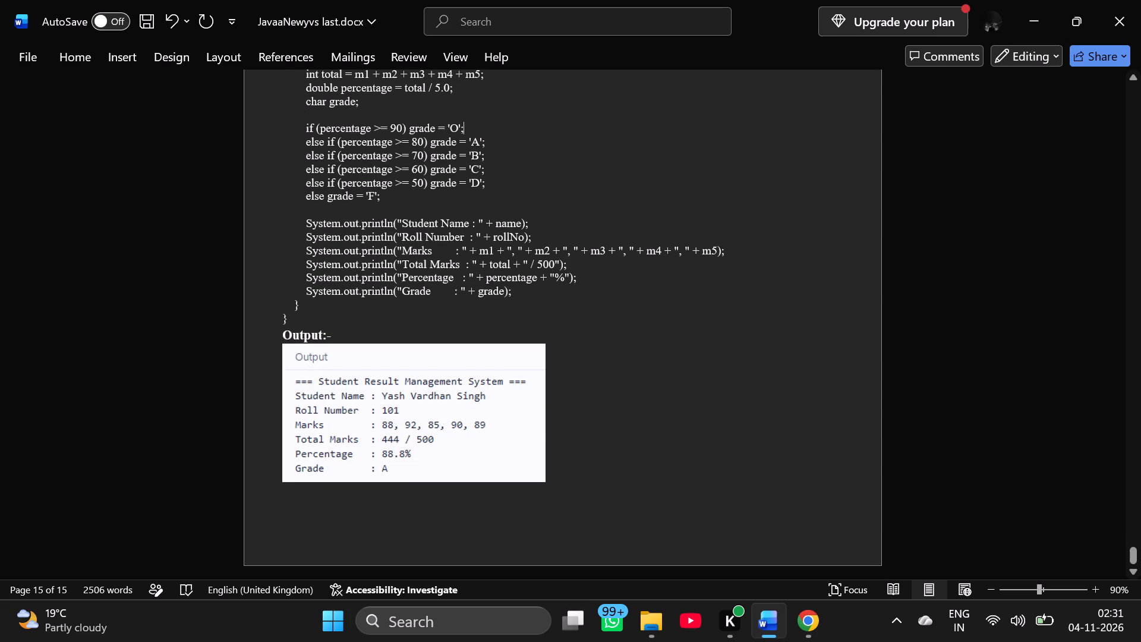
{"action": "left_click", "coordinate": [389, 319]}
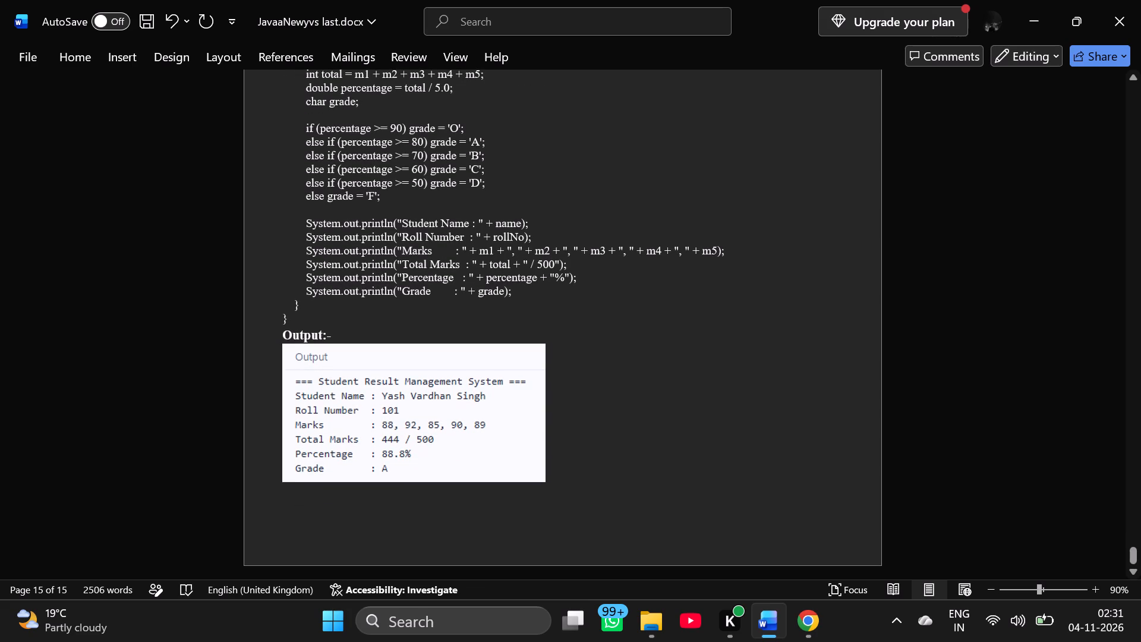
{"action": "left_click", "coordinate": [384, 326]}
{"action": "key", "text": "Return"}
Review the experiments from 29 back towards the start, checking headings, algorithm lists, program code and output layout for consistency.
{"action": "scroll", "coordinate": [384, 326], "scroll_direction": "up", "scroll_amount": 3}
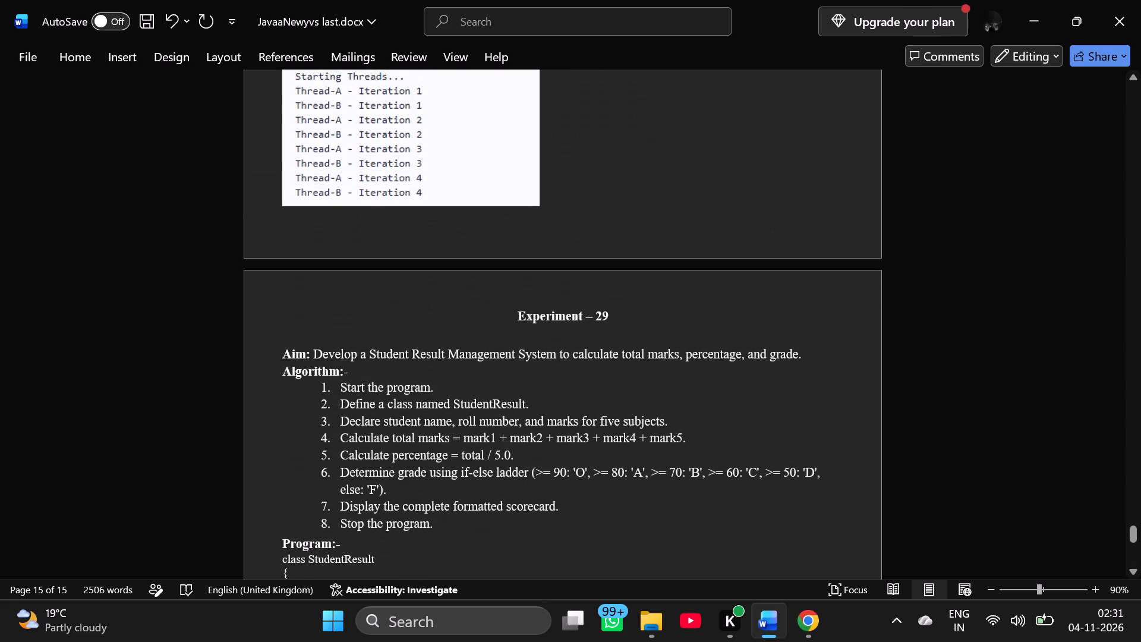
{"action": "scroll", "coordinate": [384, 326], "scroll_direction": "down", "scroll_amount": 3}
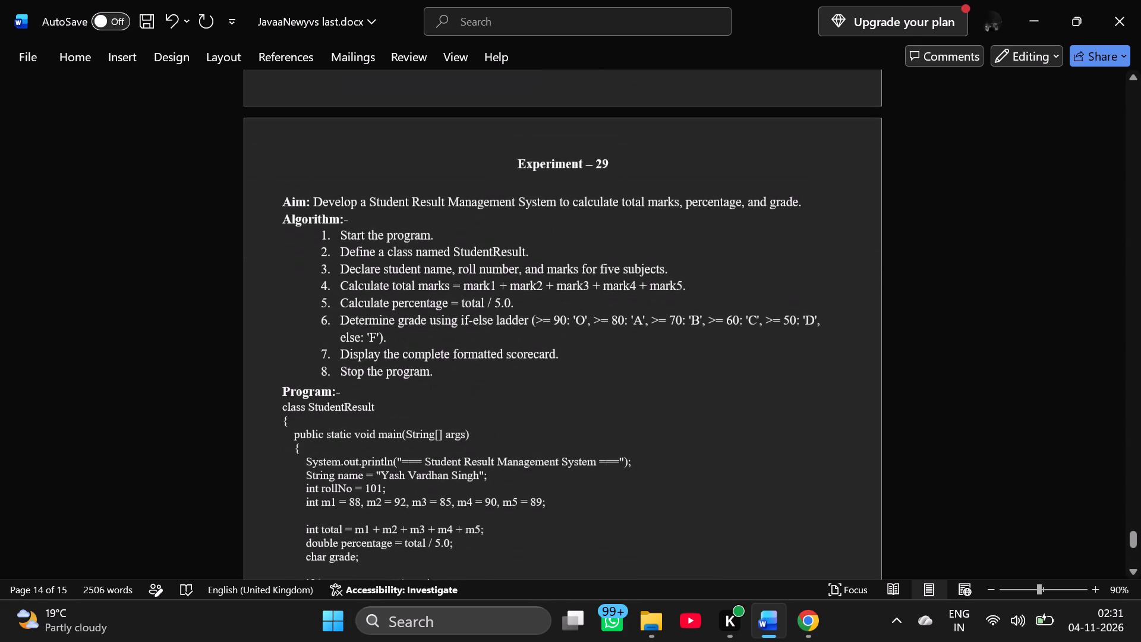
{"action": "scroll", "coordinate": [384, 326], "scroll_direction": "down", "scroll_amount": 2}
{"action": "scroll", "coordinate": [384, 326], "scroll_direction": "up", "scroll_amount": 1}
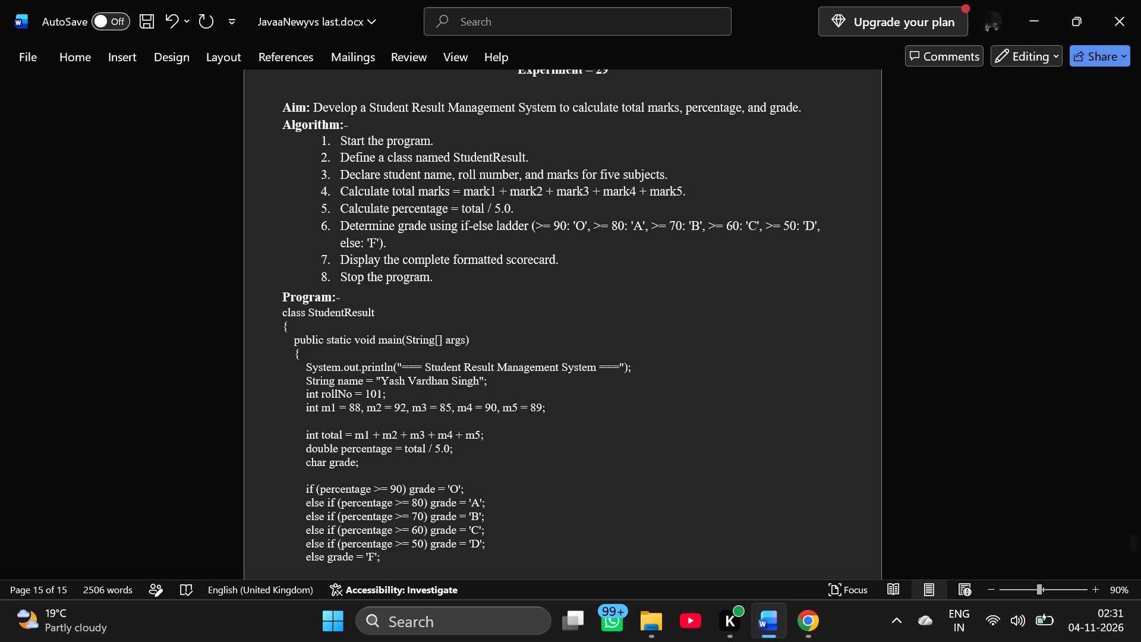
{"action": "scroll", "coordinate": [384, 326], "scroll_direction": "up", "scroll_amount": 3}
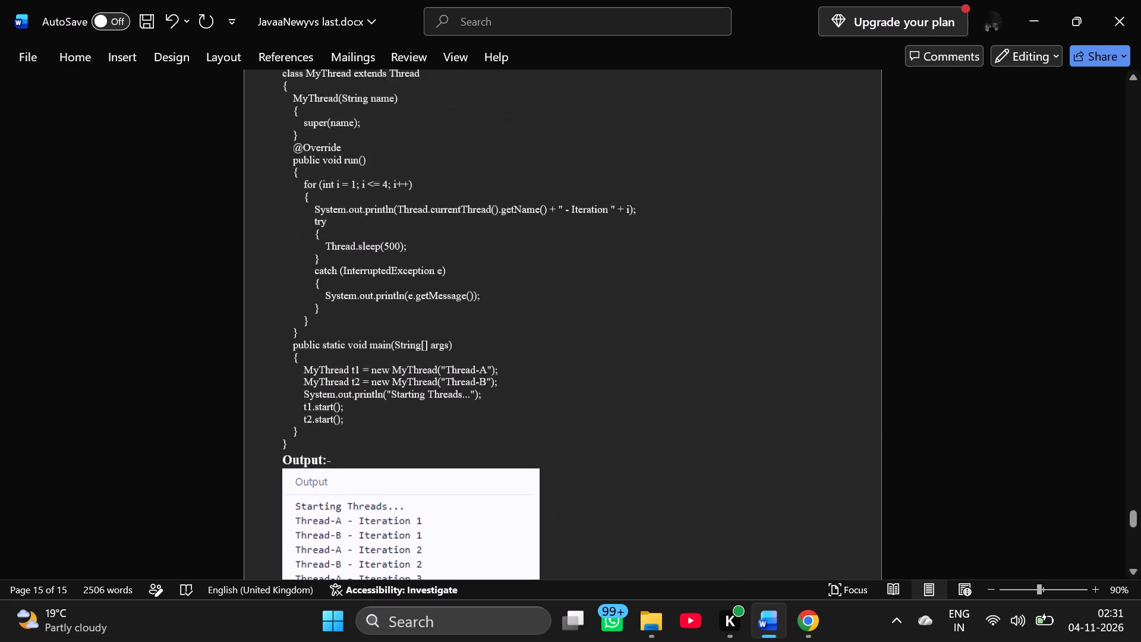
{"action": "scroll", "coordinate": [384, 326], "scroll_direction": "up", "scroll_amount": 3}
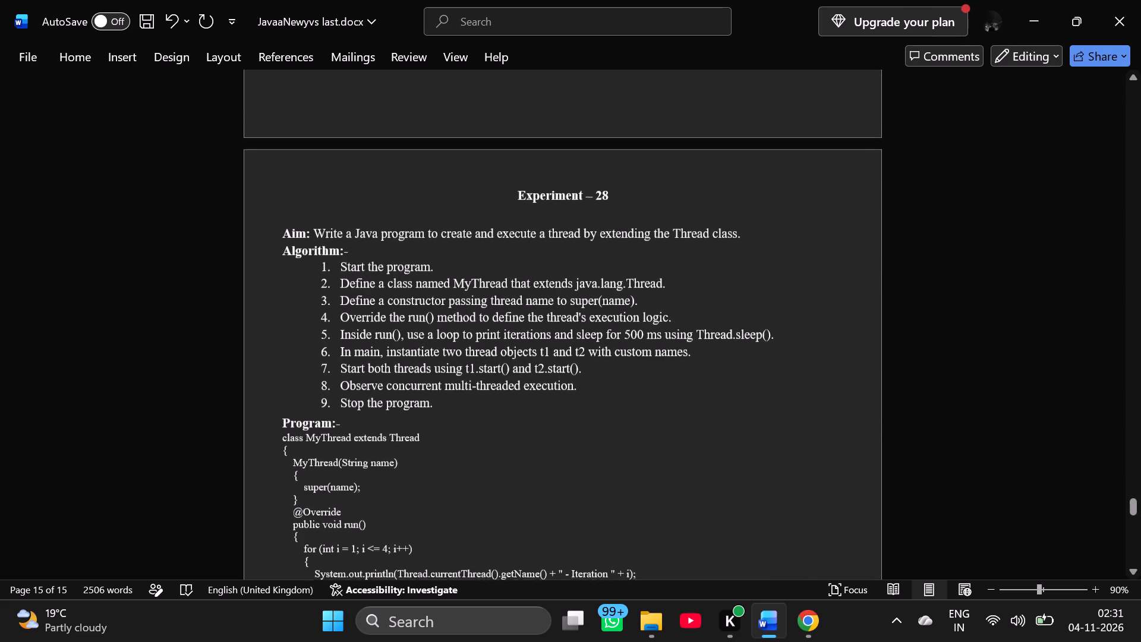
{"action": "scroll", "coordinate": [384, 326], "scroll_direction": "up", "scroll_amount": 2}
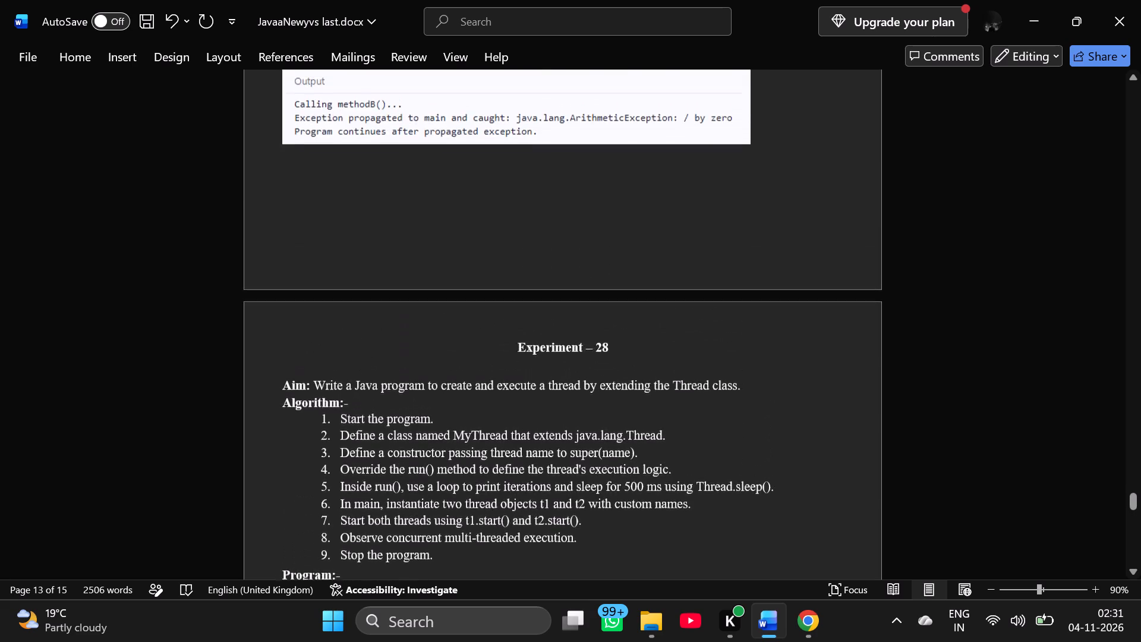
{"action": "scroll", "coordinate": [384, 326], "scroll_direction": "up", "scroll_amount": 3}
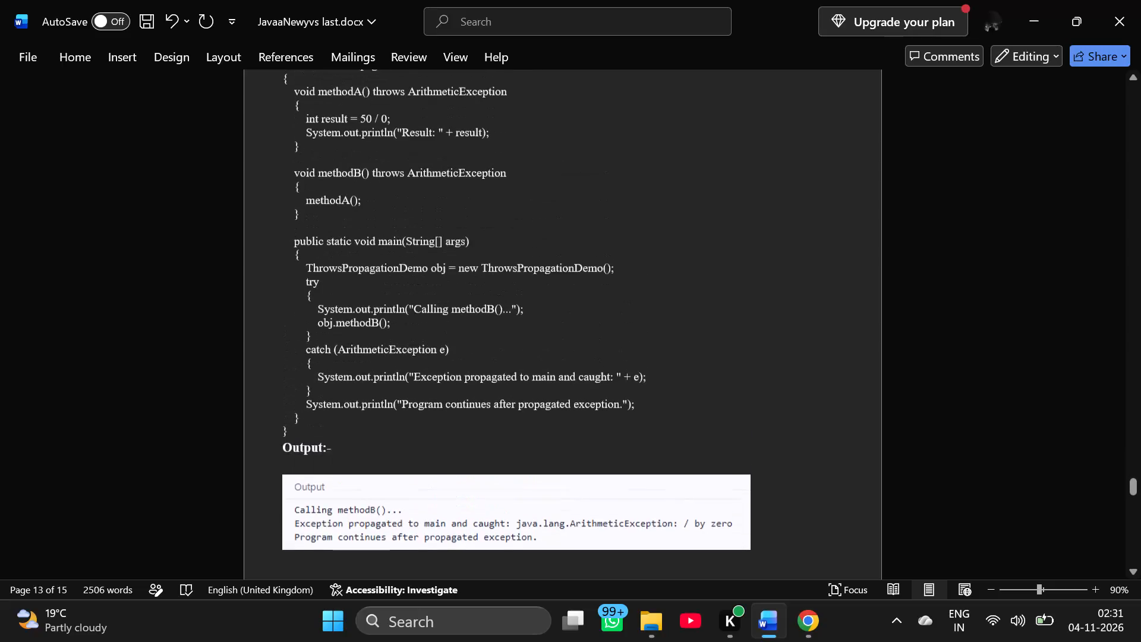
{"action": "scroll", "coordinate": [384, 326], "scroll_direction": "up", "scroll_amount": 3}
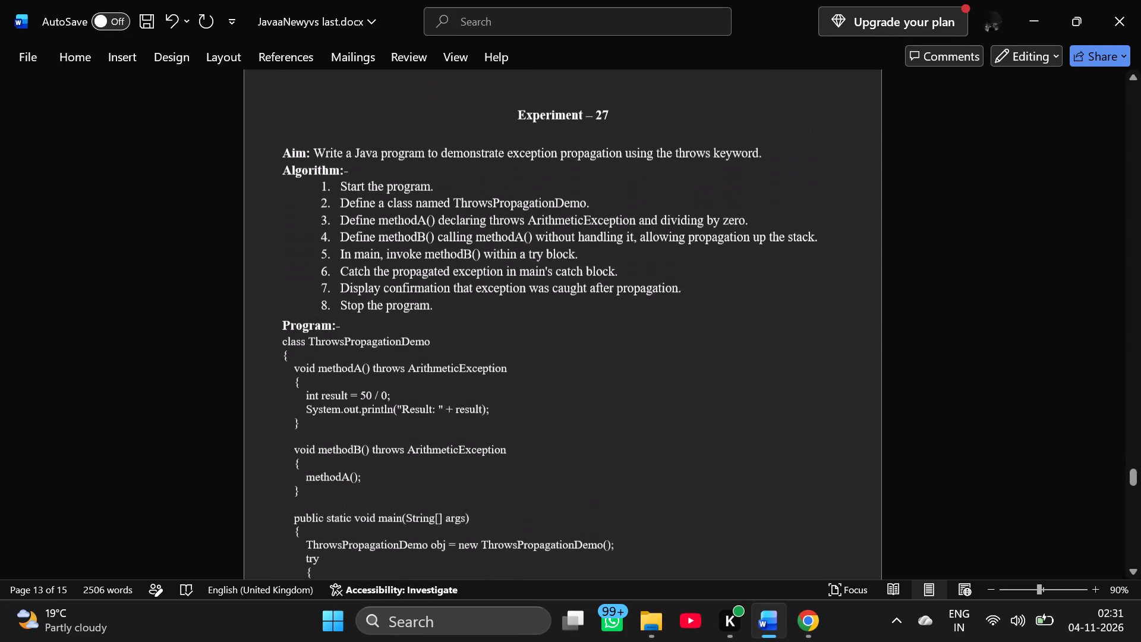
{"action": "scroll", "coordinate": [384, 326], "scroll_direction": "up", "scroll_amount": 2}
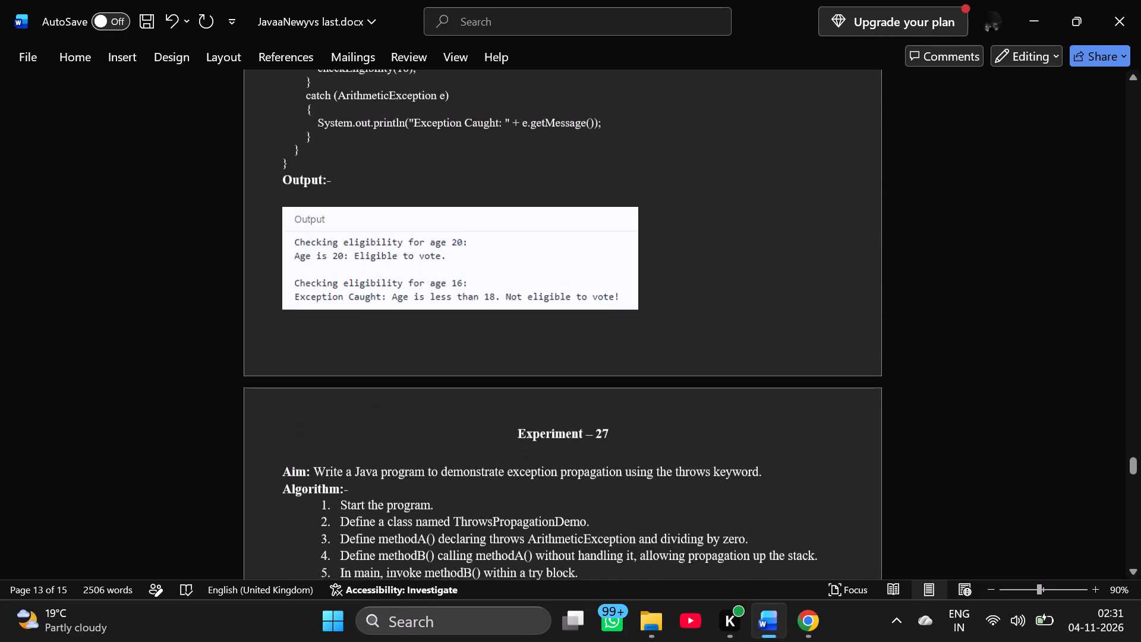
{"action": "scroll", "coordinate": [384, 326], "scroll_direction": "up", "scroll_amount": 3}
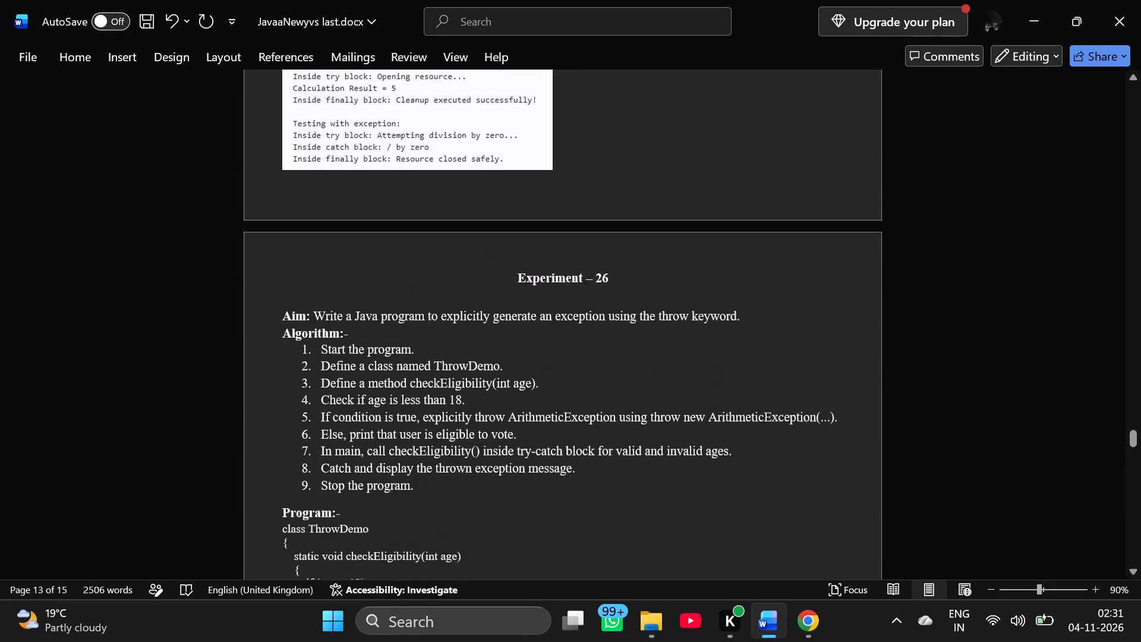
{"action": "scroll", "coordinate": [384, 326], "scroll_direction": "up", "scroll_amount": 3}
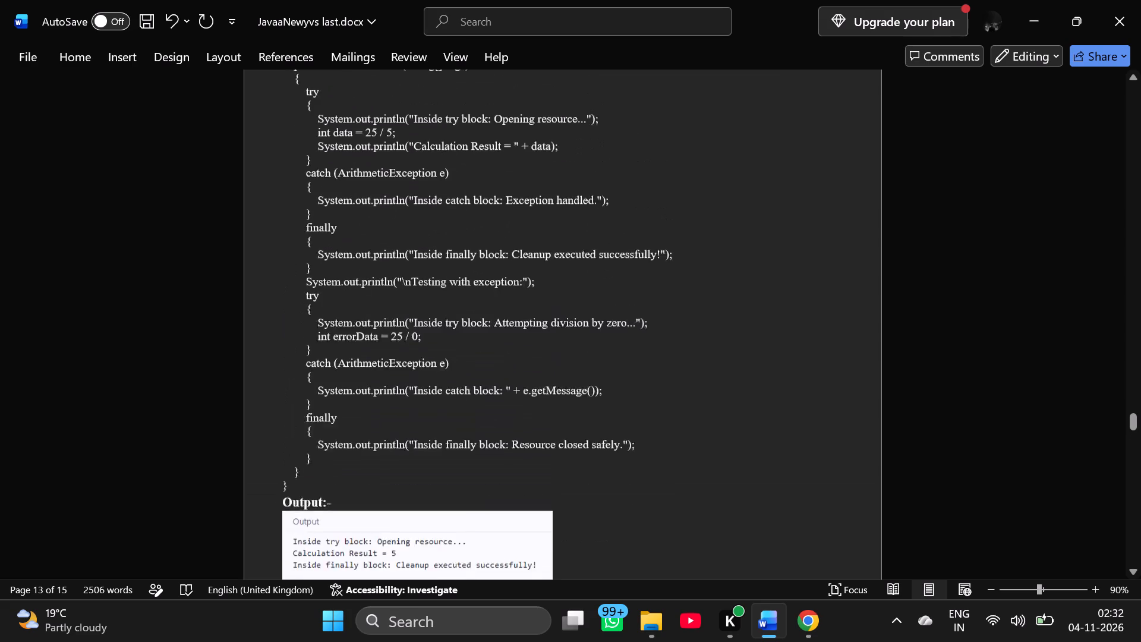
{"action": "scroll", "coordinate": [384, 326], "scroll_direction": "up", "scroll_amount": 3}
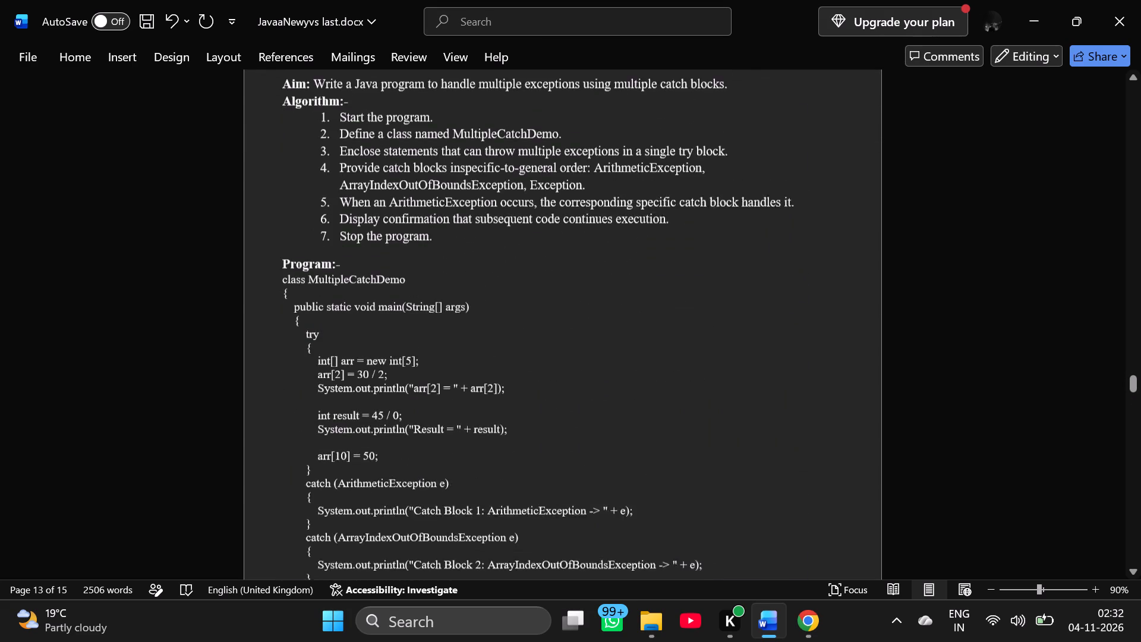
{"action": "scroll", "coordinate": [384, 326], "scroll_direction": "up", "scroll_amount": 4}
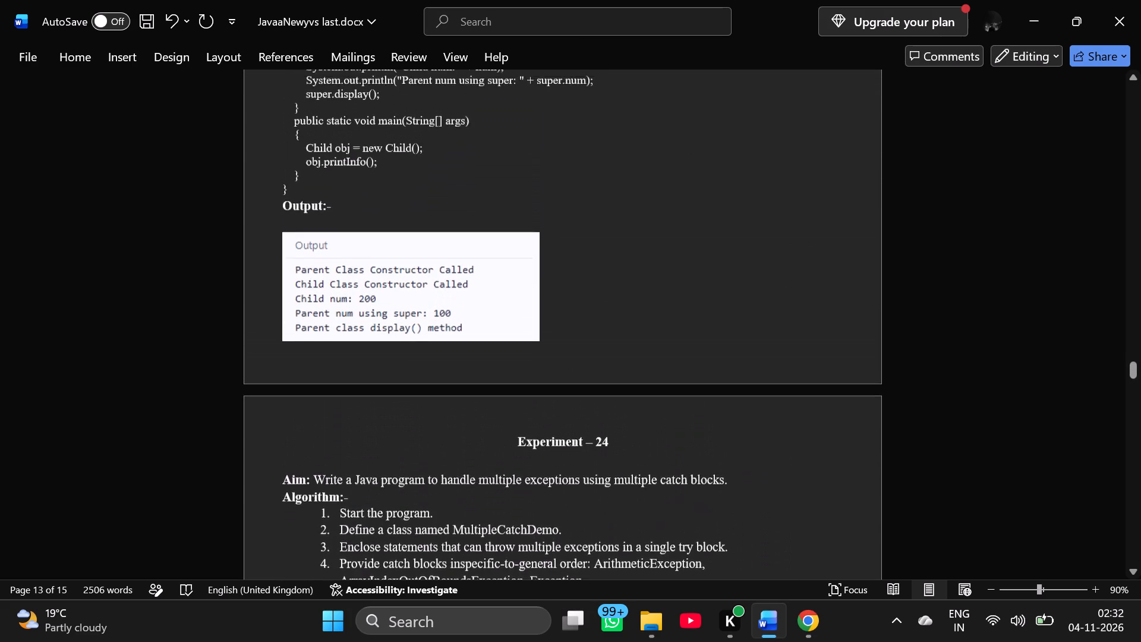
{"action": "scroll", "coordinate": [384, 326], "scroll_direction": "up", "scroll_amount": 3}
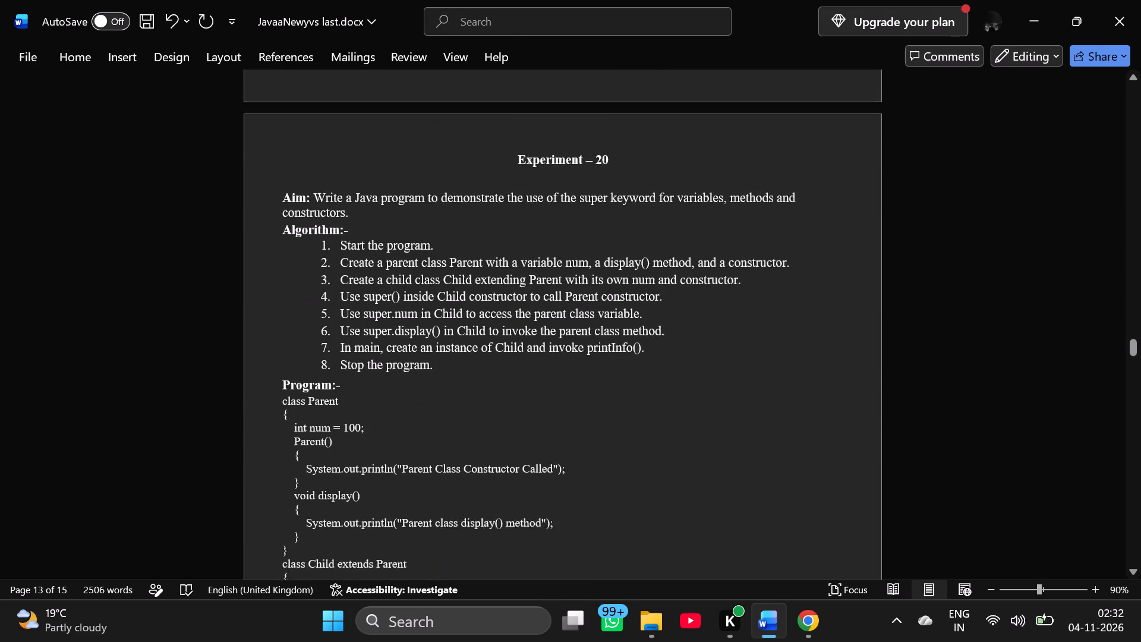
{"action": "scroll", "coordinate": [384, 326], "scroll_direction": "up", "scroll_amount": 5}
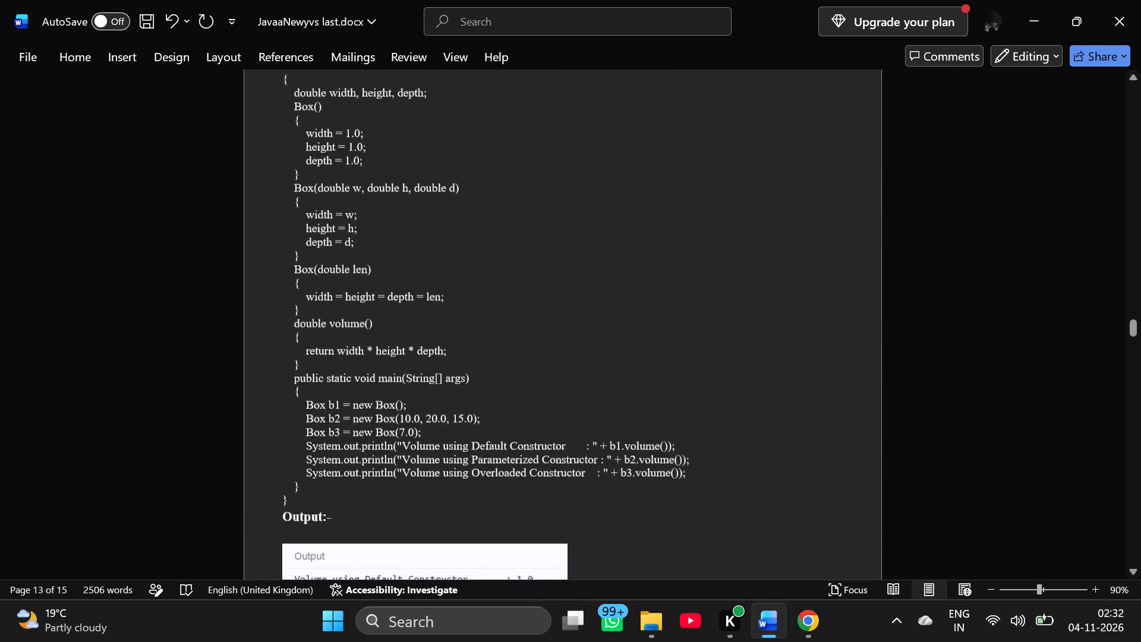
{"action": "scroll", "coordinate": [384, 326], "scroll_direction": "up", "scroll_amount": 4}
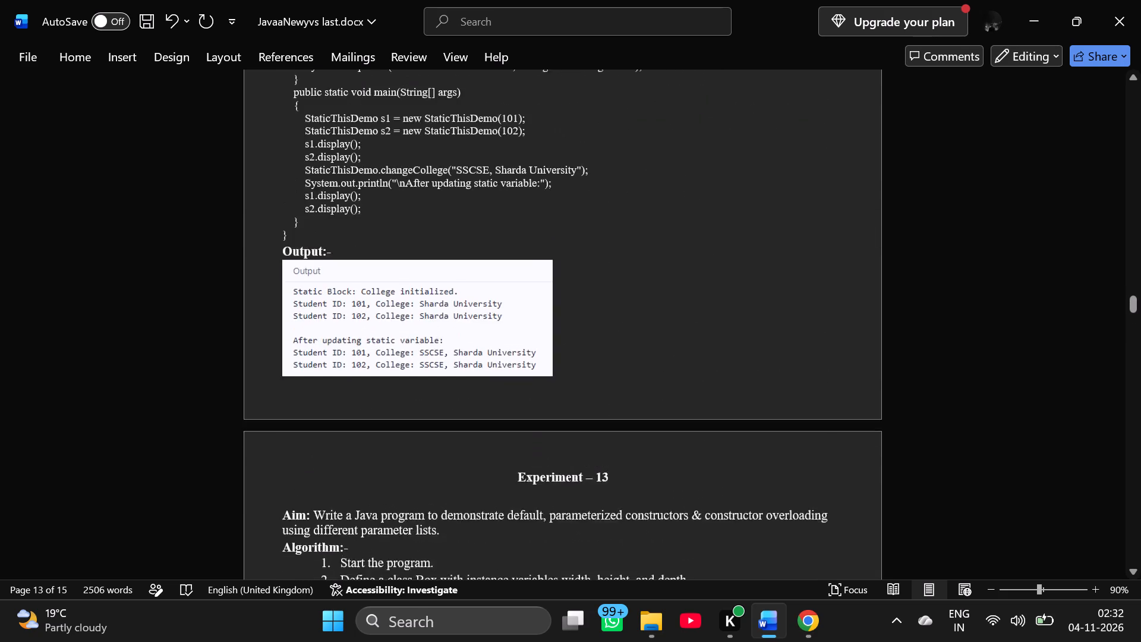
{"action": "scroll", "coordinate": [384, 326], "scroll_direction": "up", "scroll_amount": 3}
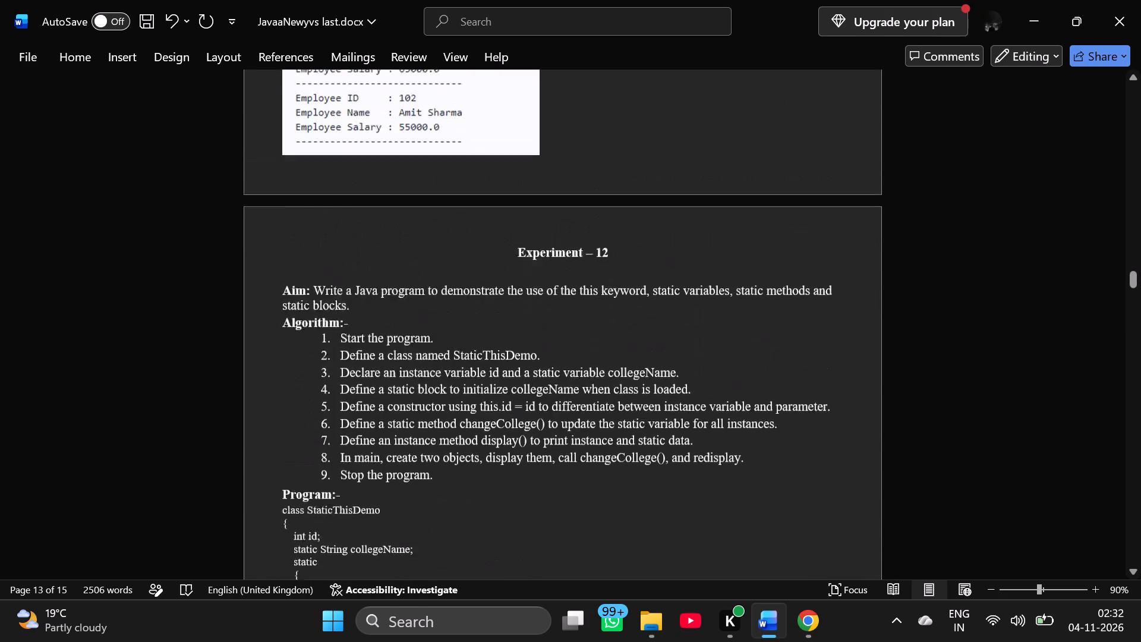
{"action": "scroll", "coordinate": [384, 326], "scroll_direction": "up", "scroll_amount": 3}
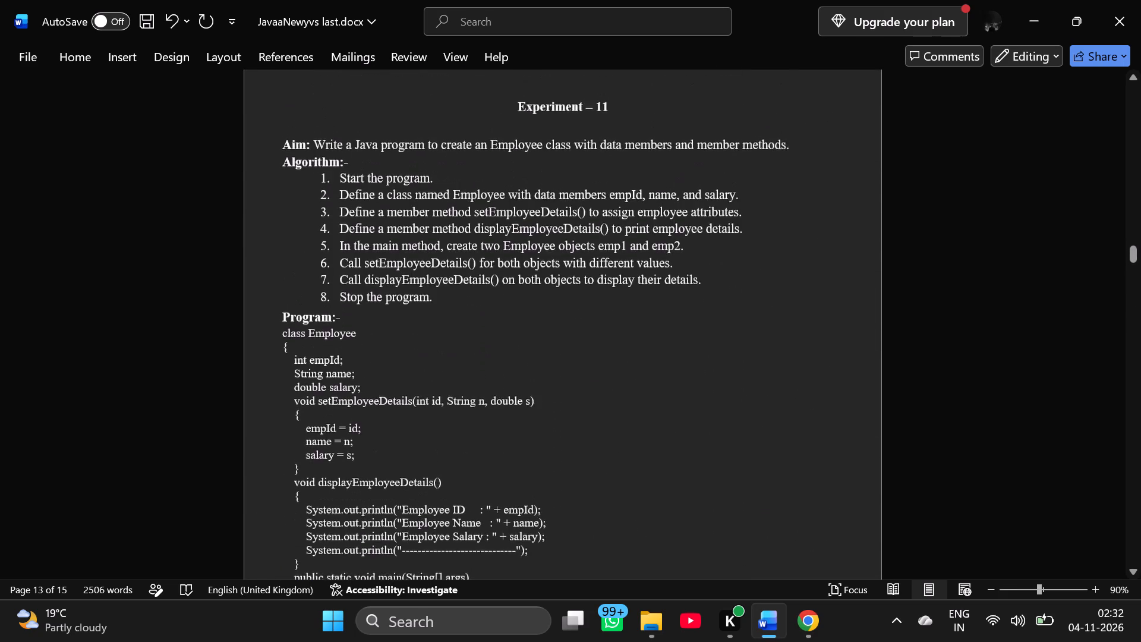
{"action": "scroll", "coordinate": [384, 326], "scroll_direction": "up", "scroll_amount": 3}
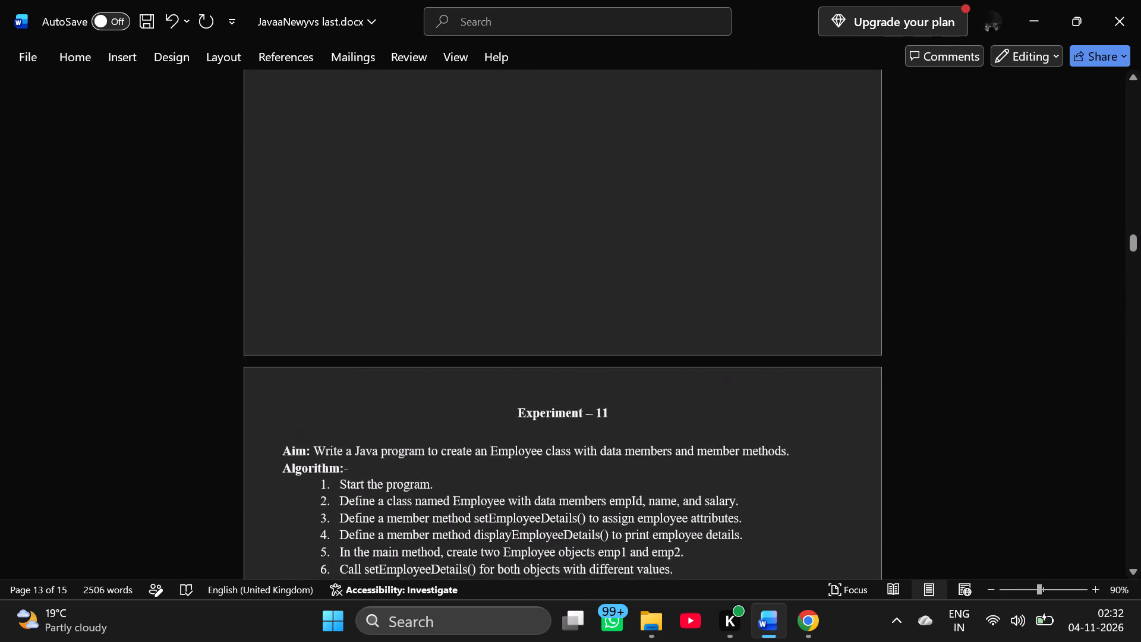
{"action": "scroll", "coordinate": [384, 326], "scroll_direction": "up", "scroll_amount": 3}
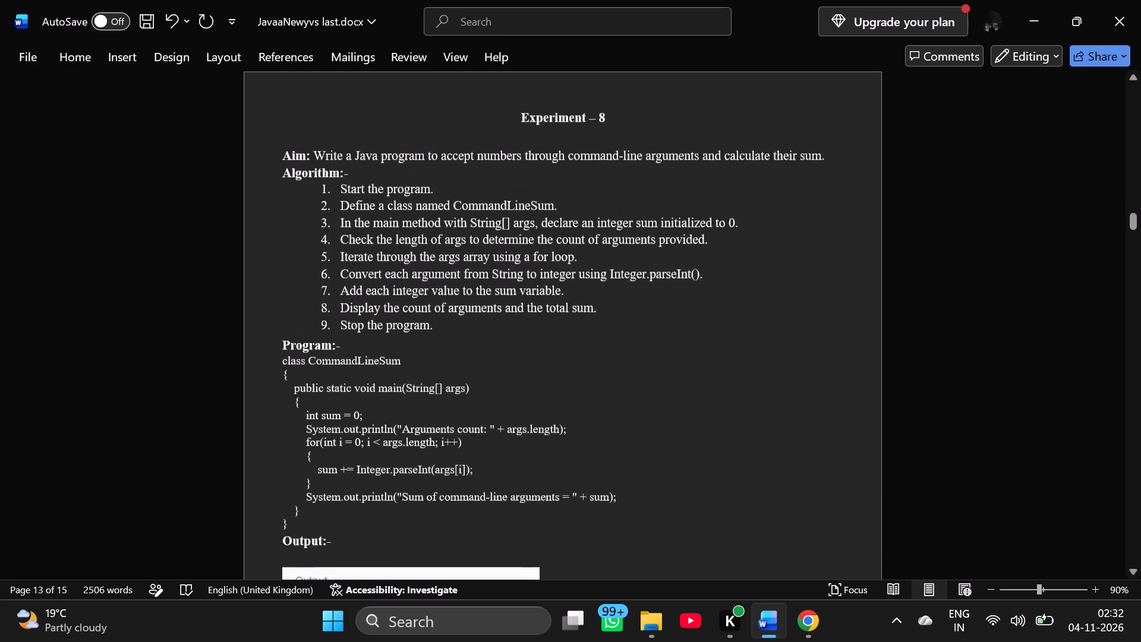
{"action": "scroll", "coordinate": [384, 326], "scroll_direction": "up", "scroll_amount": 3}
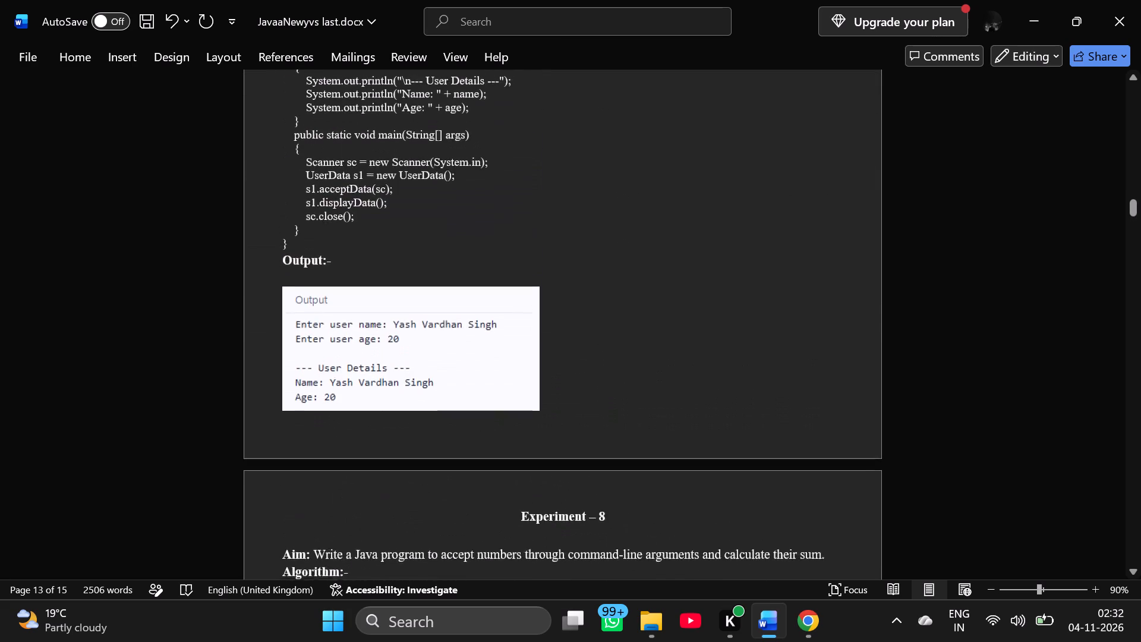
{"action": "scroll", "coordinate": [384, 326], "scroll_direction": "up", "scroll_amount": 3}
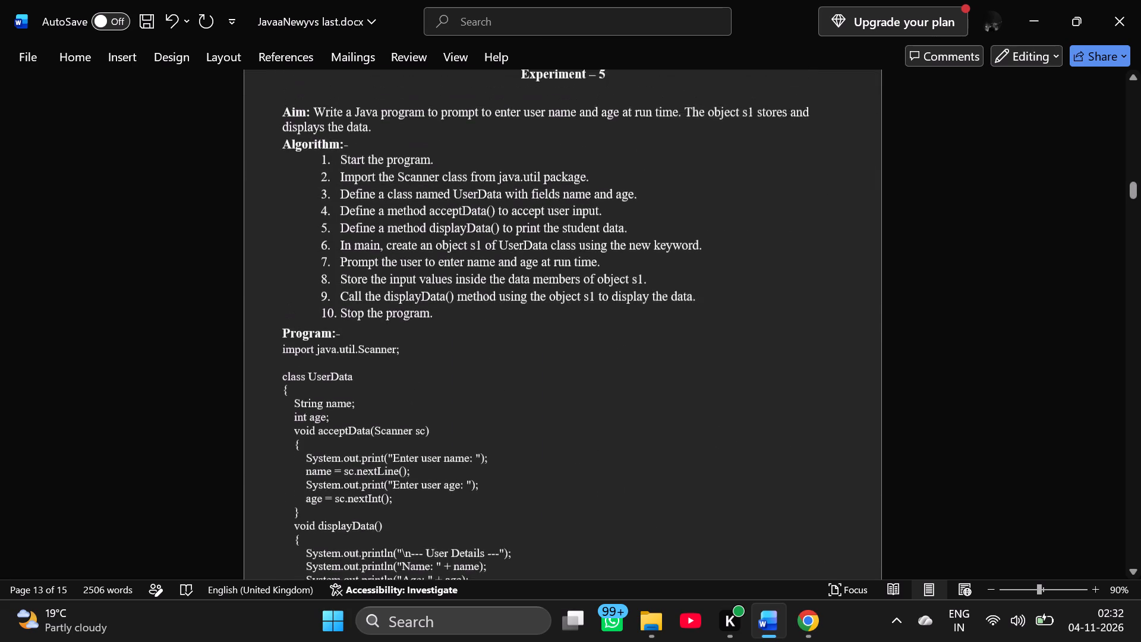
{"action": "scroll", "coordinate": [384, 326], "scroll_direction": "up", "scroll_amount": 3}
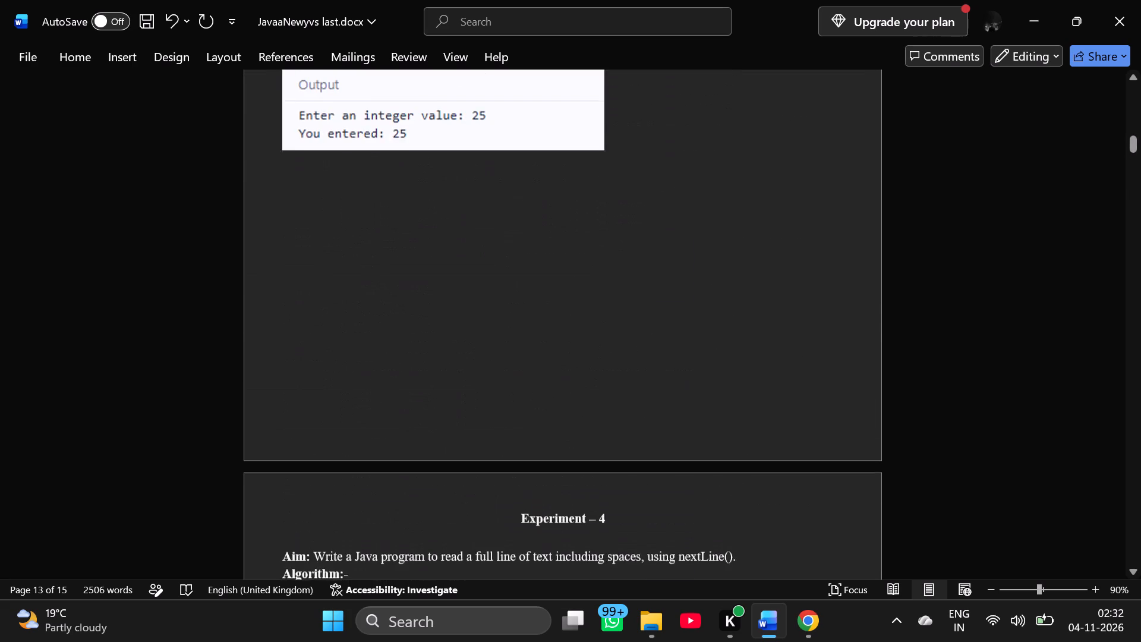
Finish reviewing the document back through Experiments 3 and 2, checking headings, algorithm lists, program code and output layout.
{"action": "scroll", "coordinate": [384, 326], "scroll_direction": "up", "scroll_amount": 2}
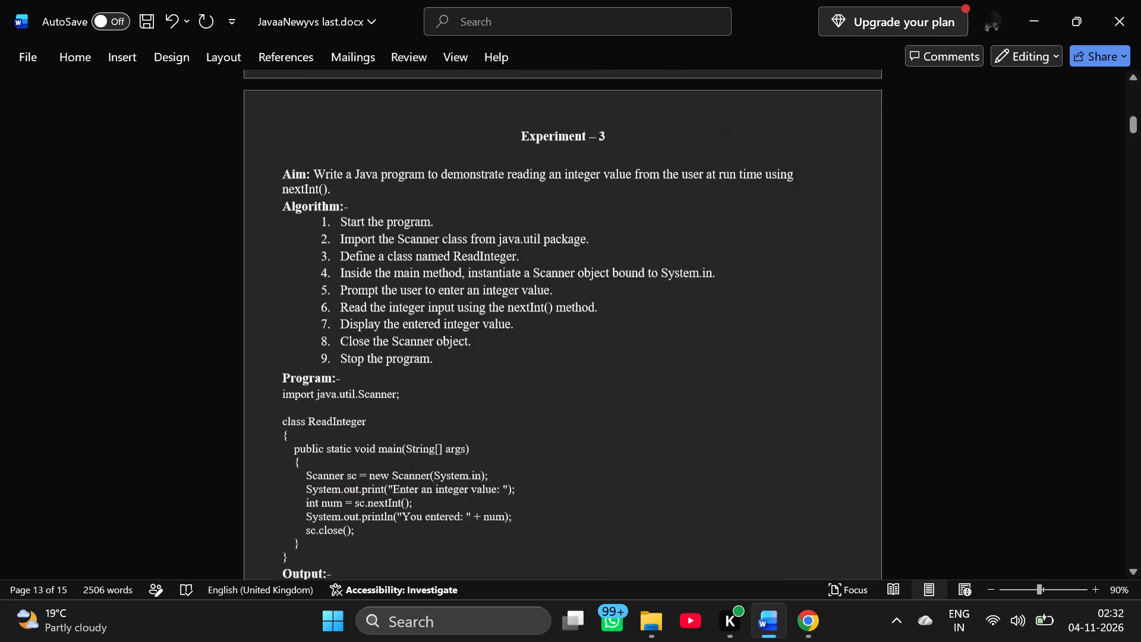
{"action": "scroll", "coordinate": [384, 326], "scroll_direction": "up", "scroll_amount": 2}
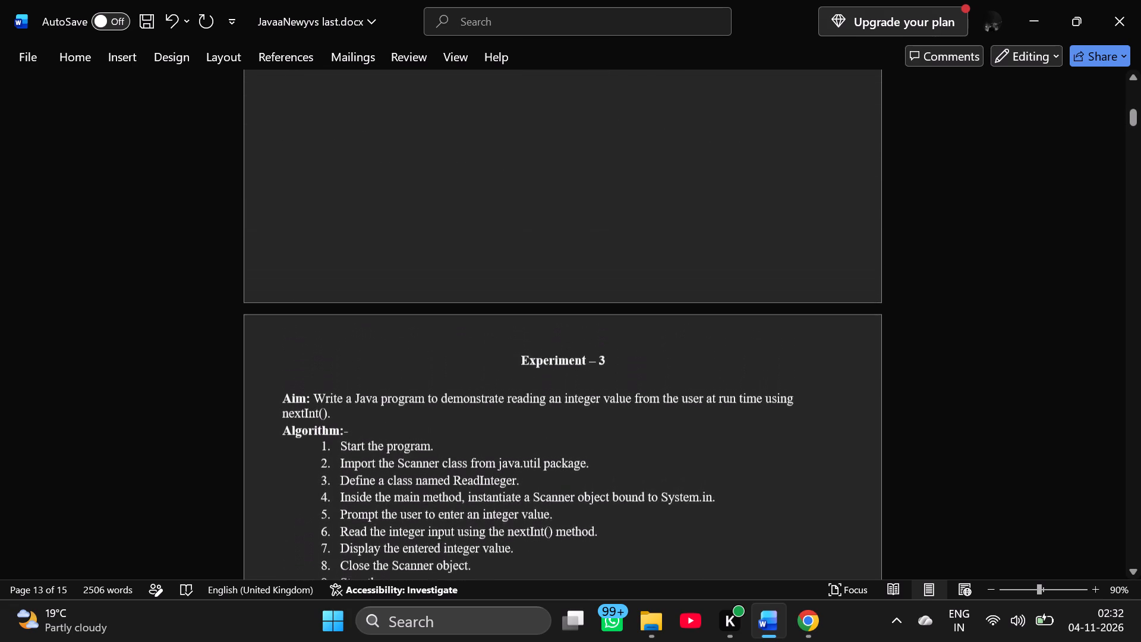
{"action": "scroll", "coordinate": [384, 326], "scroll_direction": "up", "scroll_amount": 3}
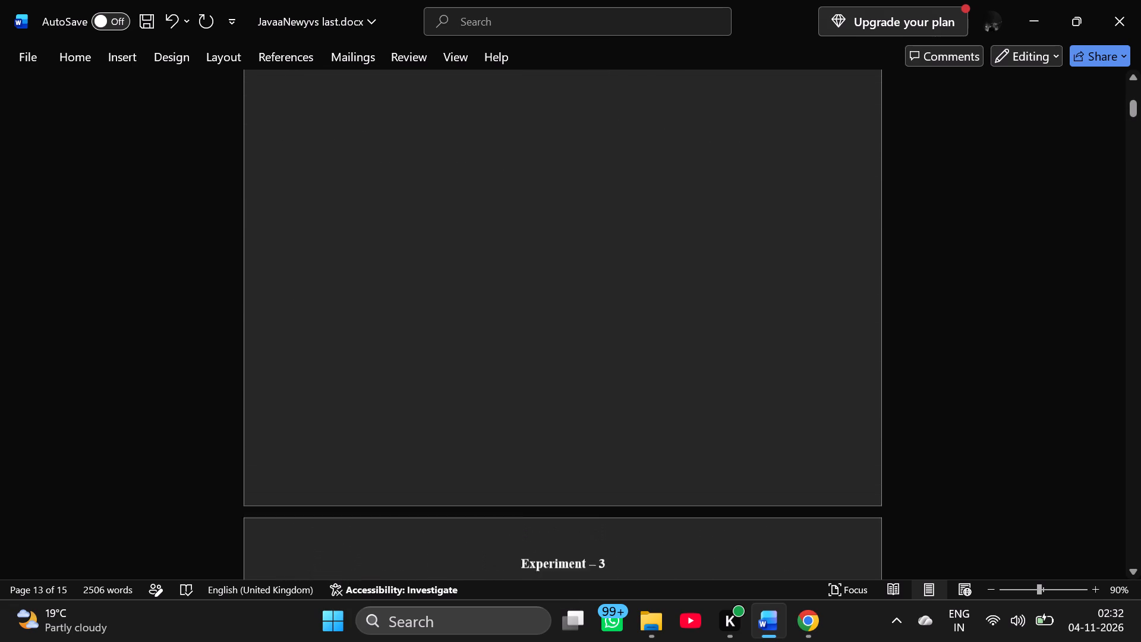
{"action": "scroll", "coordinate": [384, 326], "scroll_direction": "up", "scroll_amount": 2}
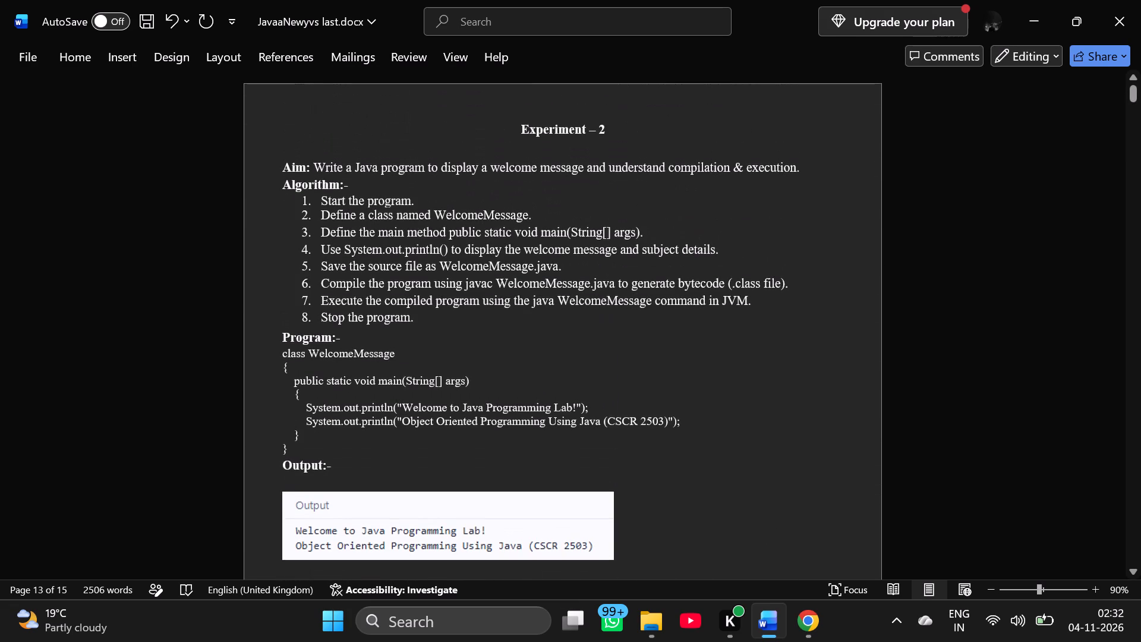
Save the Word document with the completed formatting changes.
{"action": "left_click", "coordinate": [157, 20]}
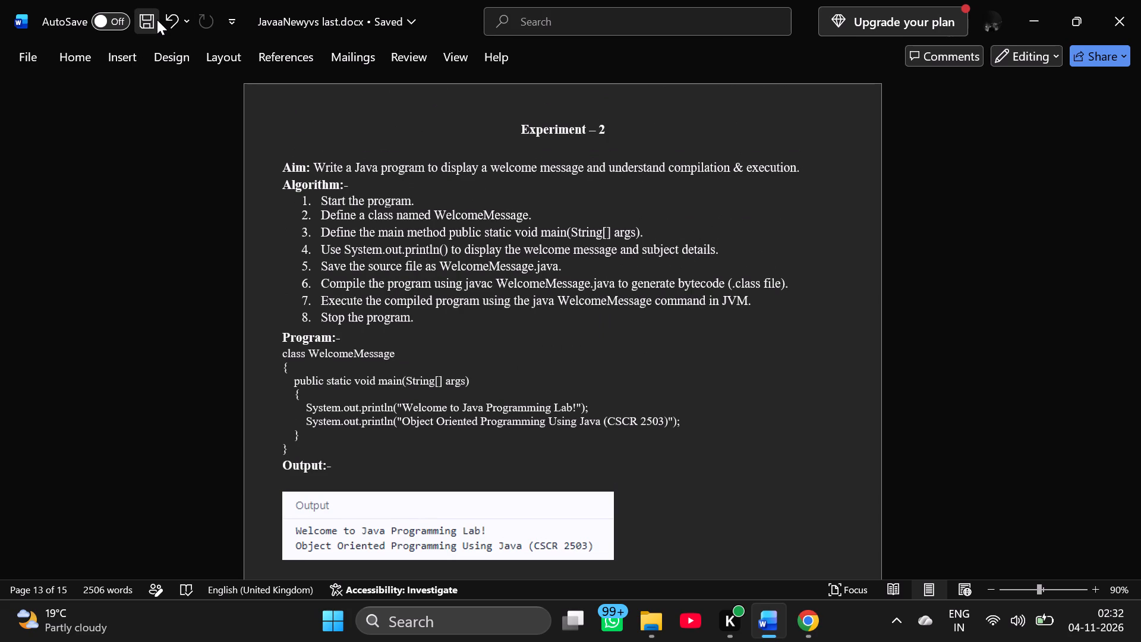
Export the document as a PDF to the Downloads folder, keeping the file name JavaaNewyvs last.
{"action": "left_click", "coordinate": [45, 63]}
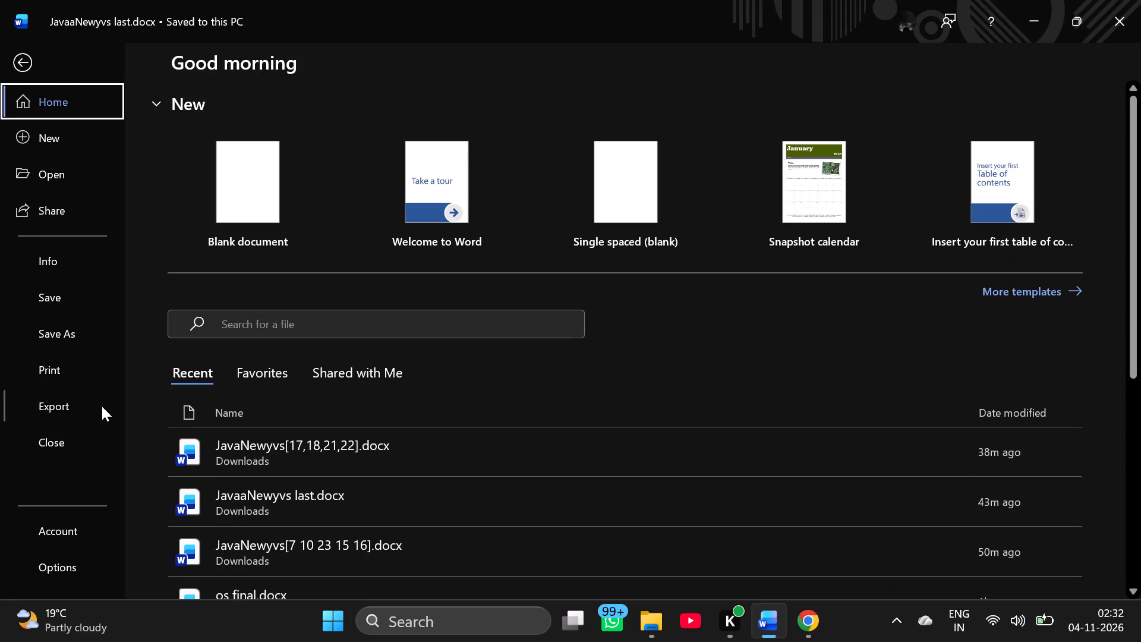
{"action": "left_click", "coordinate": [67, 405]}
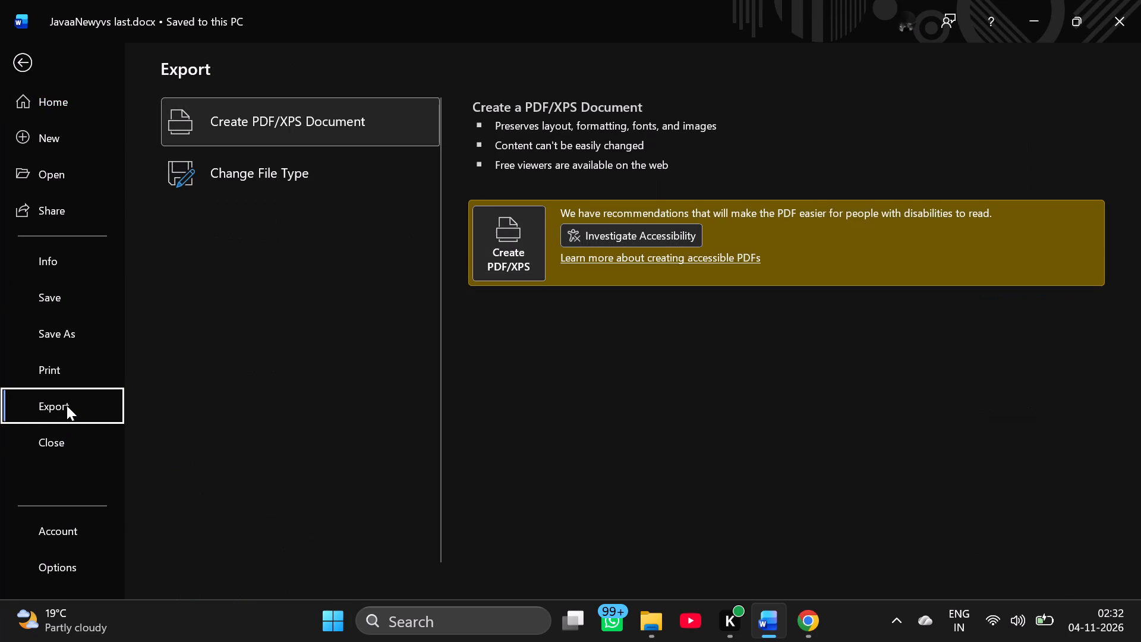
{"action": "left_click", "coordinate": [502, 267]}
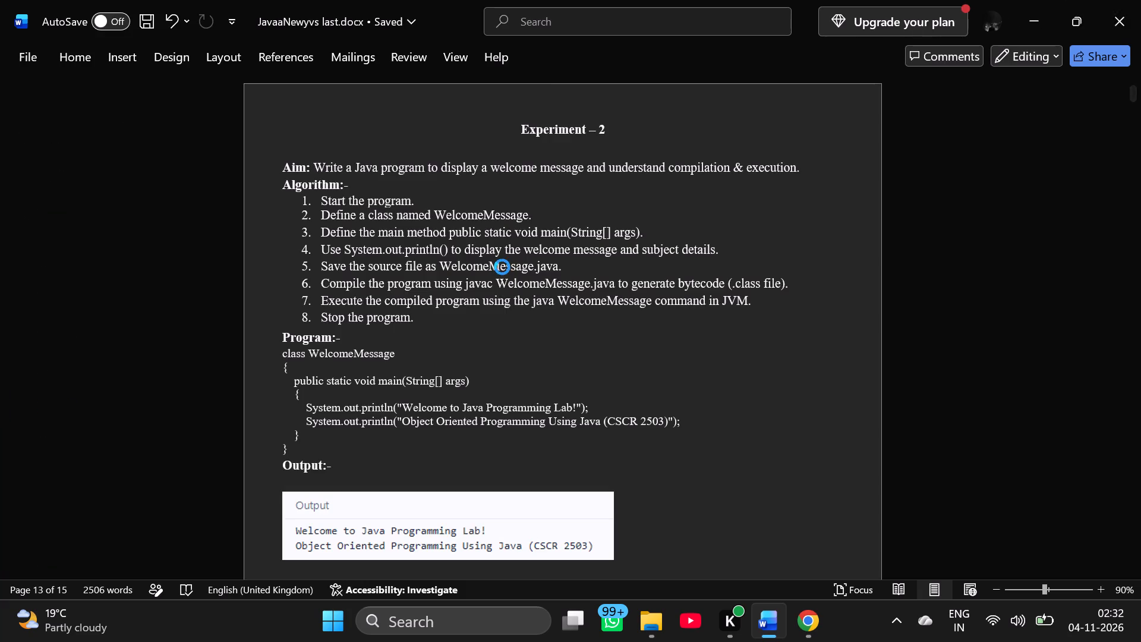
{"action": "left_click", "coordinate": [446, 487]}
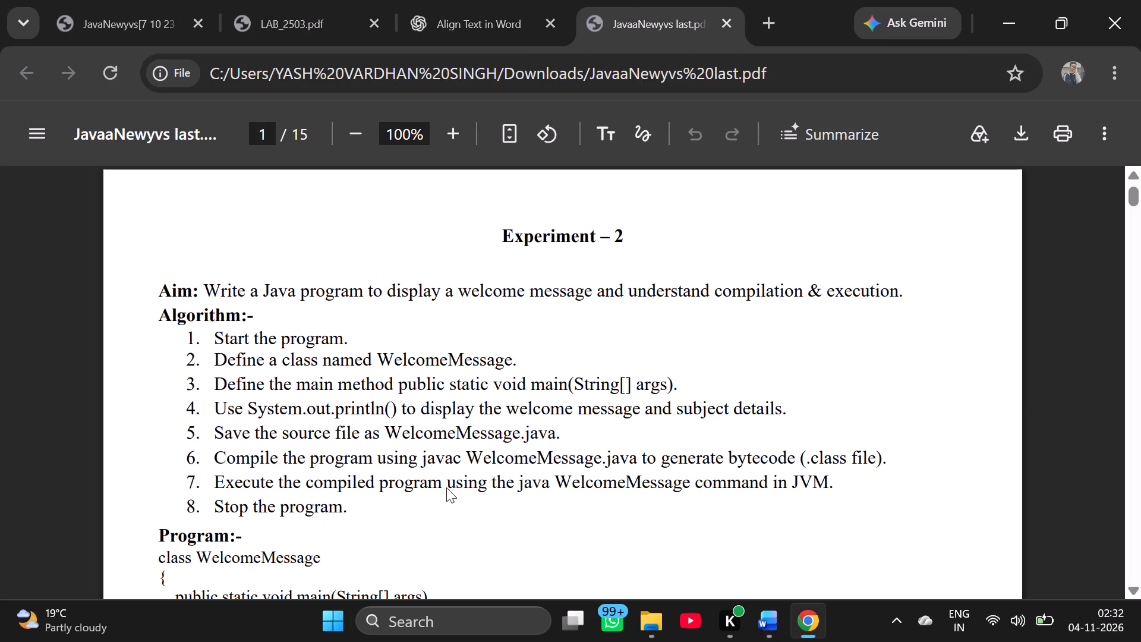
Review the exported PDF from Experiment 2 through Experiment 29, checking page breaks, headings, algorithm lists, code and output placement.
{"action": "scroll", "coordinate": [446, 487], "scroll_direction": "down", "scroll_amount": 1}
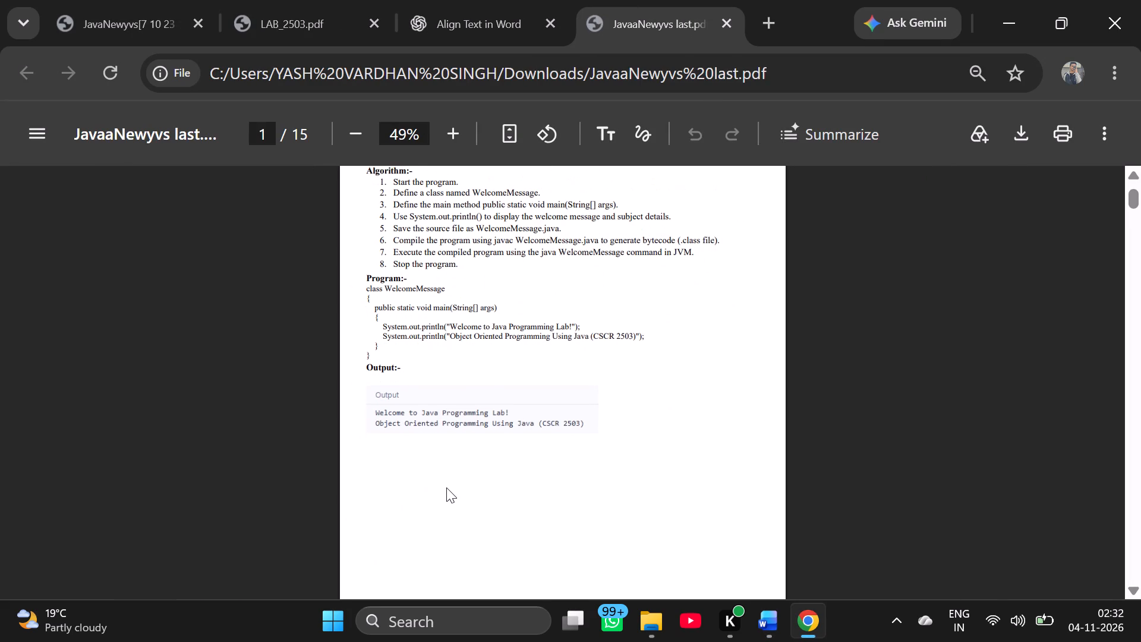
{"action": "scroll", "coordinate": [446, 487], "scroll_direction": "down", "scroll_amount": 5}
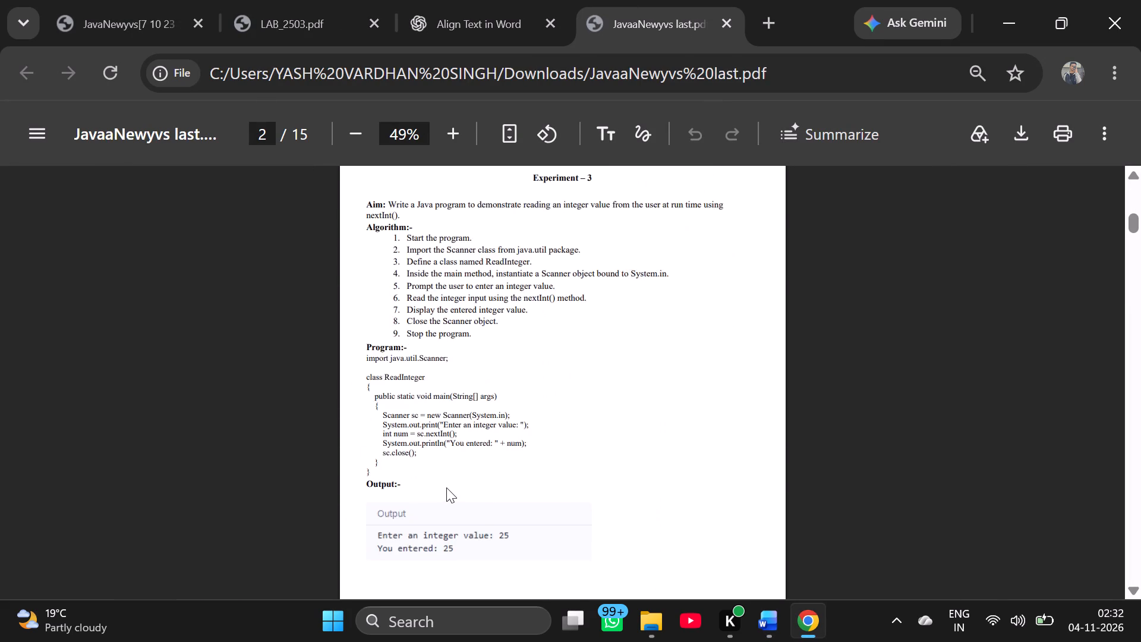
{"action": "scroll", "coordinate": [446, 487], "scroll_direction": "down", "scroll_amount": 2}
{"action": "scroll", "coordinate": [453, 423], "scroll_direction": "down", "scroll_amount": 2}
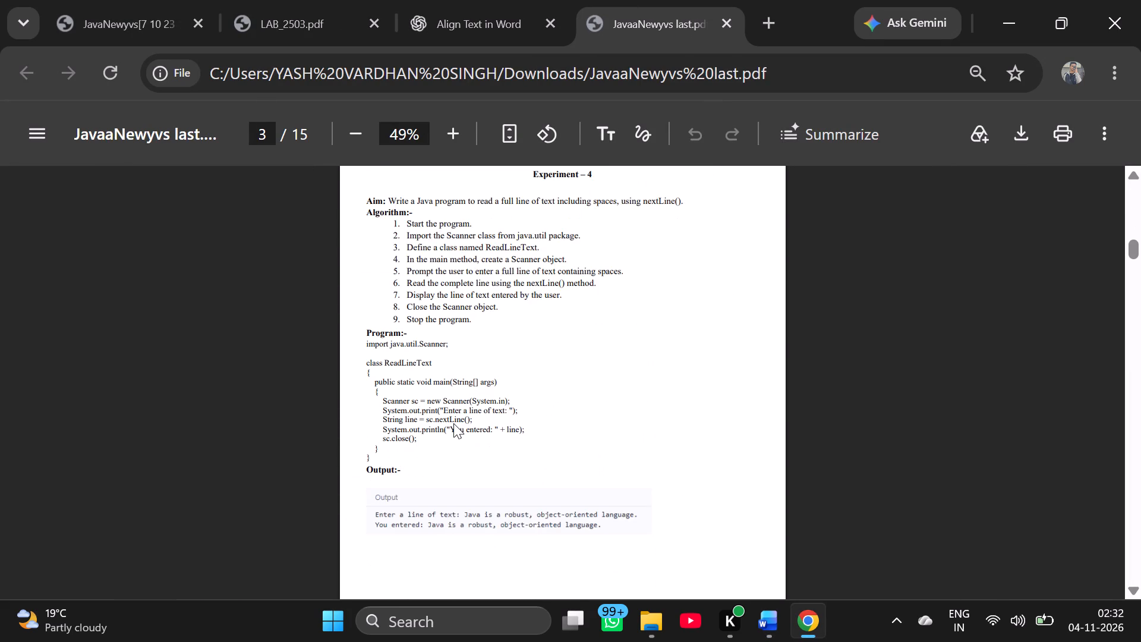
{"action": "scroll", "coordinate": [453, 423], "scroll_direction": "down", "scroll_amount": 5}
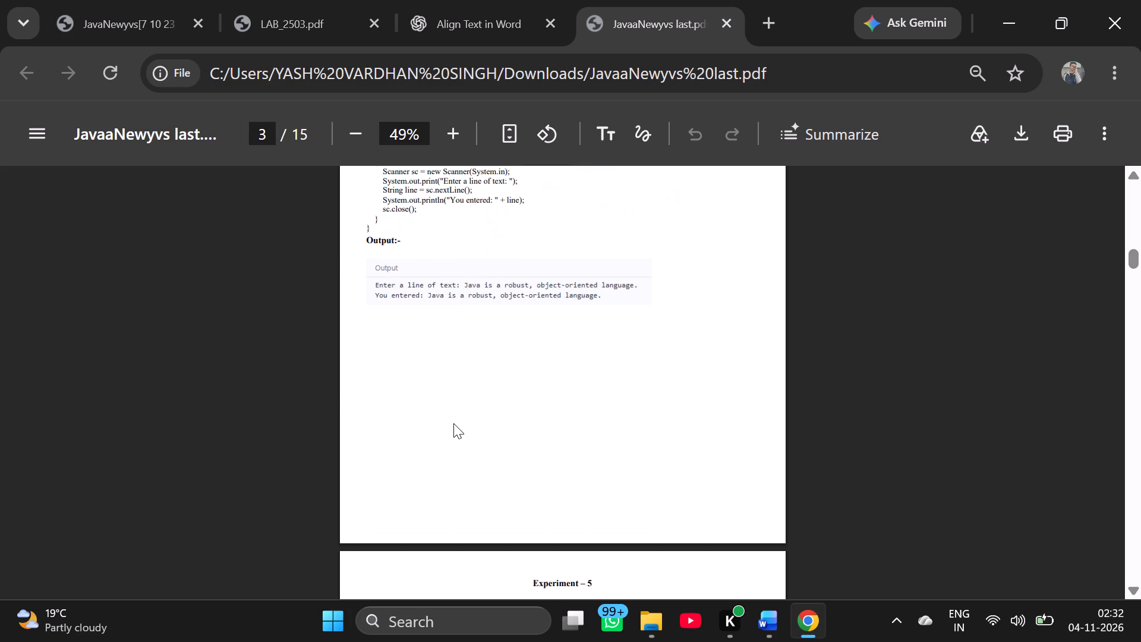
{"action": "scroll", "coordinate": [453, 423], "scroll_direction": "down", "scroll_amount": 7}
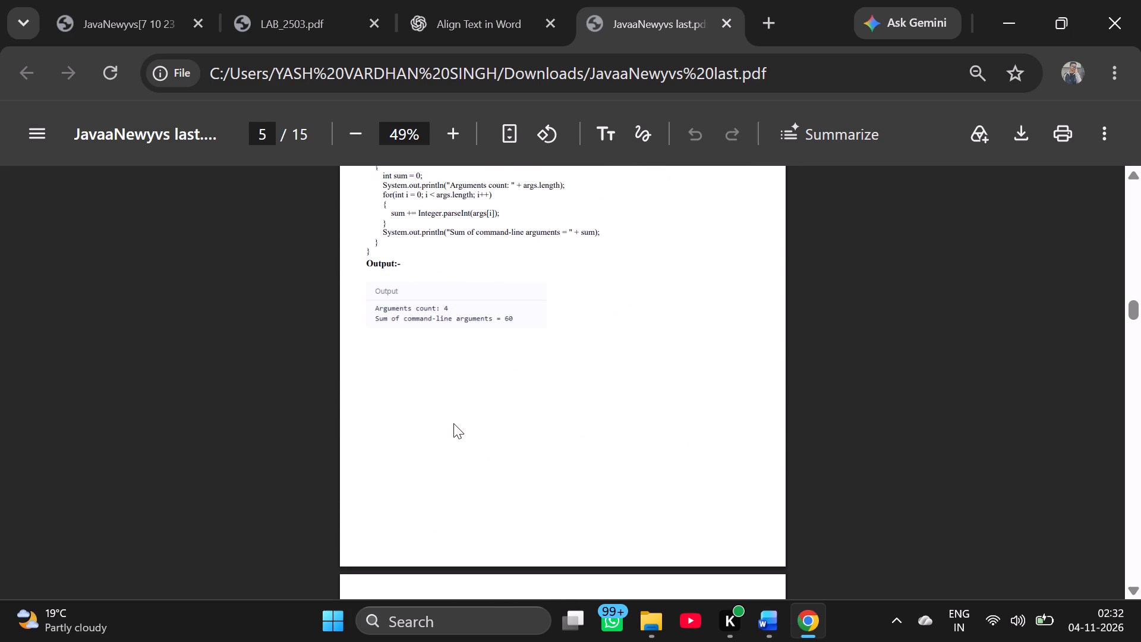
{"action": "scroll", "coordinate": [453, 423], "scroll_direction": "down", "scroll_amount": 6}
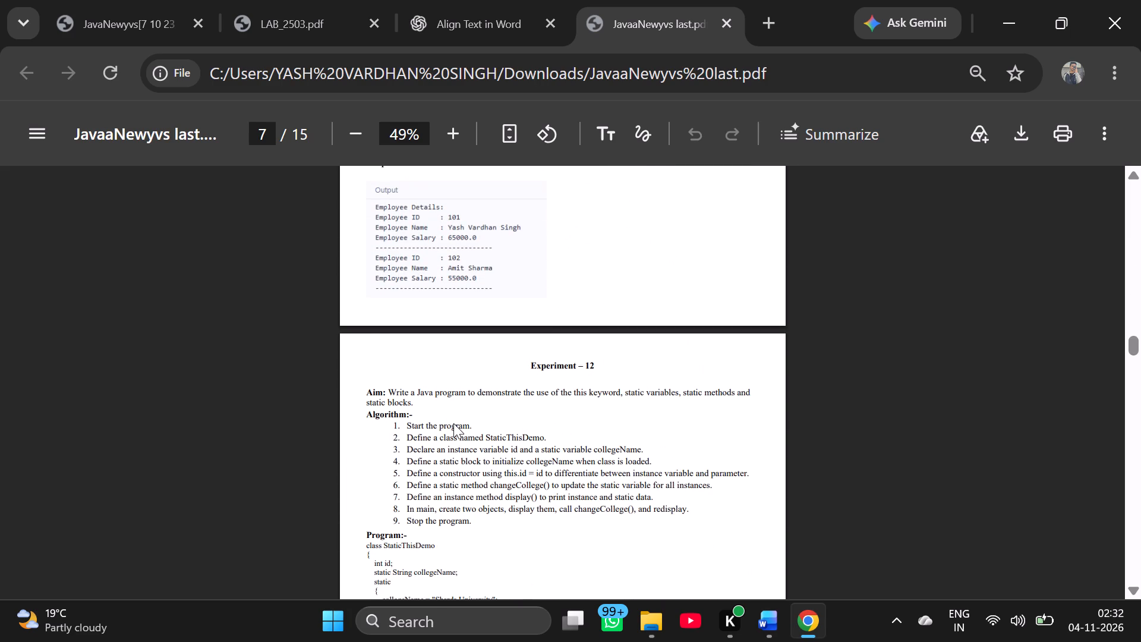
{"action": "scroll", "coordinate": [453, 423], "scroll_direction": "down", "scroll_amount": 2}
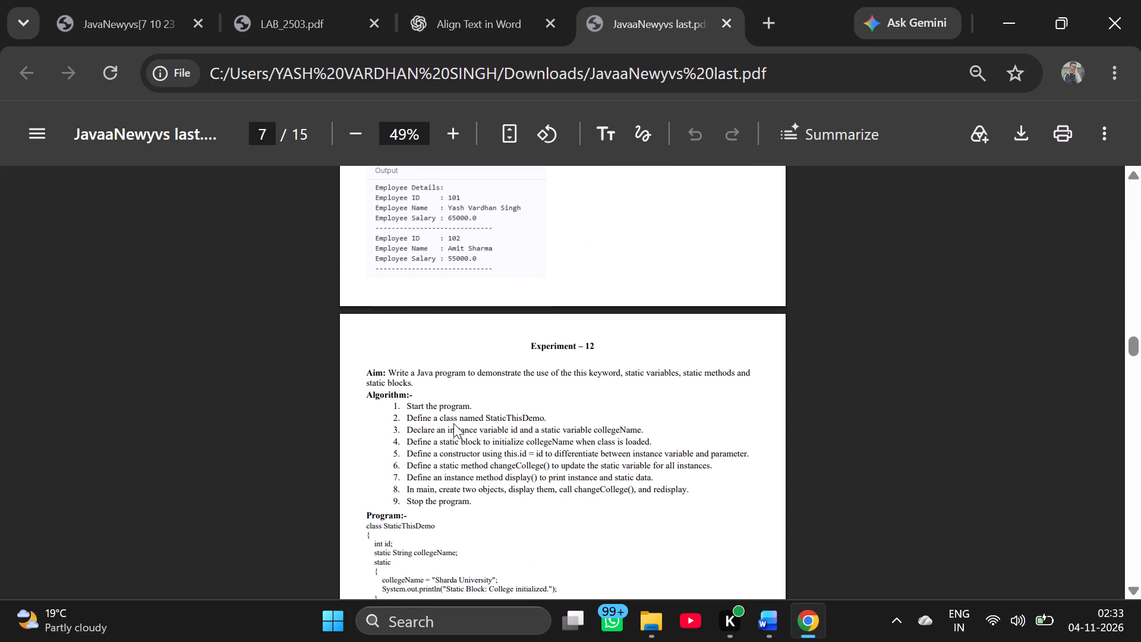
{"action": "scroll", "coordinate": [453, 423], "scroll_direction": "down", "scroll_amount": 12}
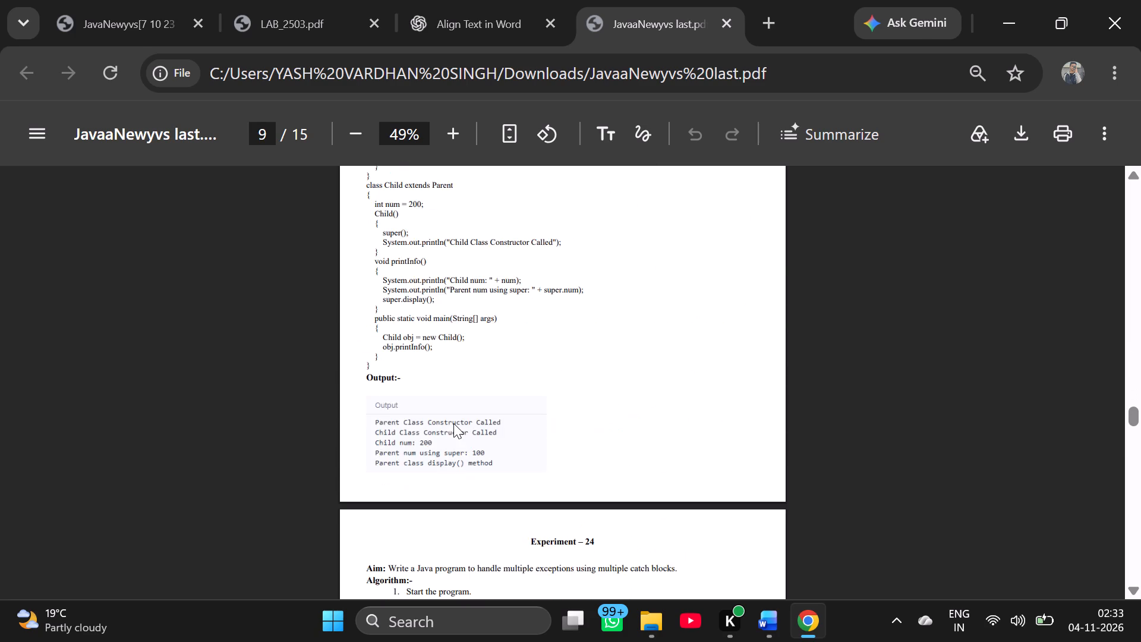
{"action": "scroll", "coordinate": [453, 423], "scroll_direction": "down", "scroll_amount": 13}
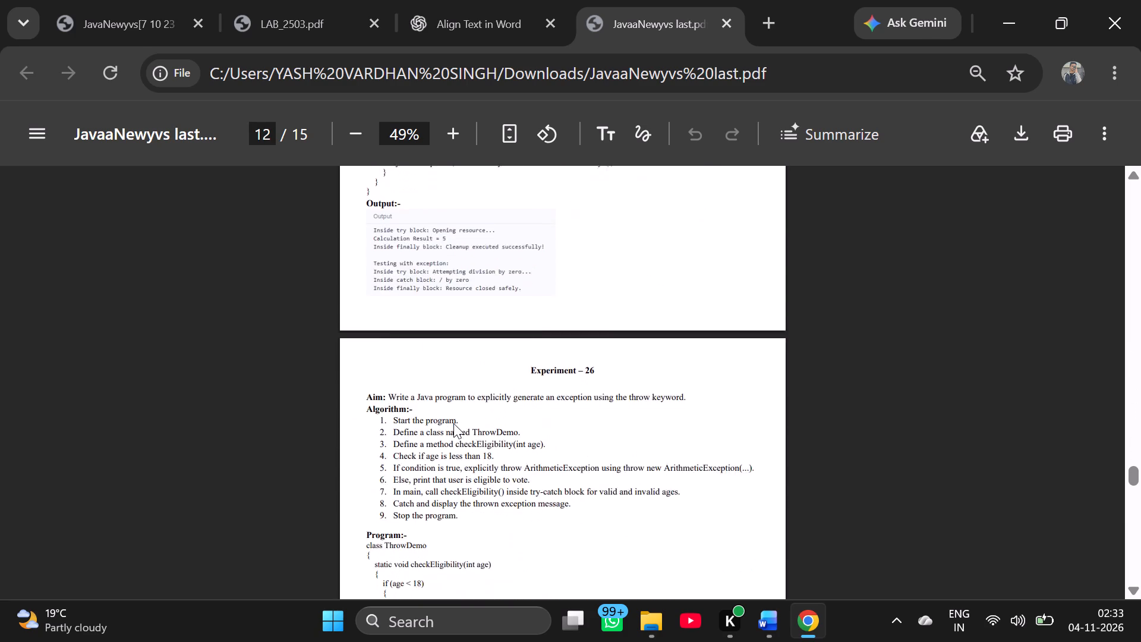
{"action": "scroll", "coordinate": [453, 423], "scroll_direction": "down", "scroll_amount": 11}
{"action": "scroll", "coordinate": [453, 423], "scroll_direction": "up", "scroll_amount": 3}
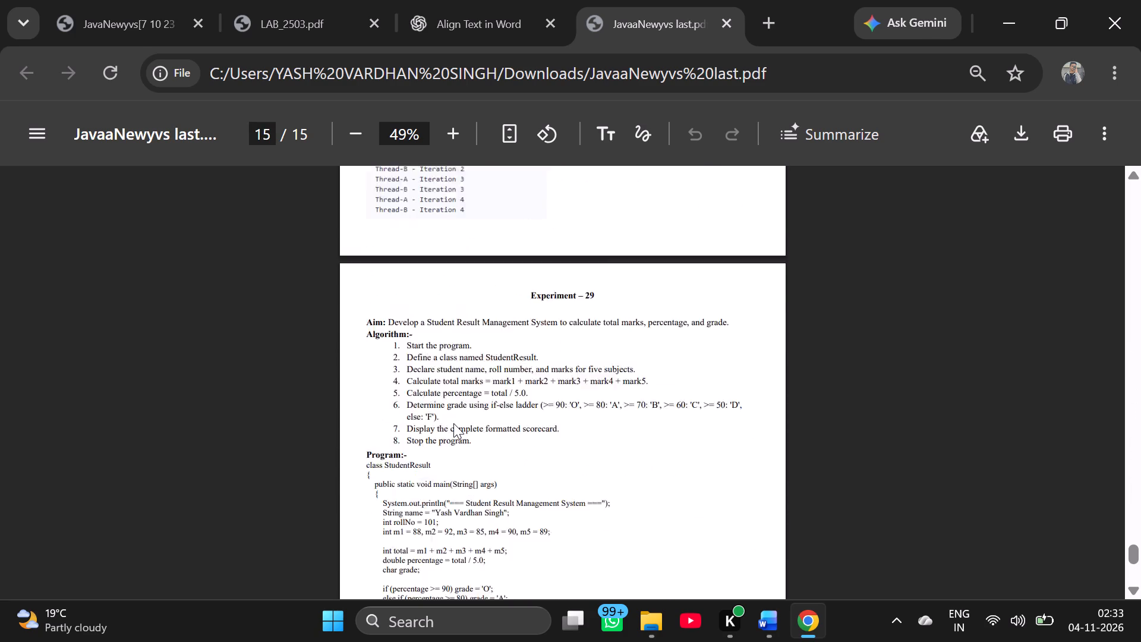
{"action": "scroll", "coordinate": [453, 423], "scroll_direction": "up", "scroll_amount": 2}
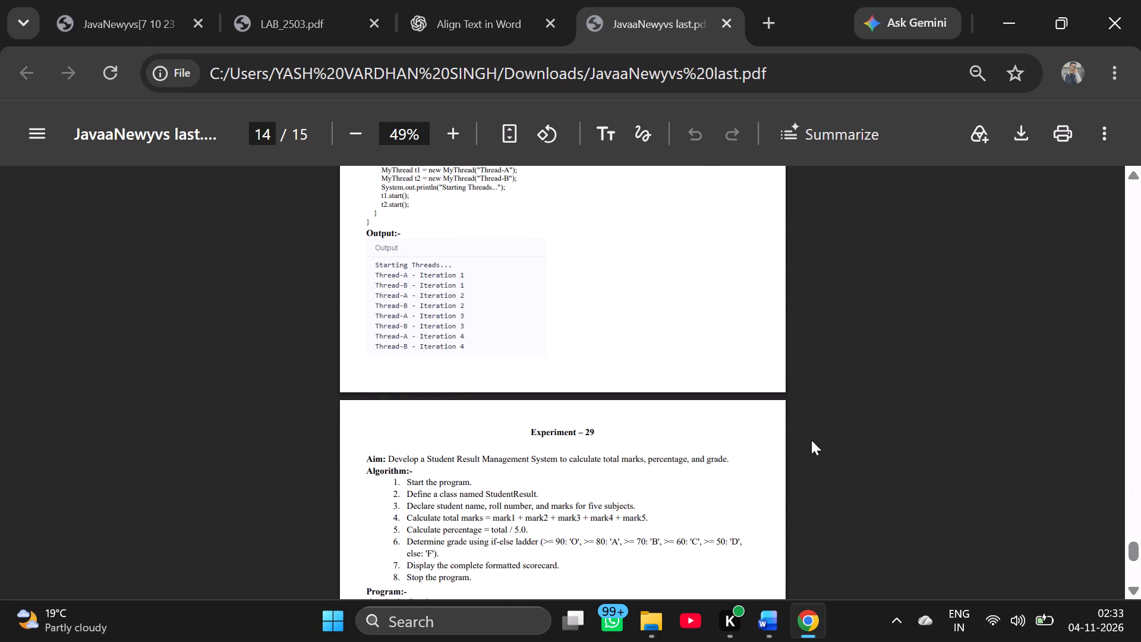
Switch to File Explorer, refresh the Downloads folder and examine the detailed file properties of JavaaNewyvs last.pdf.
{"action": "left_click", "coordinate": [650, 633]}
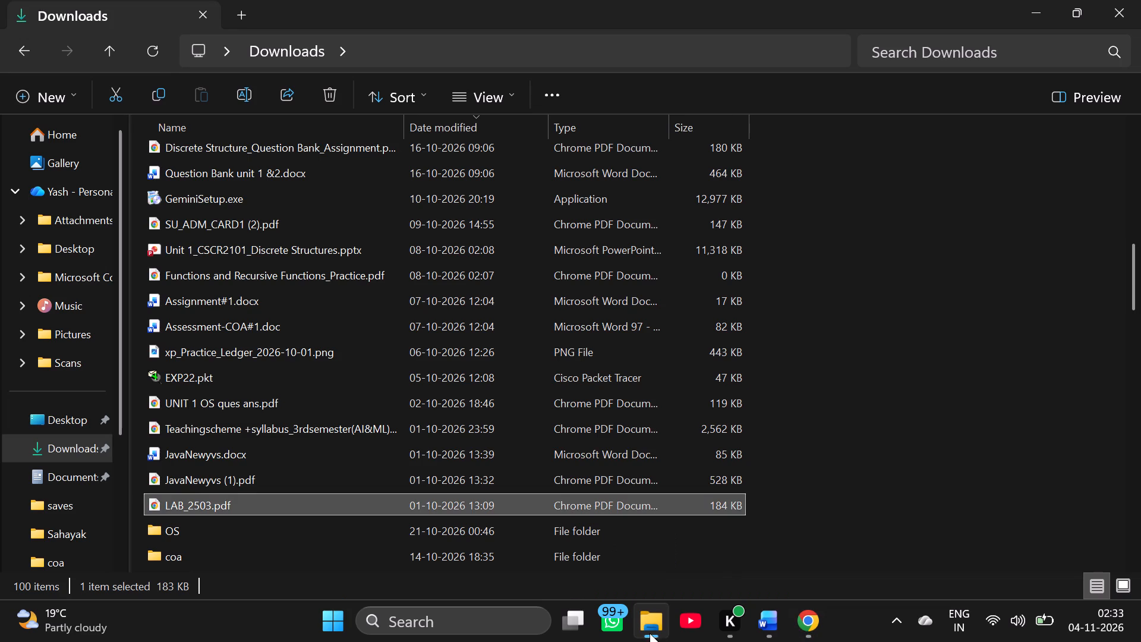
{"action": "scroll", "coordinate": [486, 459], "scroll_direction": "up", "scroll_amount": 11}
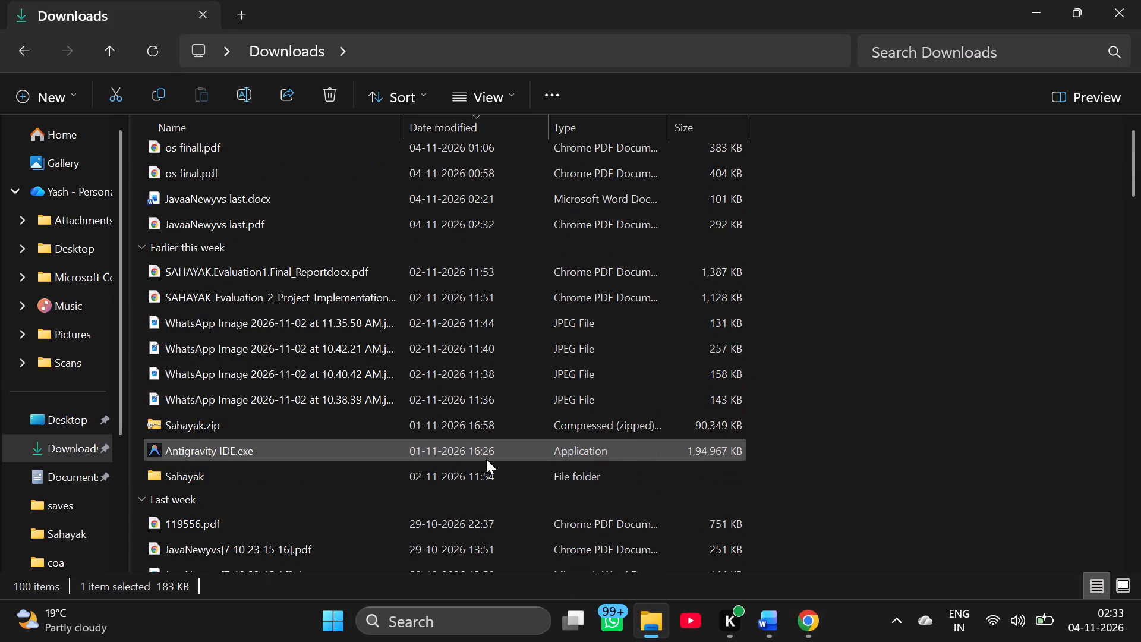
{"action": "scroll", "coordinate": [486, 459], "scroll_direction": "up", "scroll_amount": 1}
{"action": "left_click", "coordinate": [317, 209]}
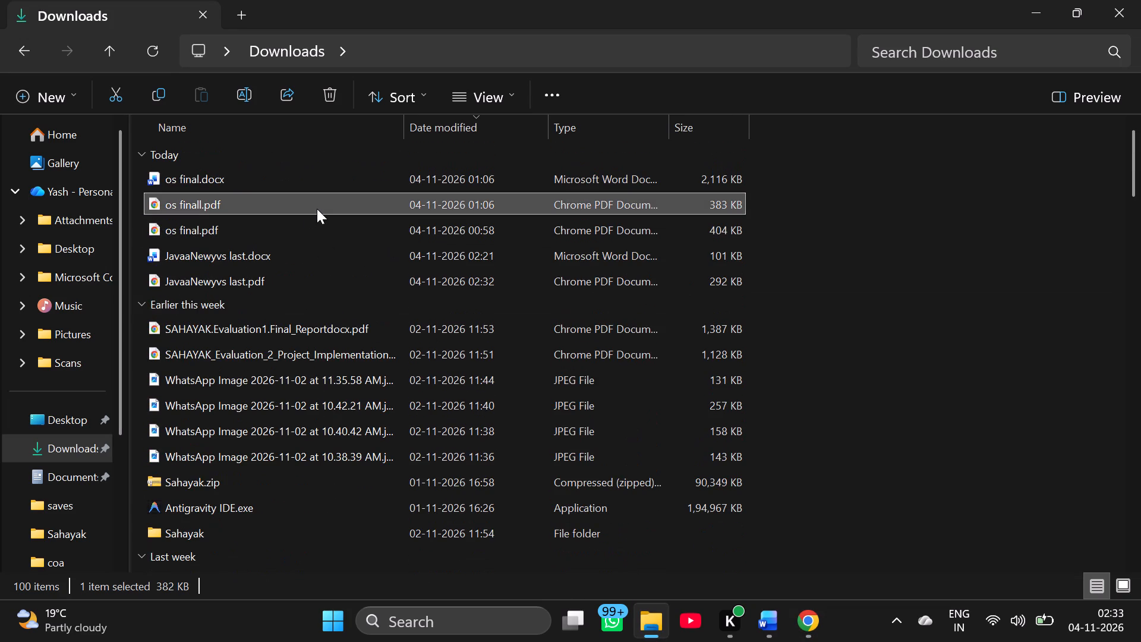
{"action": "scroll", "coordinate": [317, 209], "scroll_direction": "up", "scroll_amount": 2}
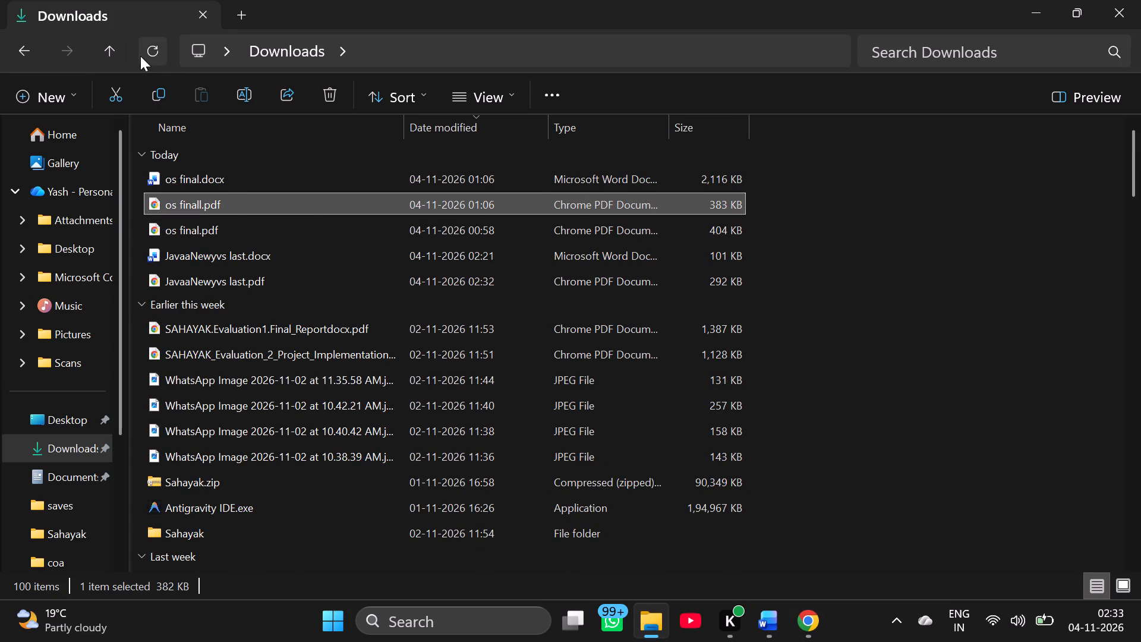
{"action": "left_click", "coordinate": [140, 56]}
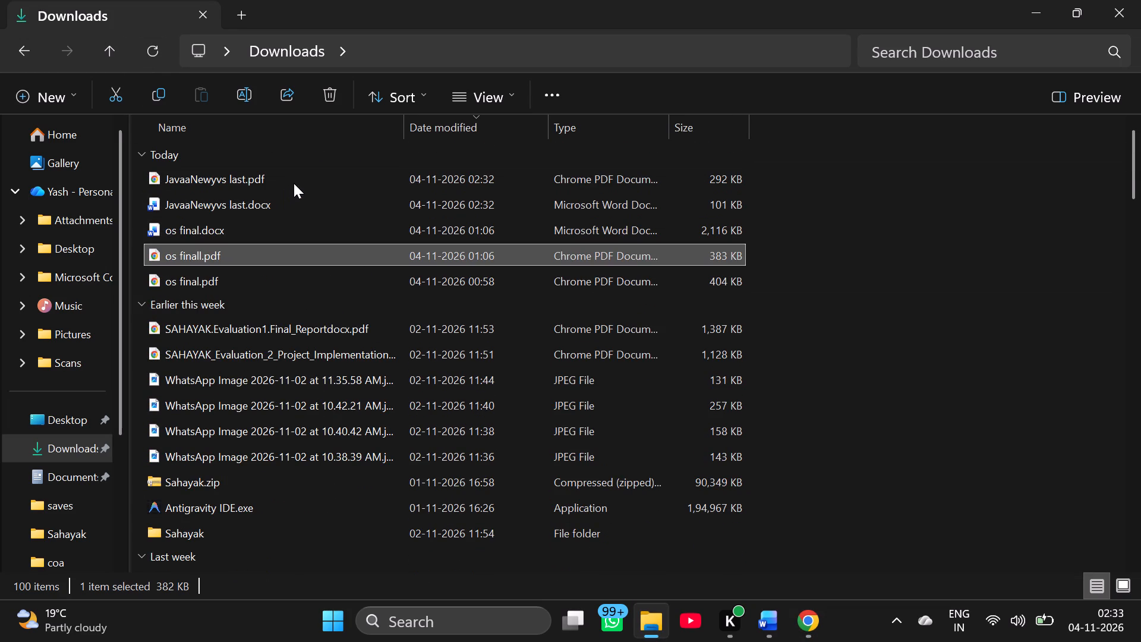
{"action": "left_click", "coordinate": [294, 183]}
{"action": "right_click", "coordinate": [294, 183]}
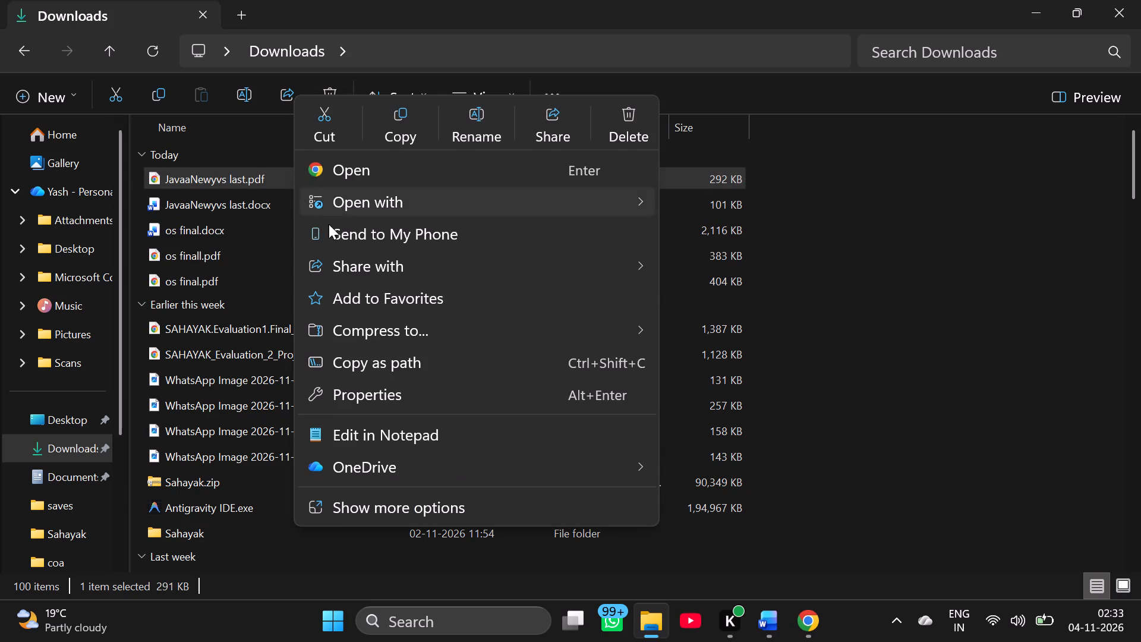
{"action": "left_click", "coordinate": [398, 392]}
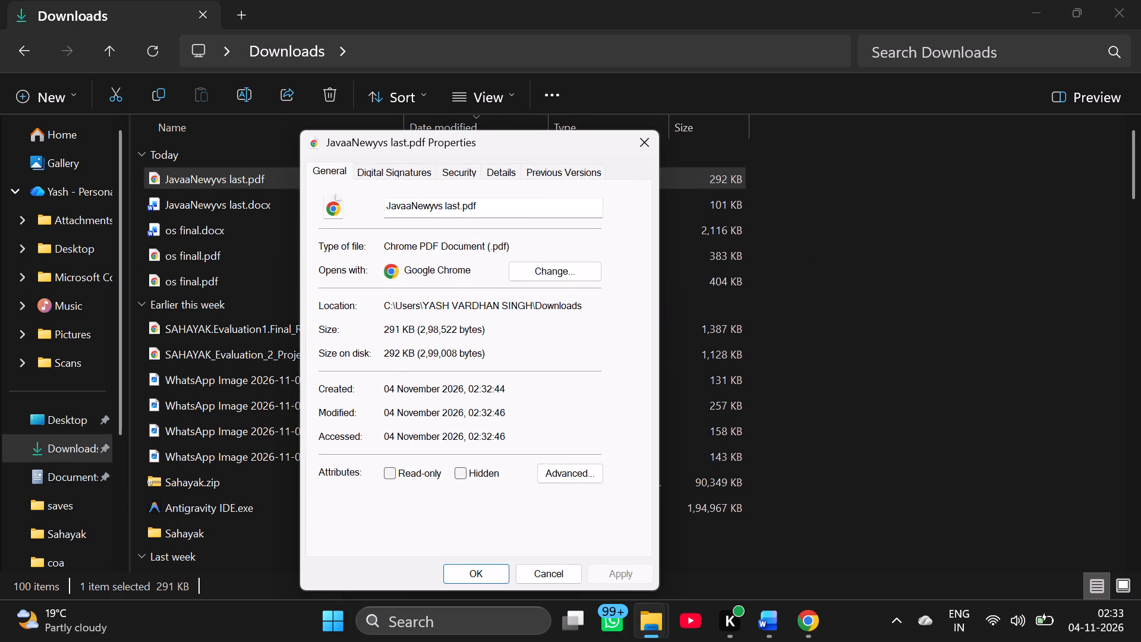
{"action": "left_click", "coordinate": [505, 177]}
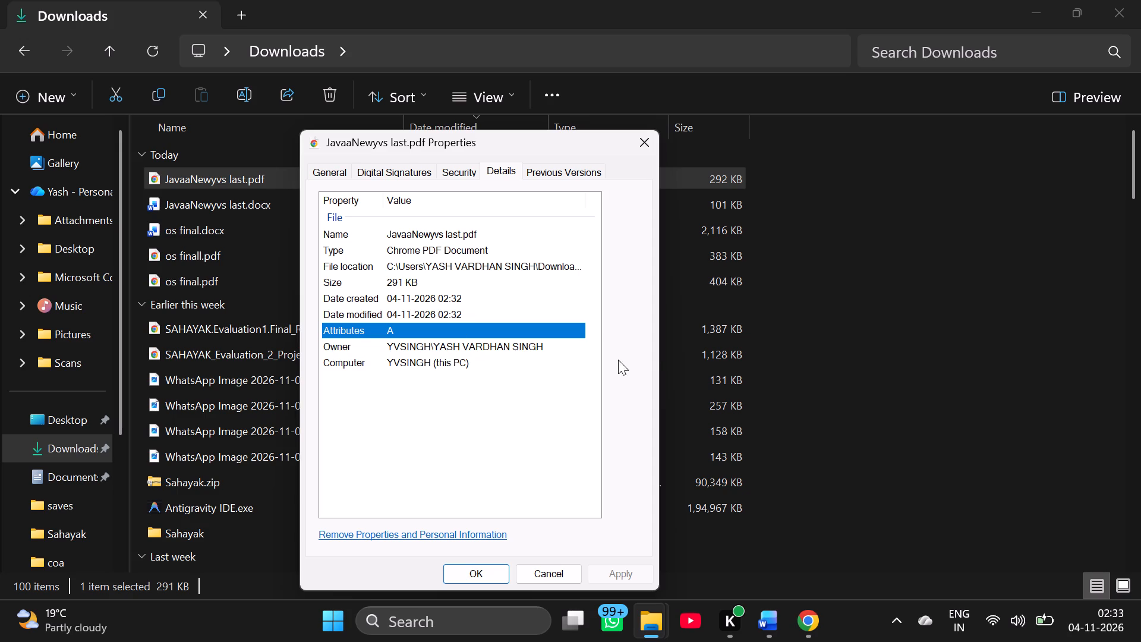
{"action": "left_click", "coordinate": [789, 348]}
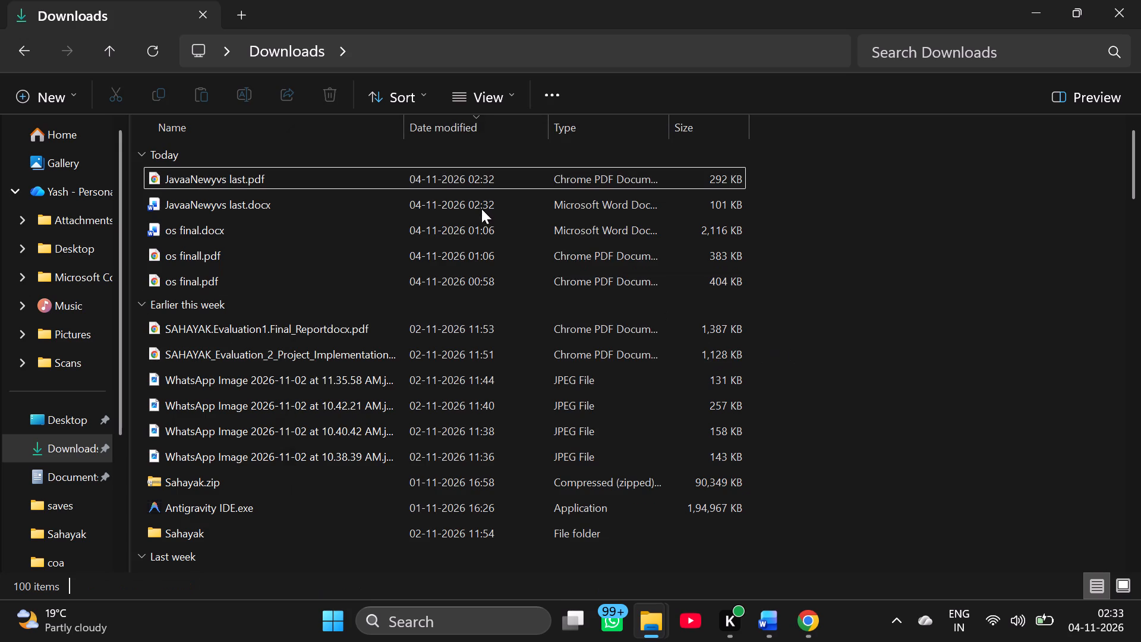
Examine the origin, content and file details in the properties of JavaaNewyvs last.docx.
{"action": "left_click", "coordinate": [487, 203]}
{"action": "right_click", "coordinate": [487, 203]}
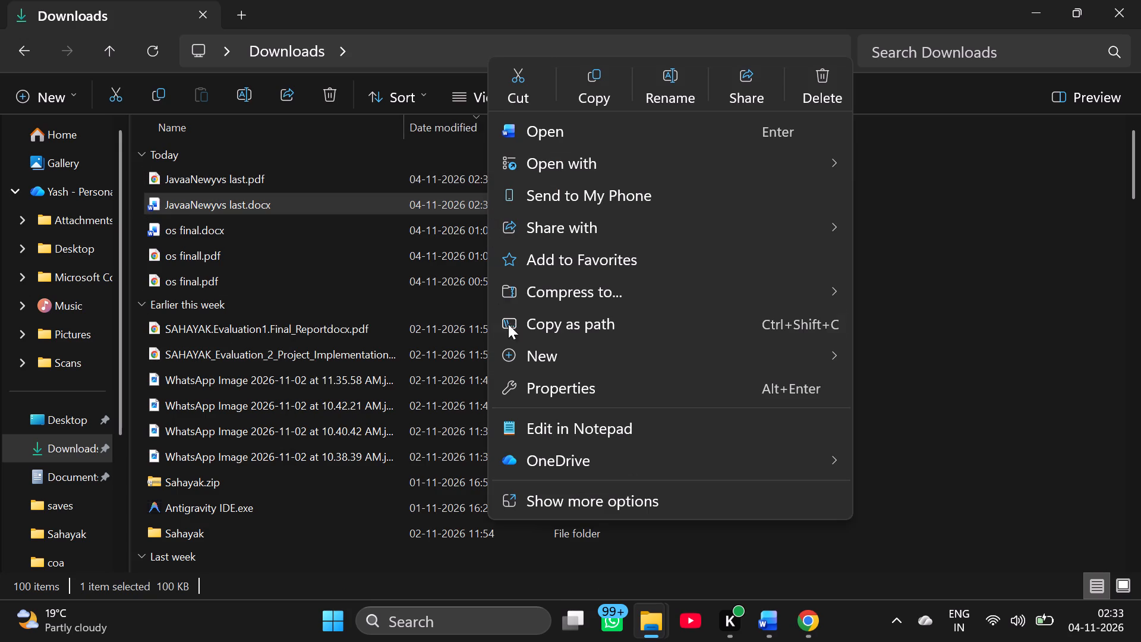
{"action": "left_click", "coordinate": [576, 386]}
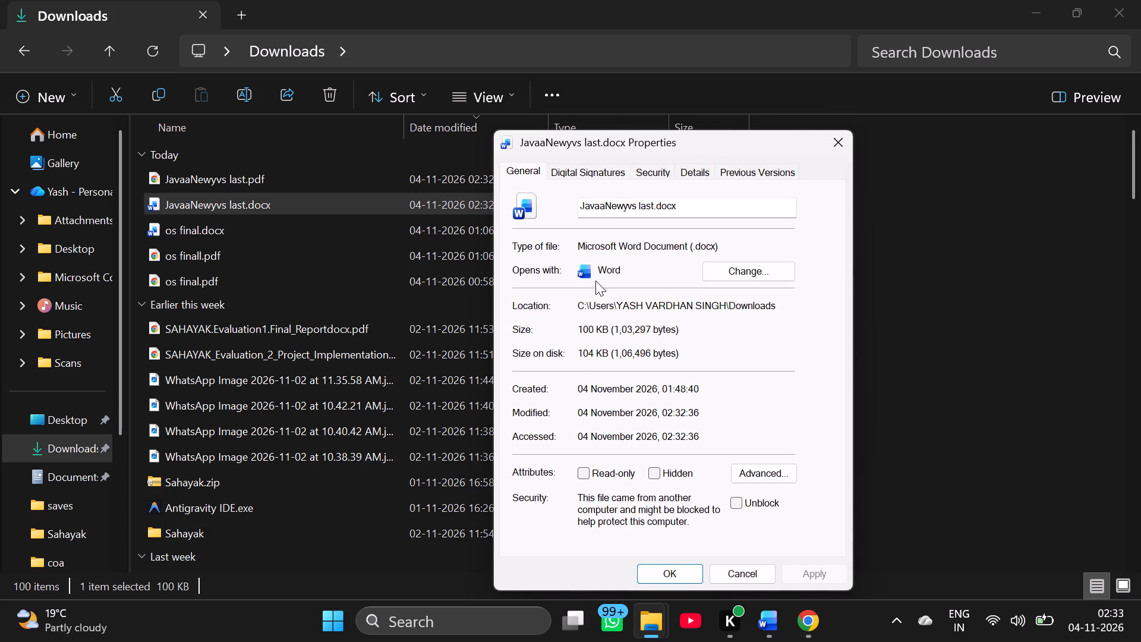
{"action": "left_click", "coordinate": [703, 171]}
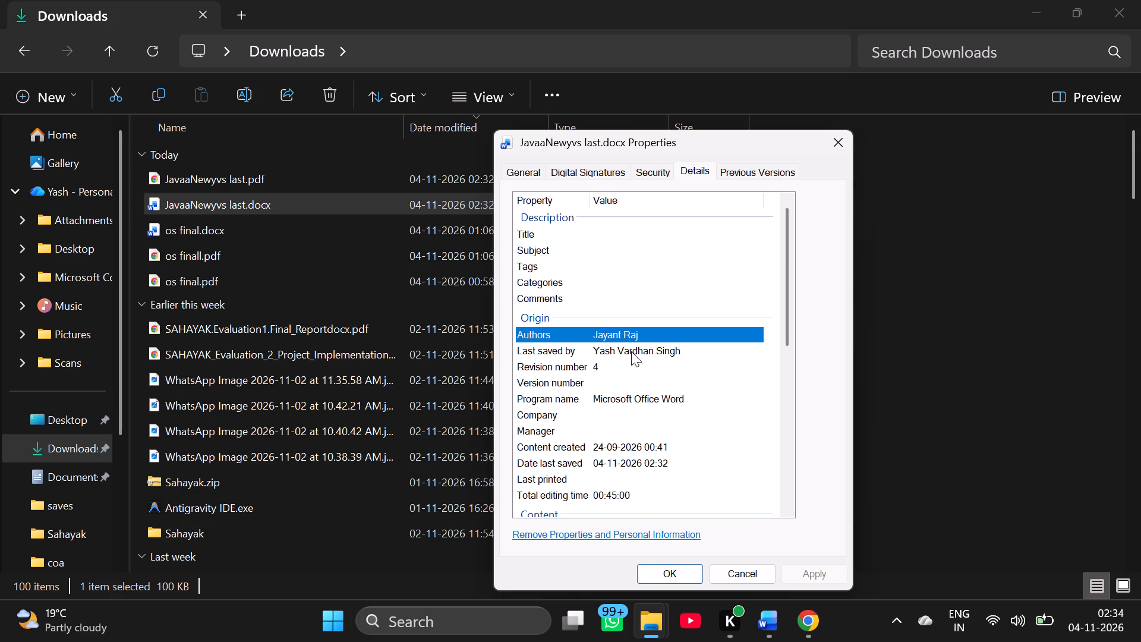
{"action": "scroll", "coordinate": [631, 351], "scroll_direction": "down", "scroll_amount": 2}
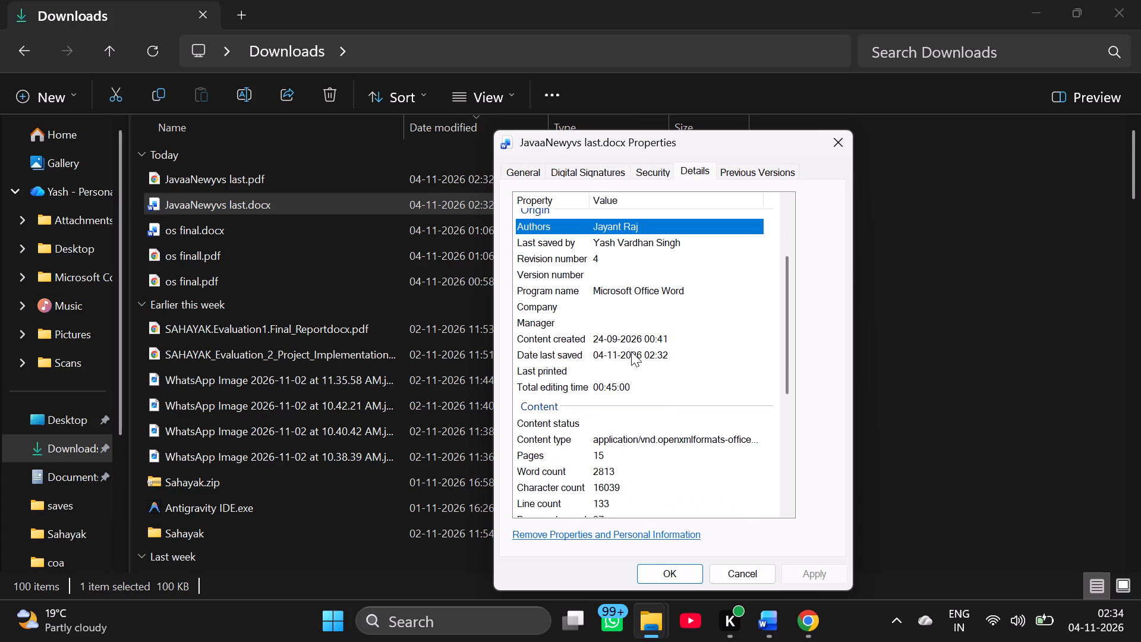
{"action": "scroll", "coordinate": [631, 351], "scroll_direction": "down", "scroll_amount": 1}
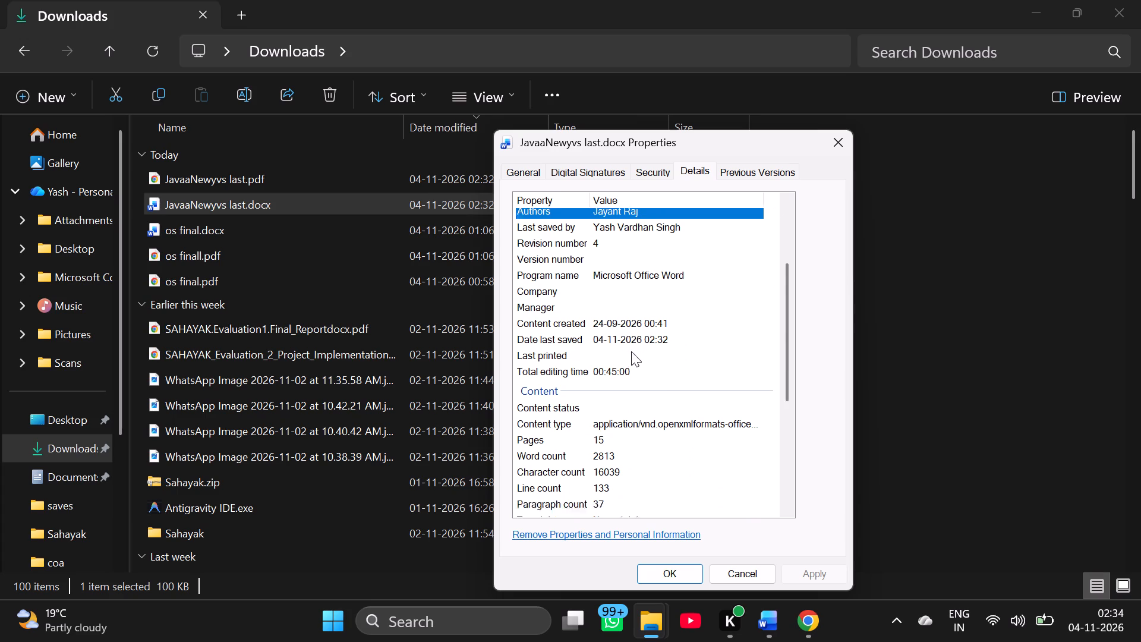
{"action": "scroll", "coordinate": [631, 351], "scroll_direction": "down", "scroll_amount": 3}
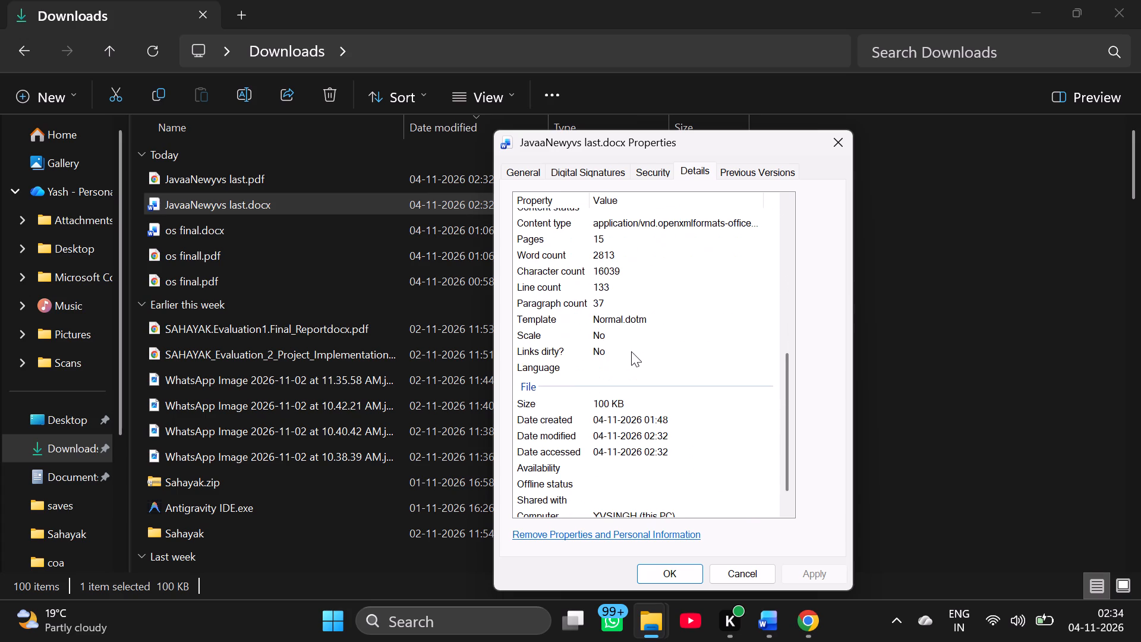
{"action": "left_click", "coordinate": [842, 146]}
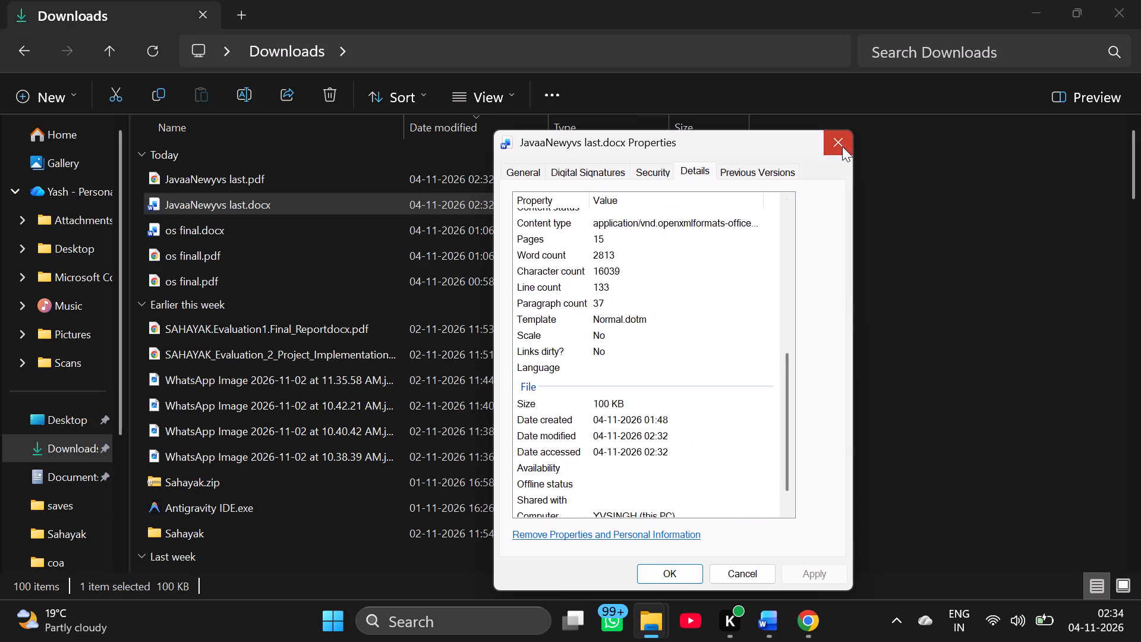
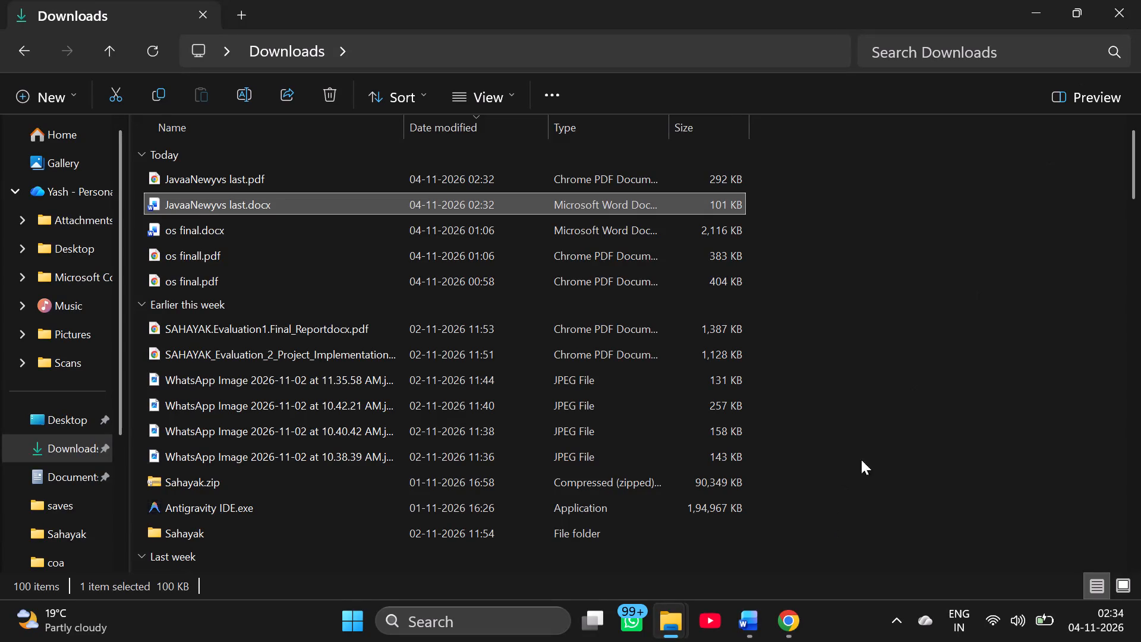
Close the Downloads folder window, the PDF's properties, the Chrome window and the JavaaNewyvs last.docx document in Word.
{"action": "left_click", "coordinate": [1140, 0]}
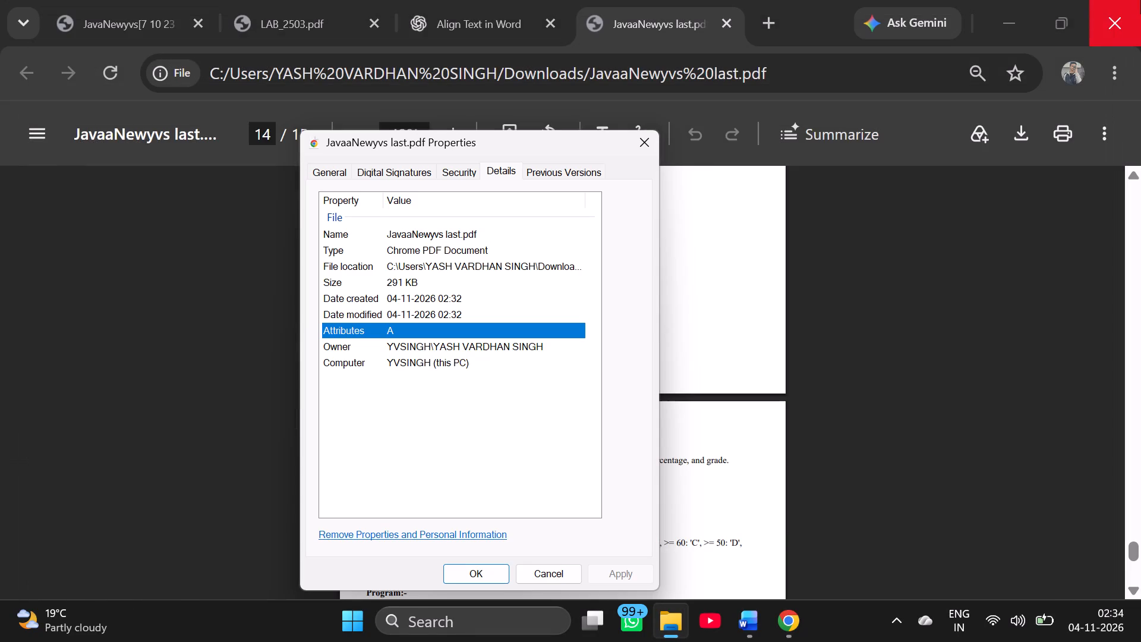
{"action": "double_click", "coordinate": [639, 150]}
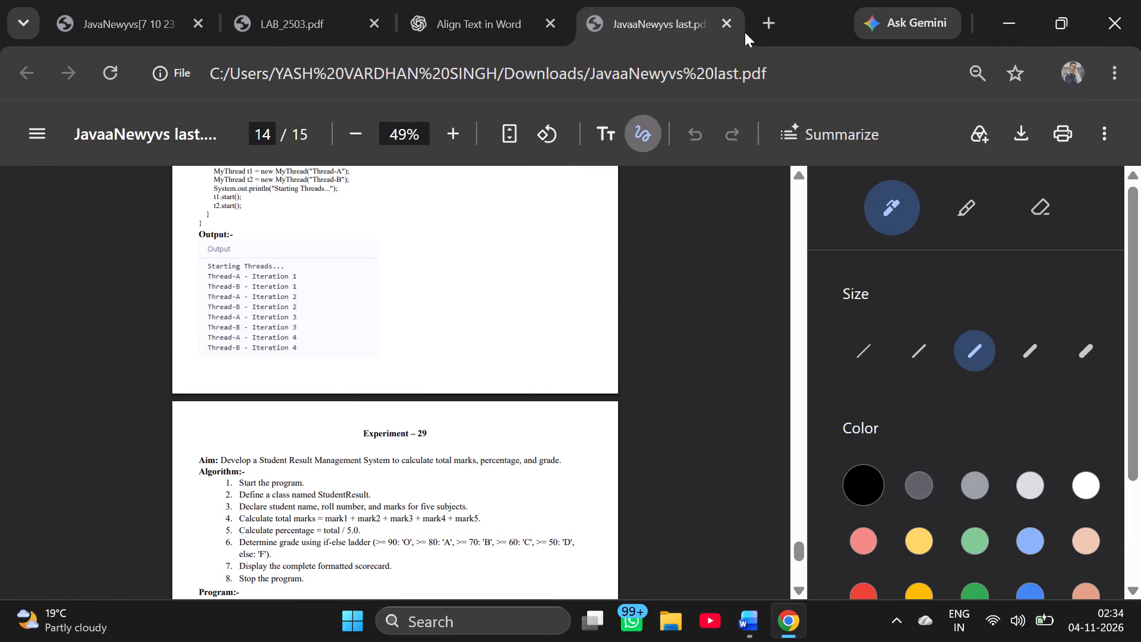
{"action": "left_click", "coordinate": [1140, 0]}
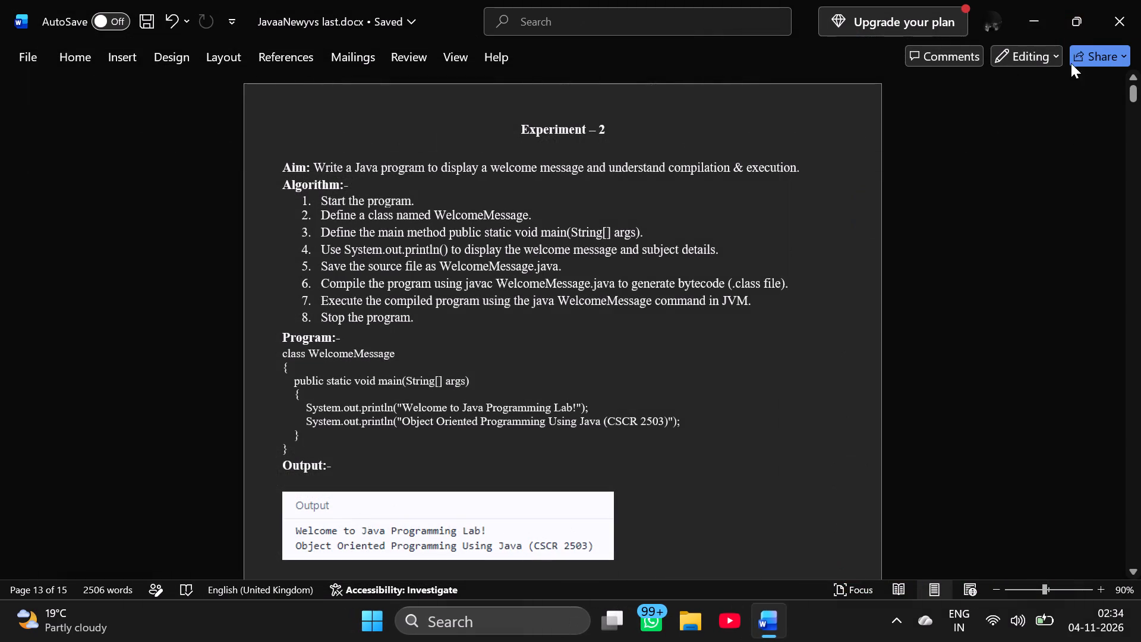
{"action": "left_click", "coordinate": [1140, 0]}
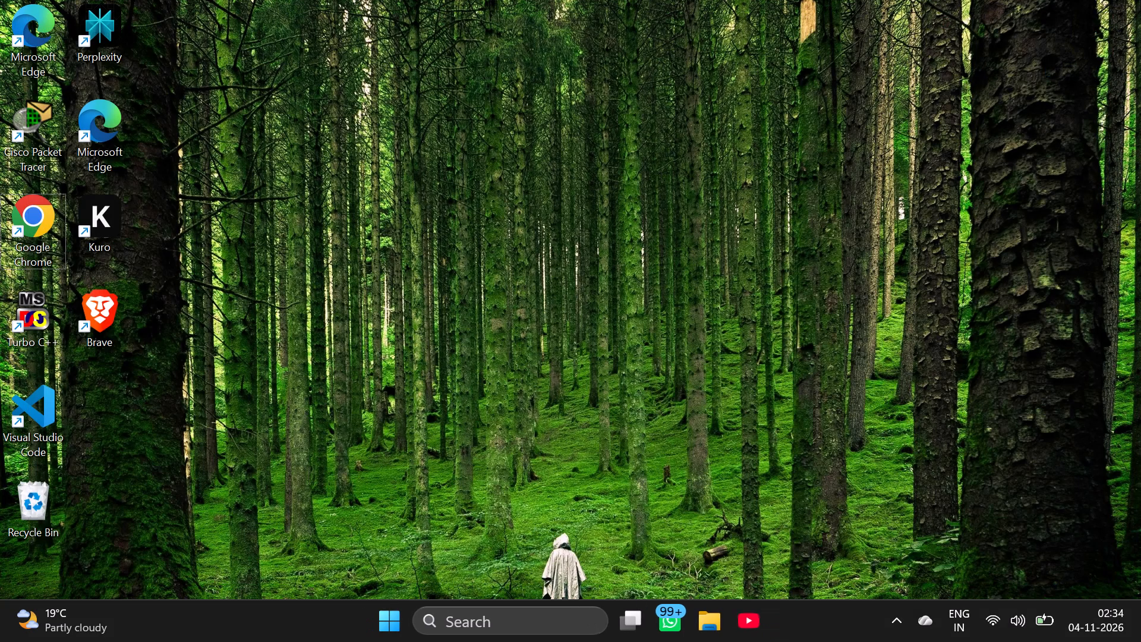
Launch Kuro from the desktop.
{"action": "double_click", "coordinate": [99, 235]}
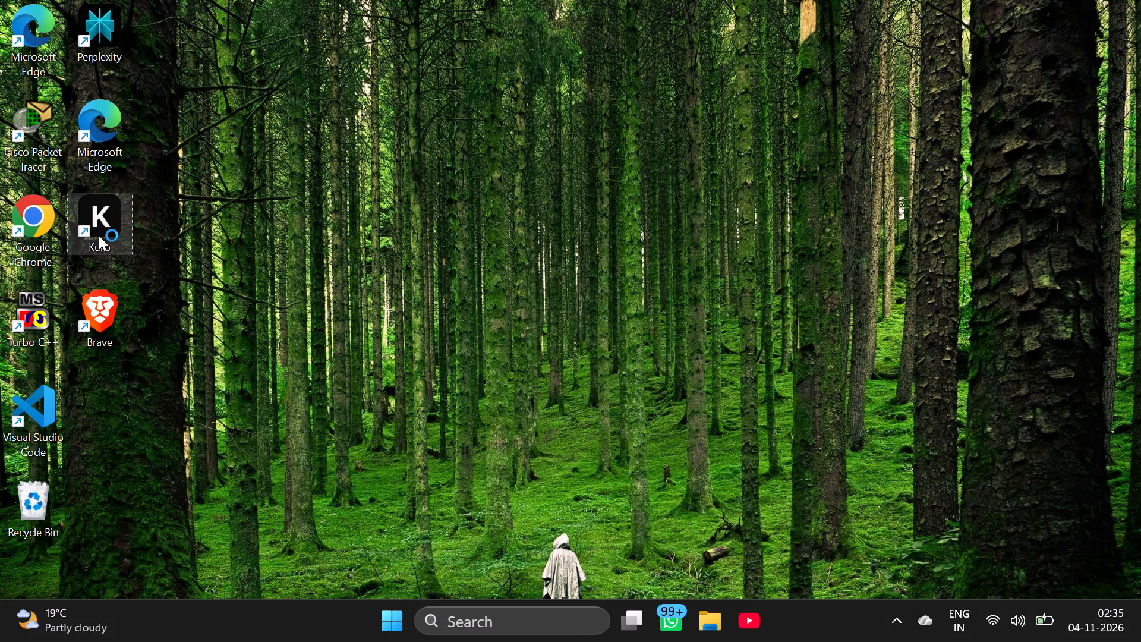